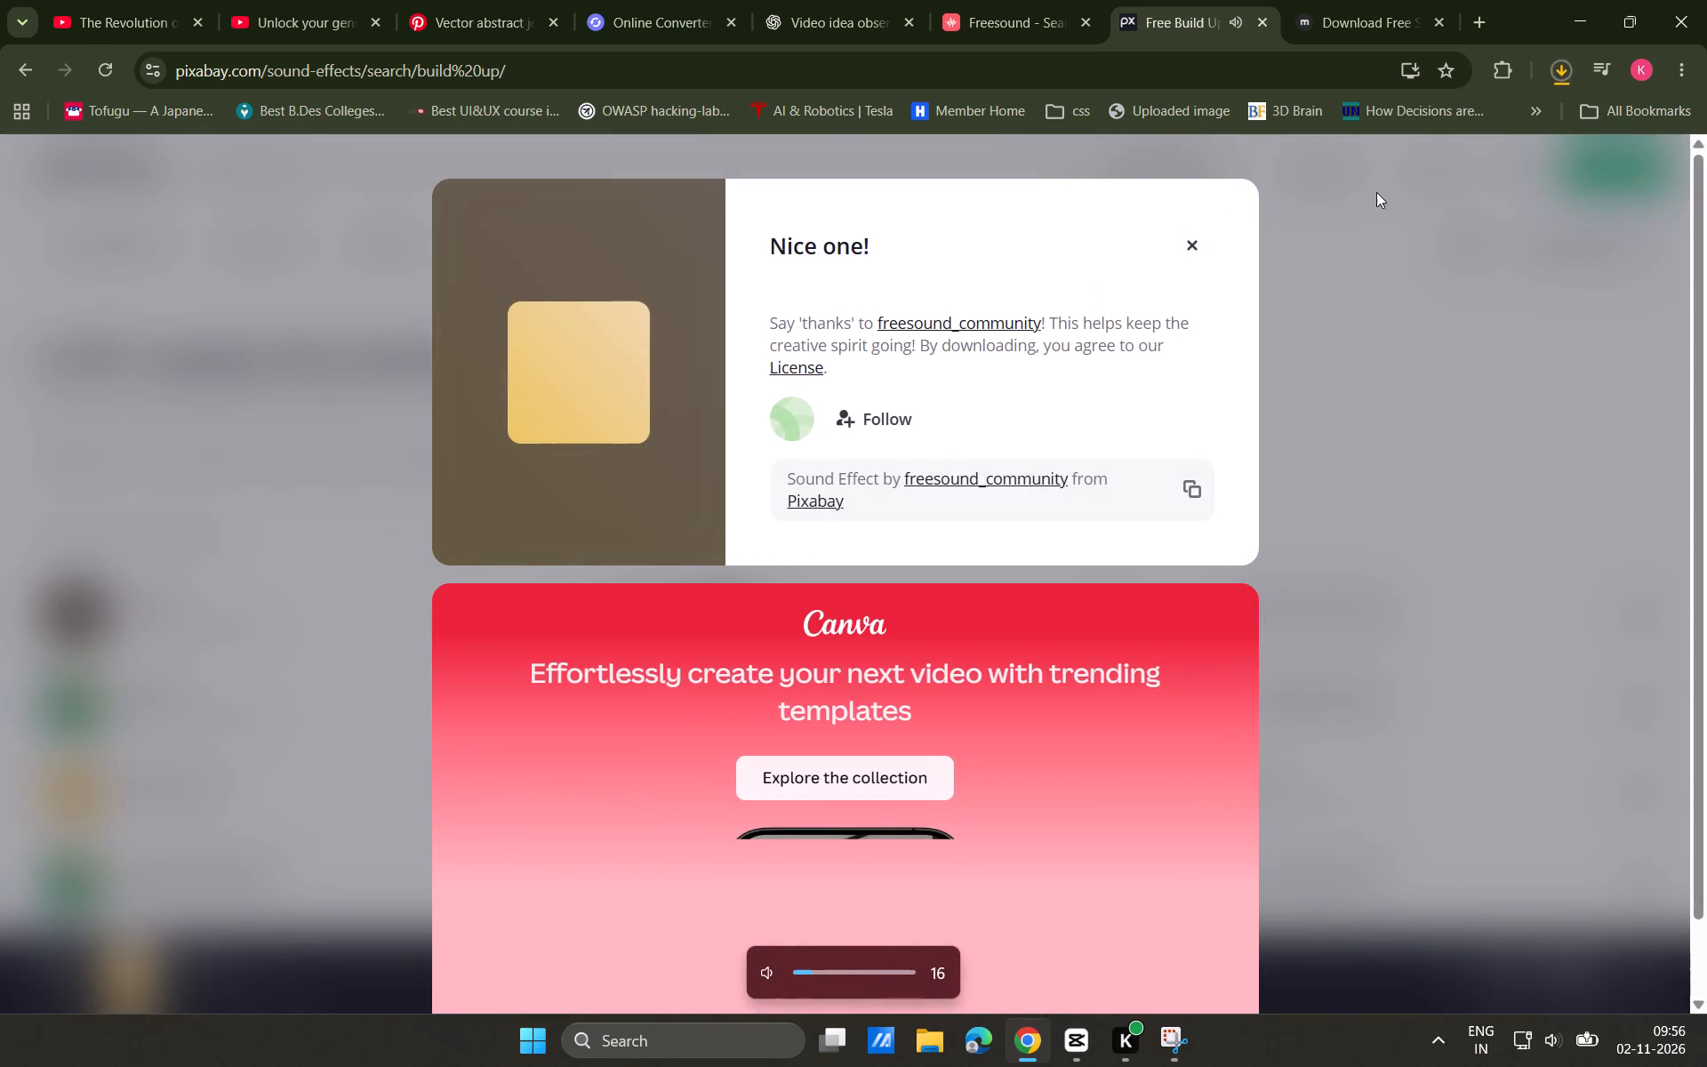
left_click(1193, 248)
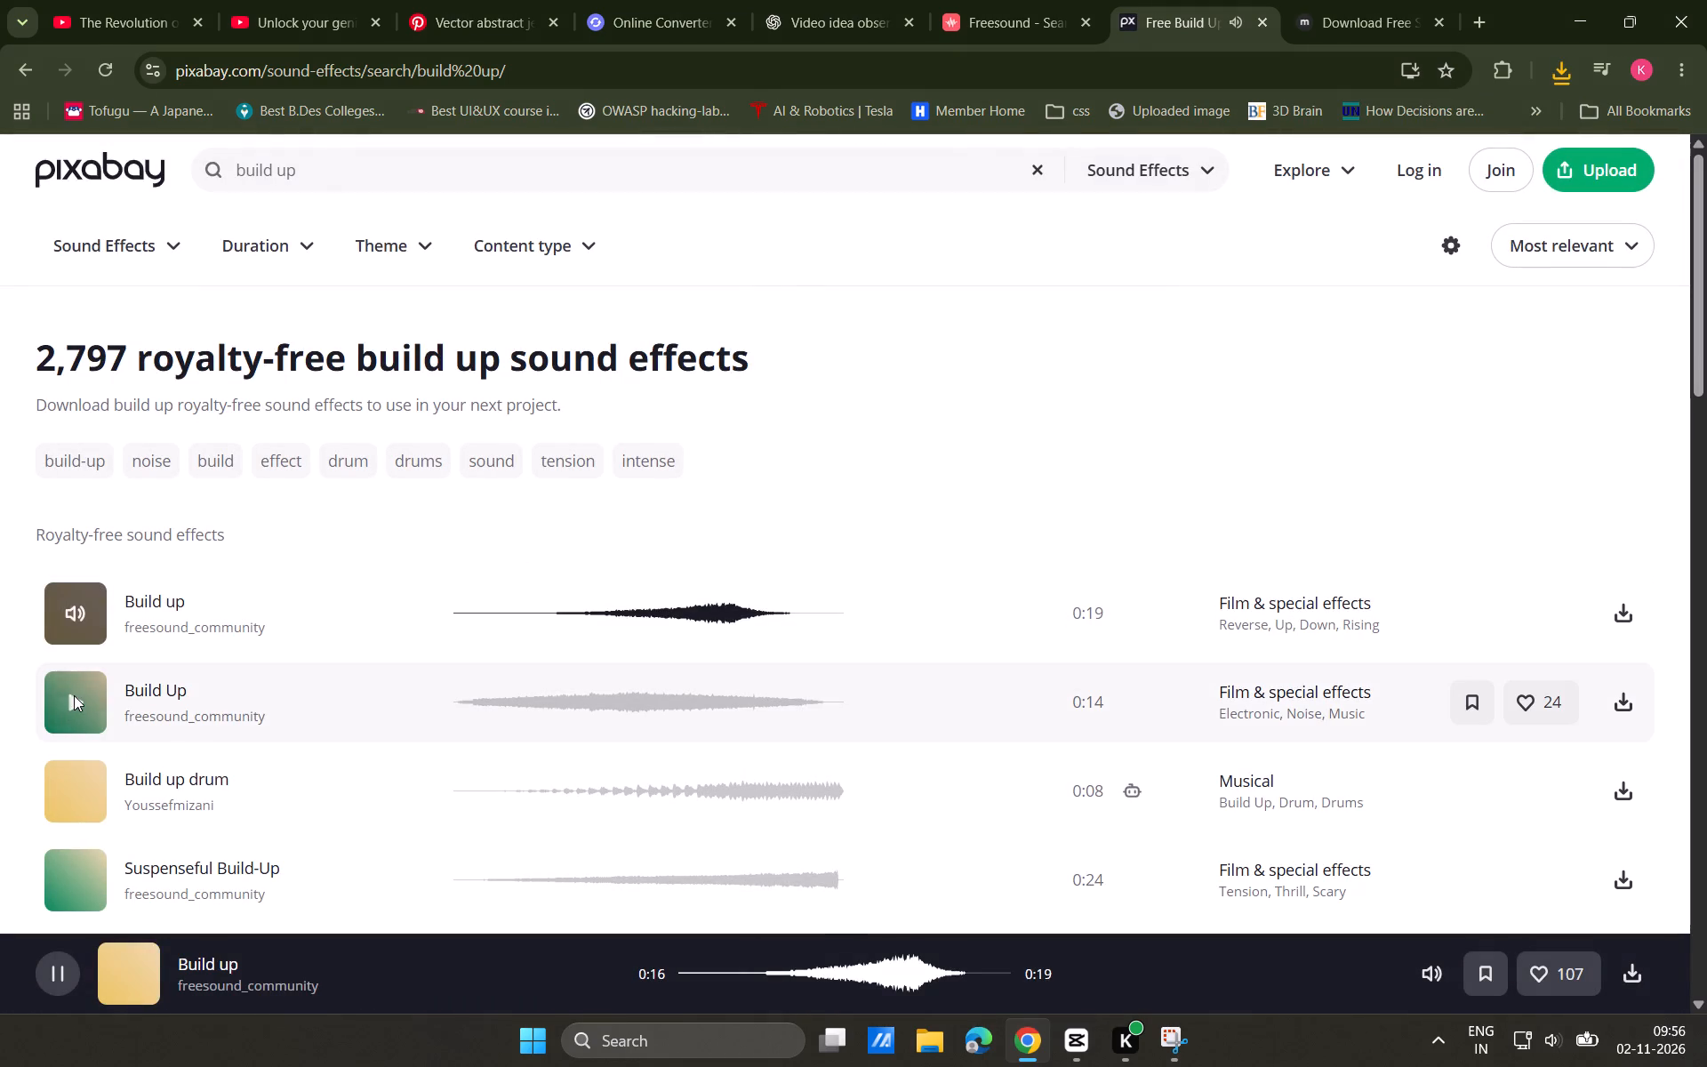
Listen to previews of the 0:14 "Build Up", "Build up drum" and "Suspenseful Build-Up" sound effects.
left_click(74, 695)
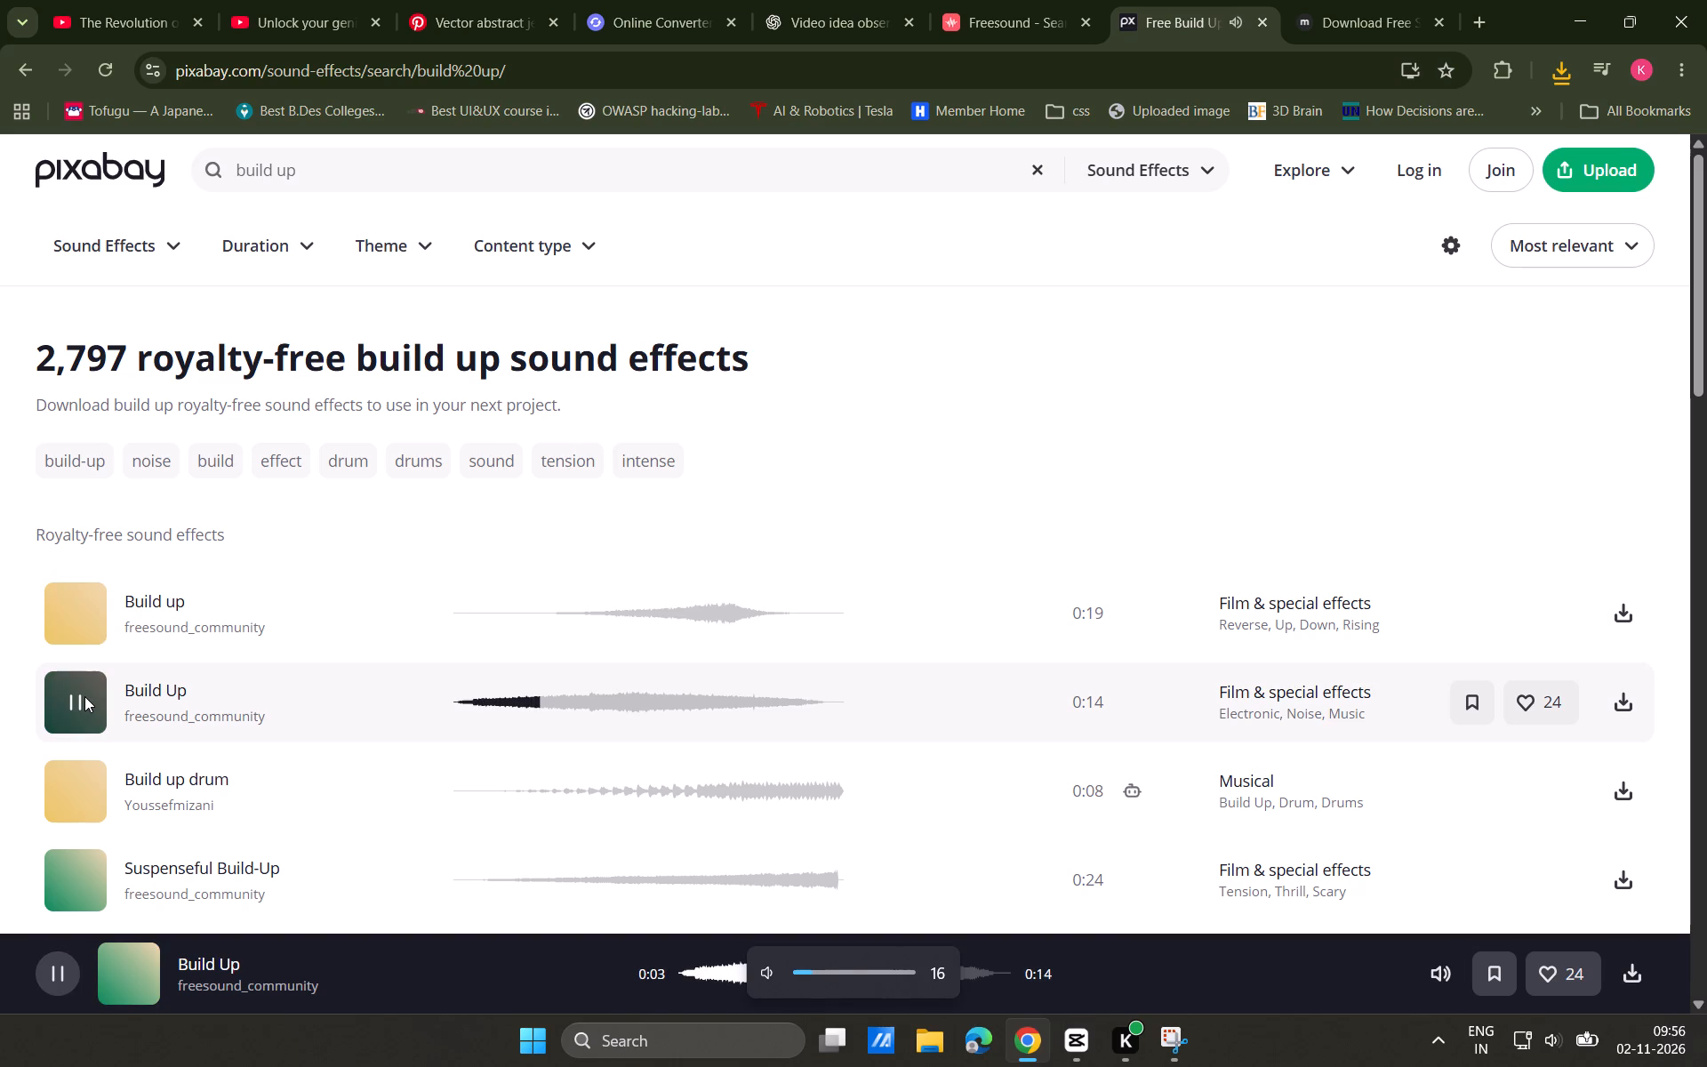
left_click(85, 691)
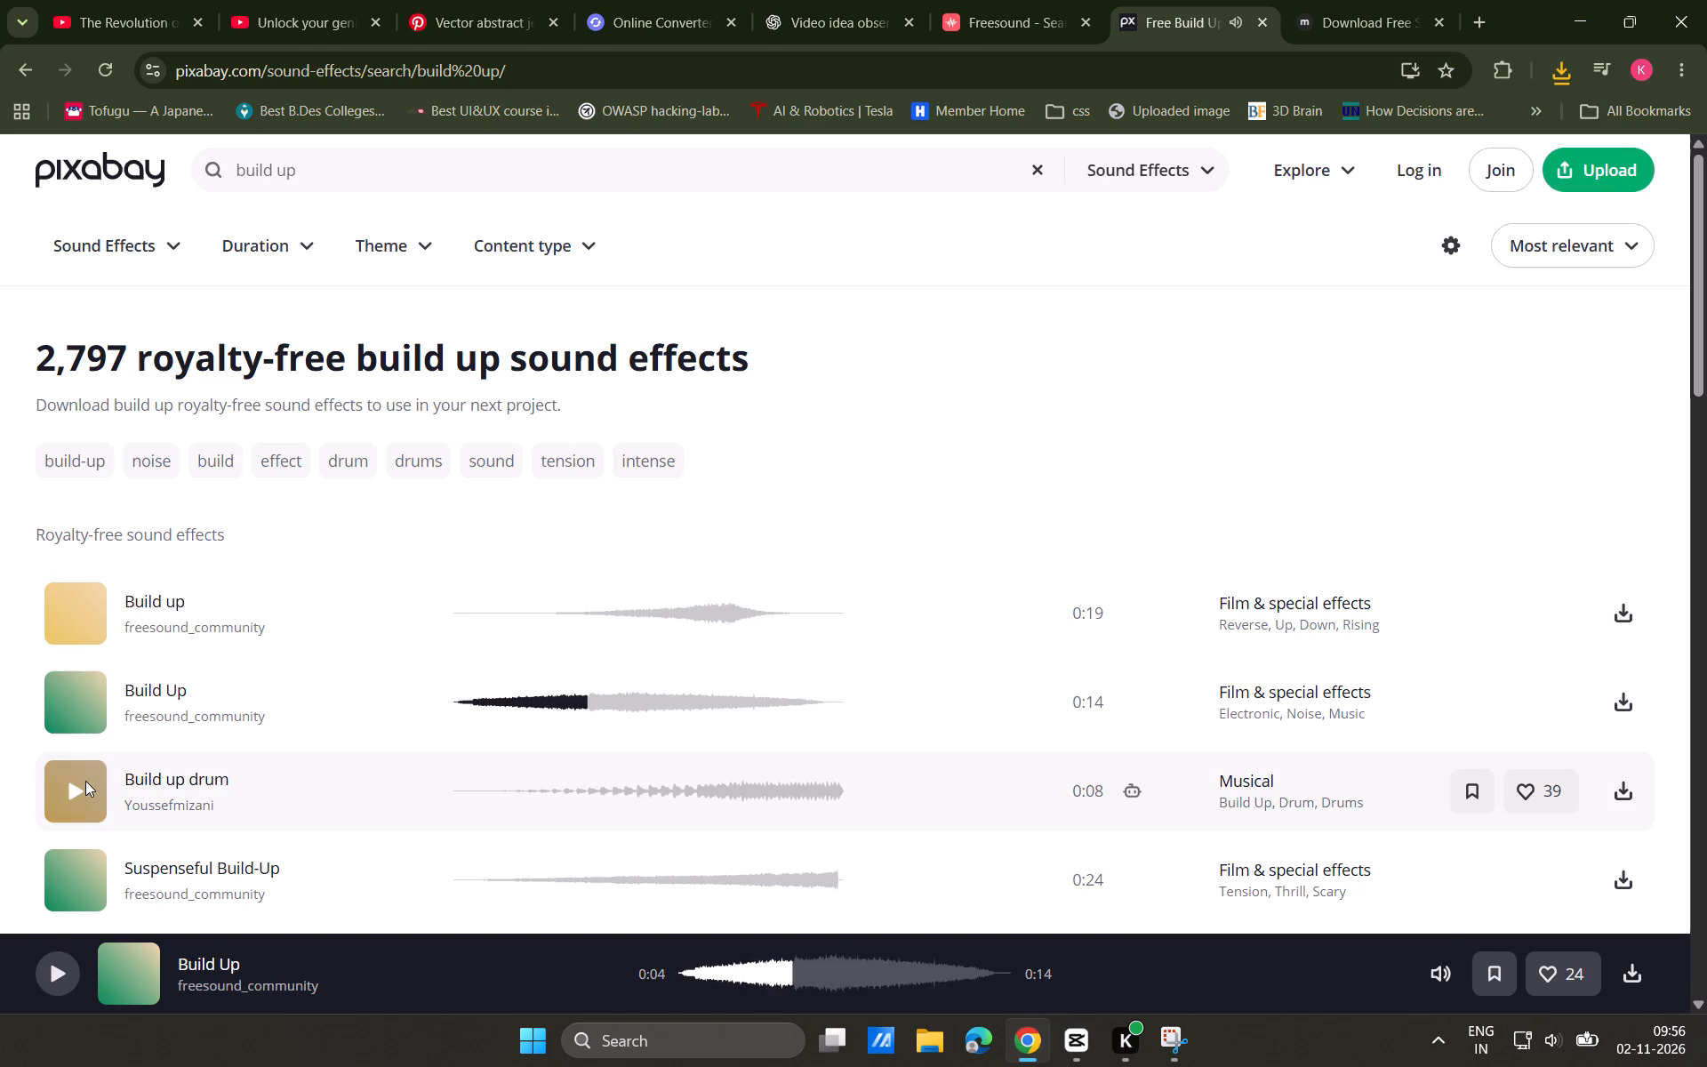
left_click(85, 781)
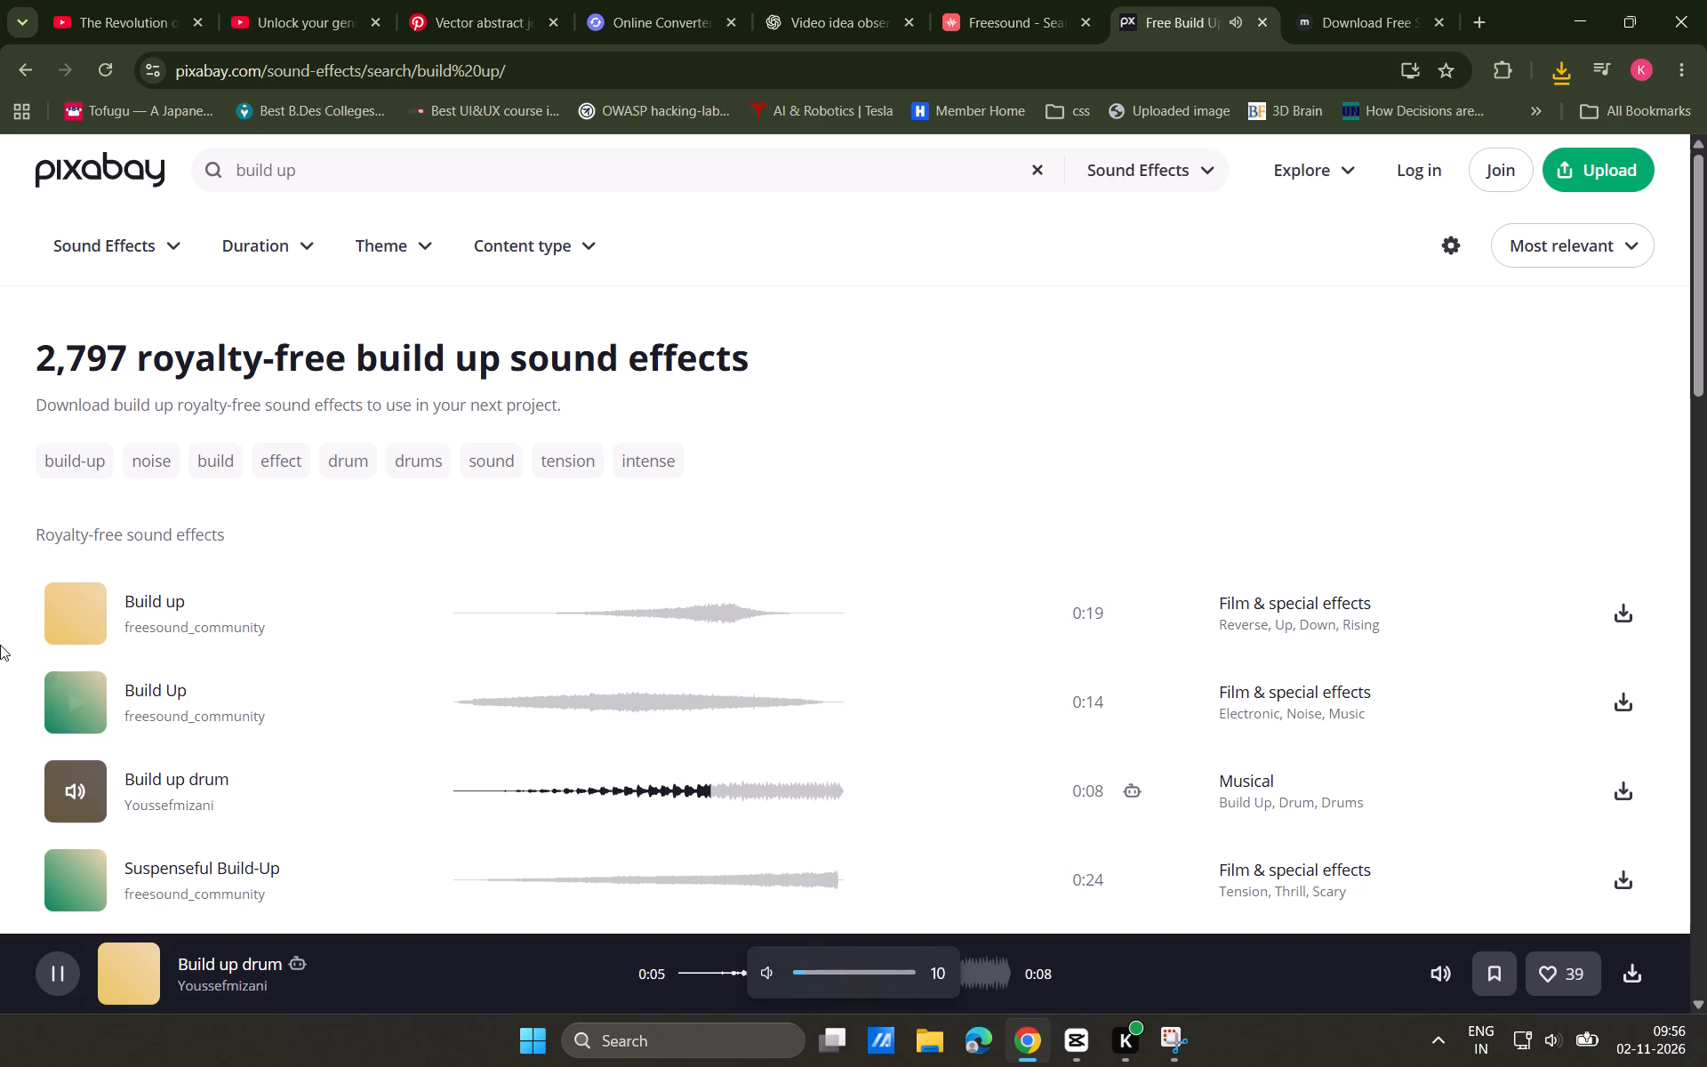
scroll(279, 655, "down", 2)
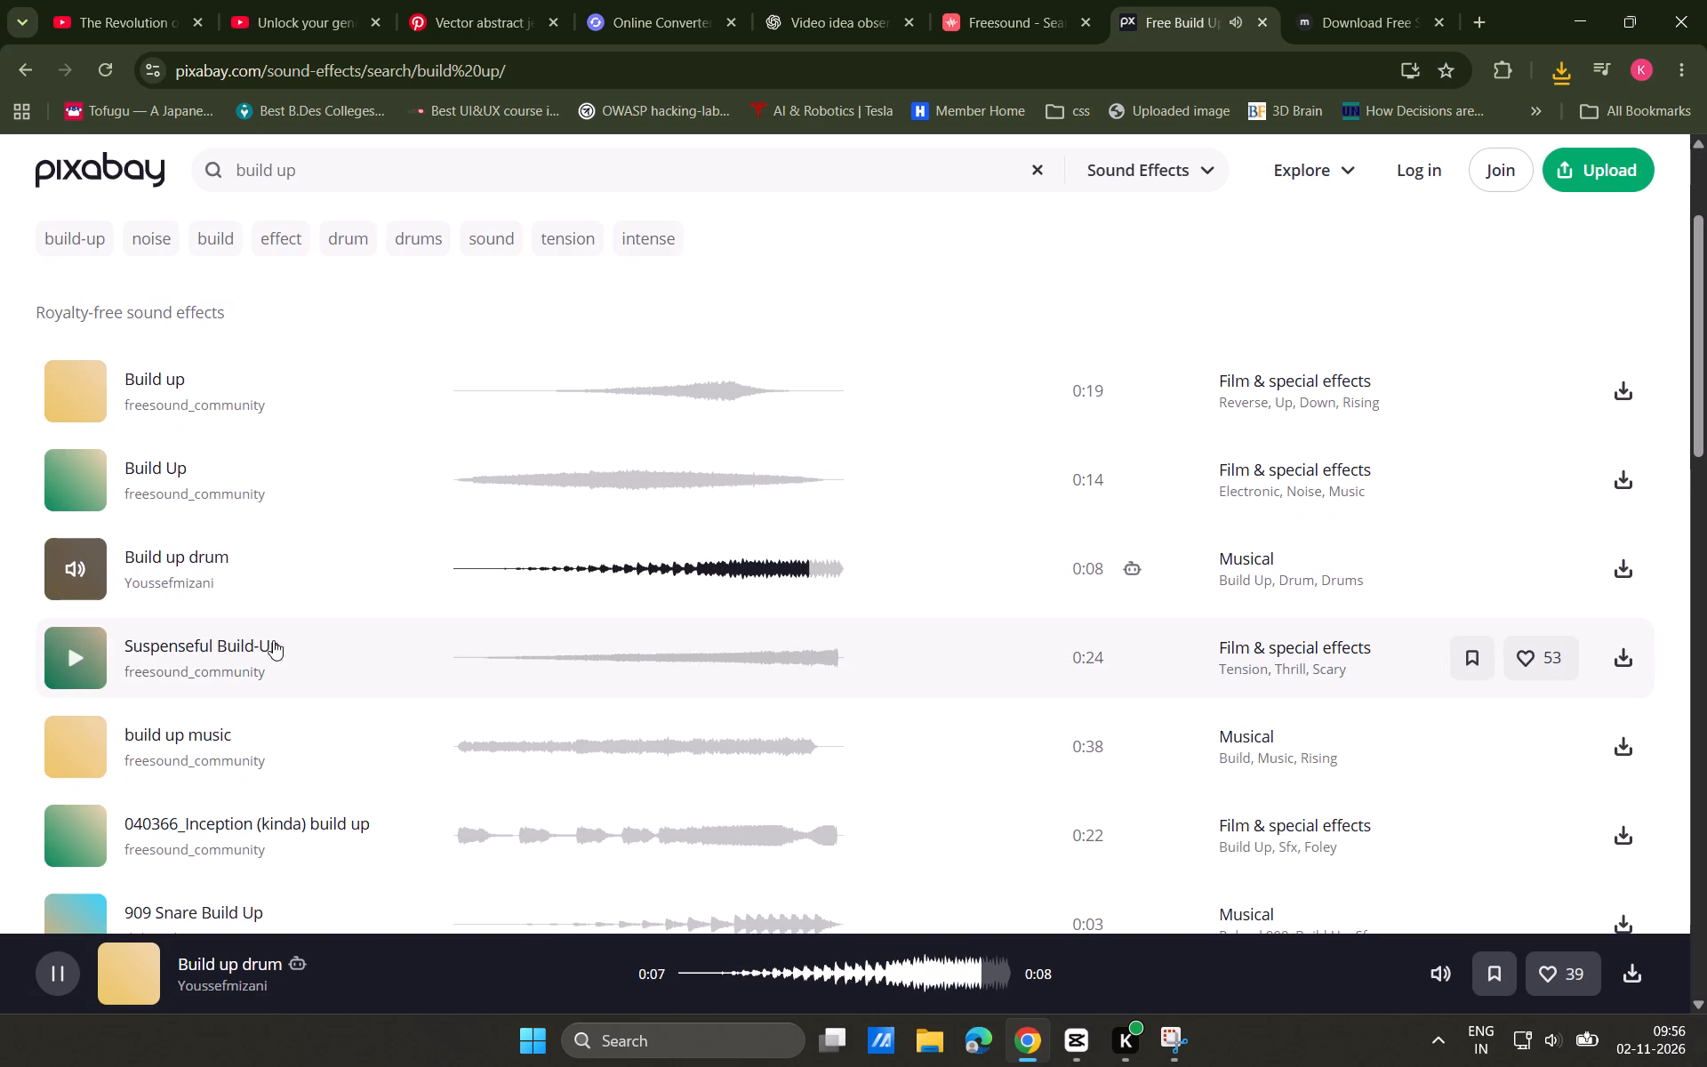
left_click(67, 670)
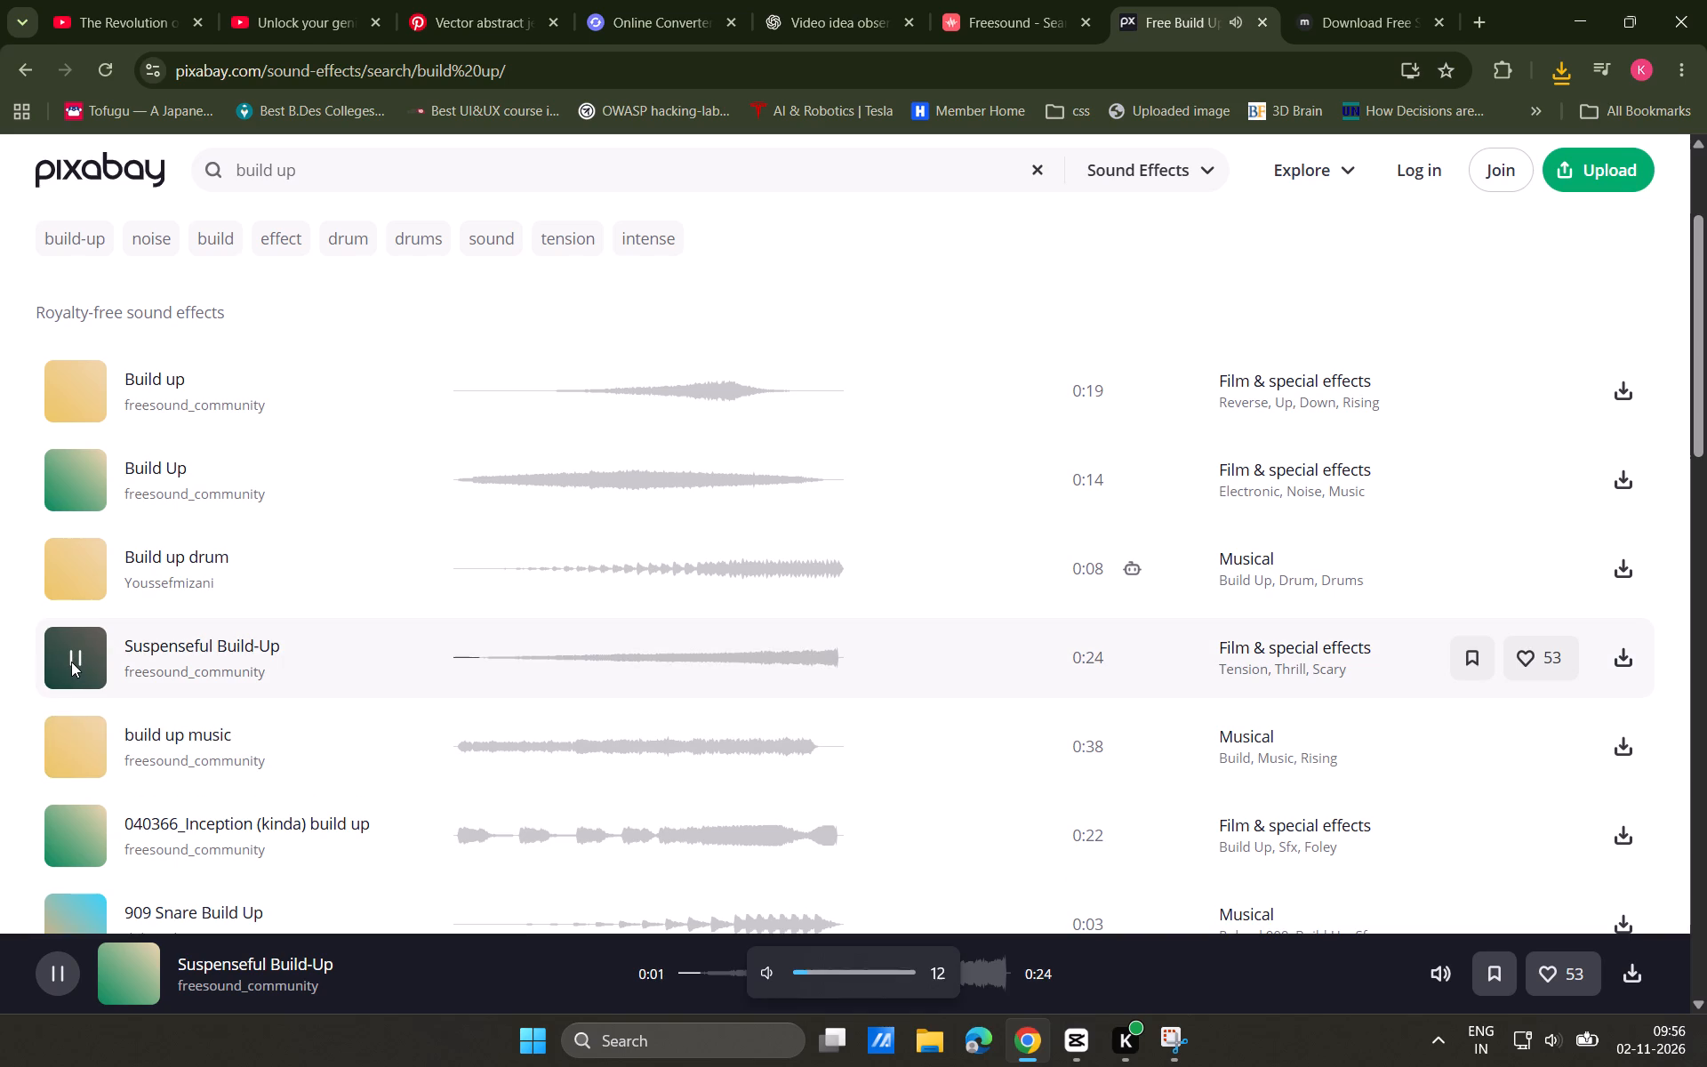
left_click(71, 662)
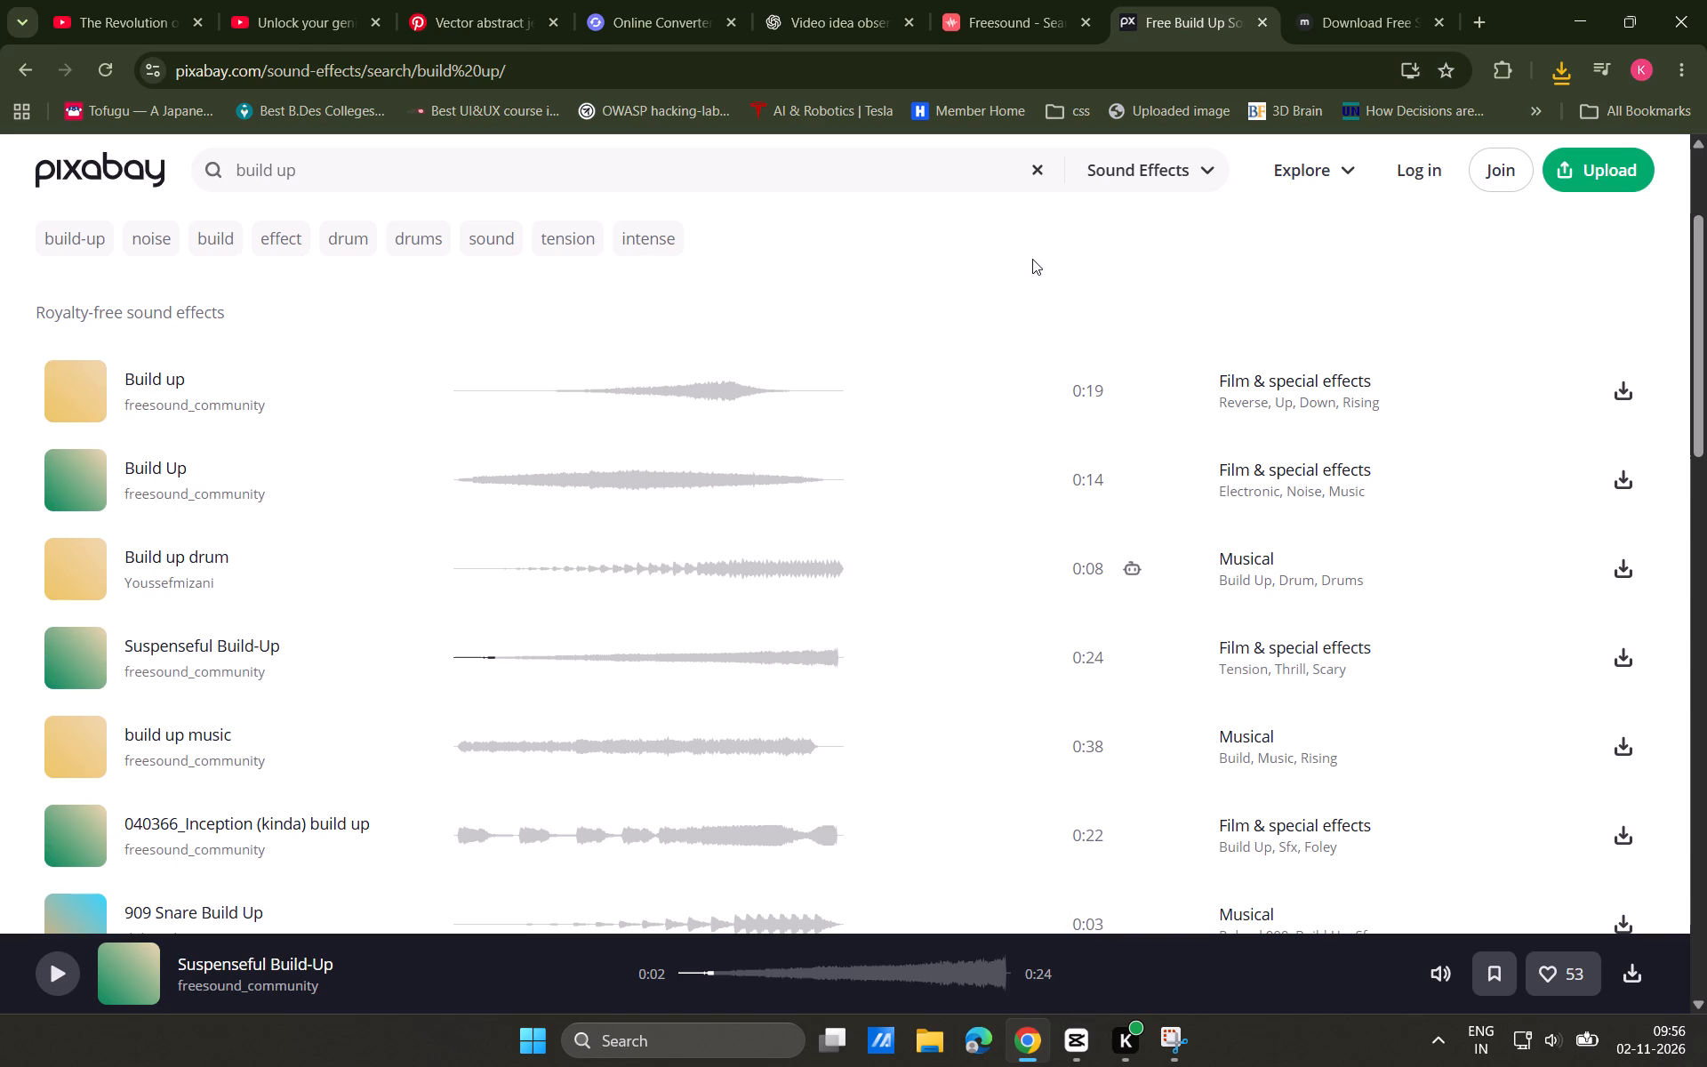
Open YouTube in a new browser tab and search for "drum build up".
left_click(1351, 0)
left_click(1491, 0)
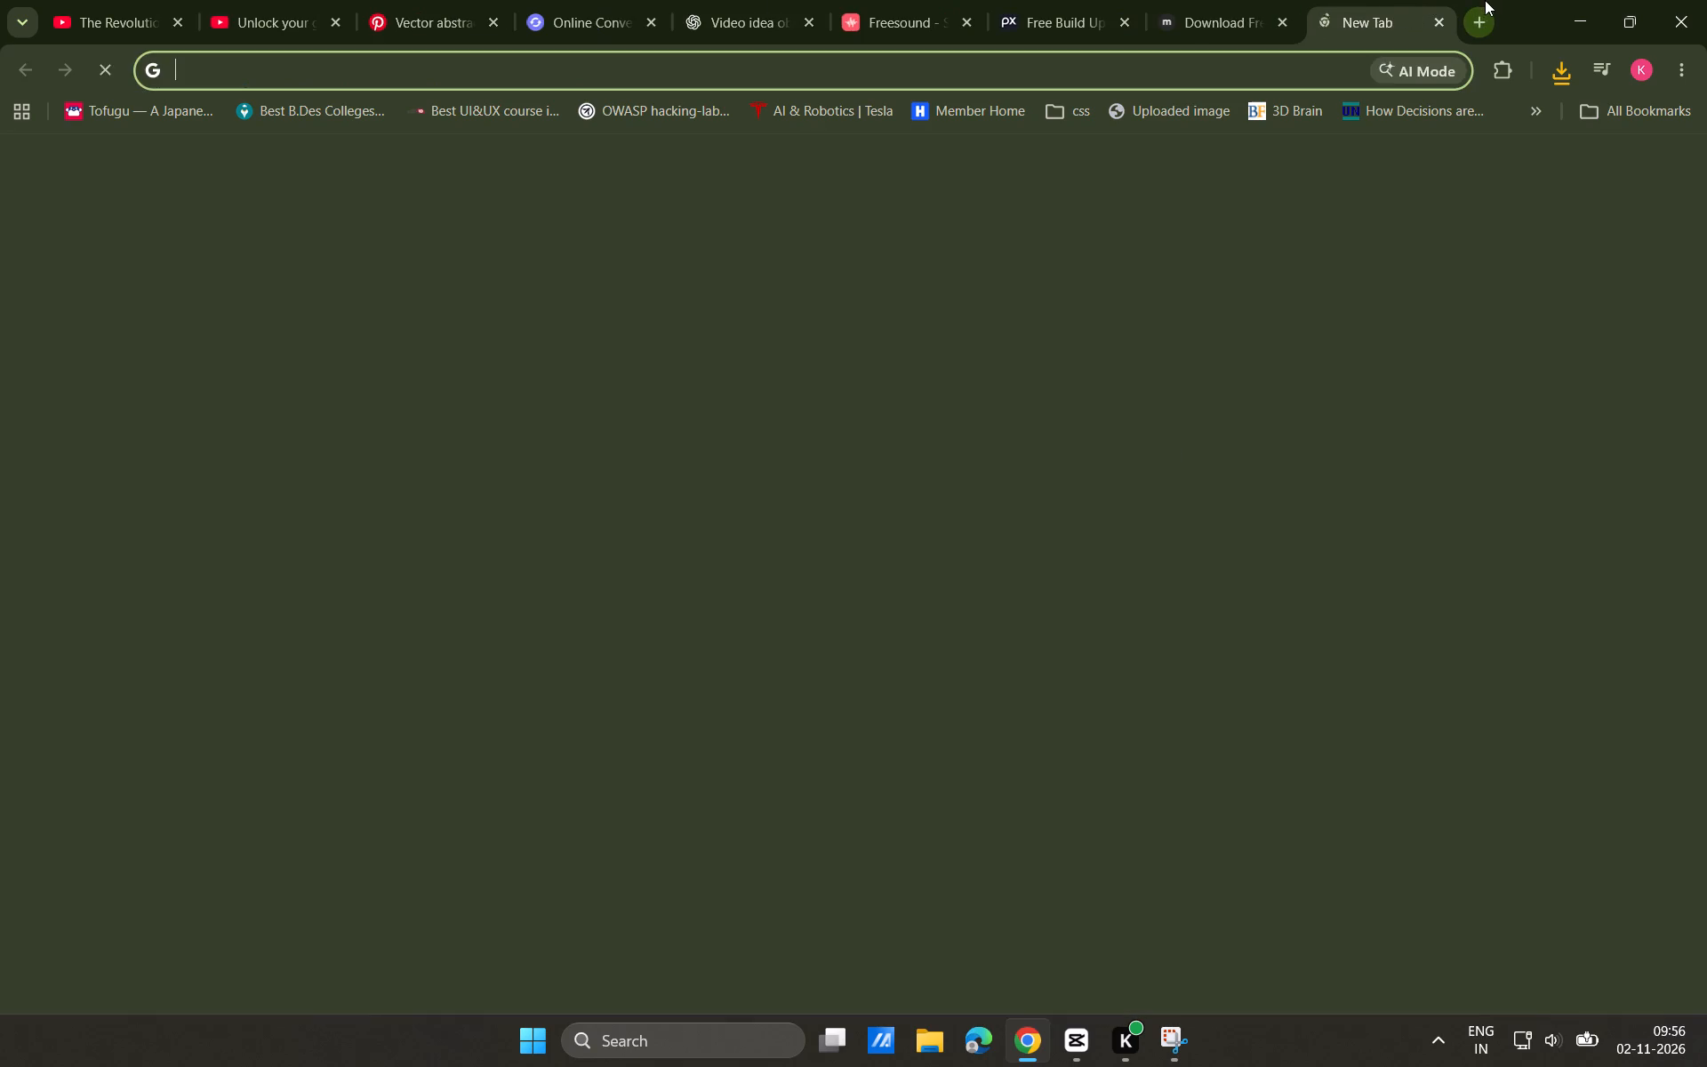
key("y")
key("Return")
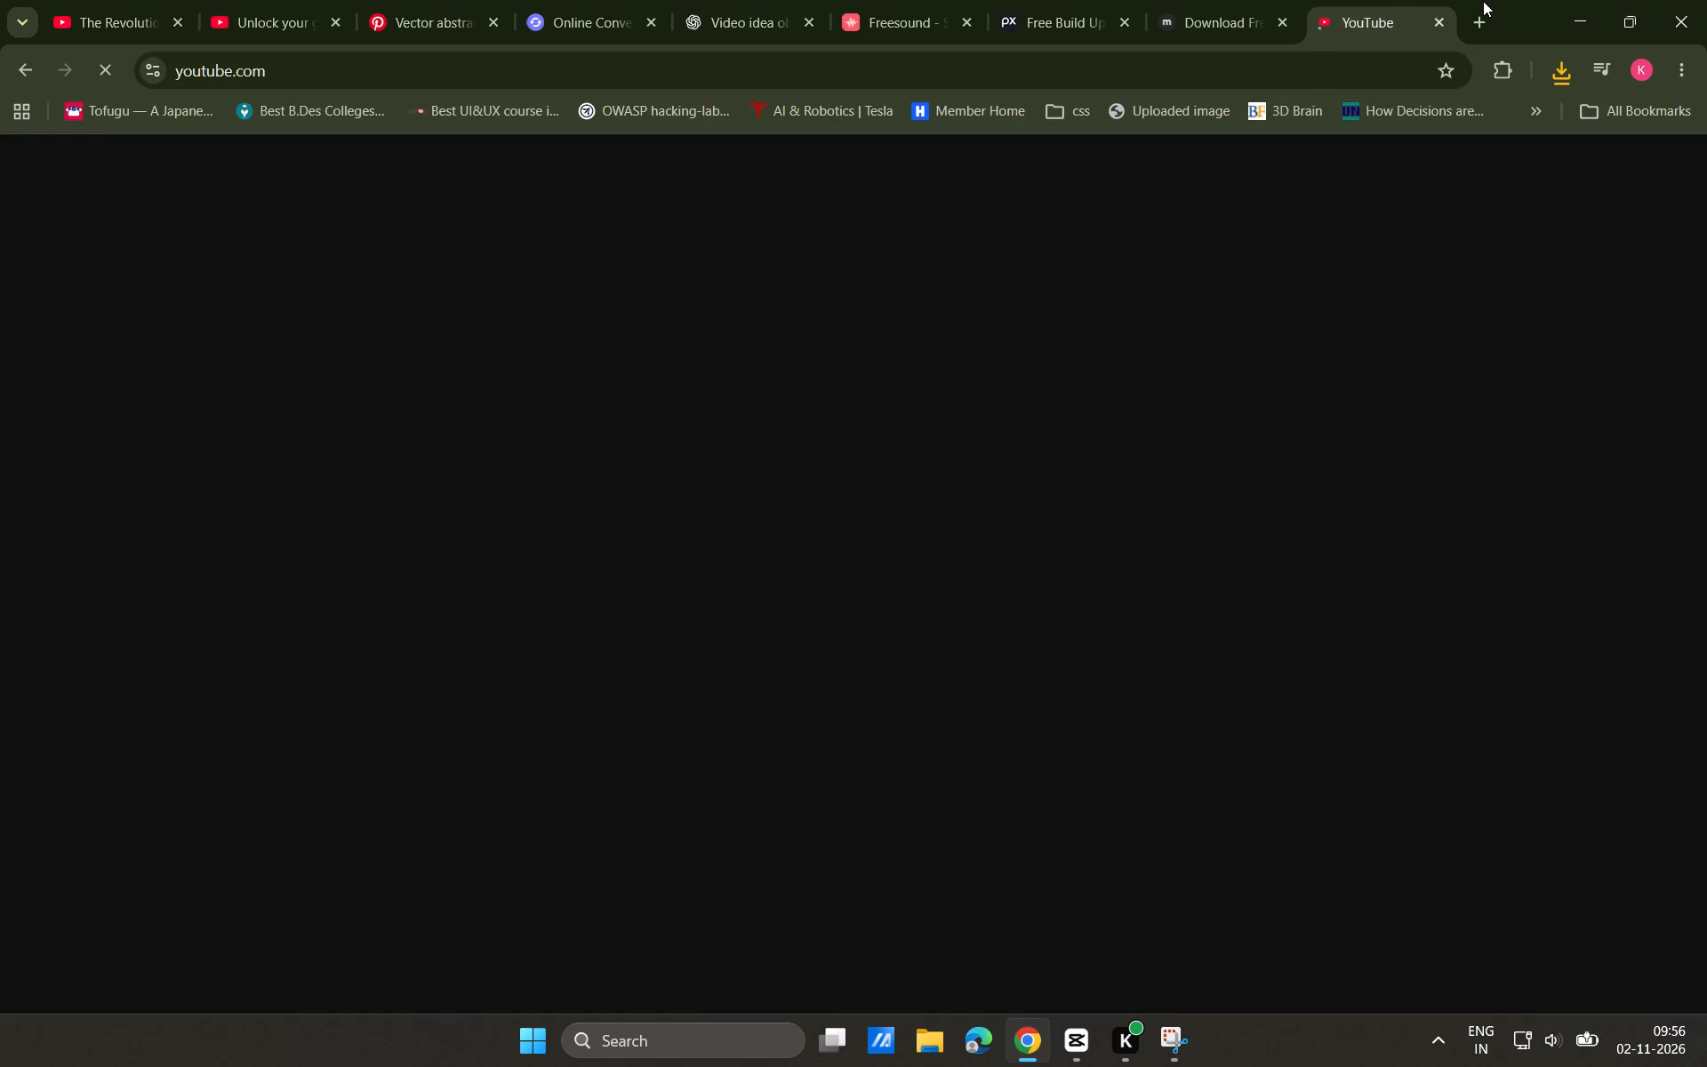
left_click(784, 175)
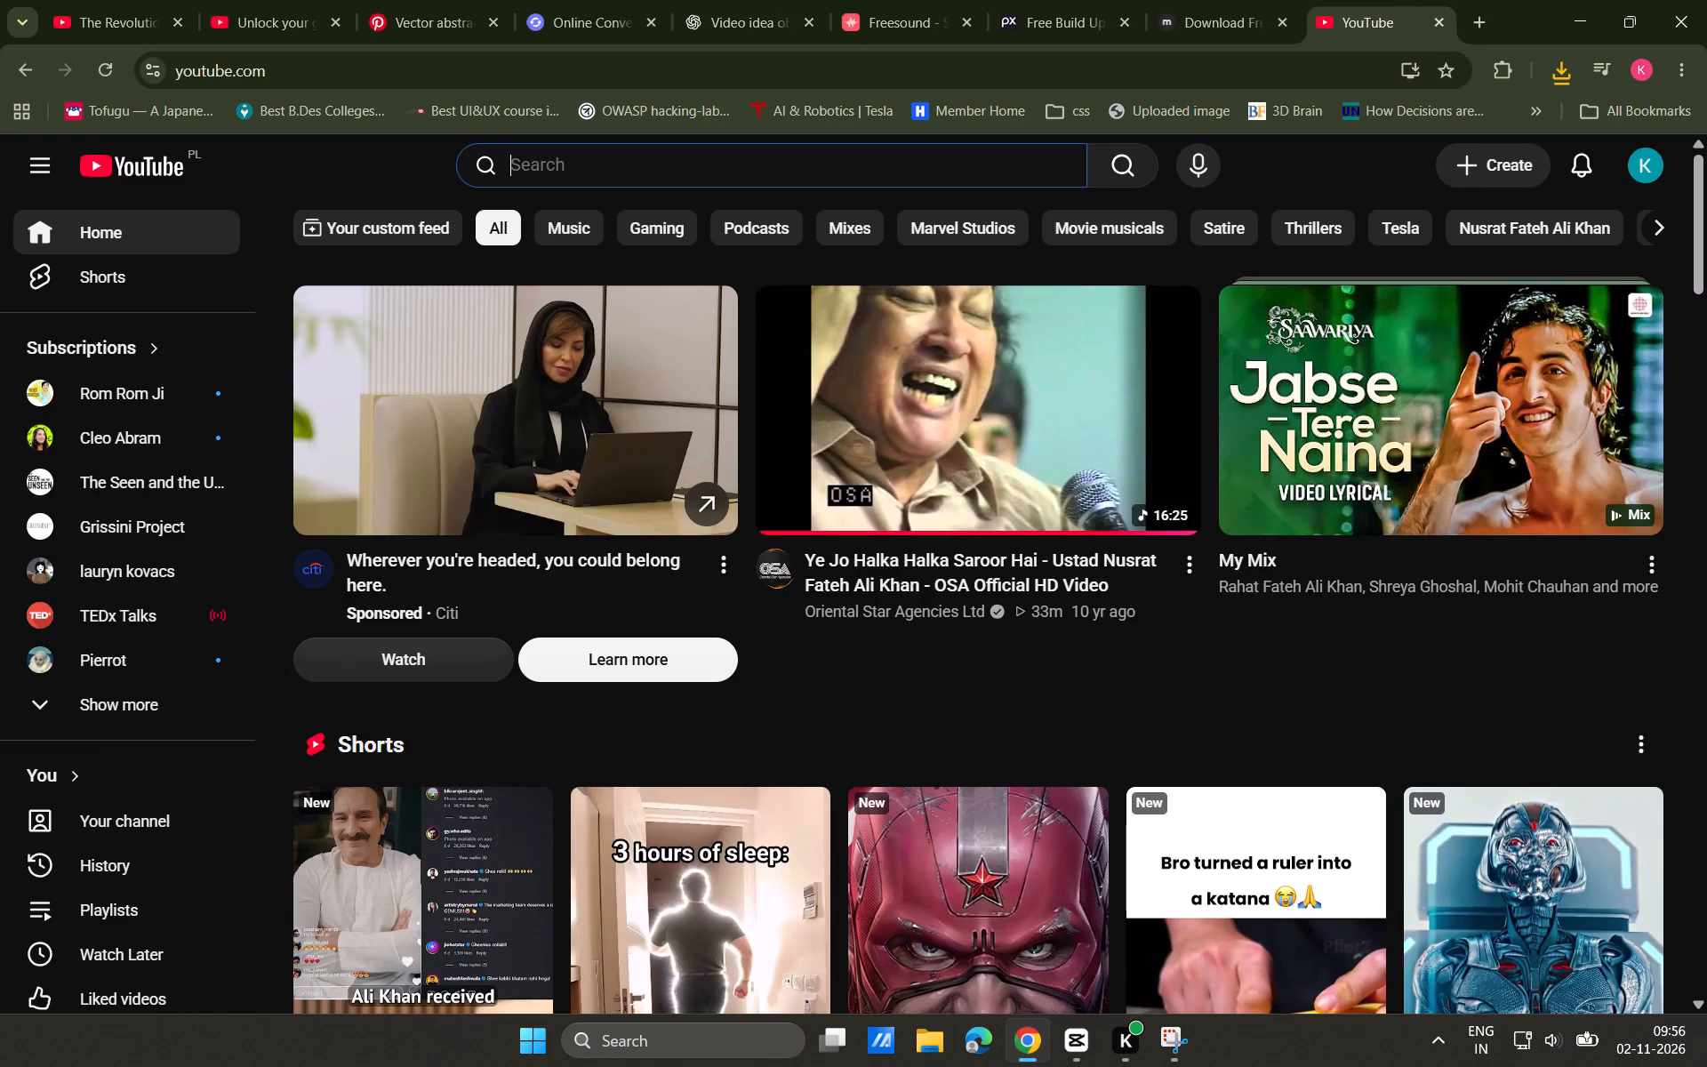
type("drum build u")
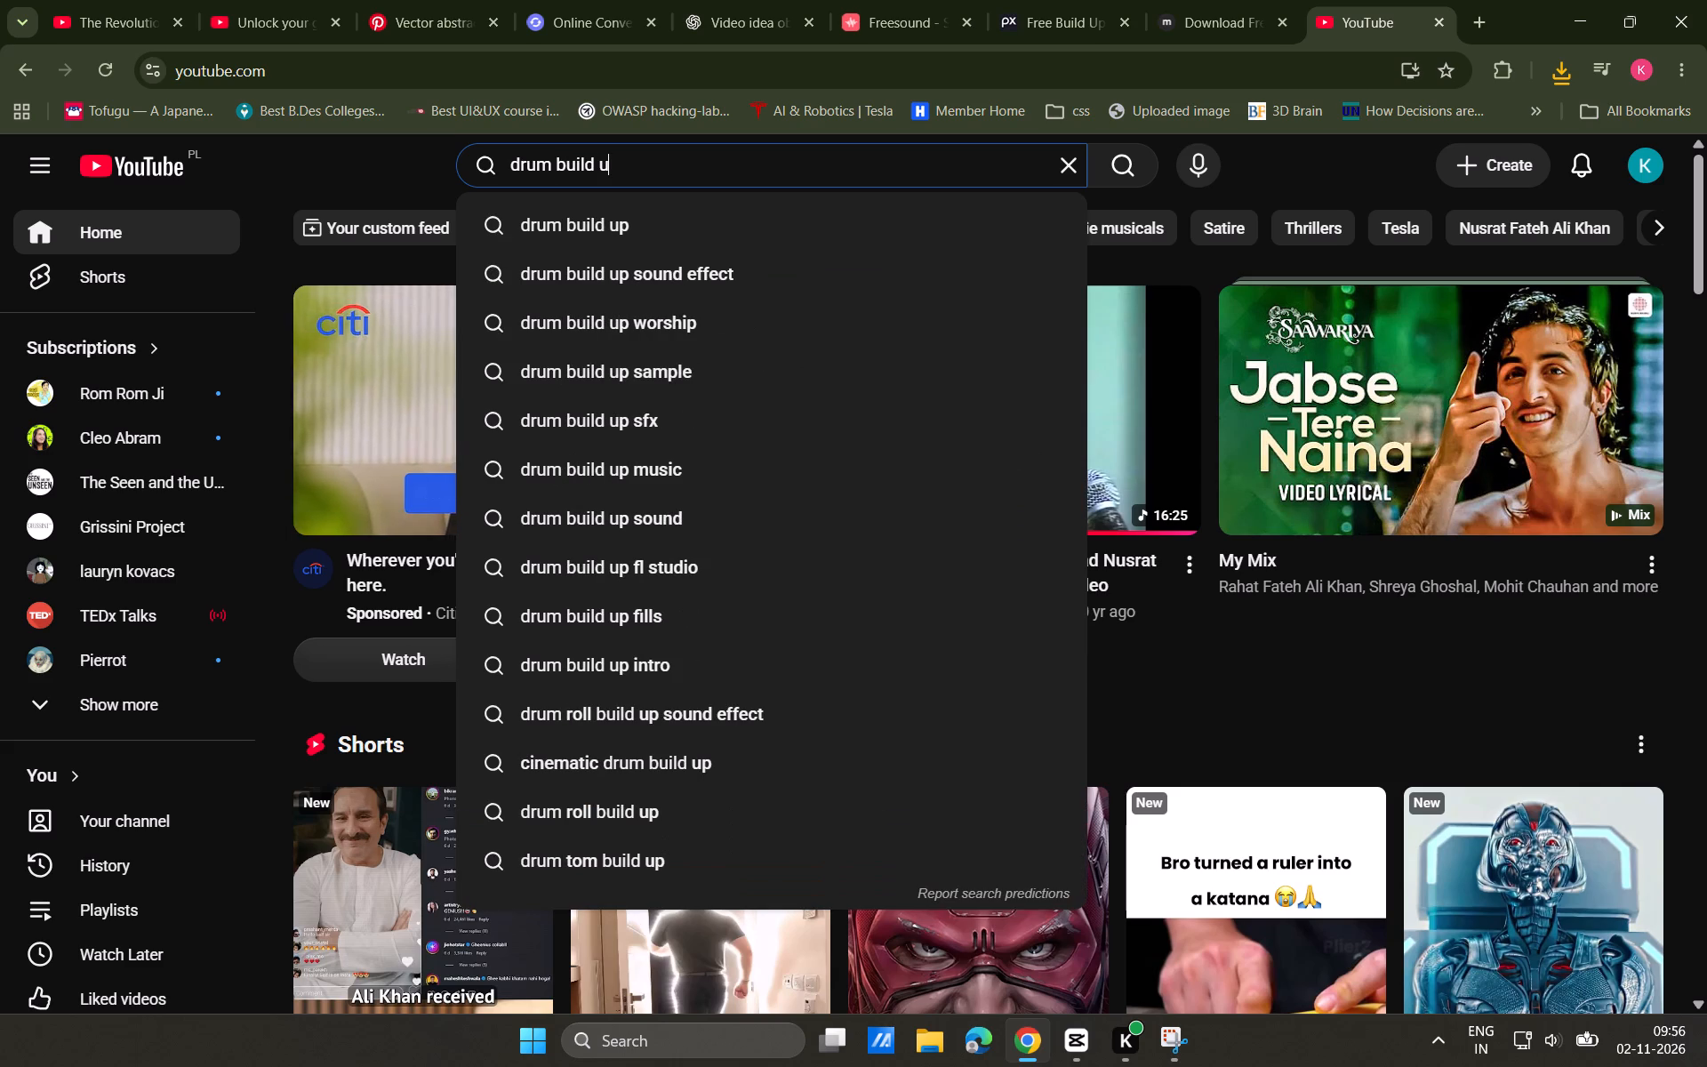
key("Down")
key("Return")
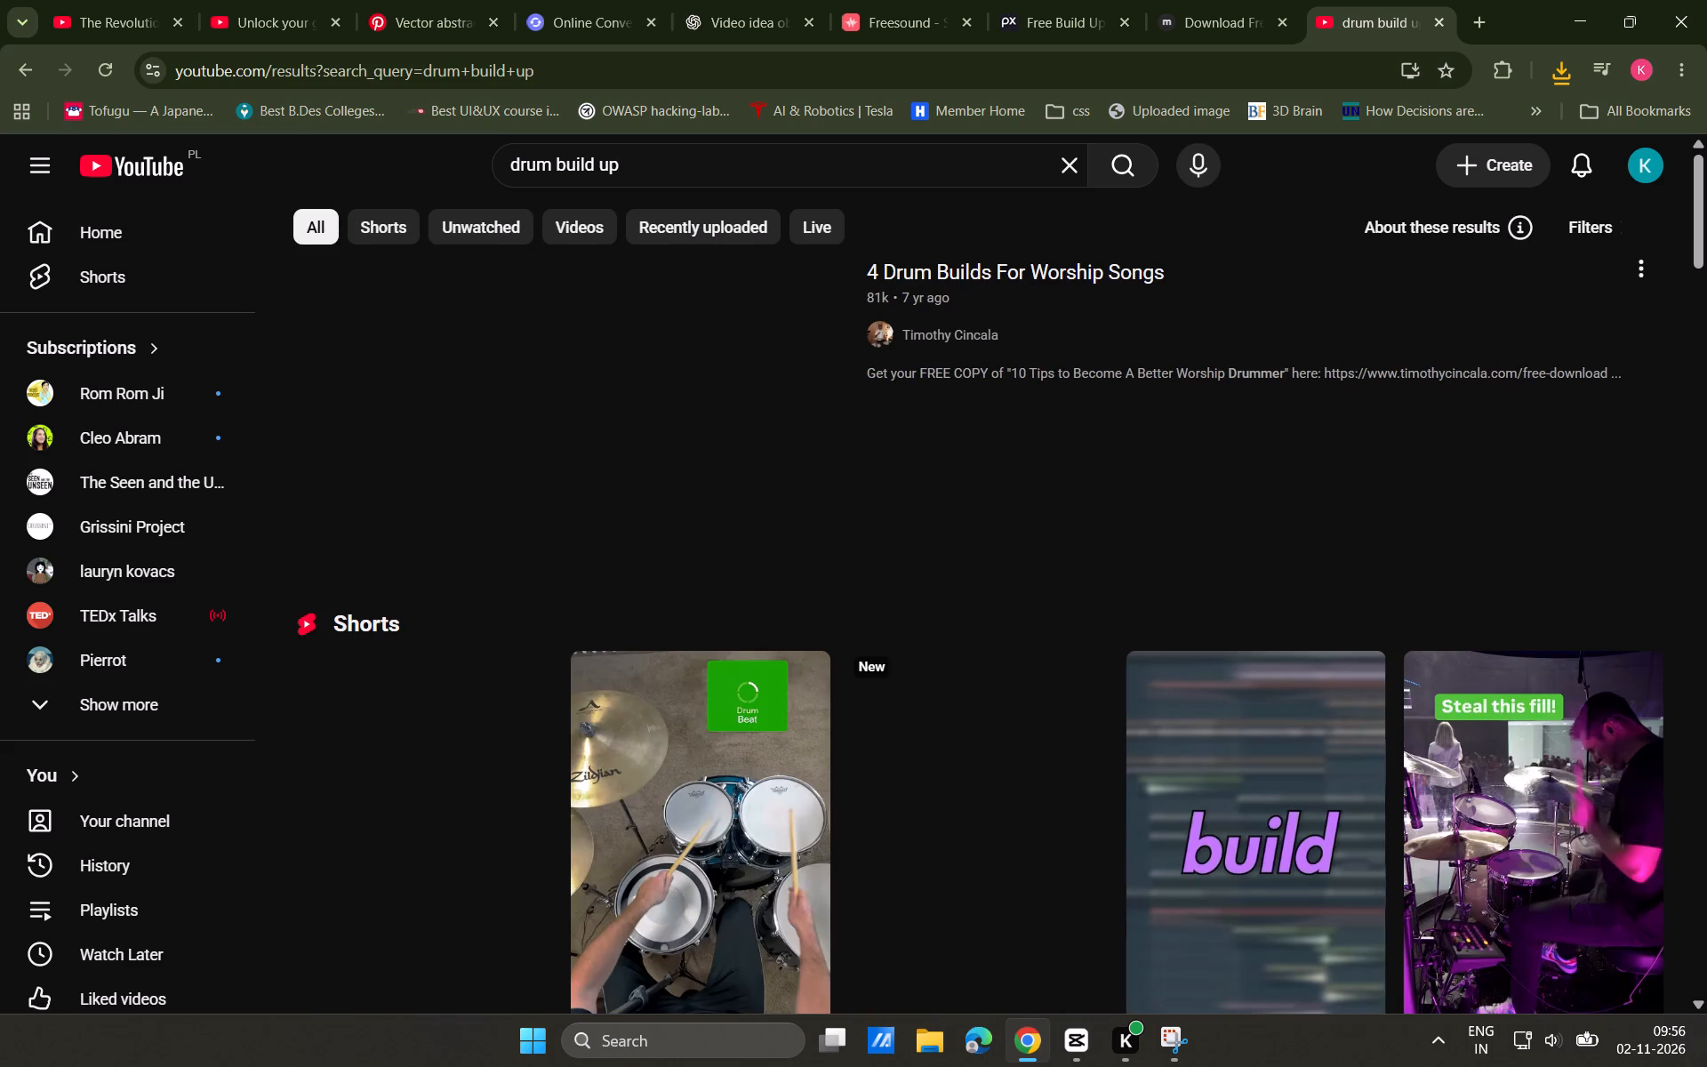
Open the "DRUM BUILD UP 1 | SOUND EFFECT" video by MediaClips, reload its page, complete the robot check and listen to it.
scroll(1706, 463, "down", 7)
scroll(926, 526, "down", 6)
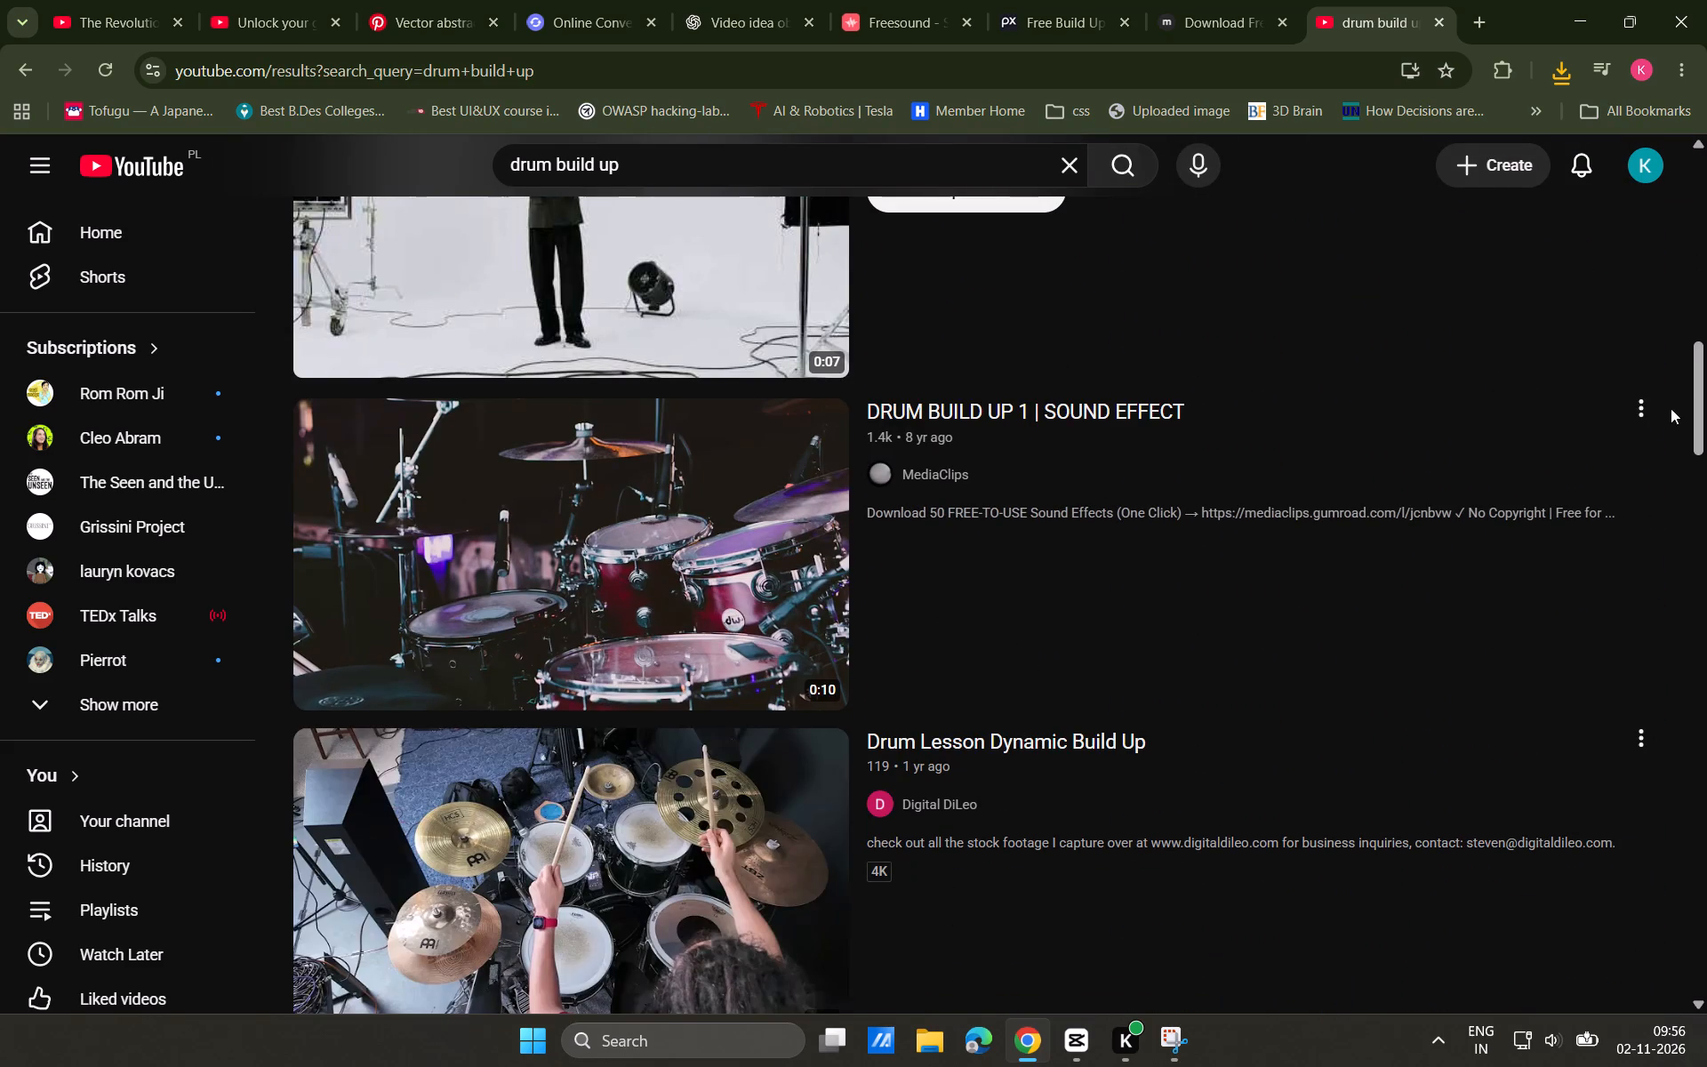
scroll(634, 478, "up", 17)
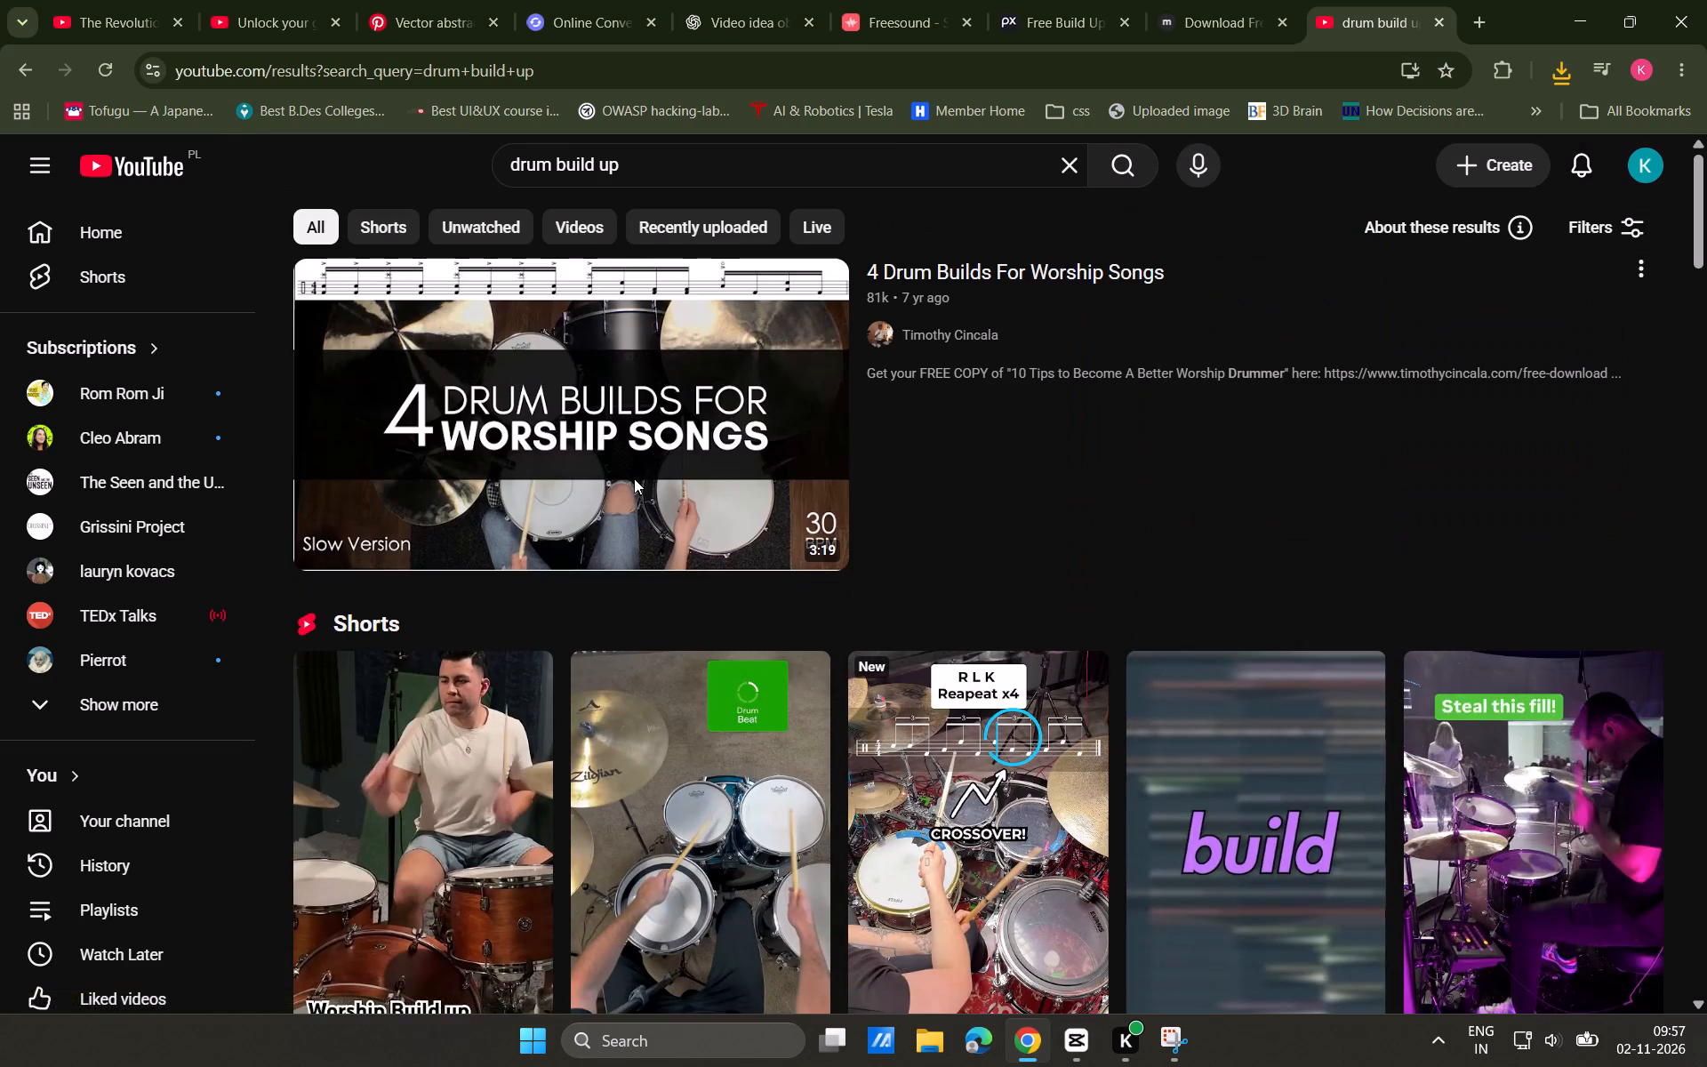
scroll(681, 500, "down", 12)
left_click(579, 687)
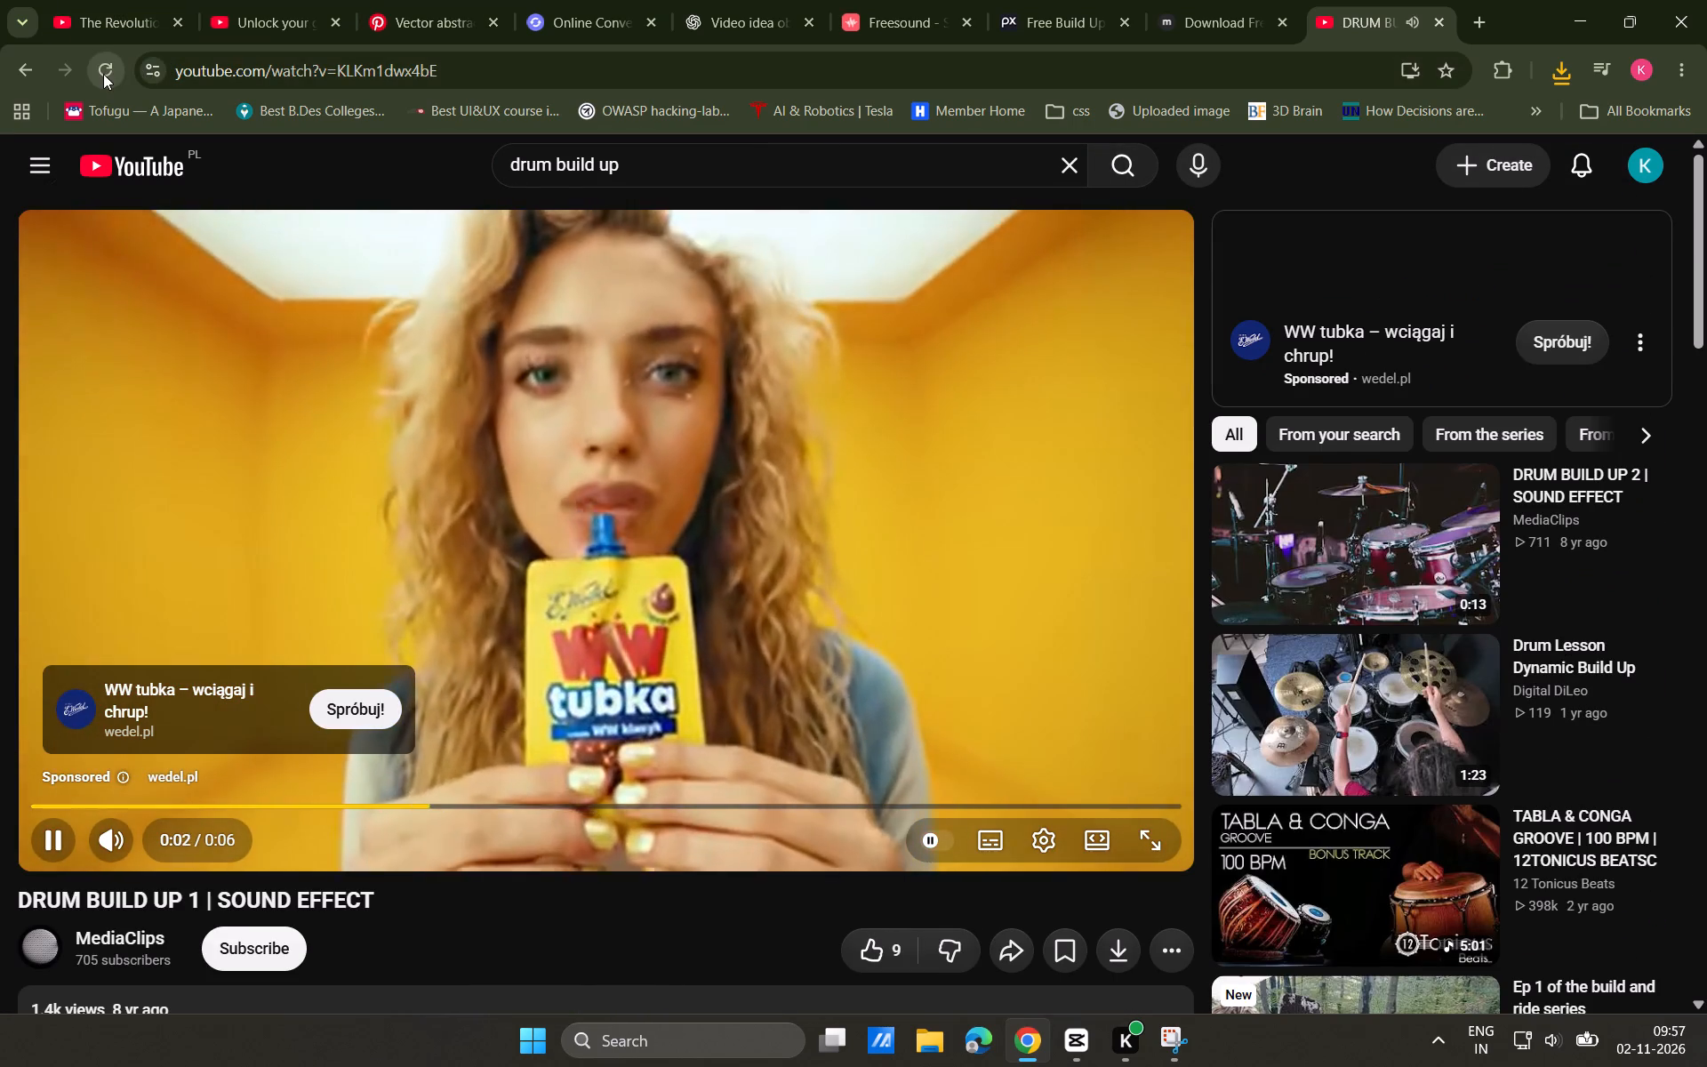
left_click(103, 74)
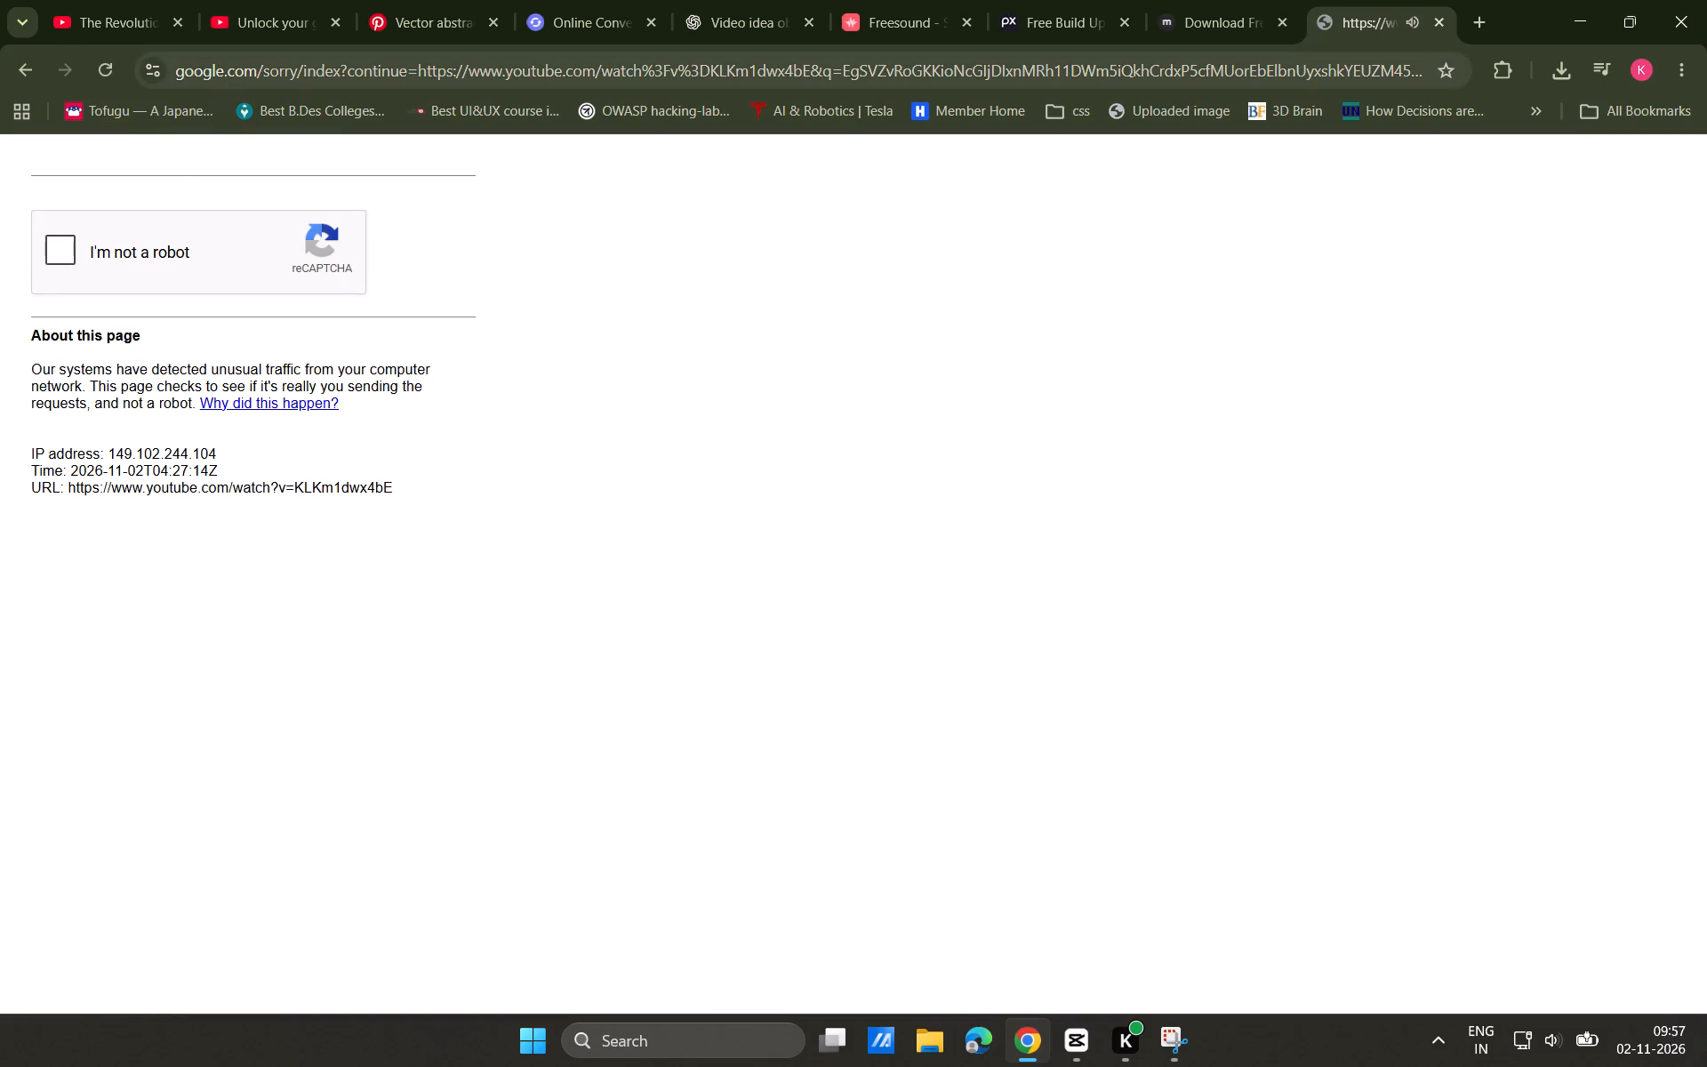
left_click(60, 259)
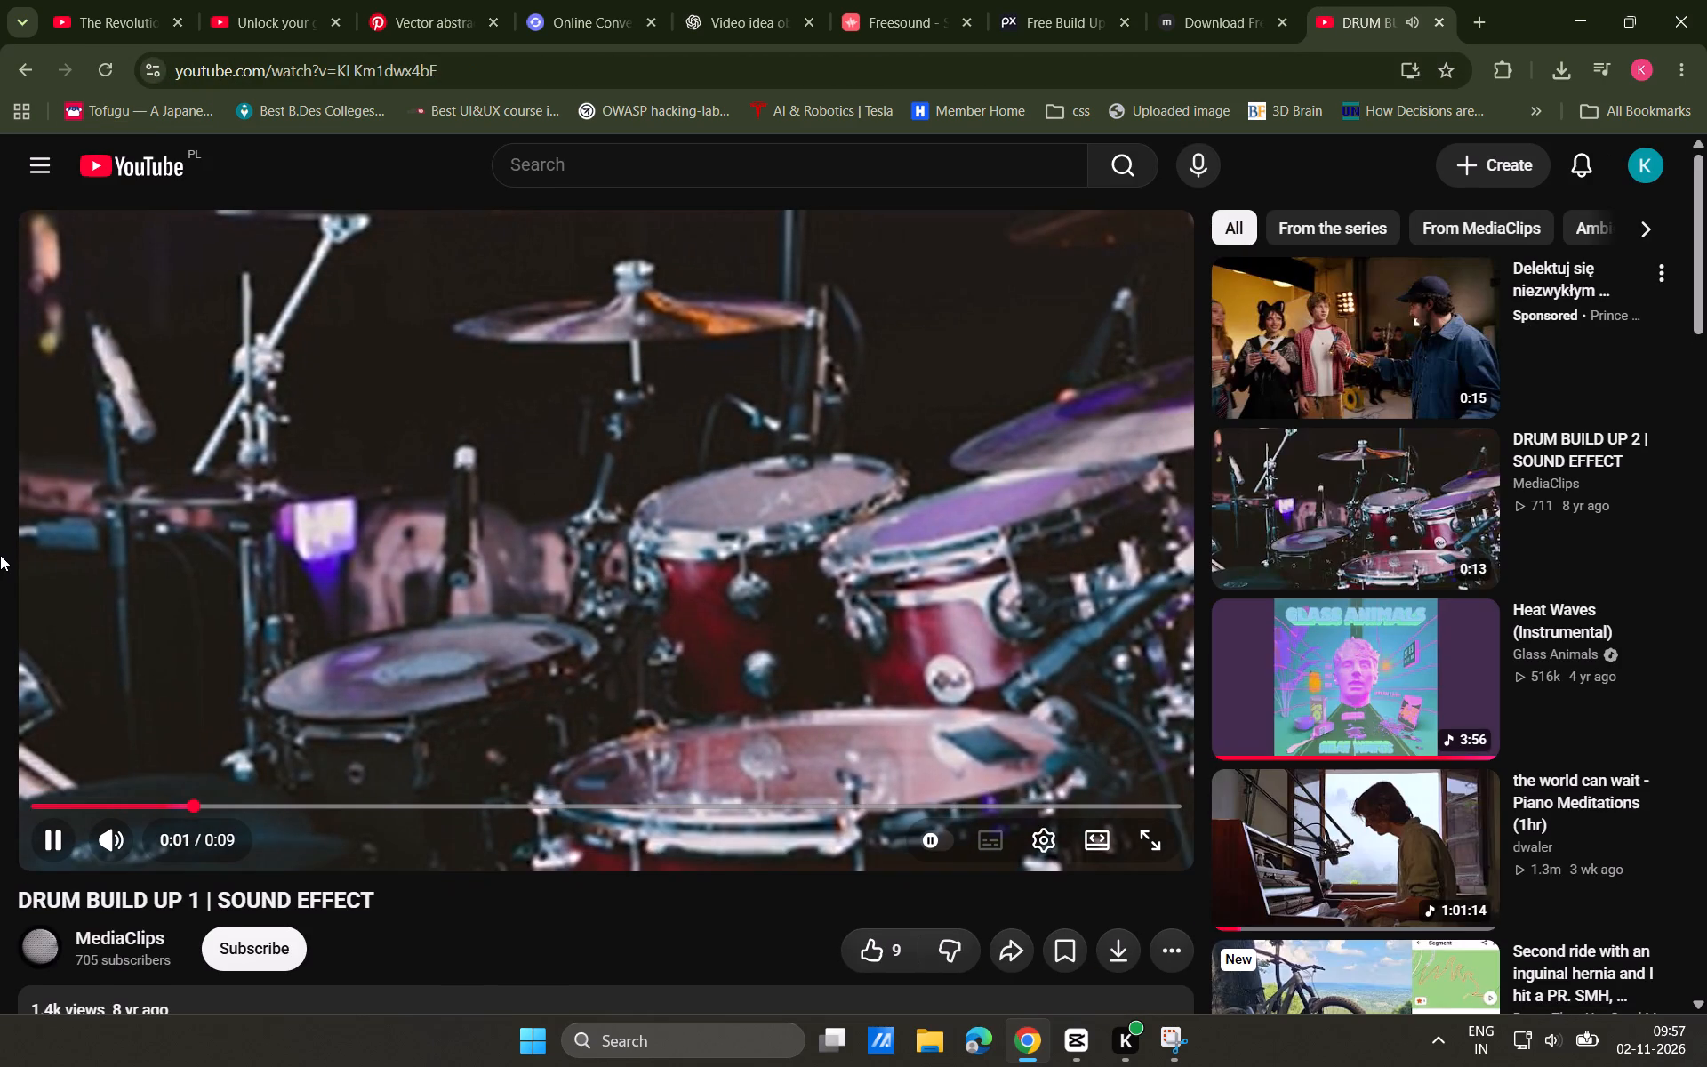
Return to the "drum build up" search results and look through them for another usable sound.
left_click(25, 83)
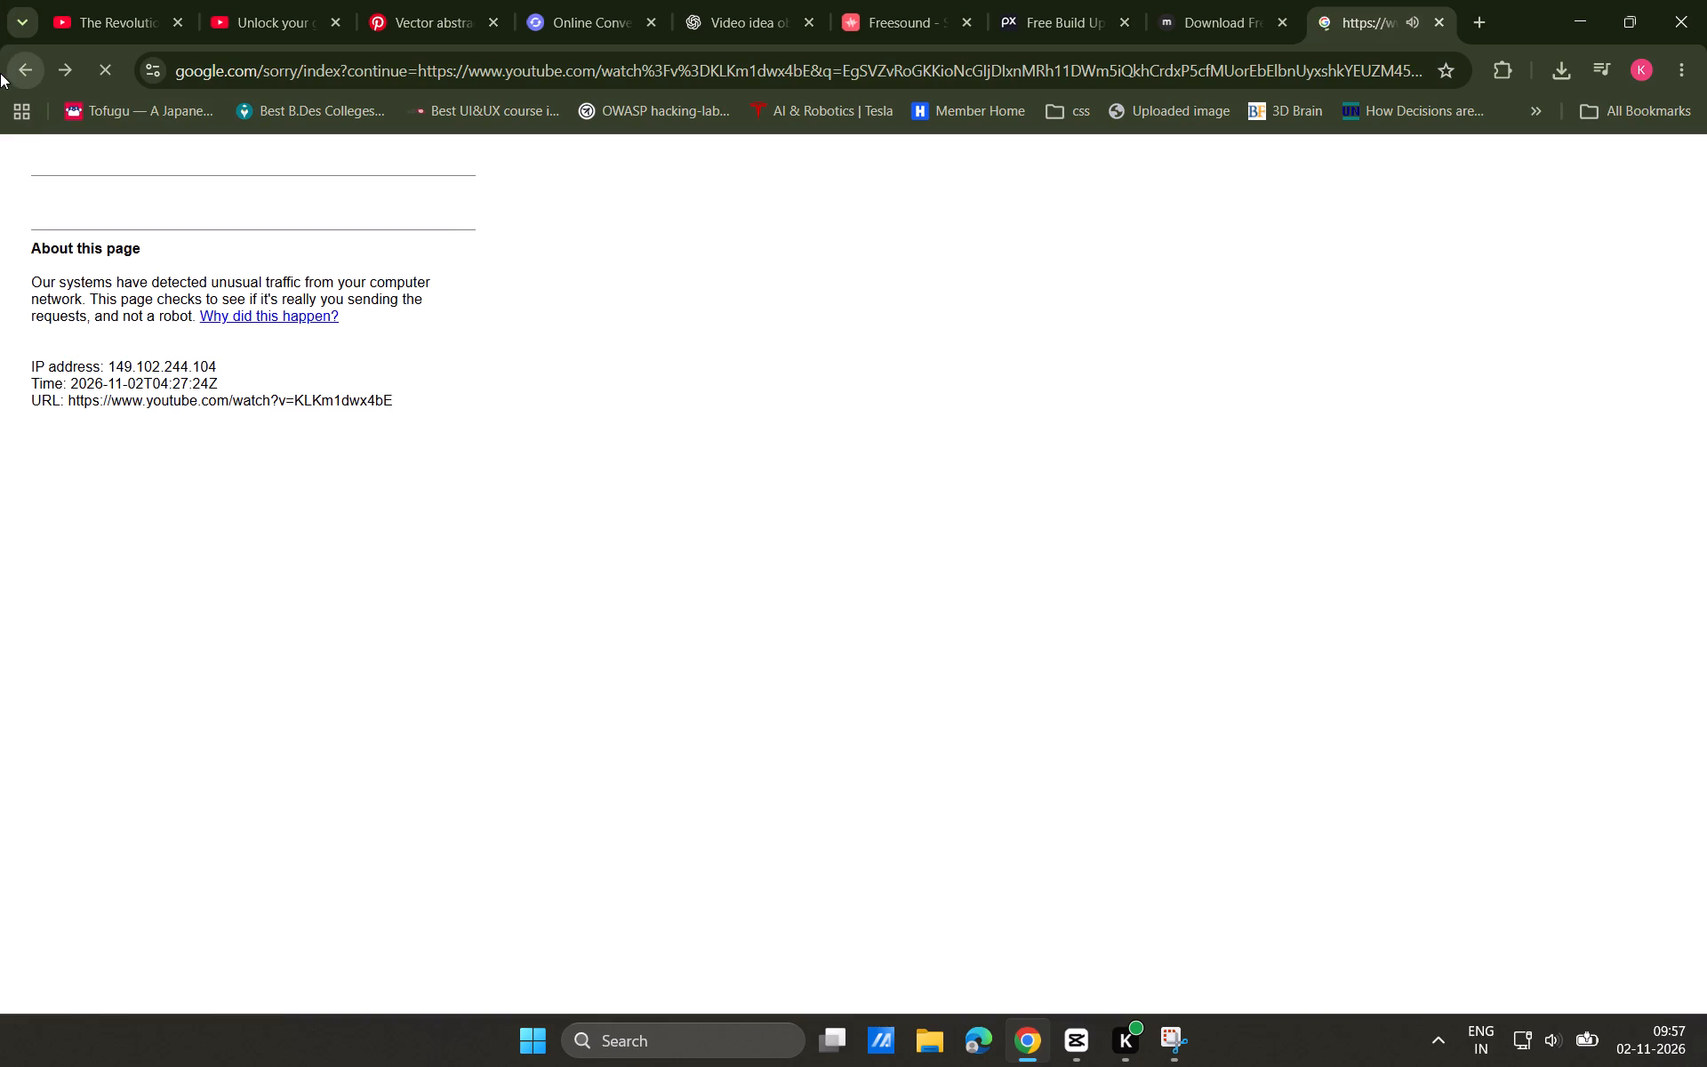
left_click(0, 74)
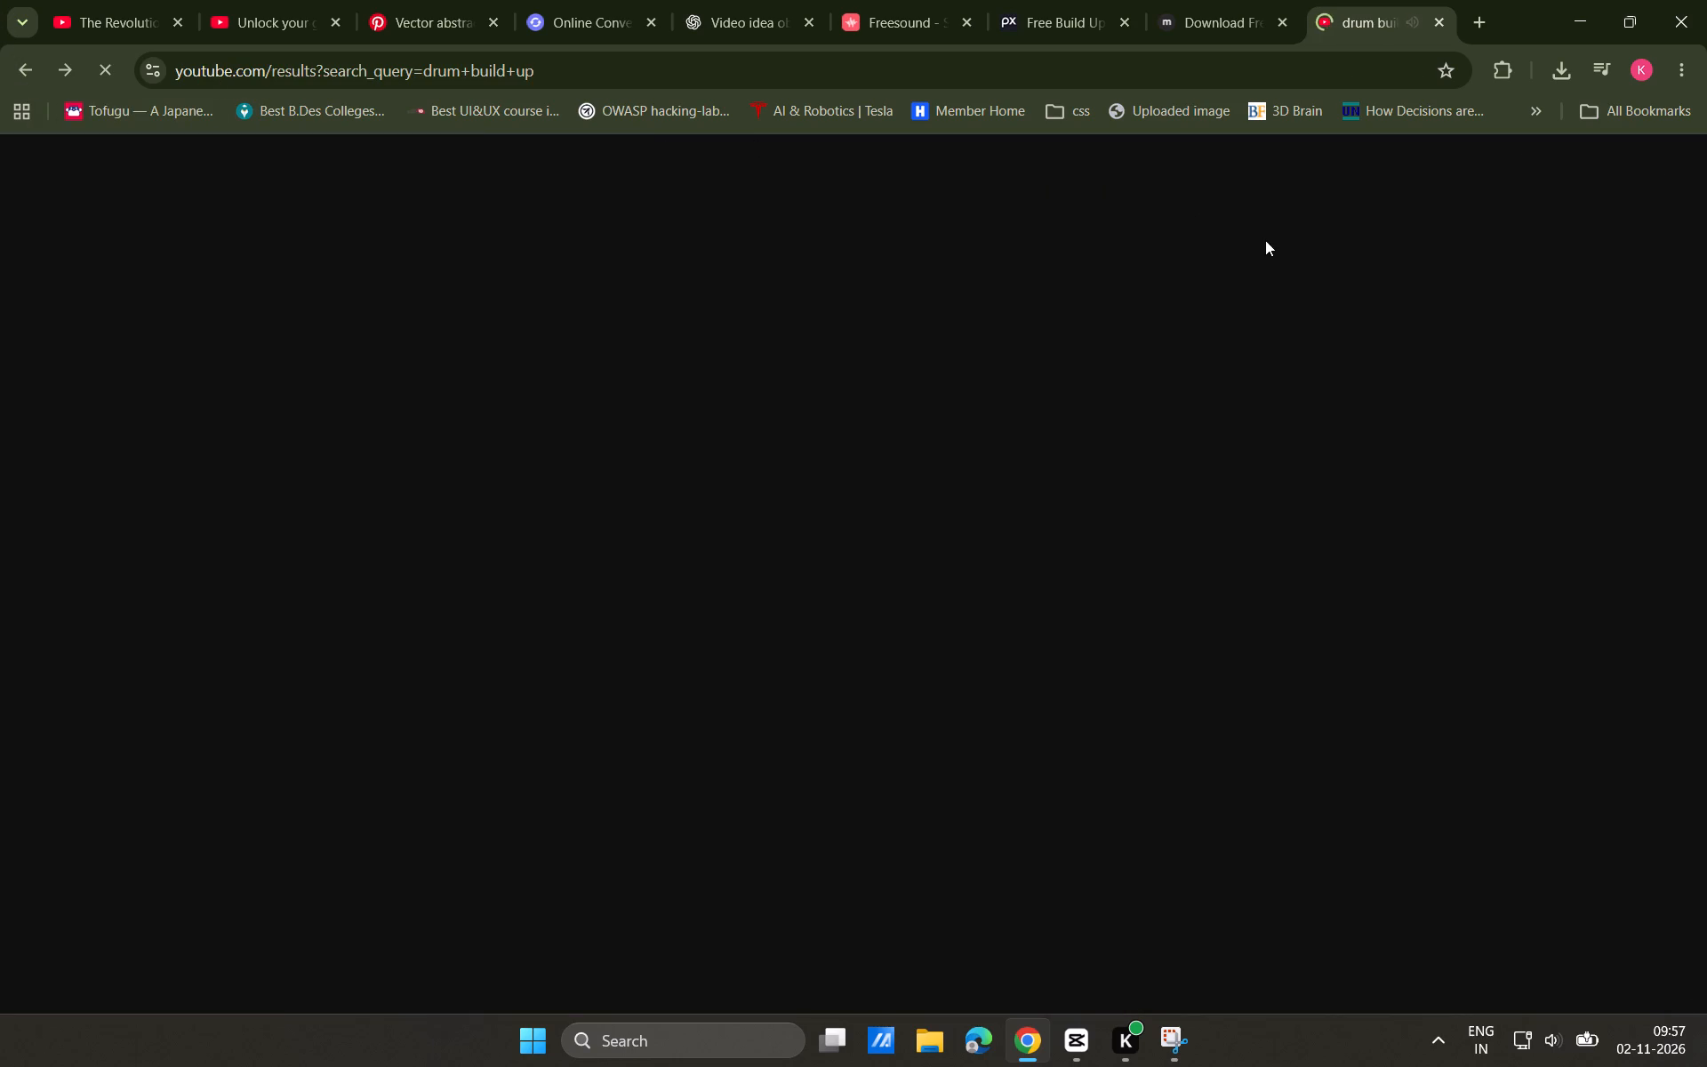
scroll(1706, 457, "down", 13)
scroll(1706, 457, "down", 11)
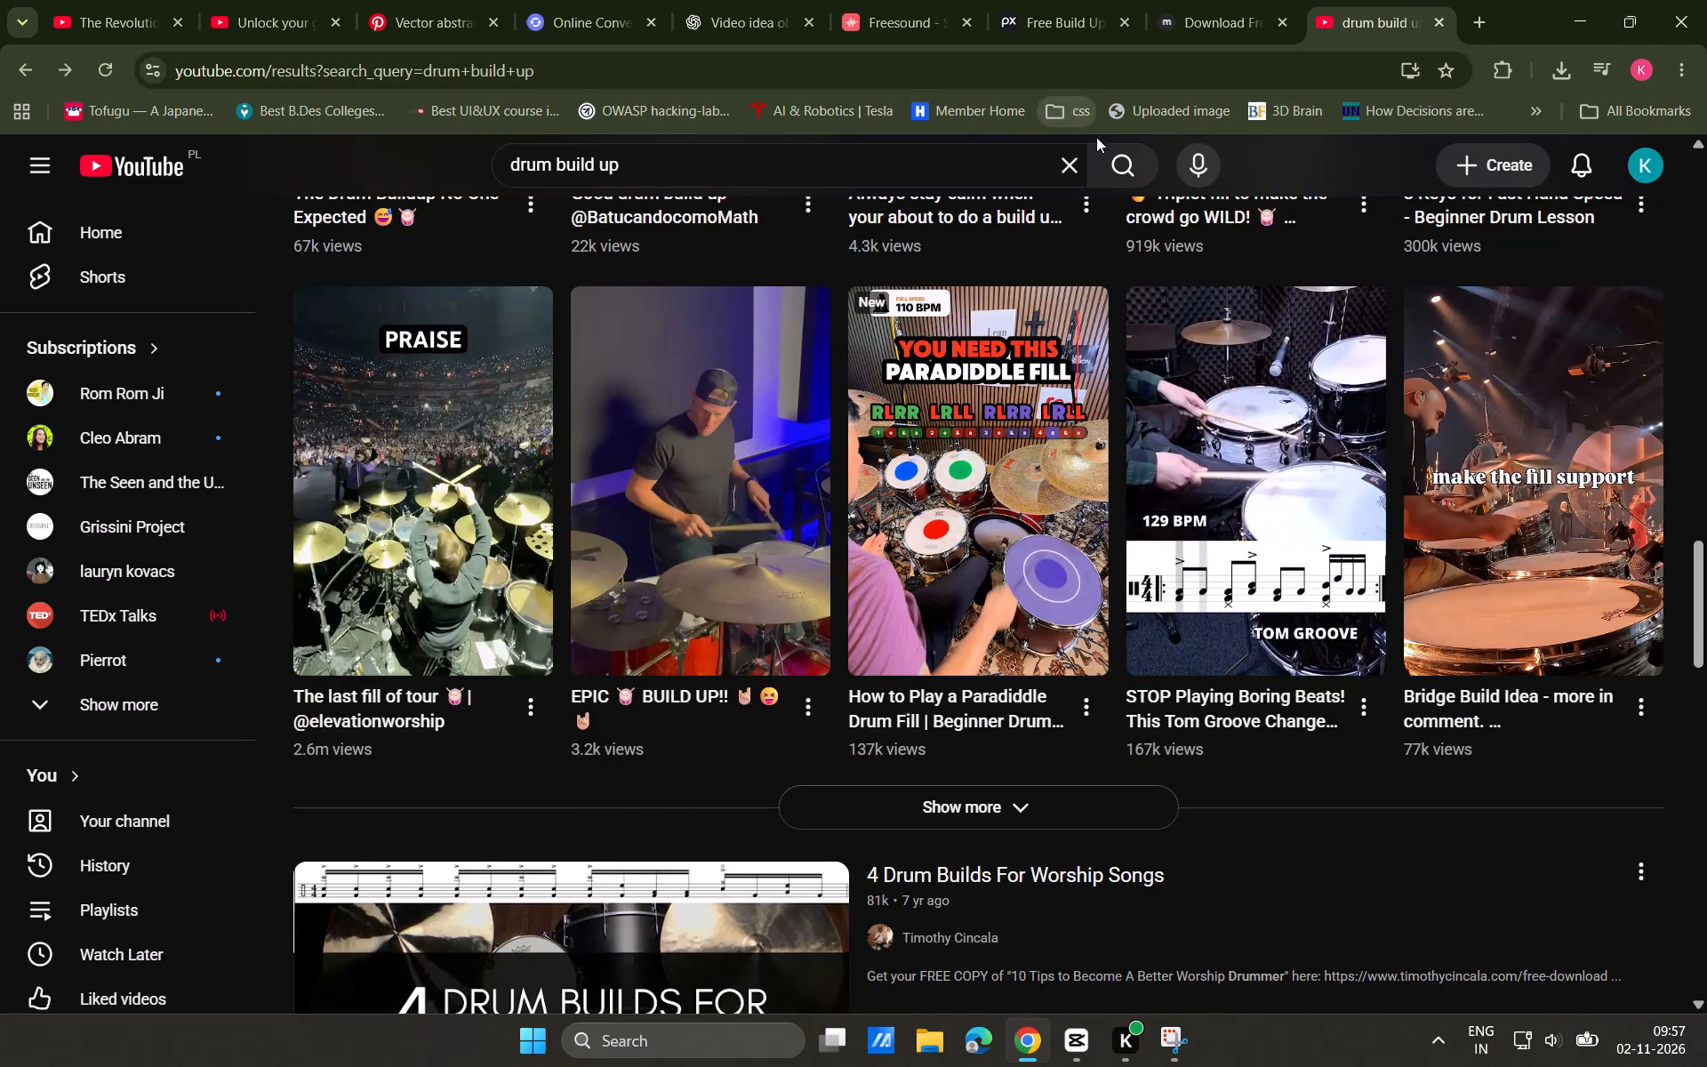
Search YouTube for "piano build up".
left_click(1064, 163)
type("piano build u[")
key("Return")
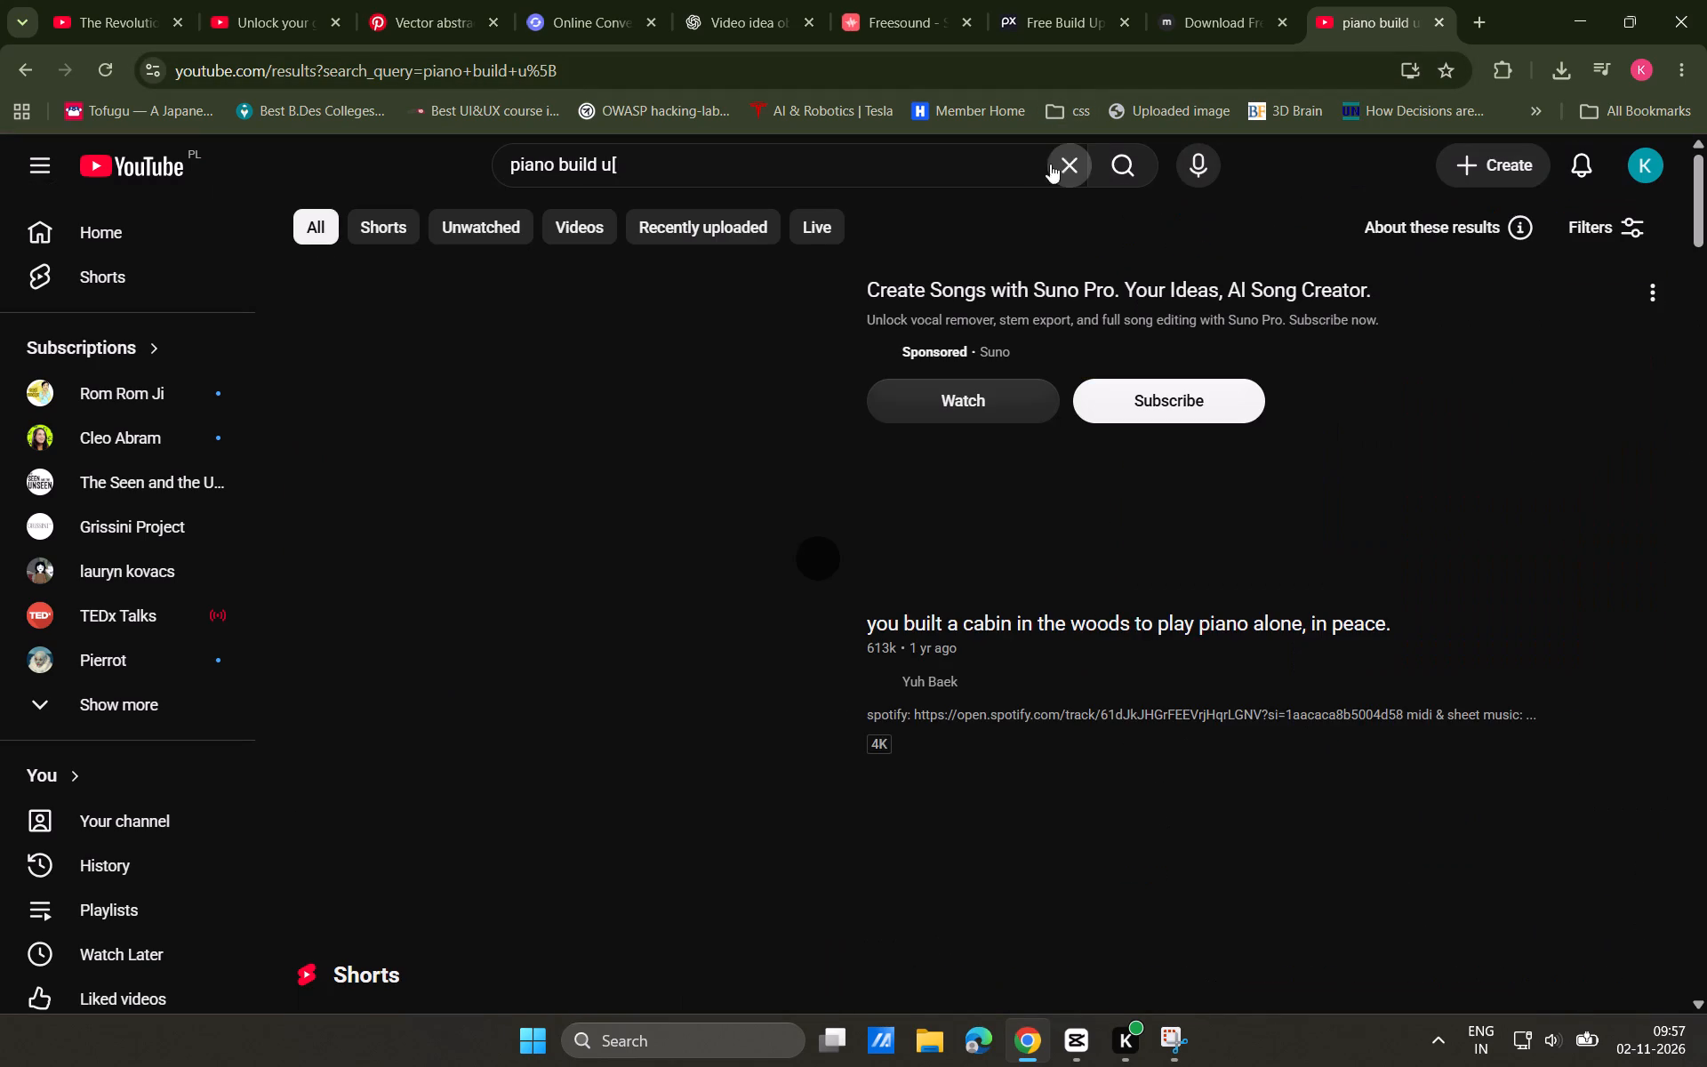
left_click(712, 164)
key("BackSpace")
type("p\\")
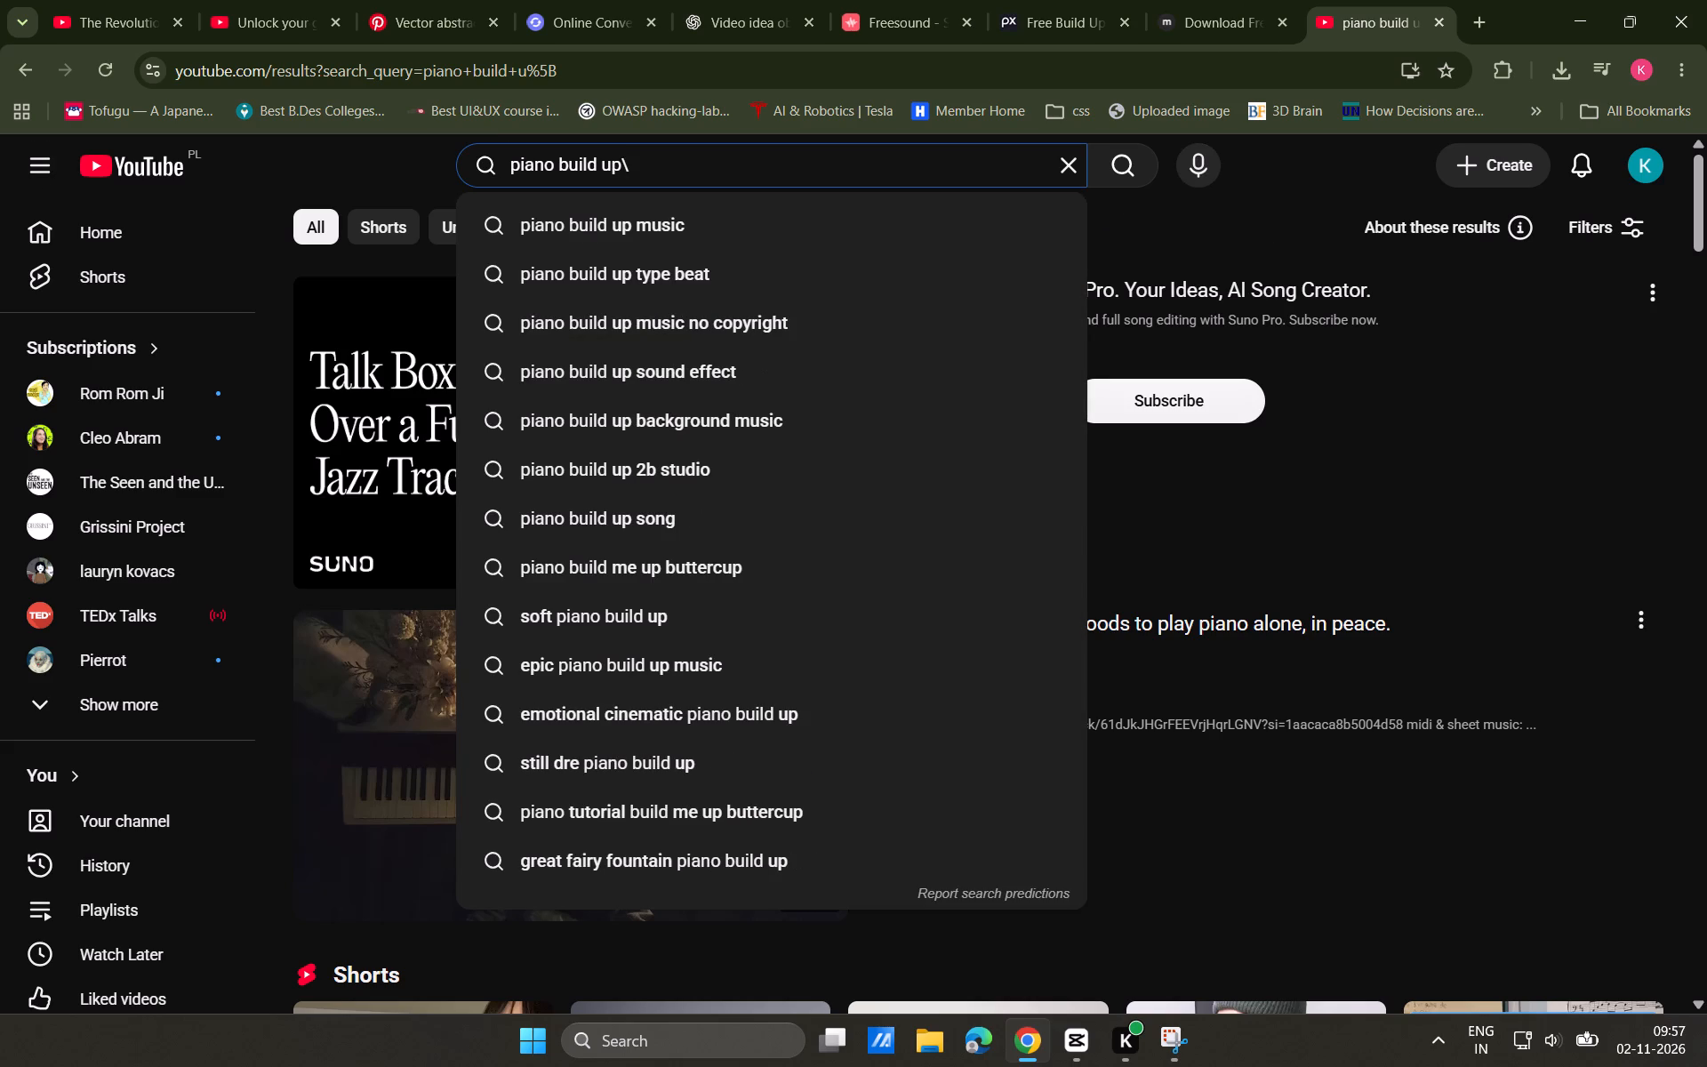
key("BackSpace")
key("Return")
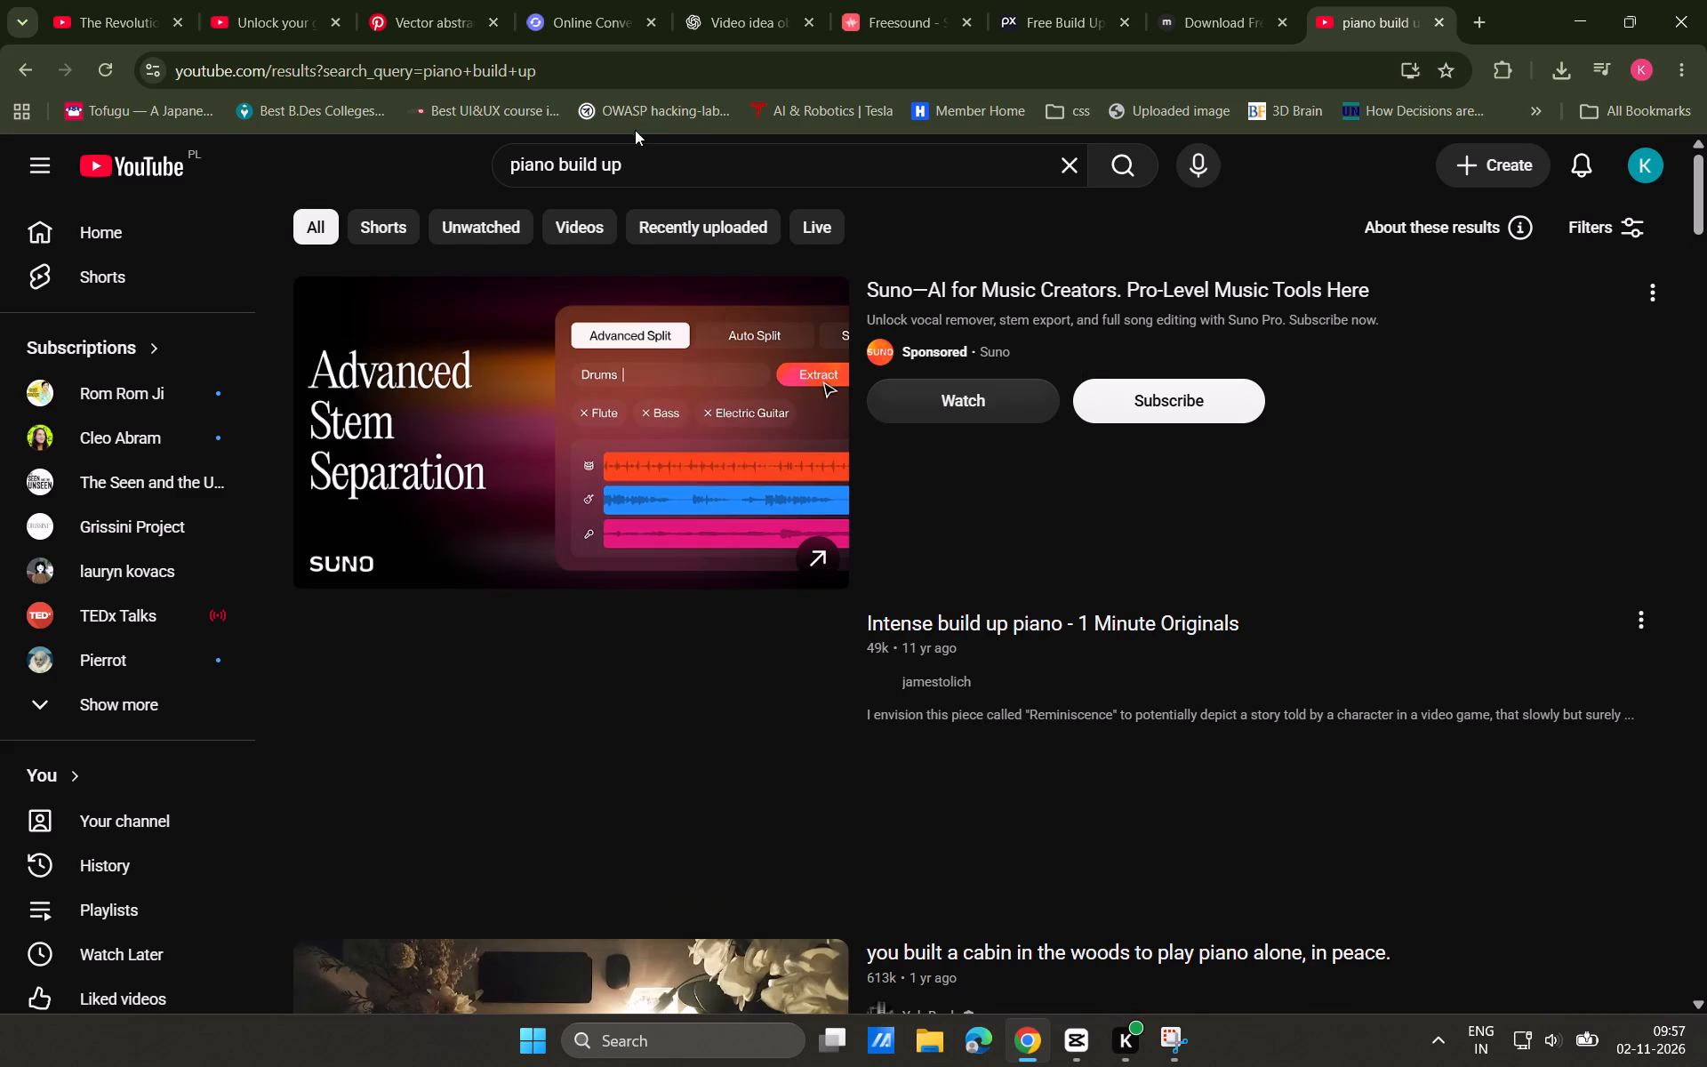
Listen to "Intense build up piano - 1 Minute Originals", skipping 20 seconds ahead, and return to the search results.
left_click(602, 798)
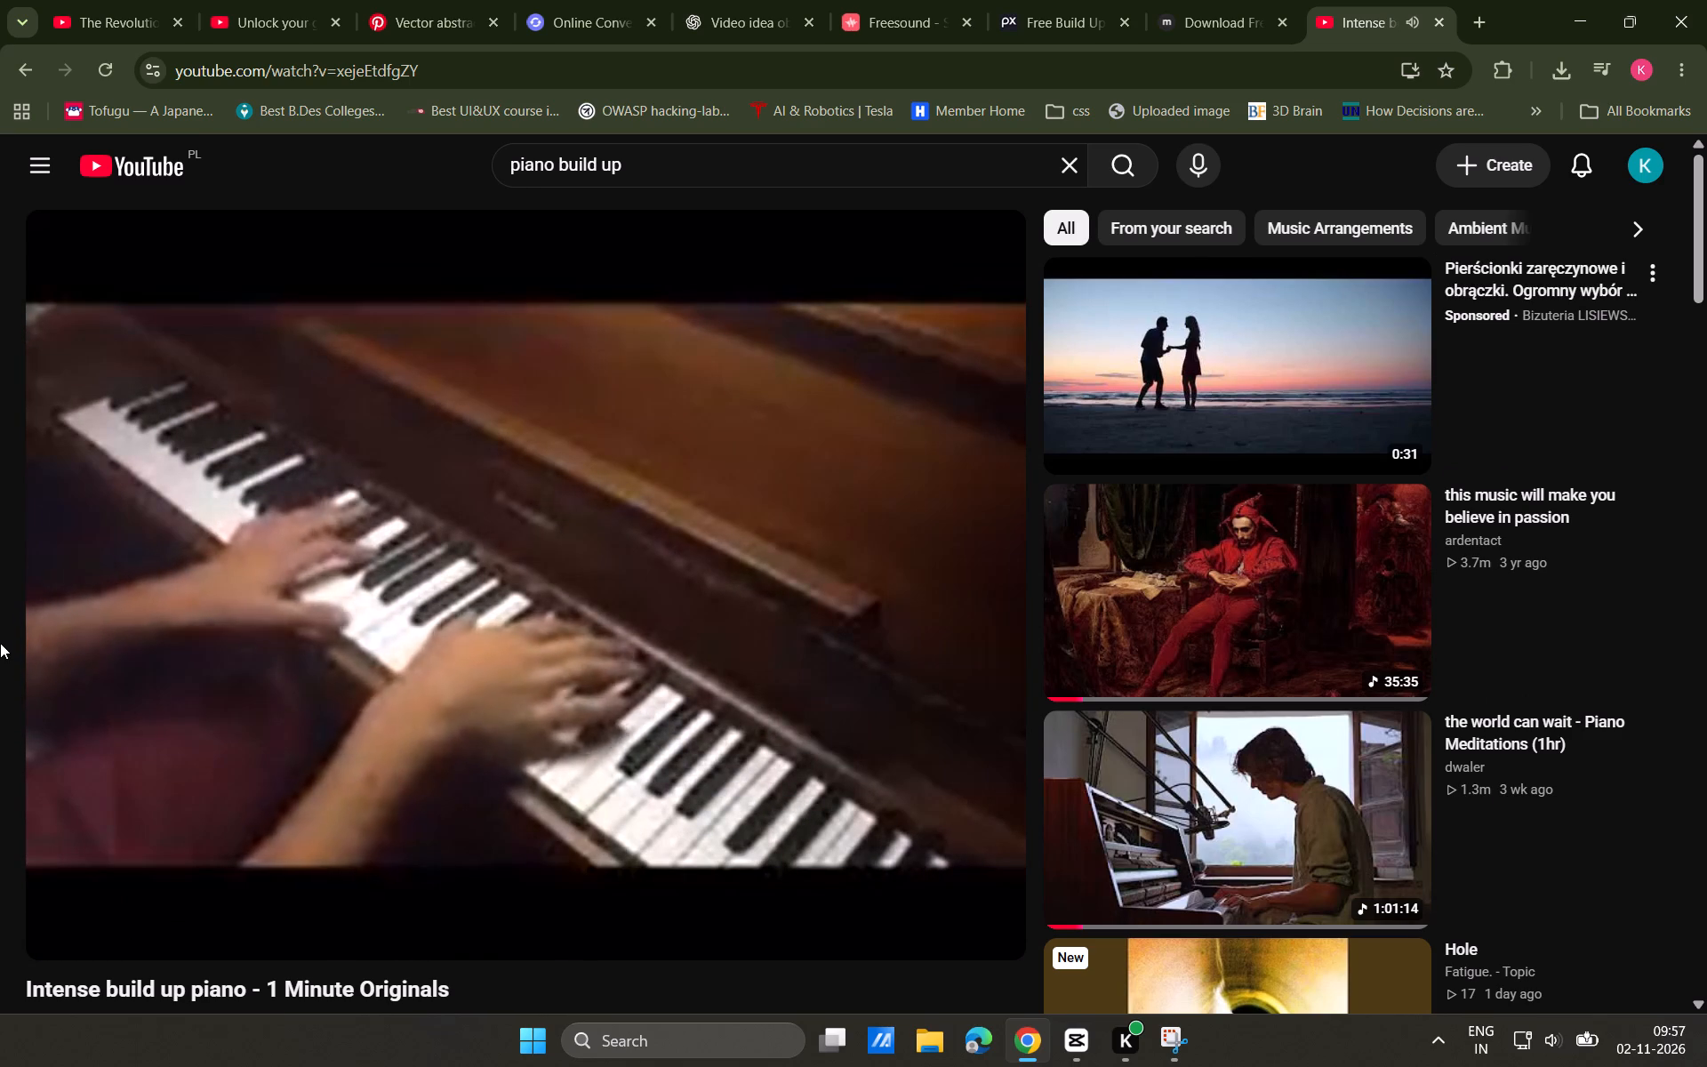
key("Right")
key("Right")
key("Right")
key("Right")
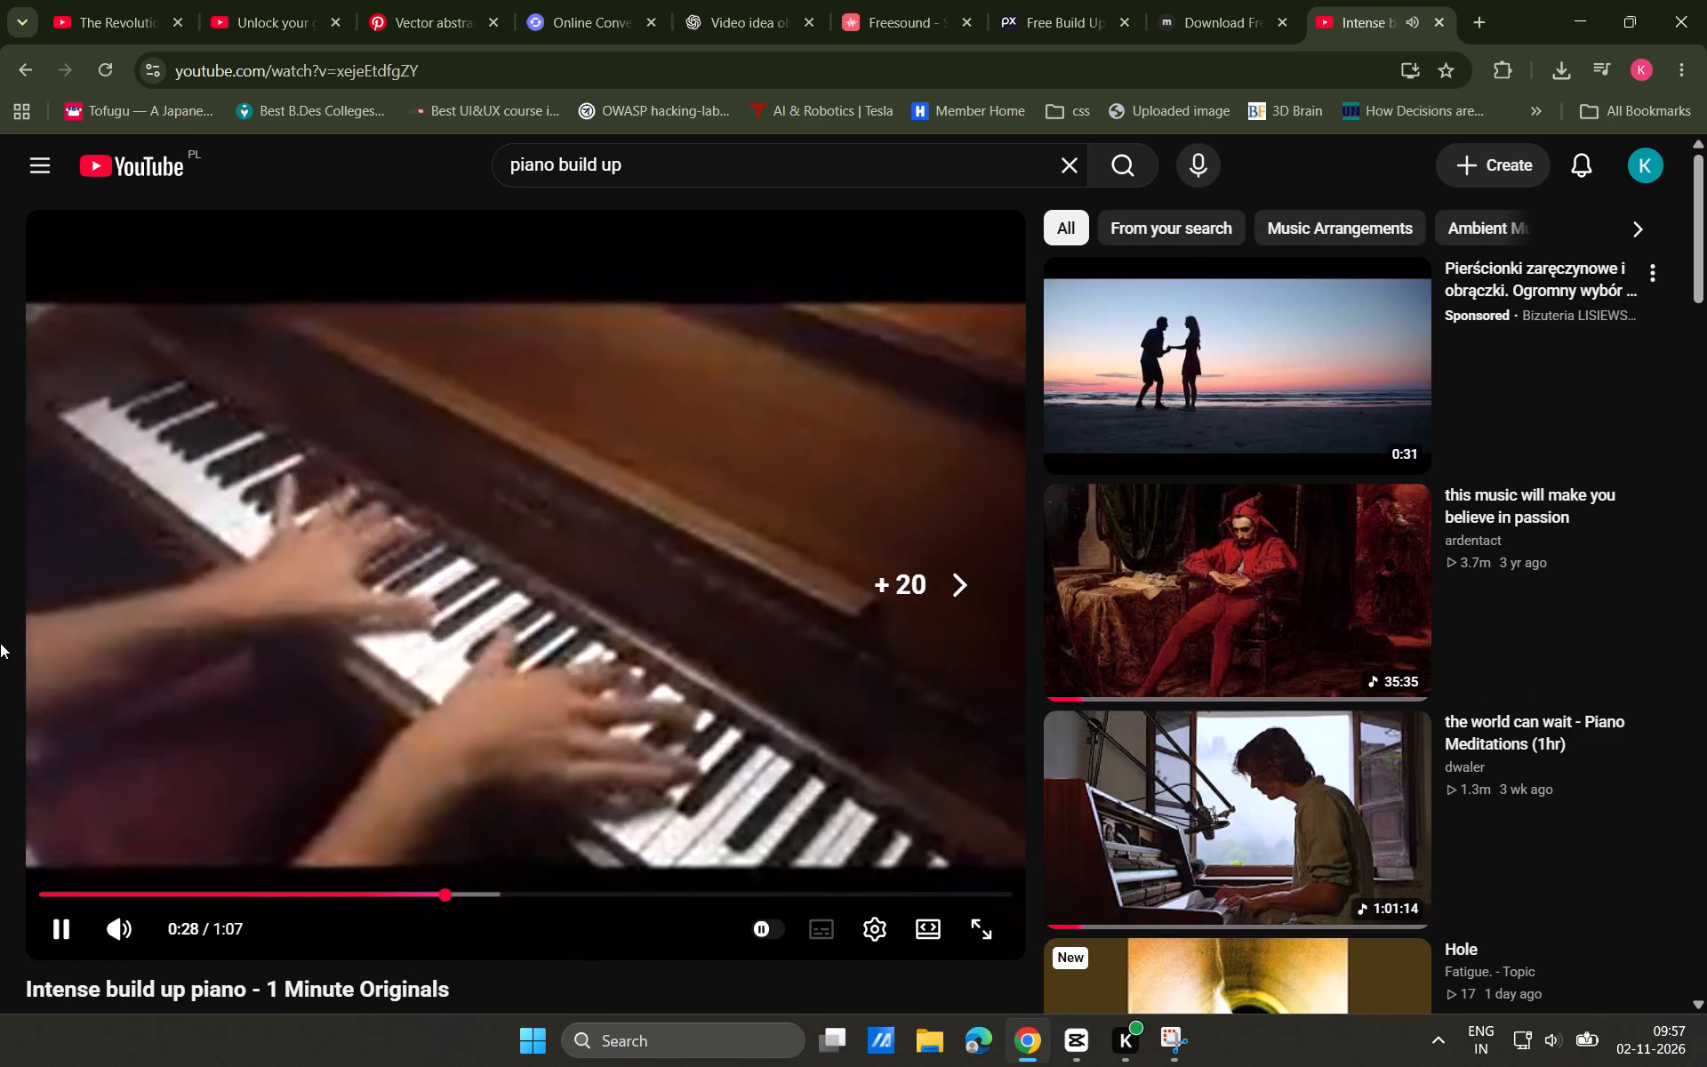
left_click(26, 71)
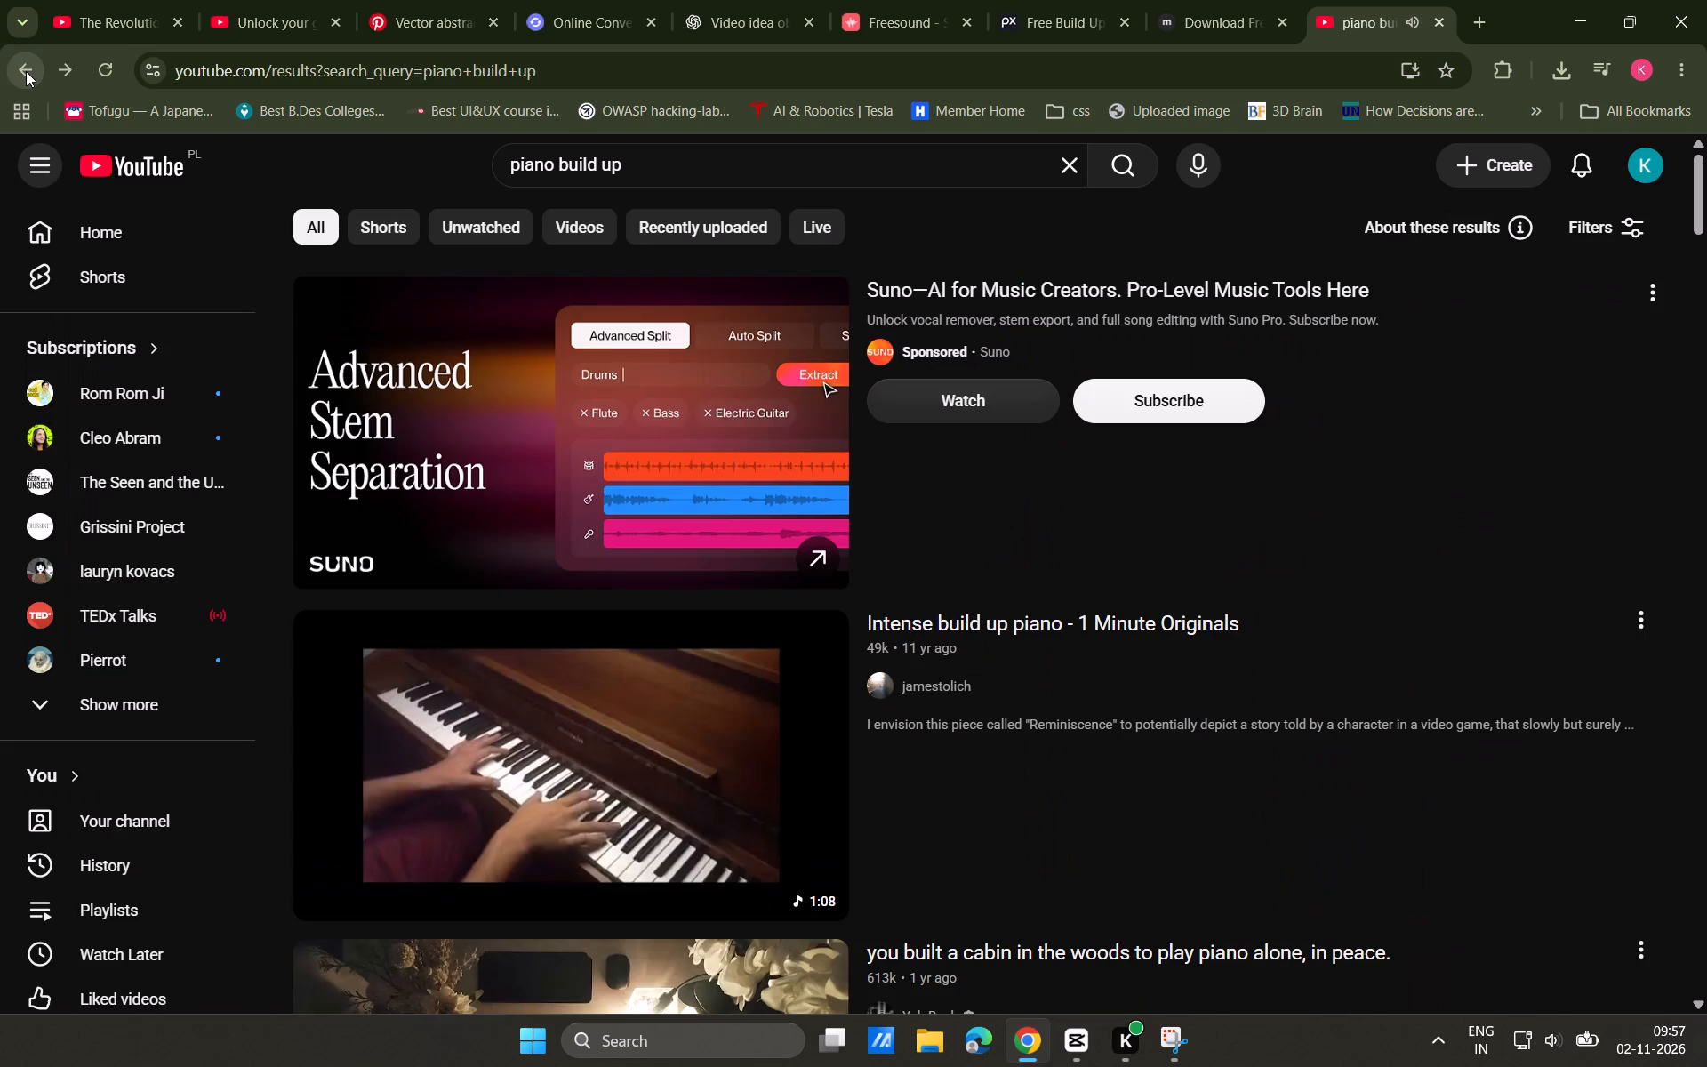
Look through the "piano build up" results for a suitable piano build-up track.
scroll(1487, 495, "down", 8)
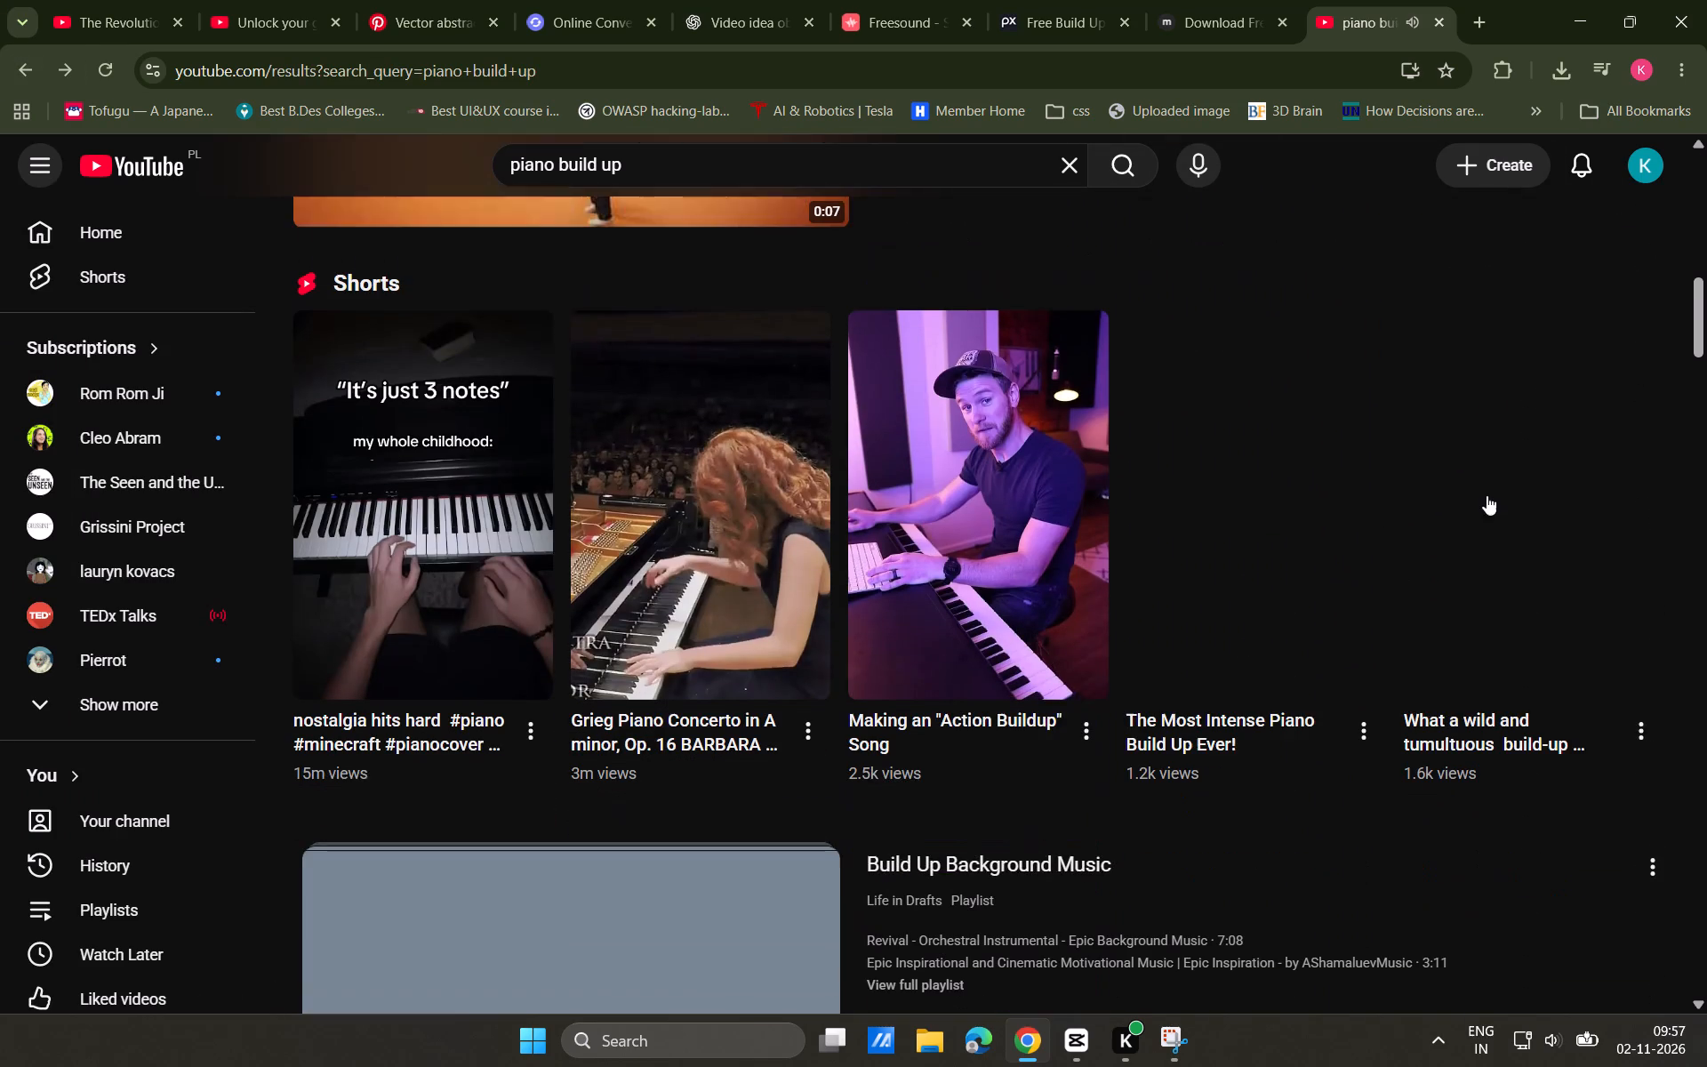
scroll(1487, 495, "down", 1)
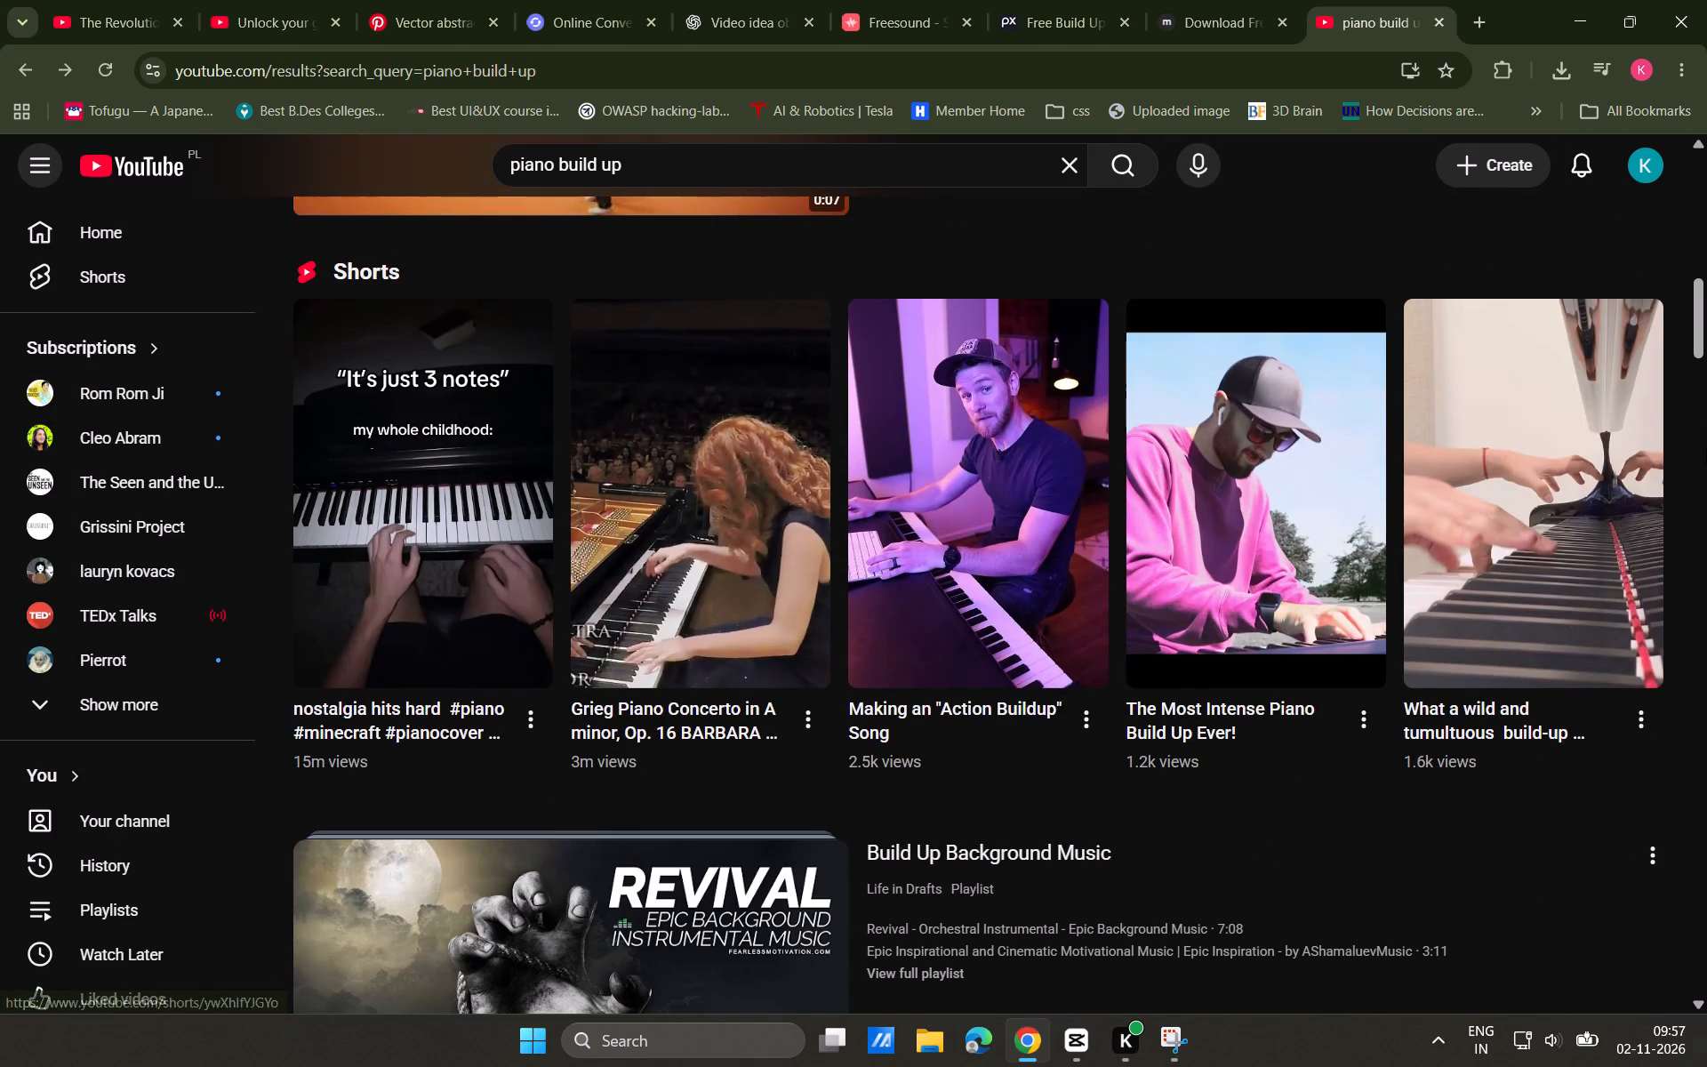
scroll(1706, 476, "down", 2)
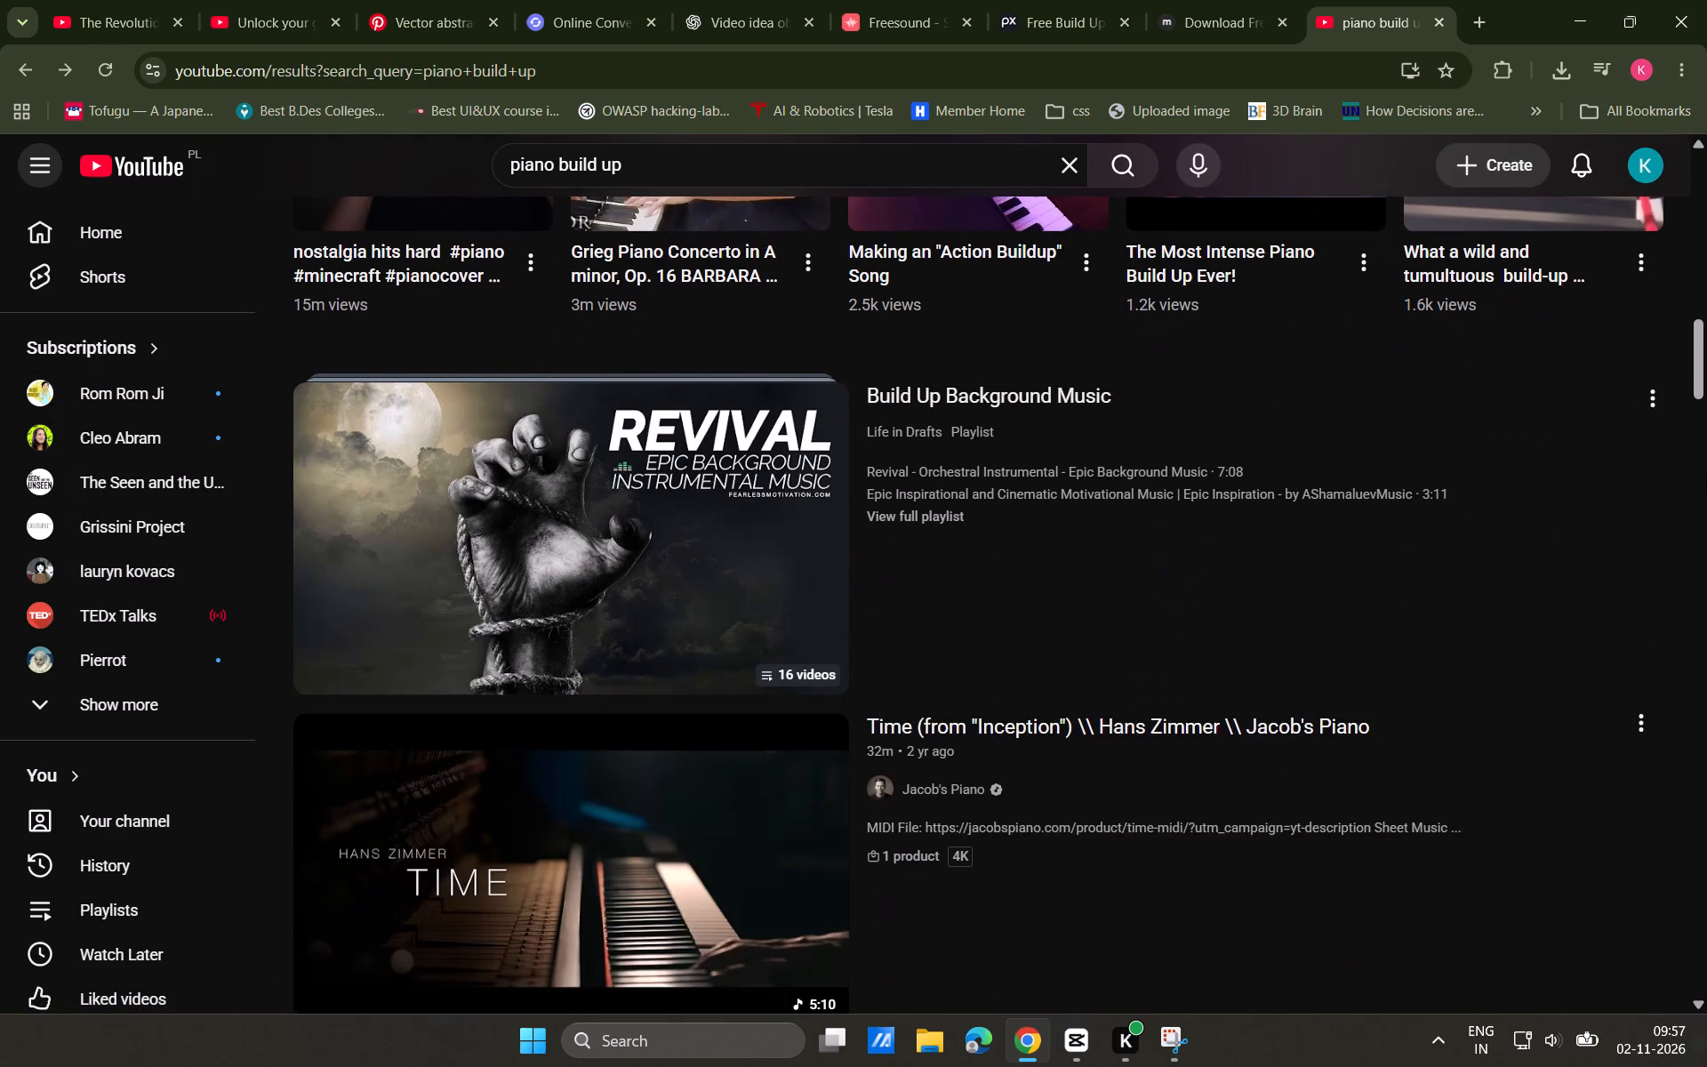
scroll(1706, 476, "down", 2)
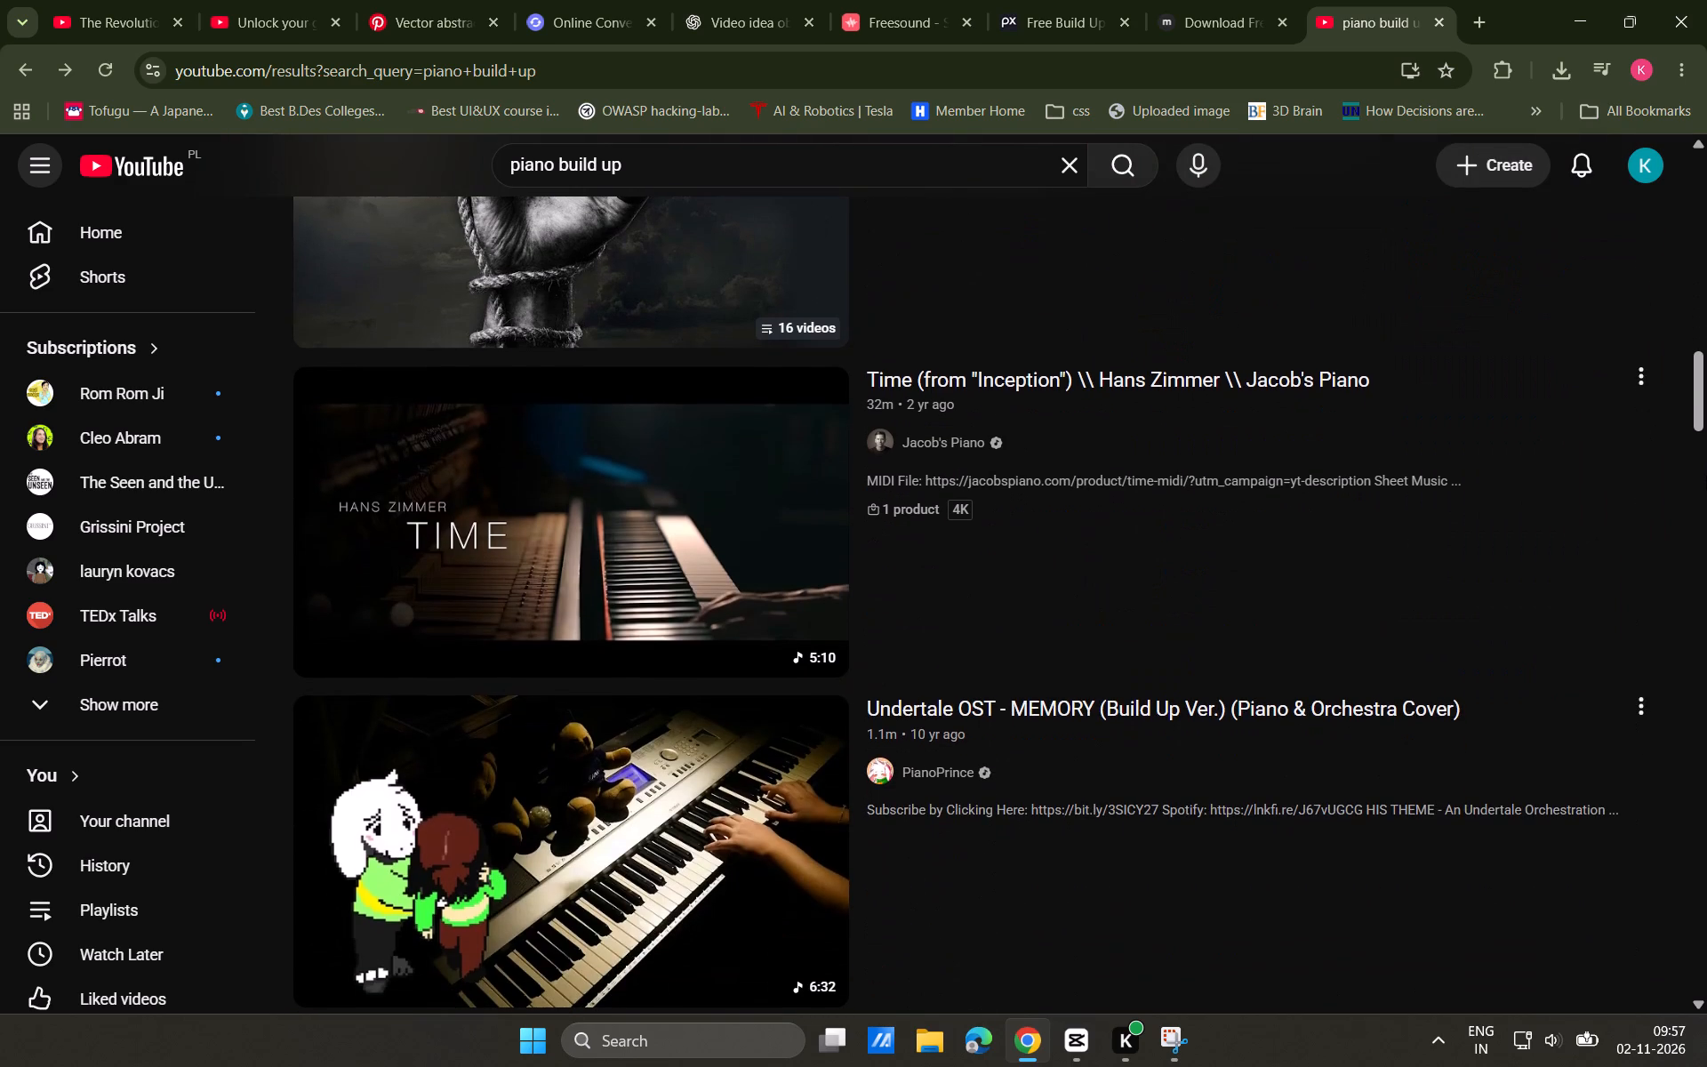
scroll(1706, 476, "down", 3)
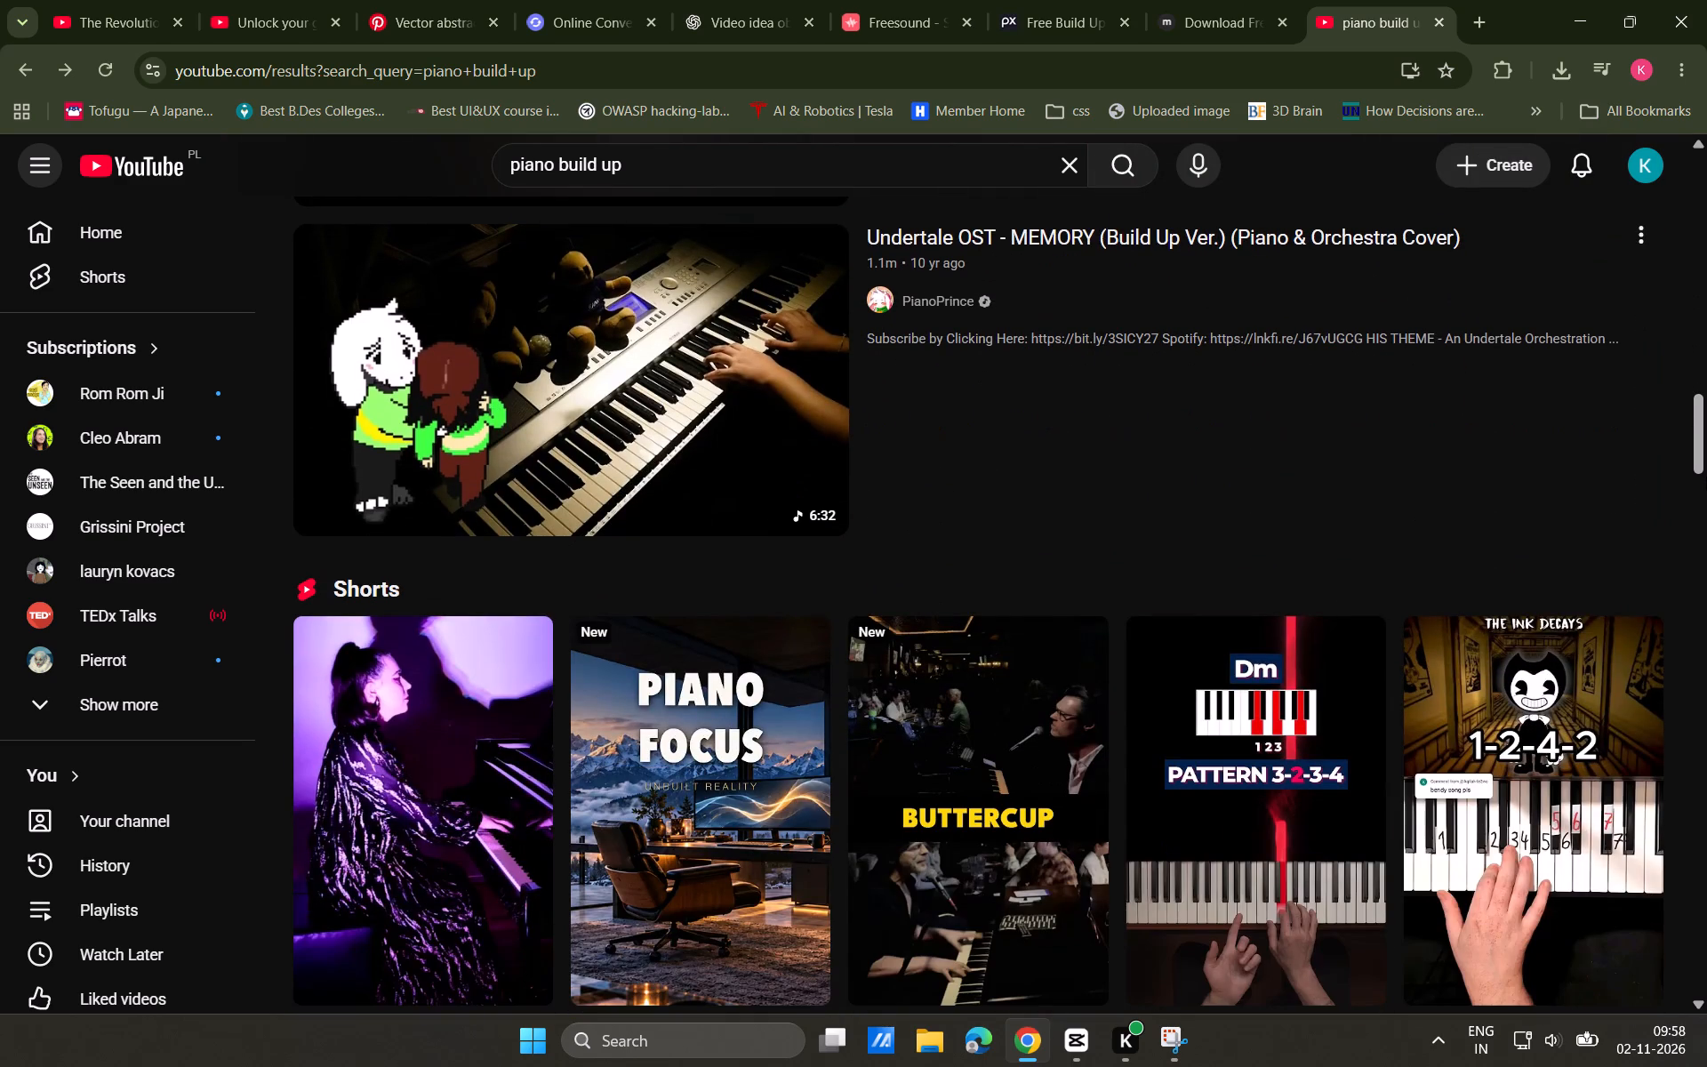
scroll(1706, 476, "down", 6)
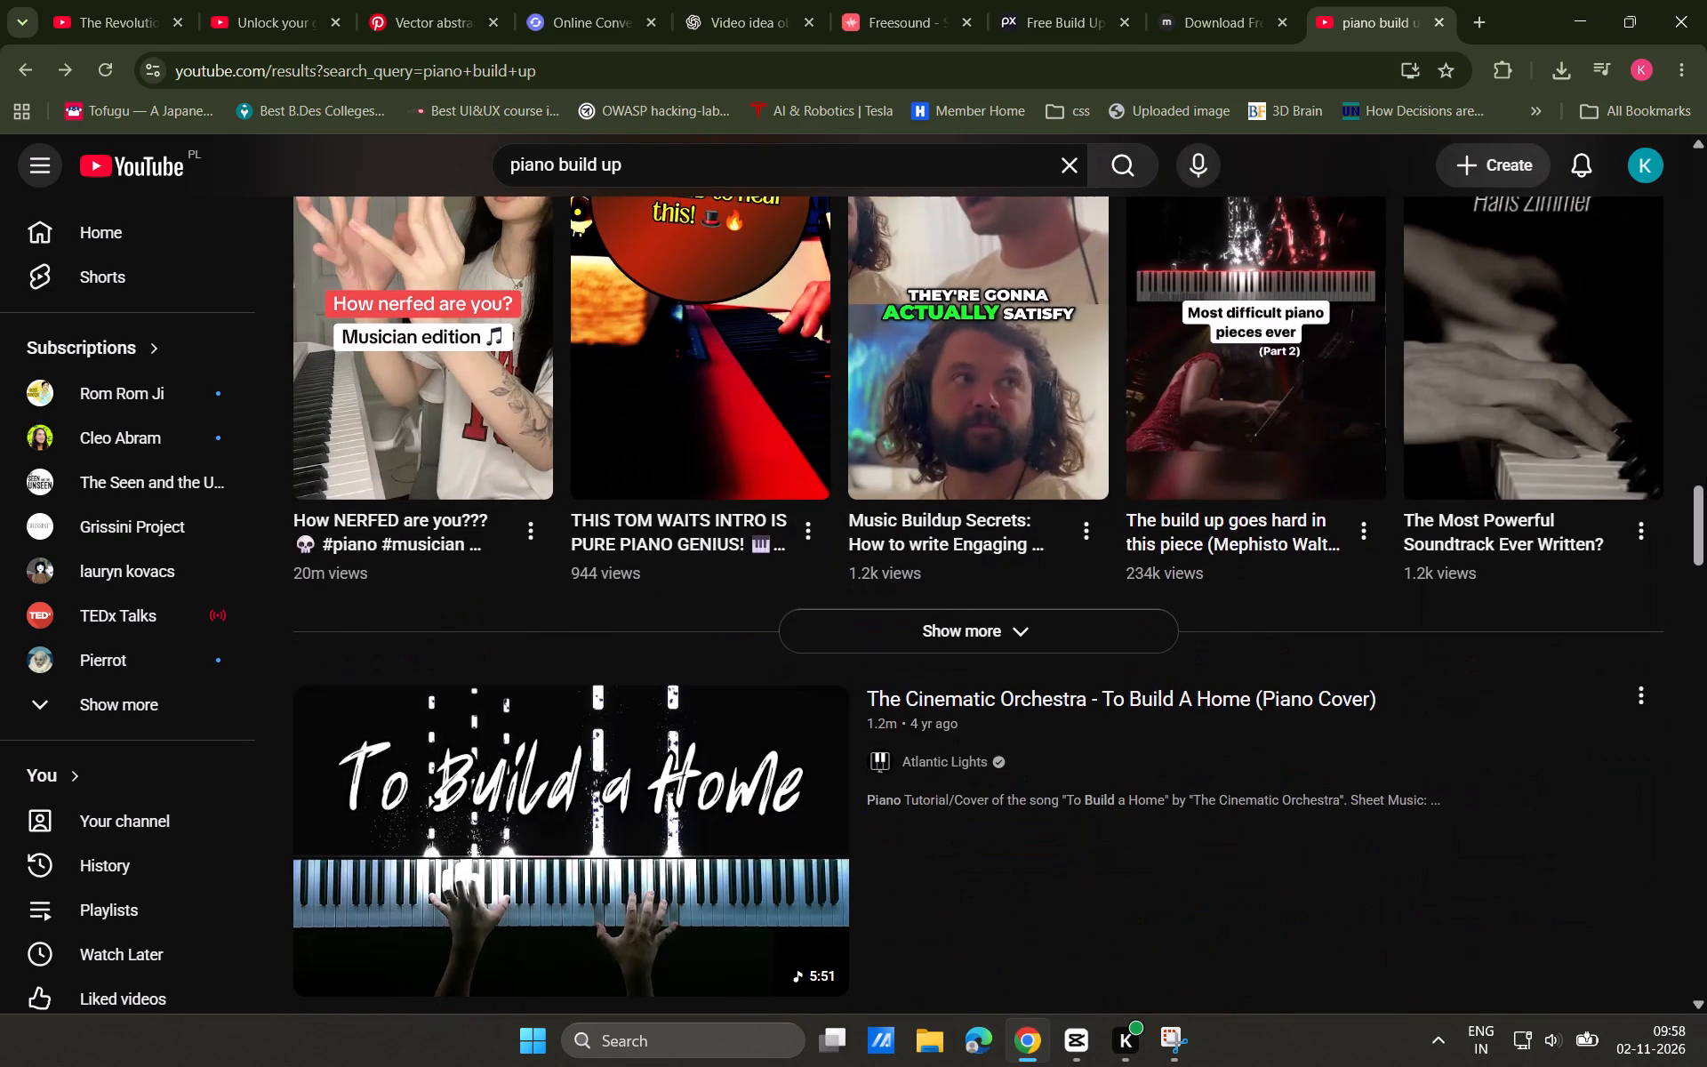
scroll(1706, 476, "down", 1)
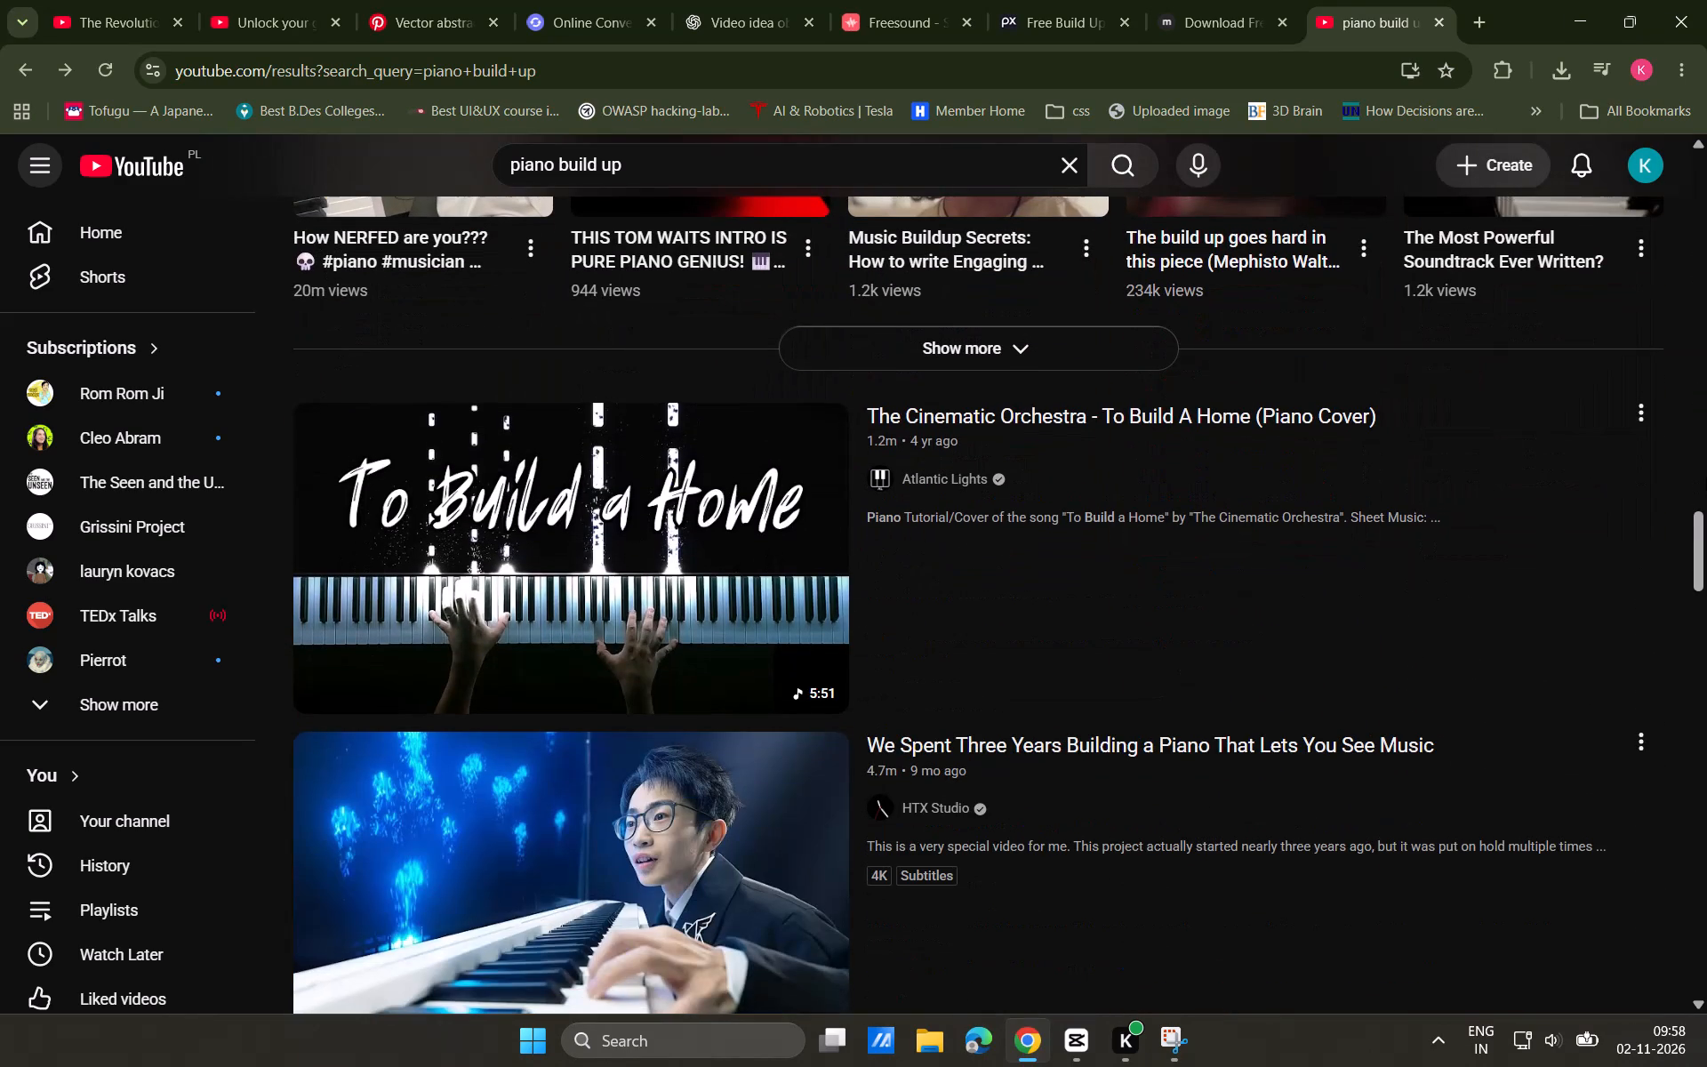
scroll(1706, 476, "down", 2)
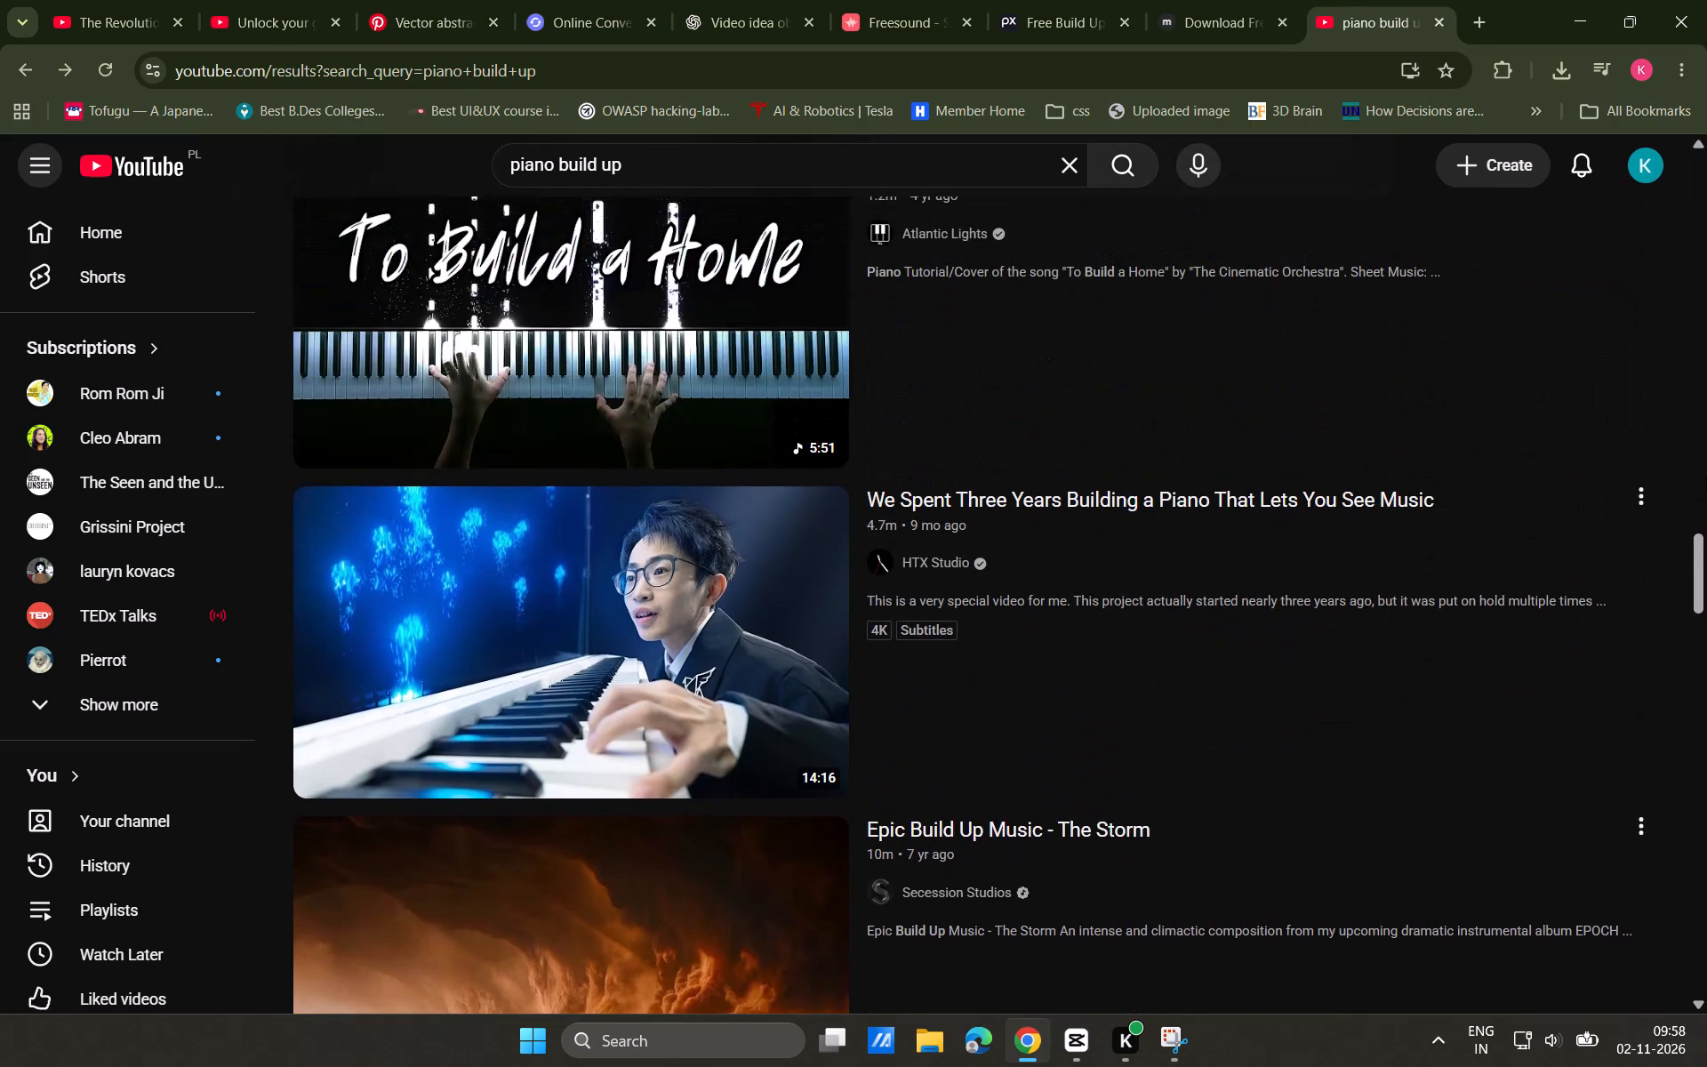
scroll(1706, 476, "down", 2)
scroll(1706, 476, "up", 3)
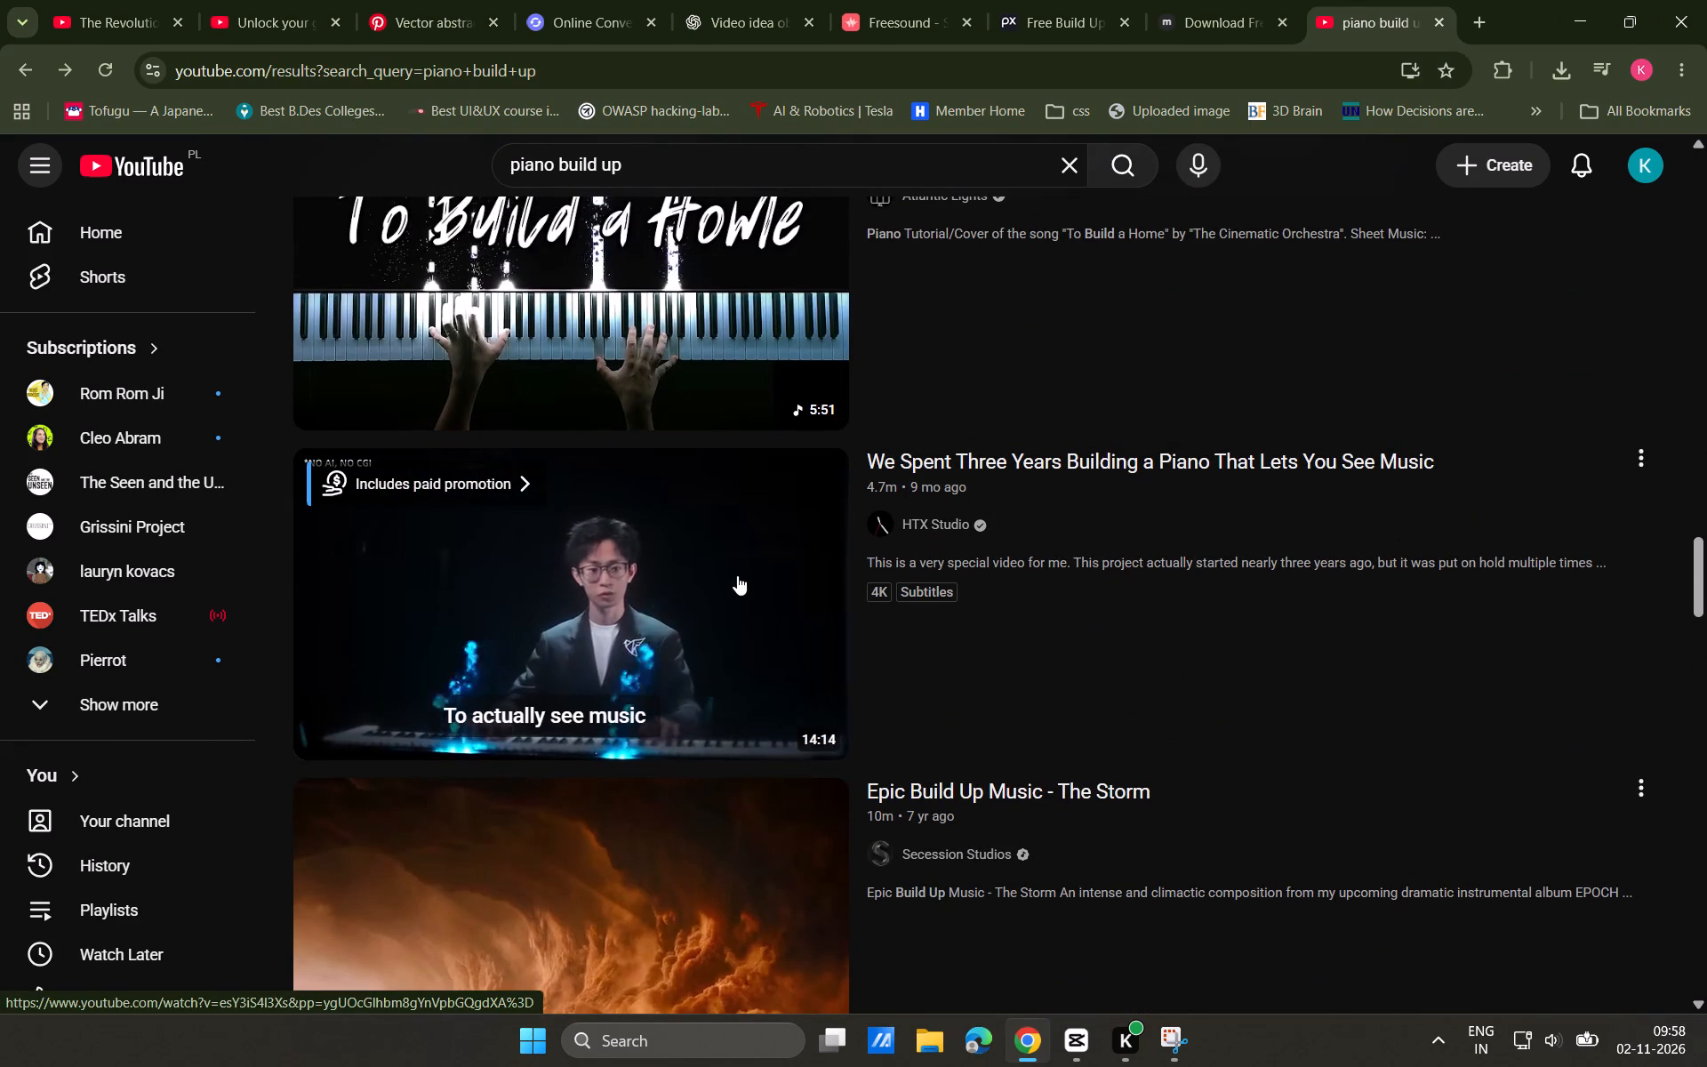
scroll(1706, 570, "down", 6)
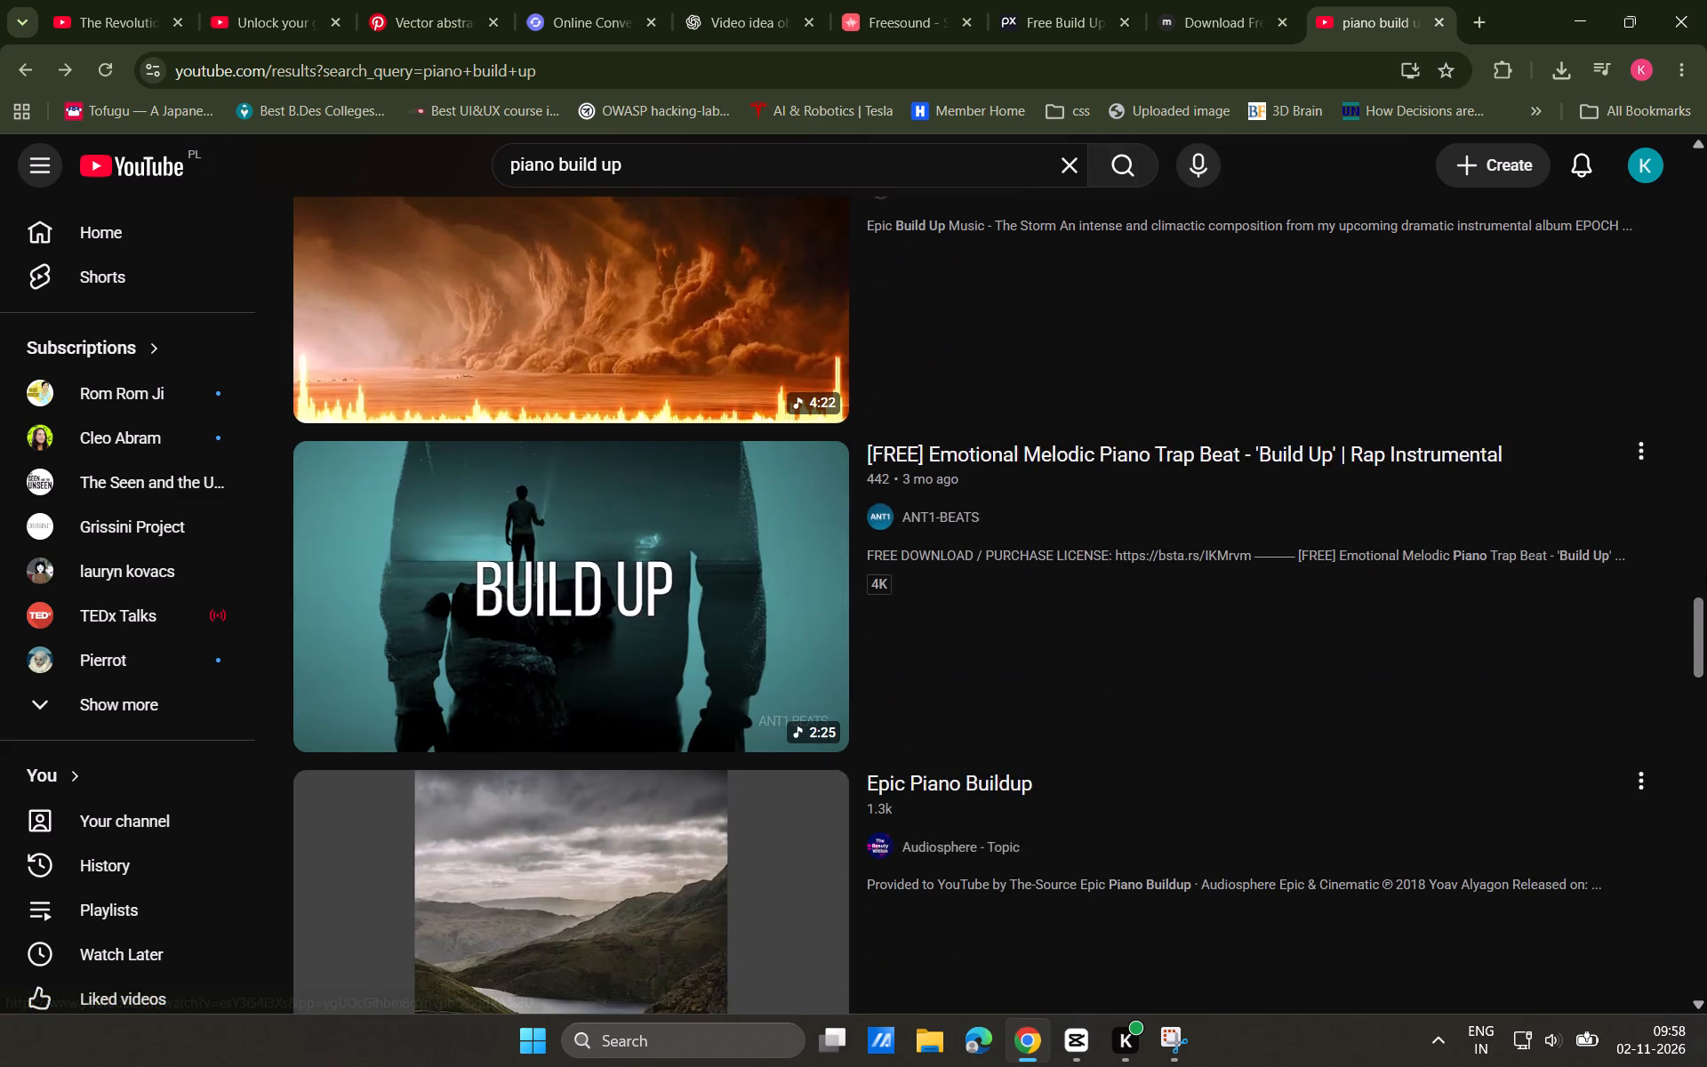
scroll(1706, 574, "down", 14)
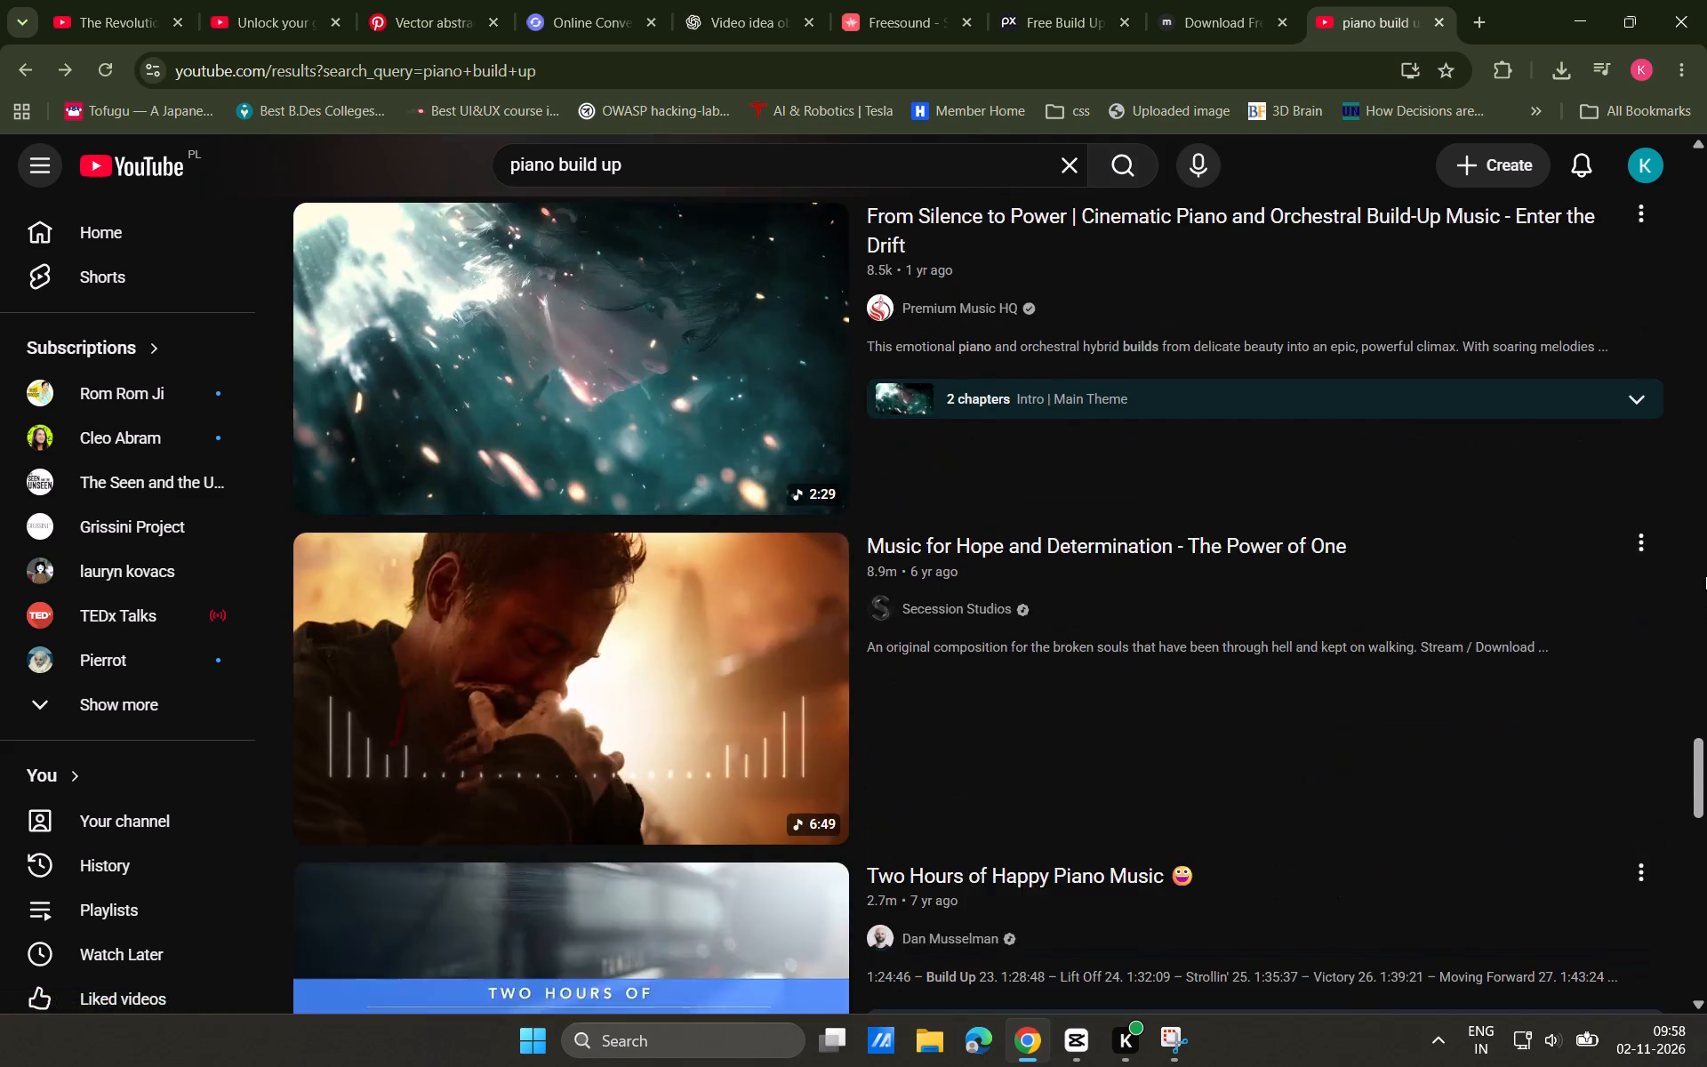
scroll(1705, 575, "down", 6)
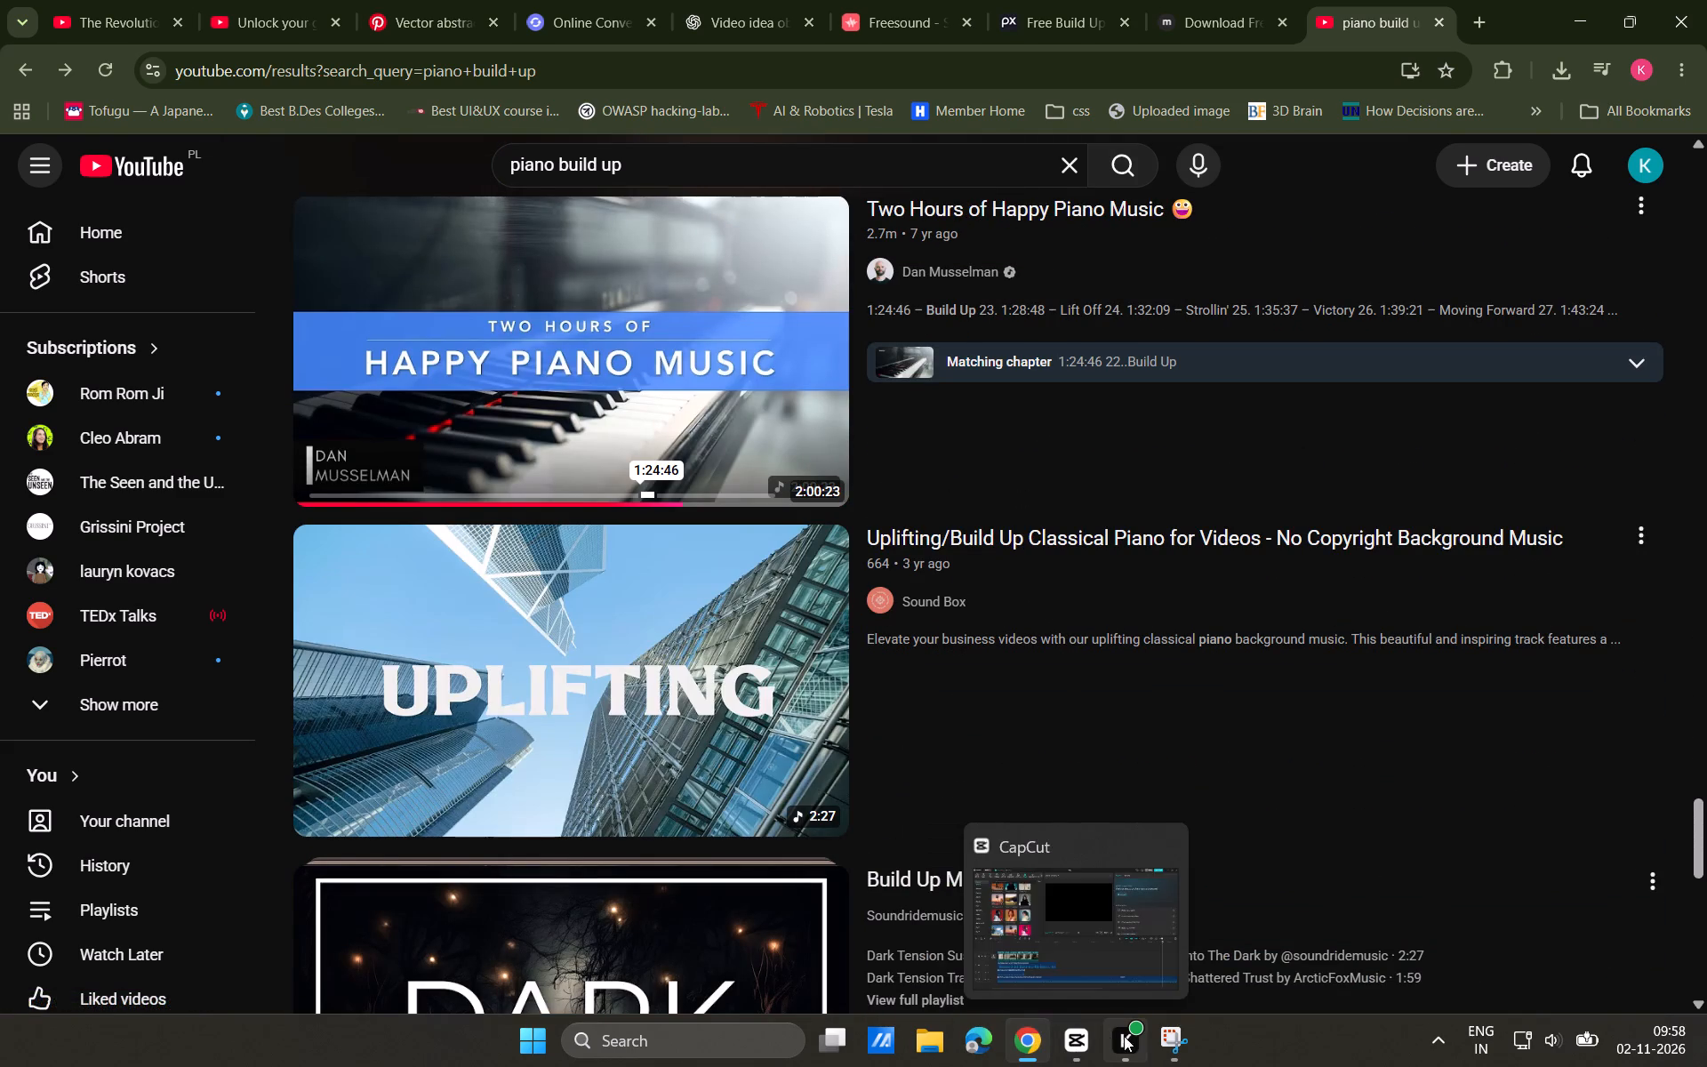
Switch to File Explorer and look through the Downloads folder for an already saved audio track that could serve as build-up.
left_click(940, 1040)
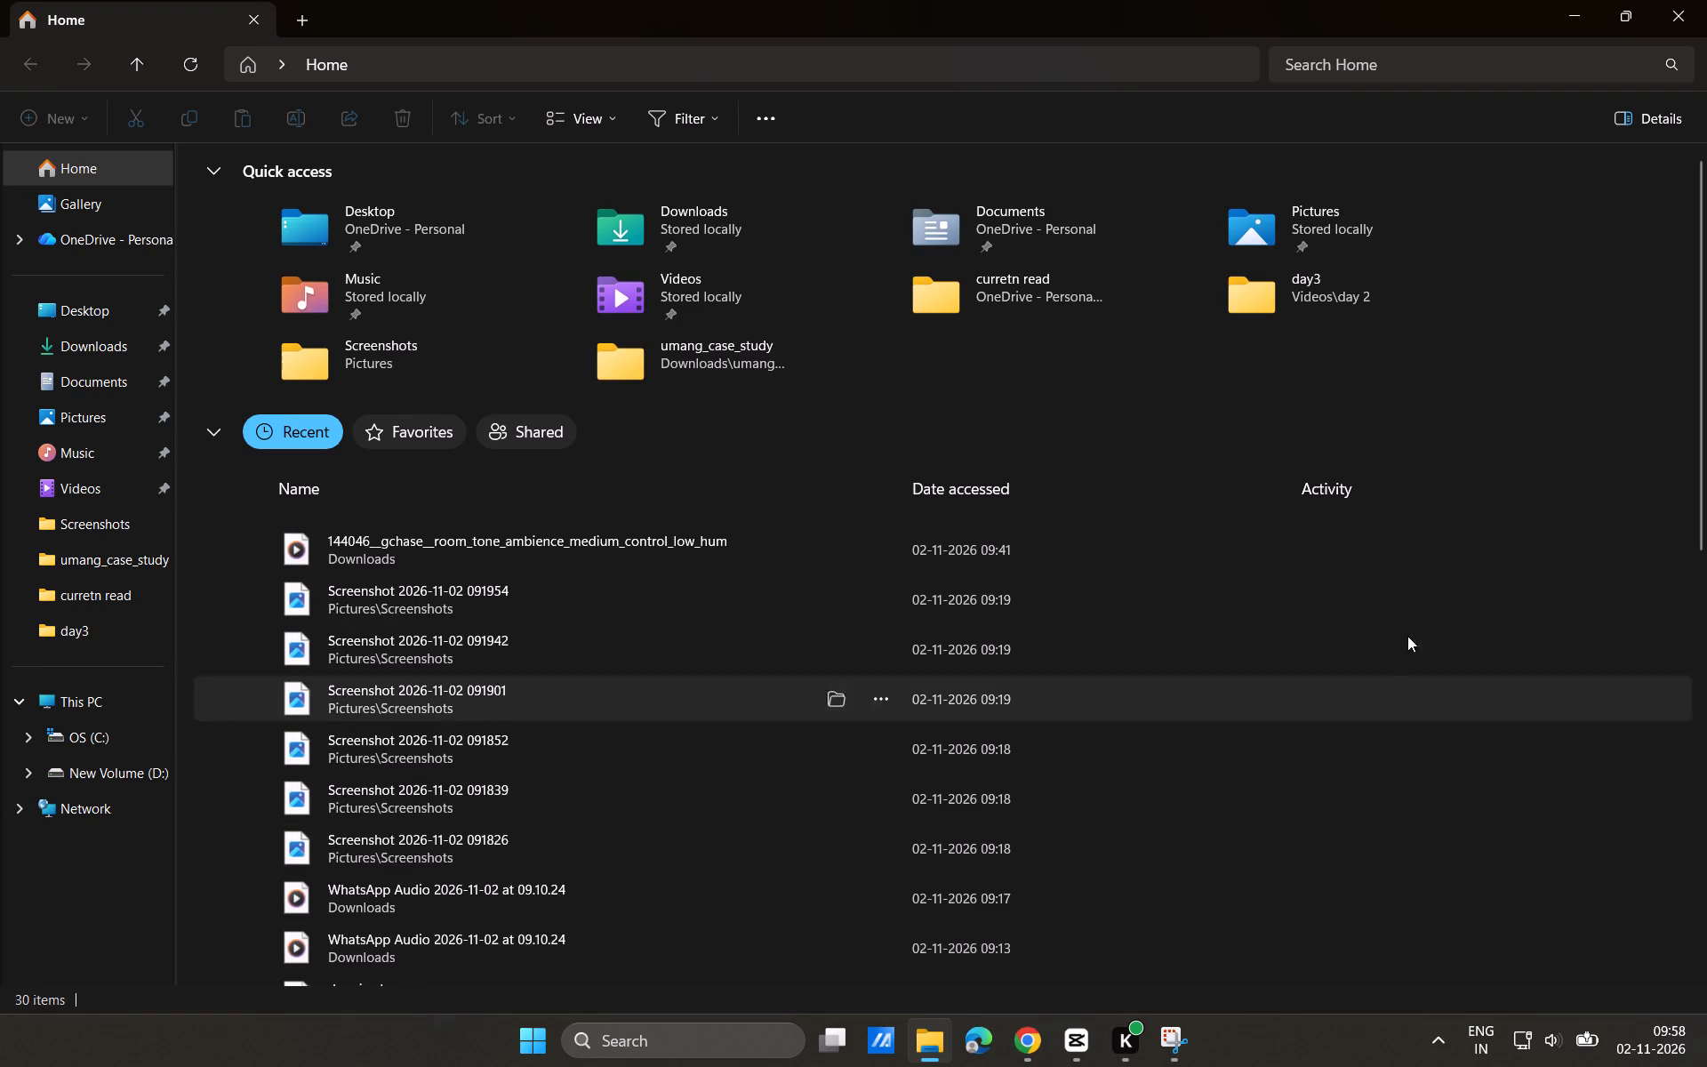
left_click(77, 394)
left_click(82, 363)
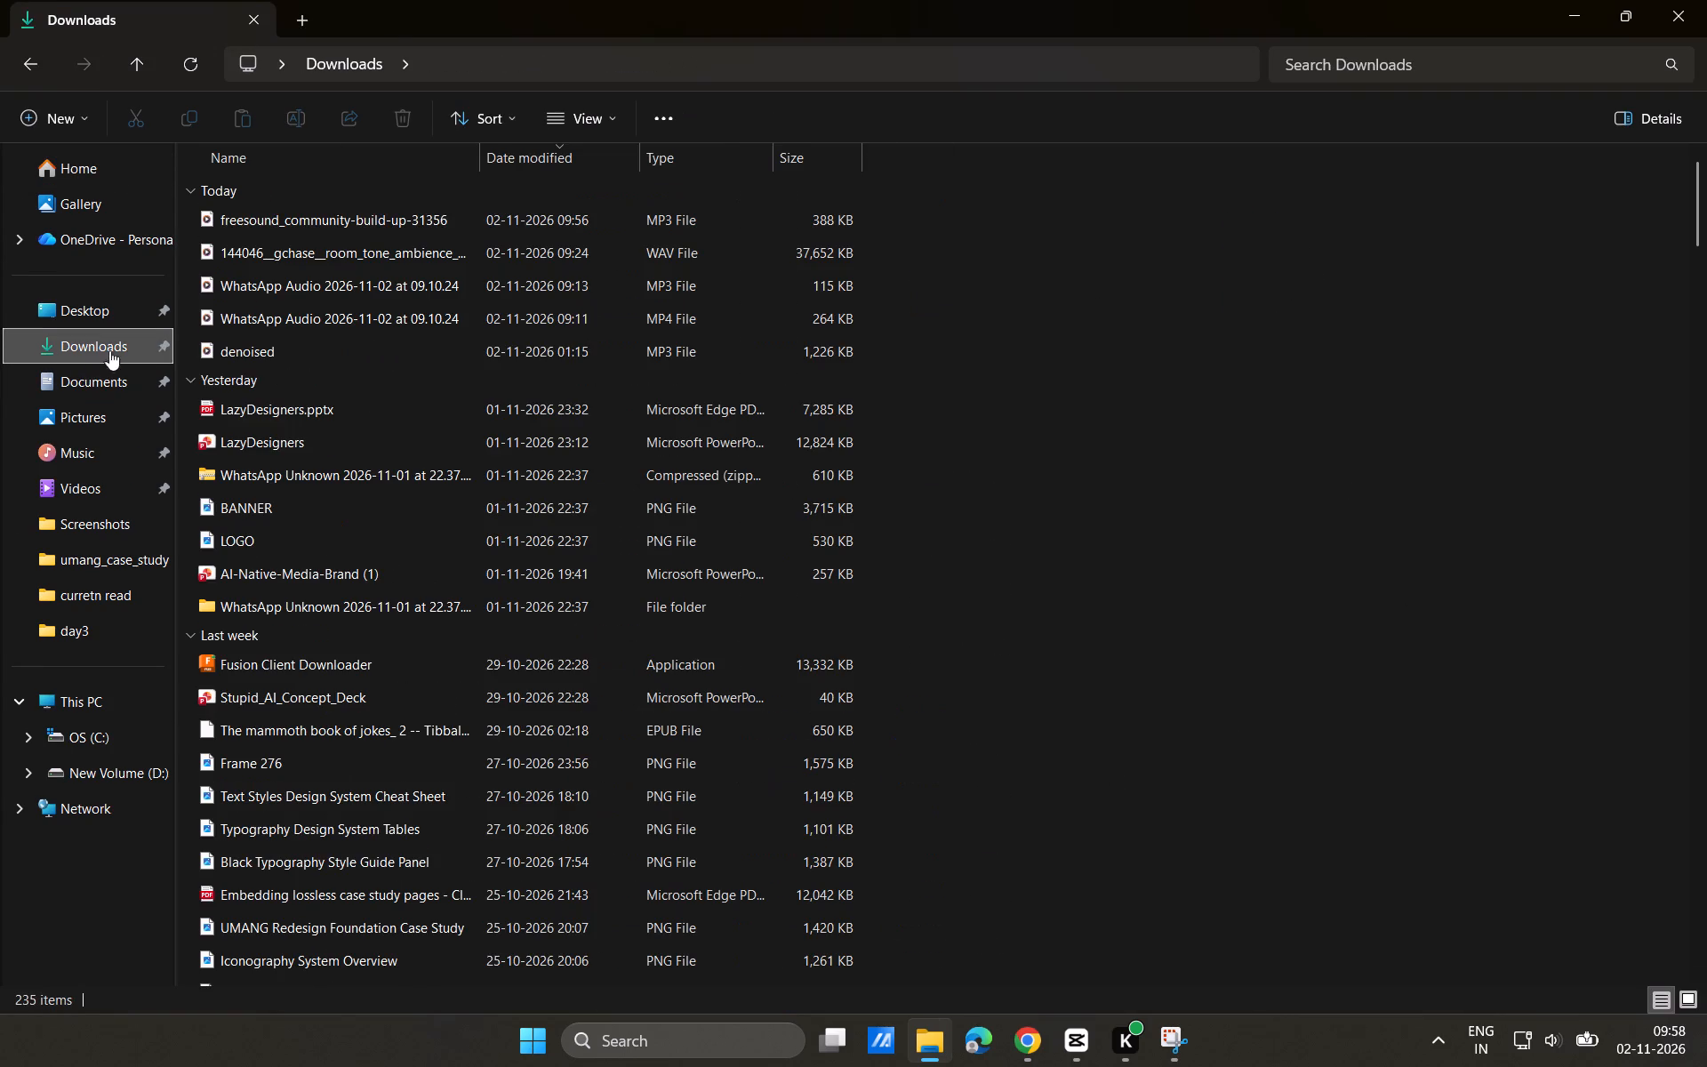
scroll(374, 672, "down", 4)
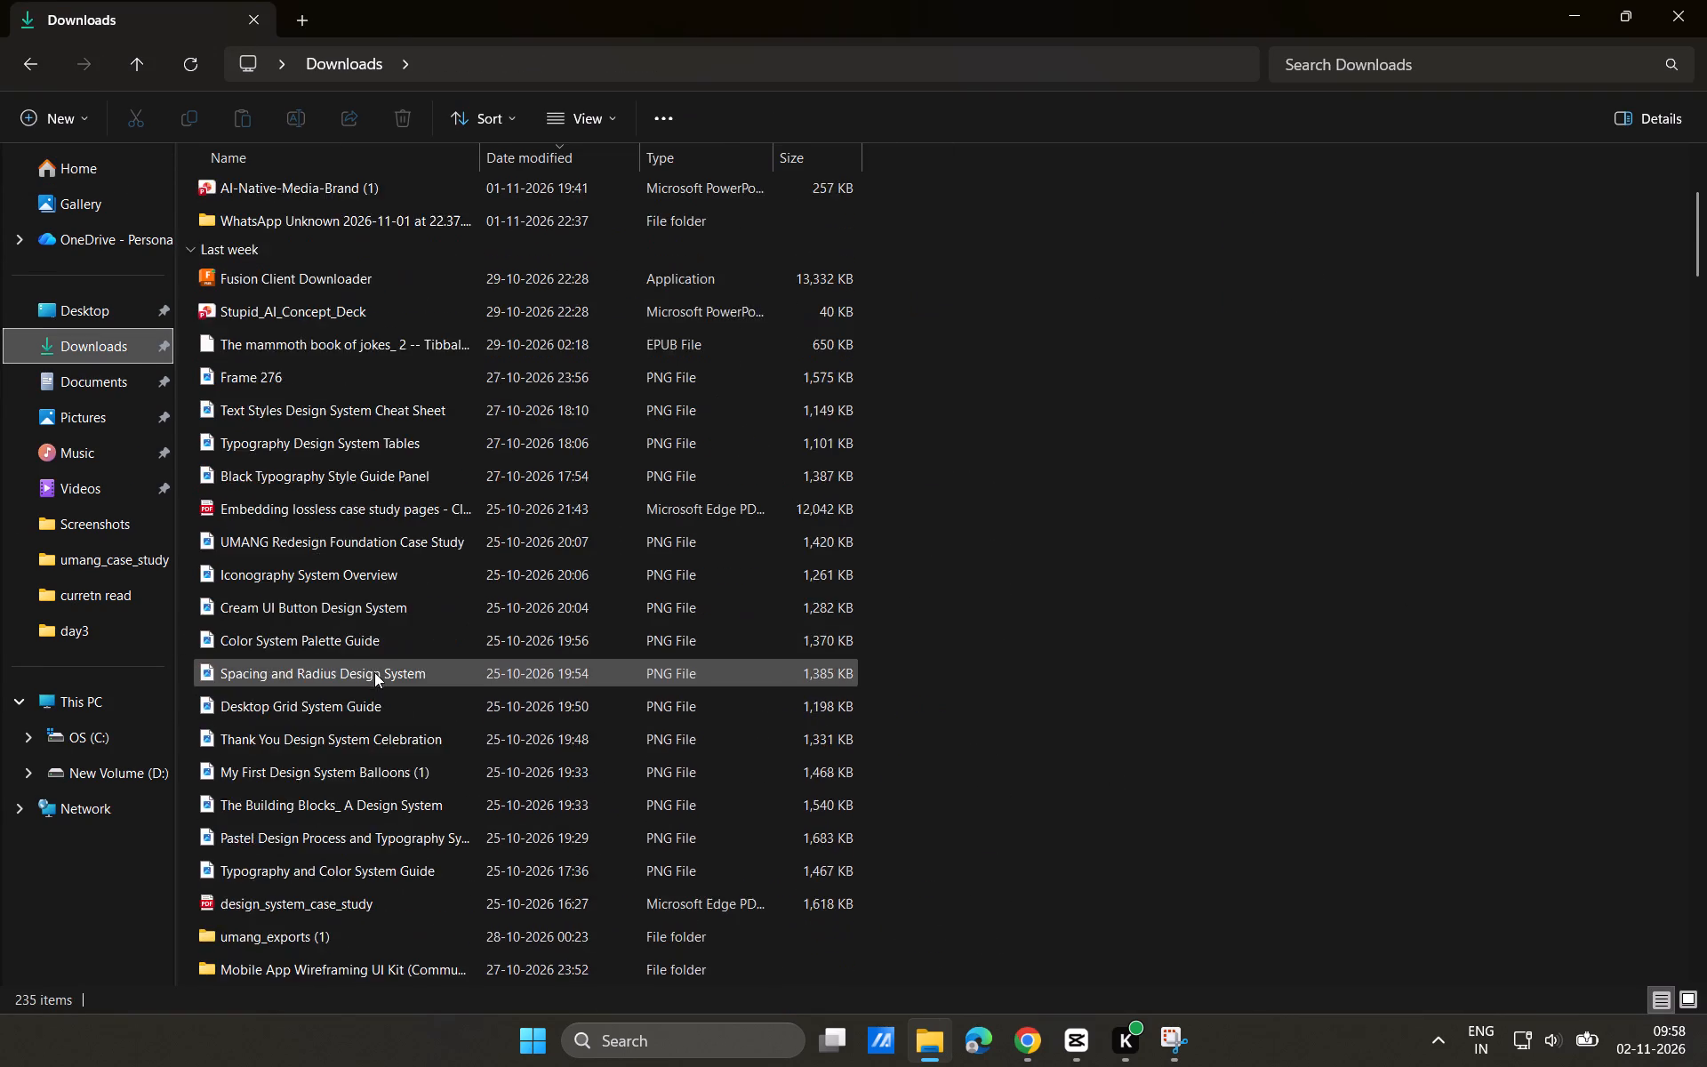
scroll(374, 684, "down", 9)
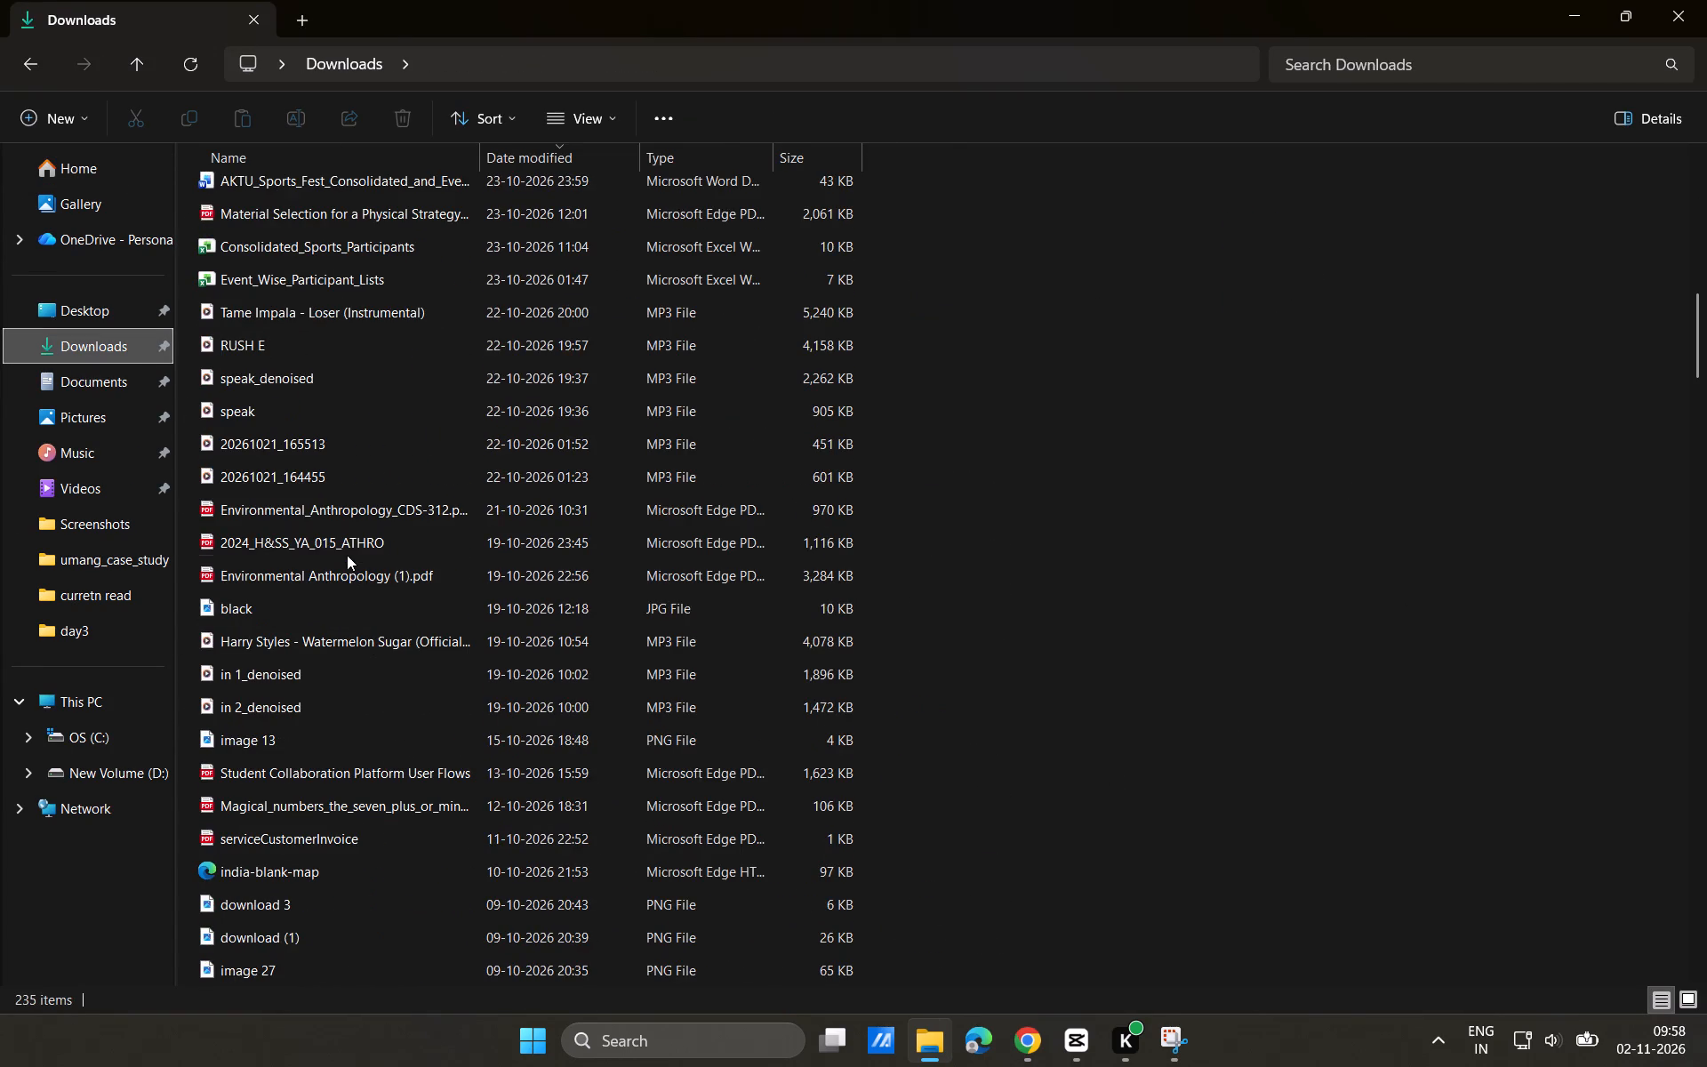
scroll(336, 549, "up", 17)
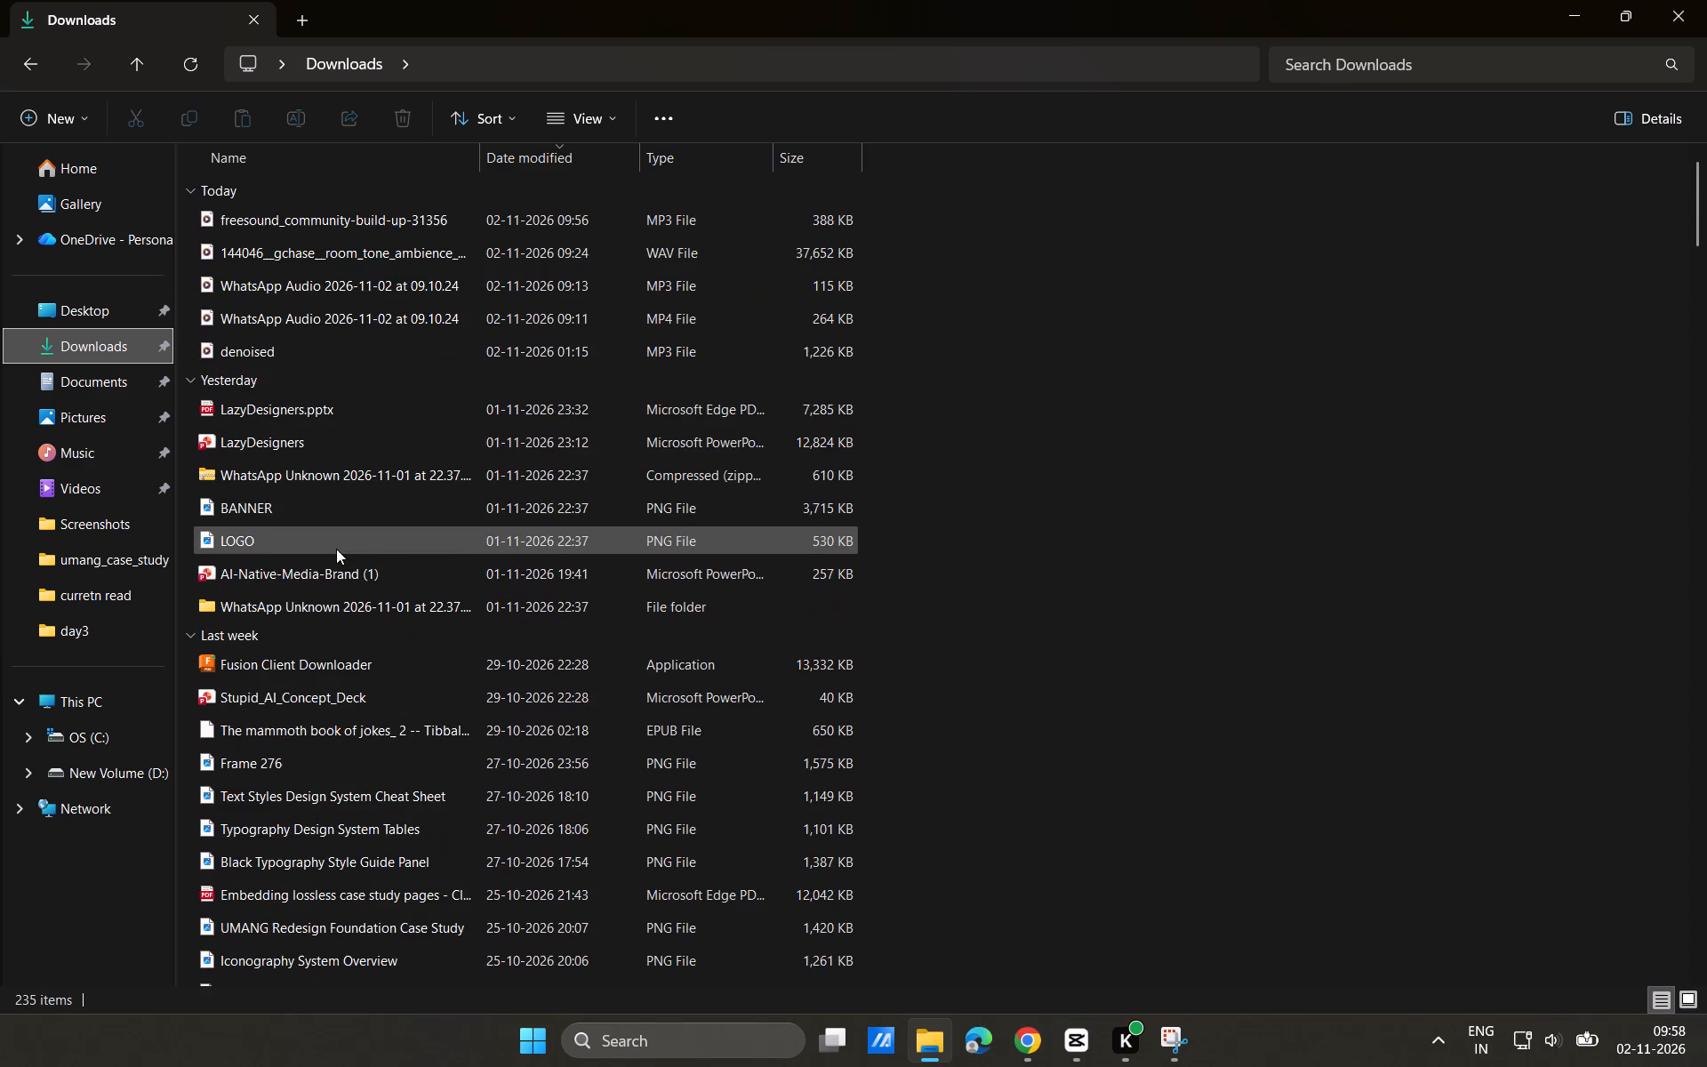
scroll(336, 549, "up", 6)
scroll(361, 542, "down", 11)
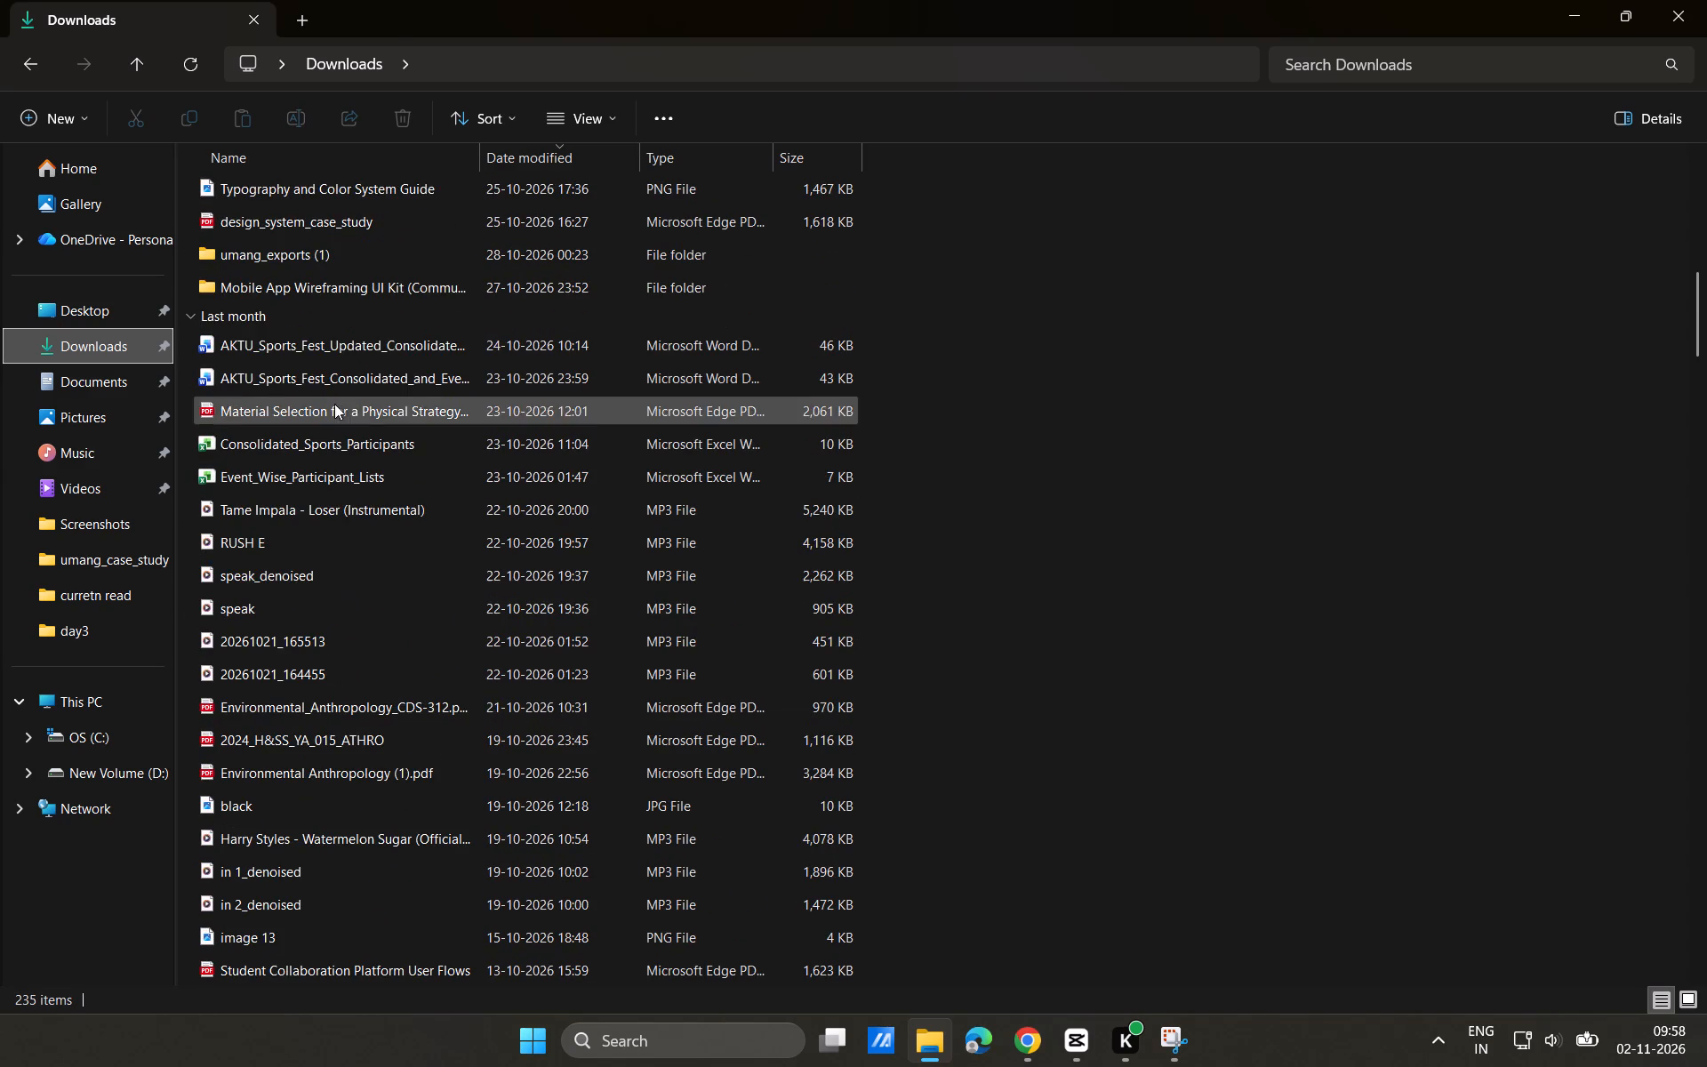
Play the "RUSH E" MP3 from Downloads in Media Player and listen to two passages further into the track.
double_click(317, 535)
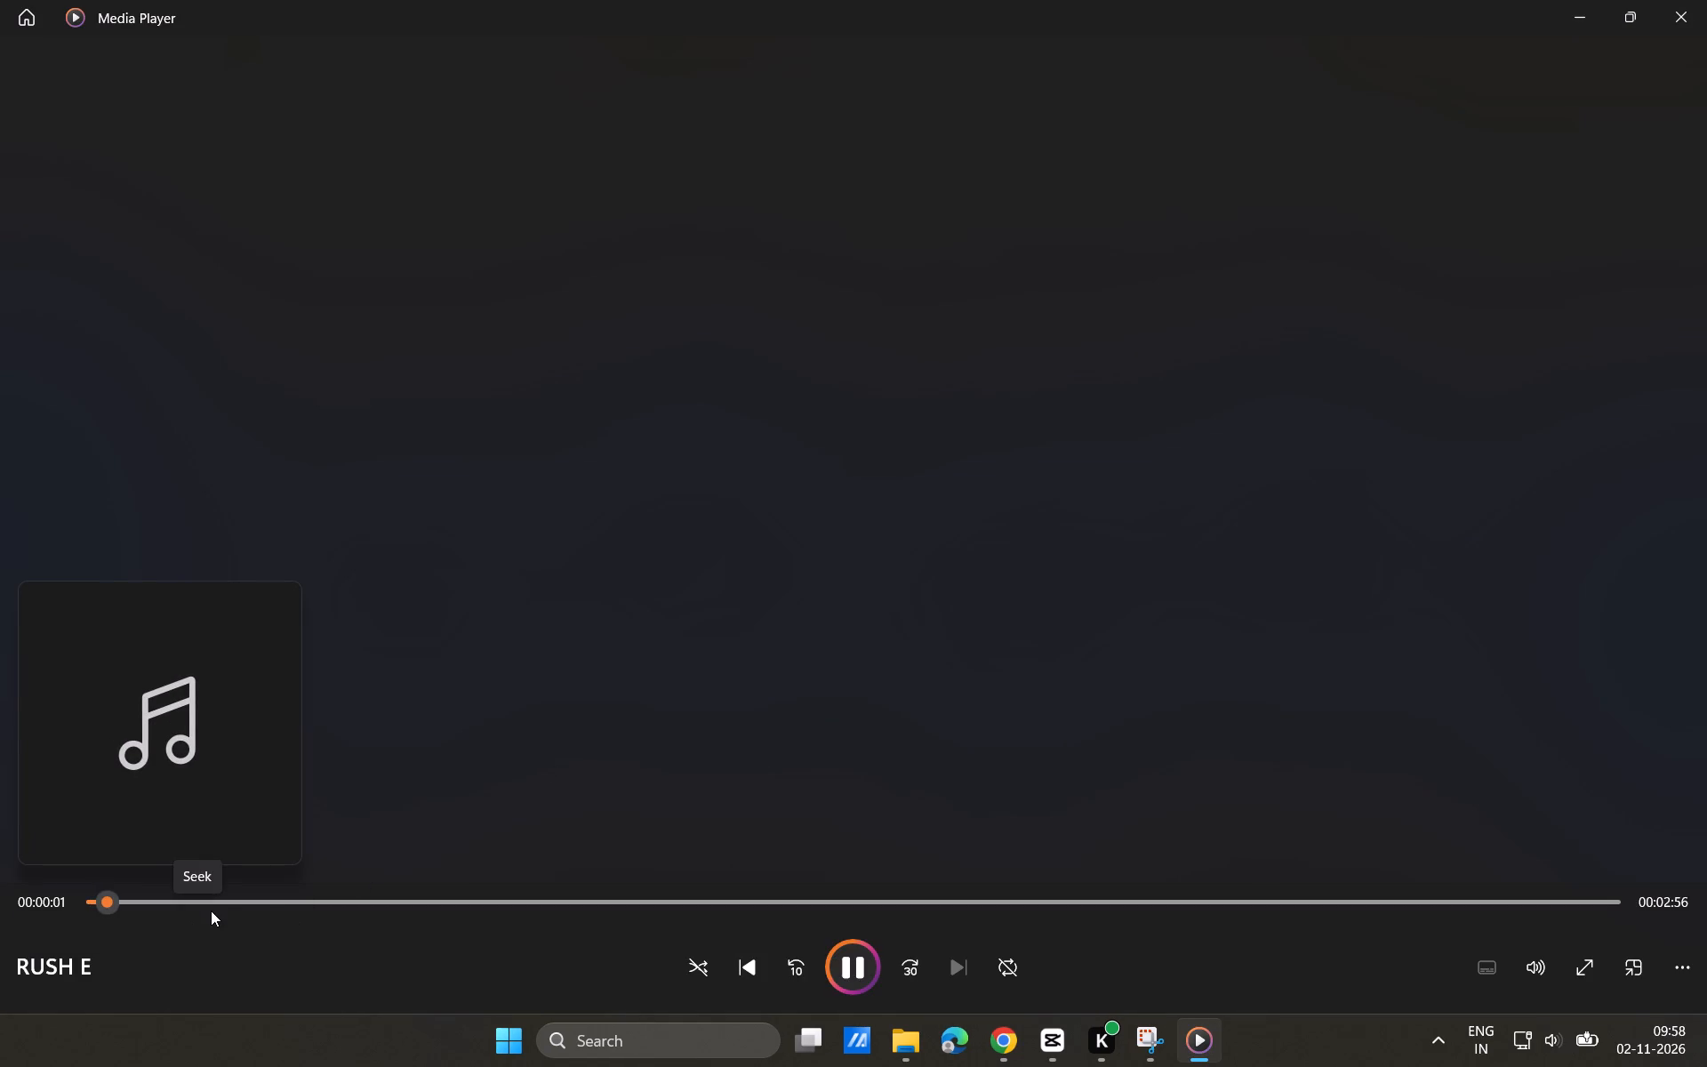
left_click(211, 911)
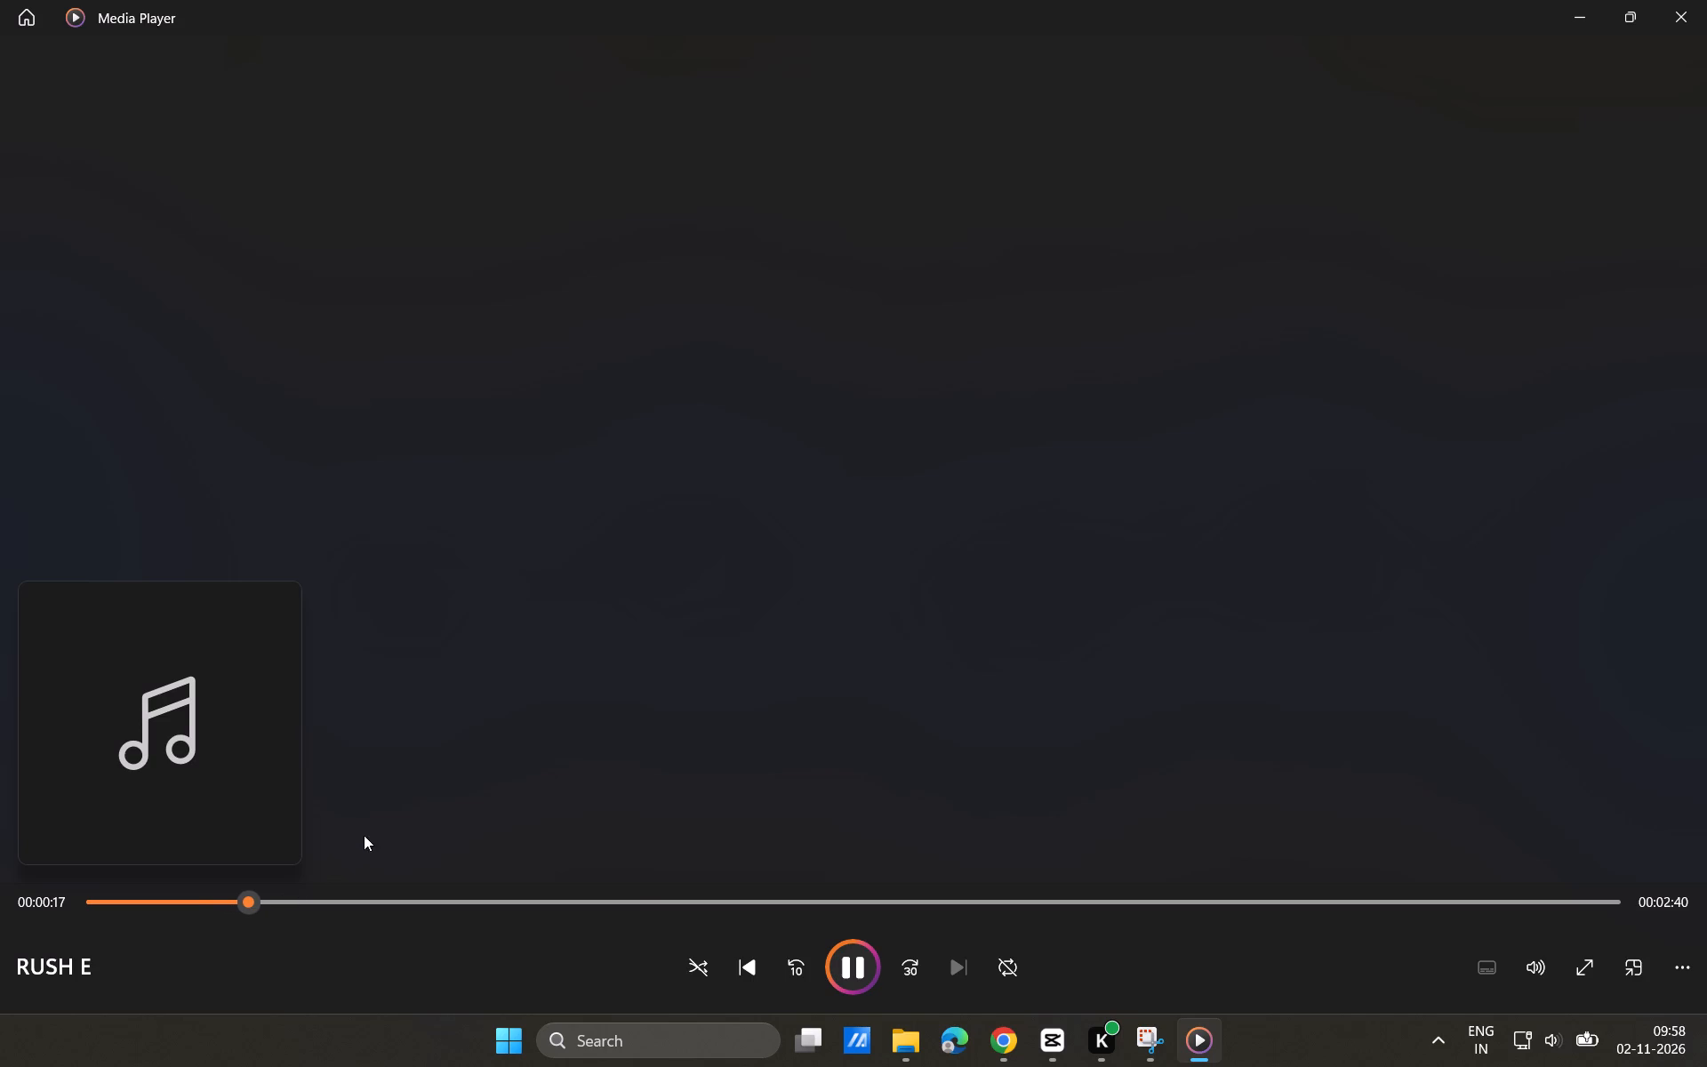
left_click(340, 891)
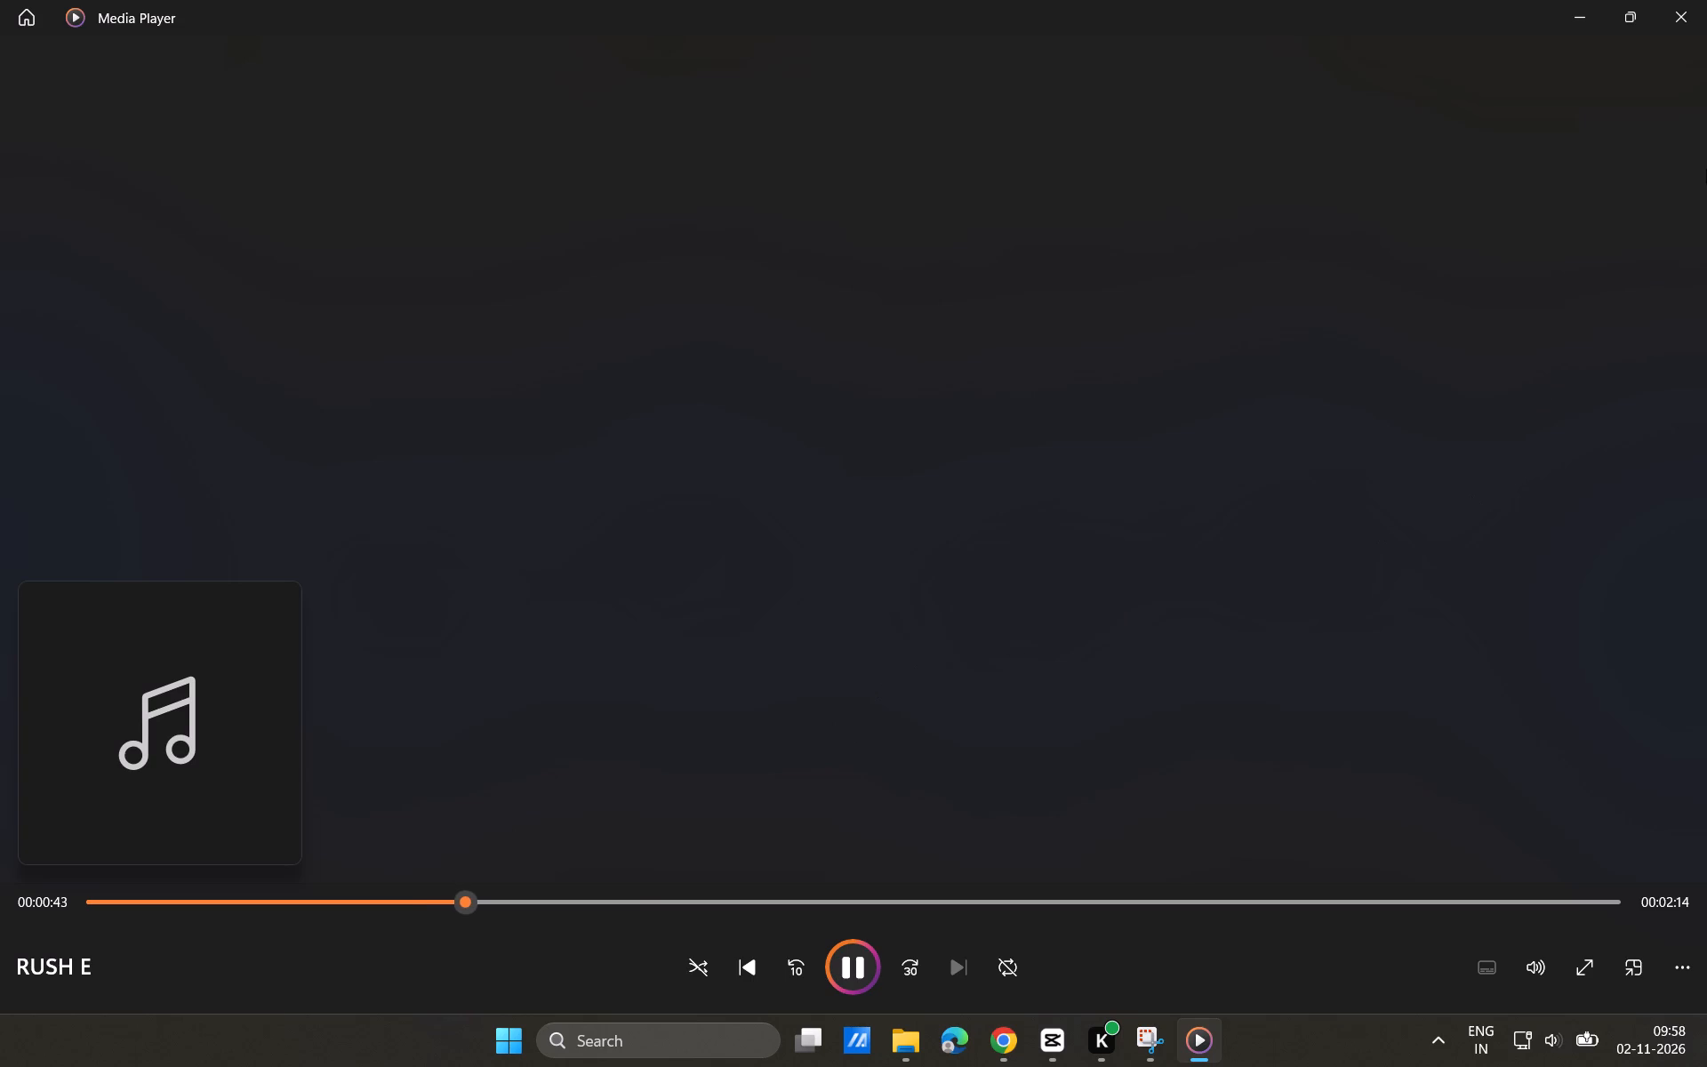
Close the "RUSH E" playback and switch back to Chrome.
left_click(1690, 9)
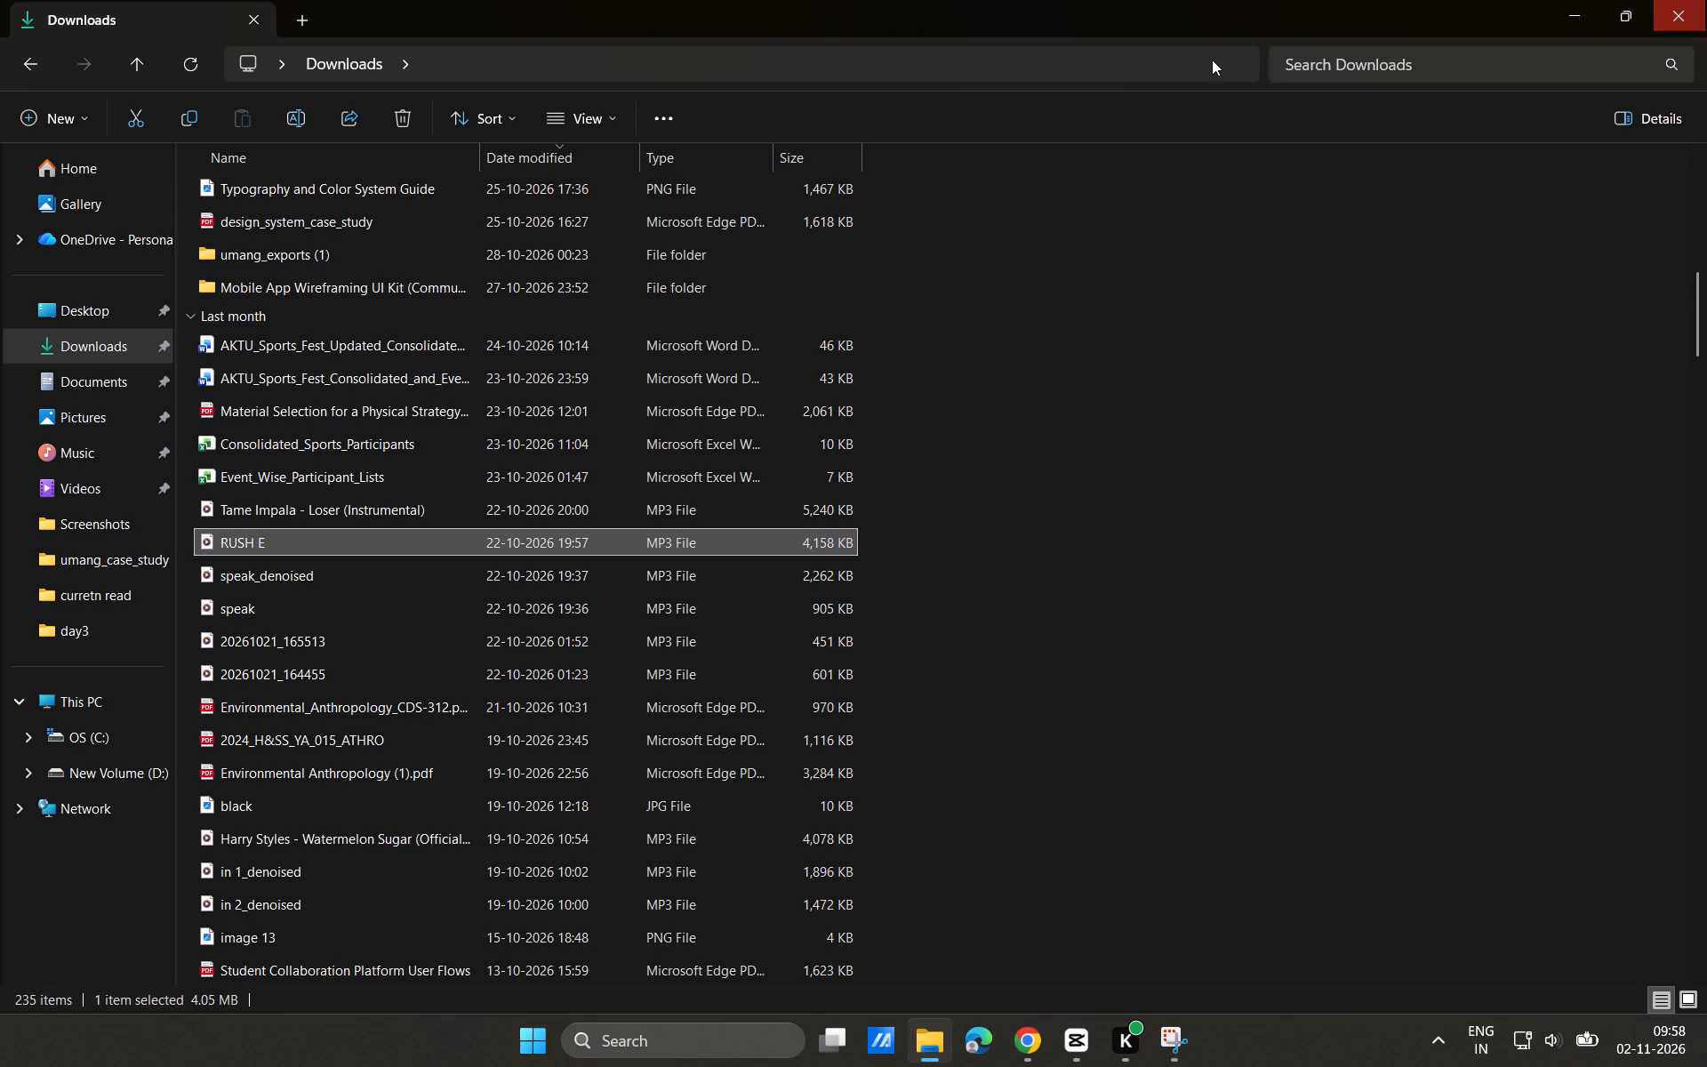
left_click(1022, 1066)
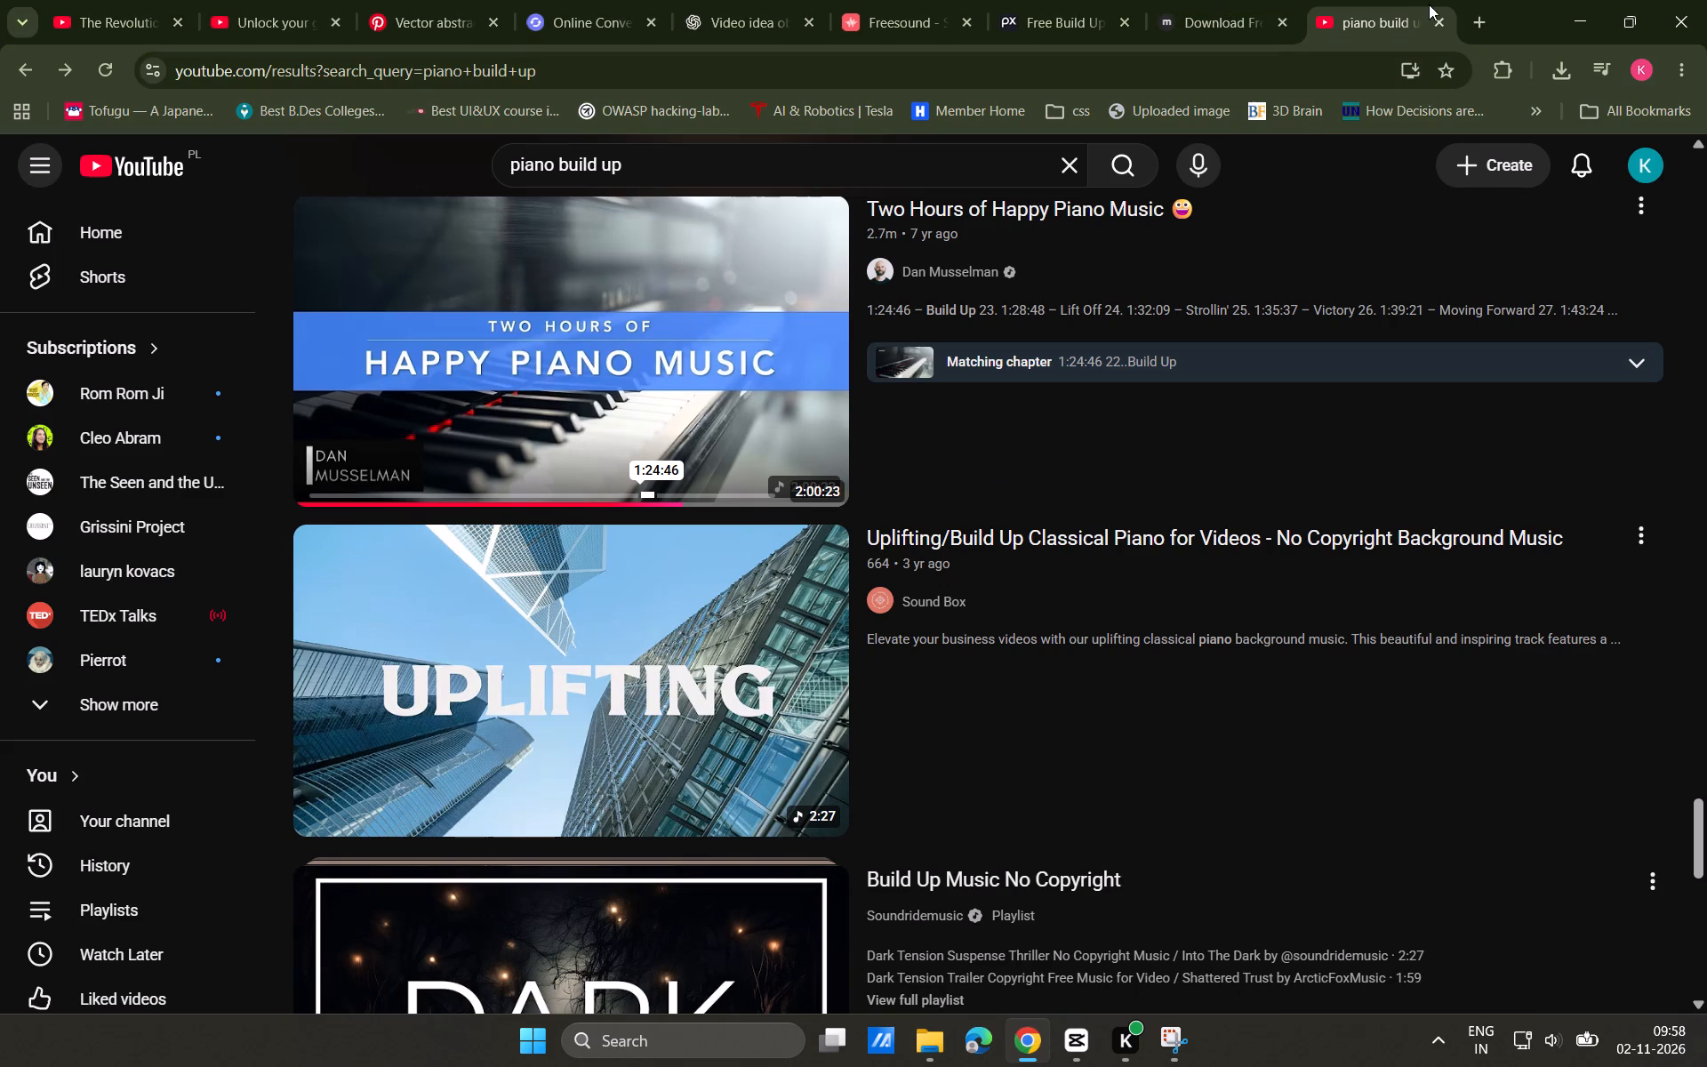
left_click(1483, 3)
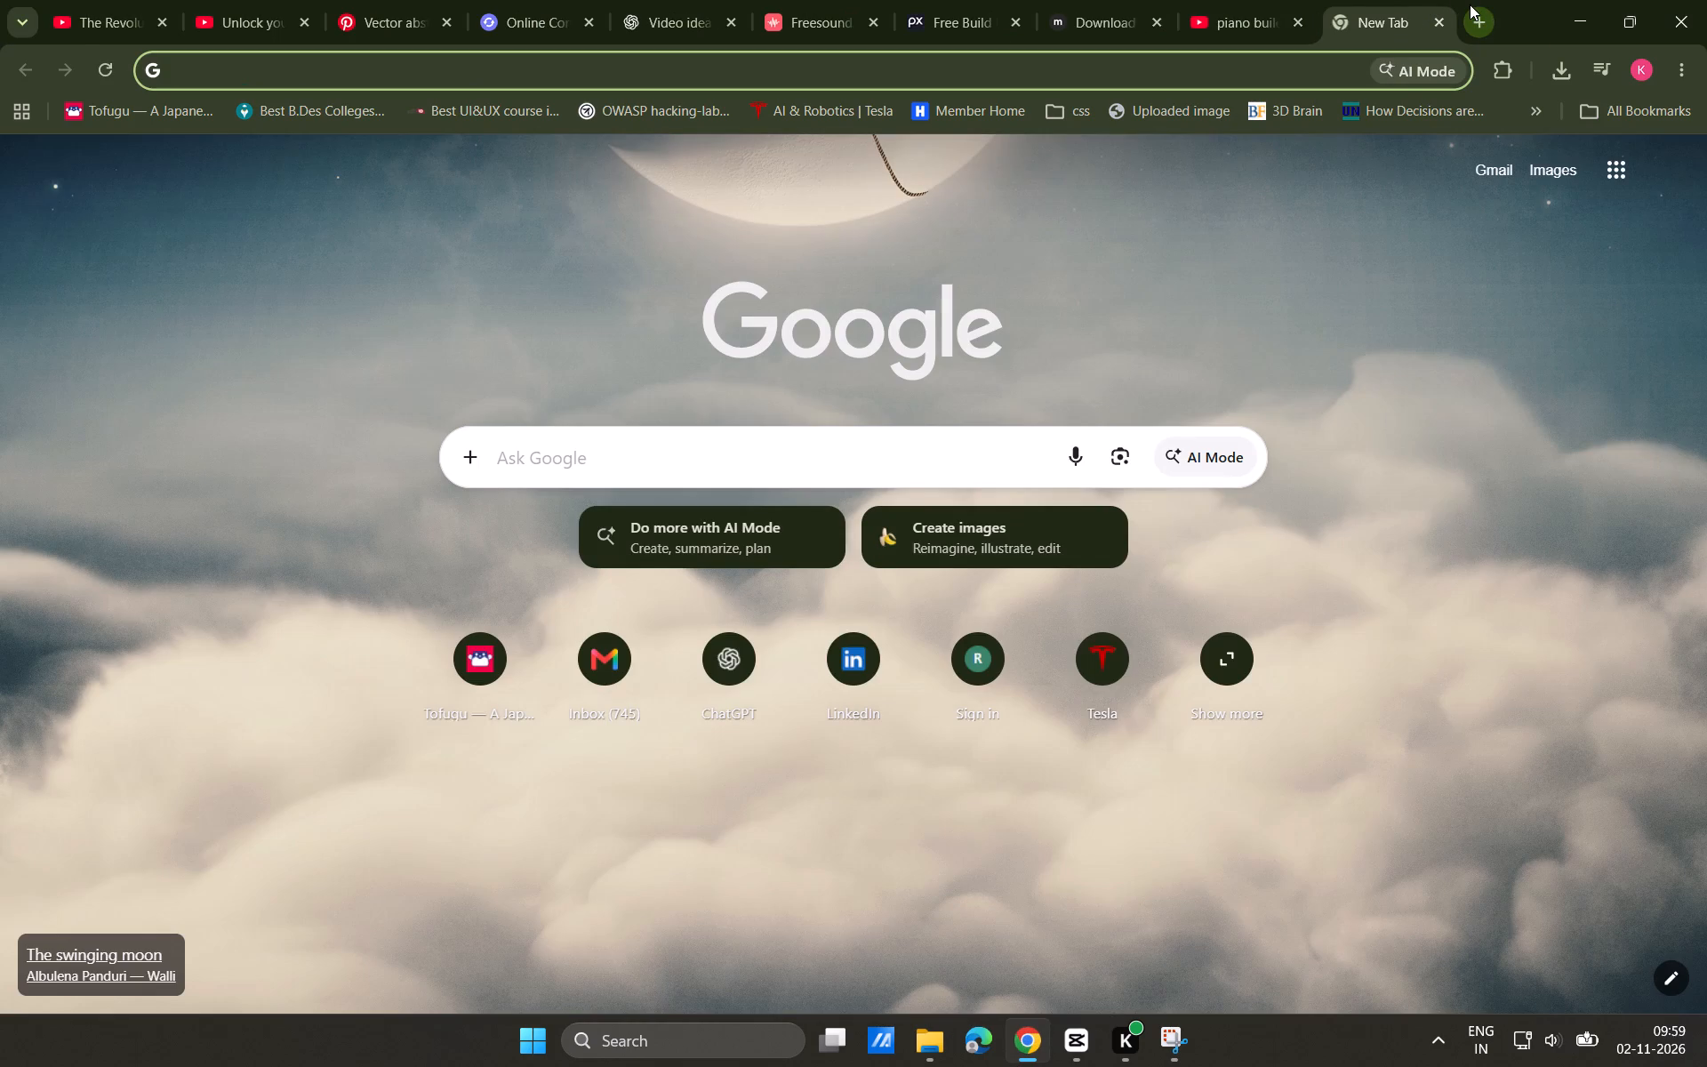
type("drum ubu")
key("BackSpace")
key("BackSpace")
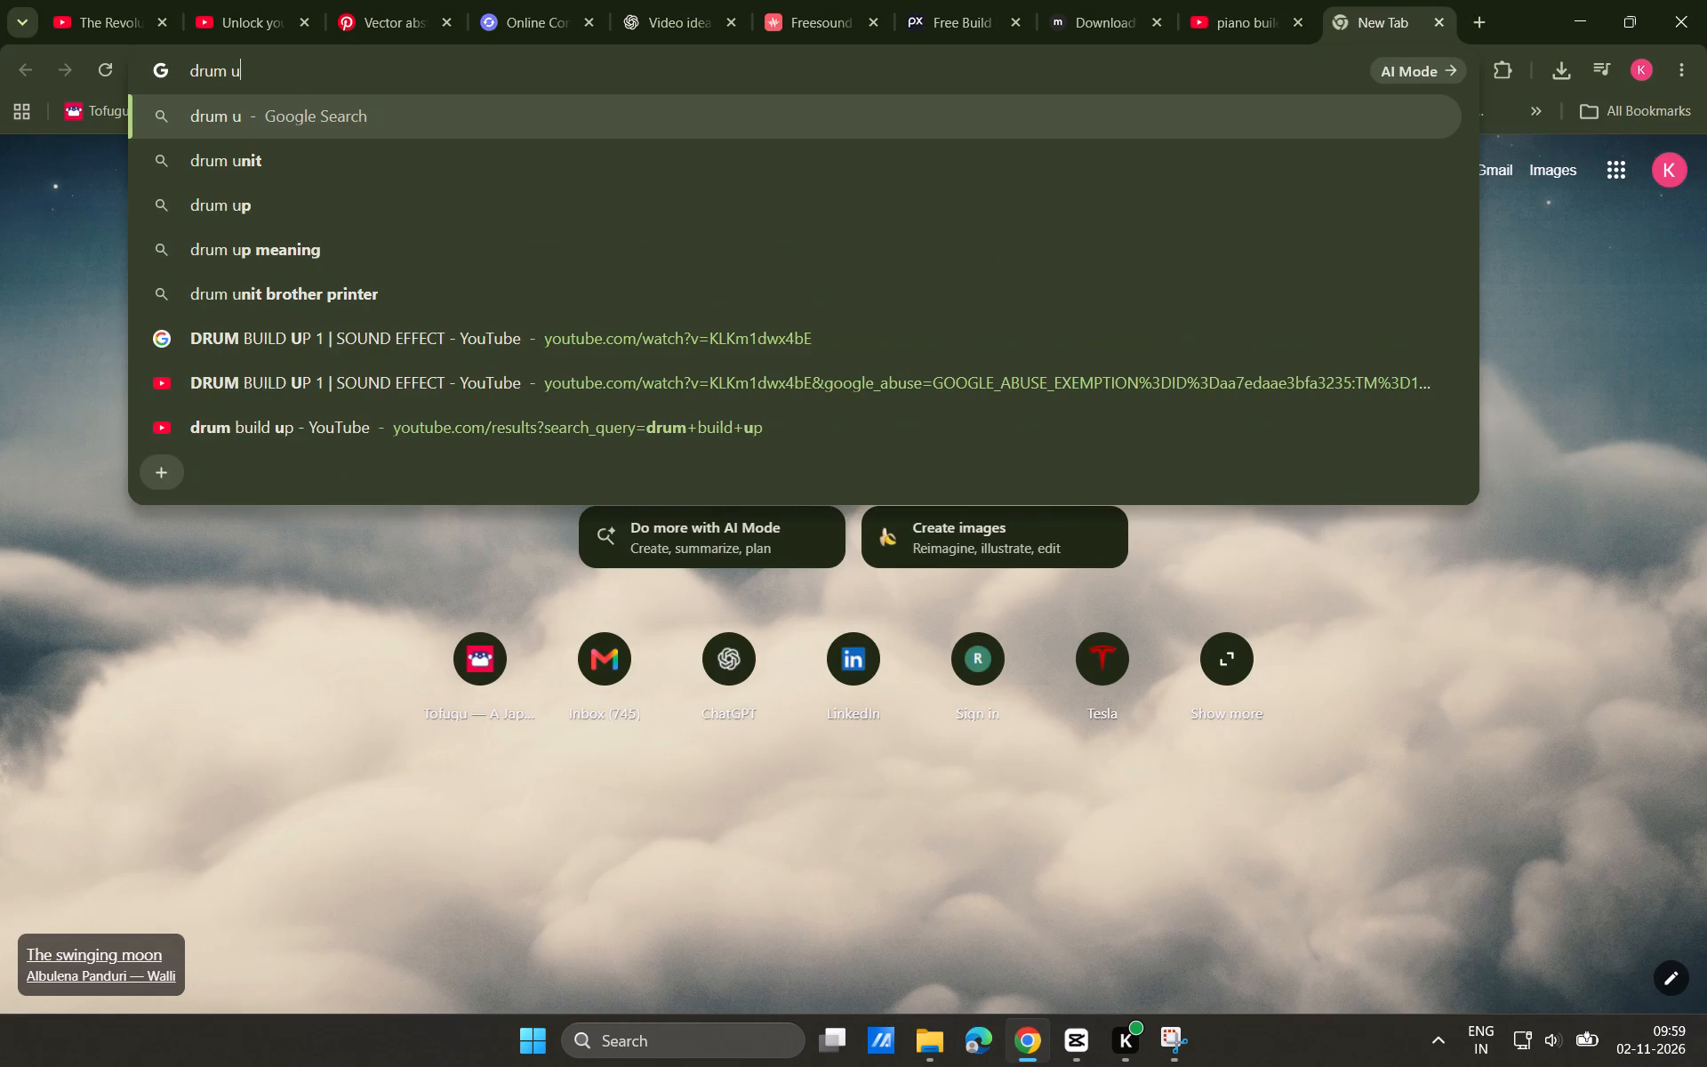
Preview Pixabay's "Build up Effect 4", "Dreamy Cinematic Riser", "Build-Up and Impact (Demo)", "Suspense Build" and "Build up Effect 3" from the "build up" results.
left_click(930, 0)
scroll(580, 551, "down", 3)
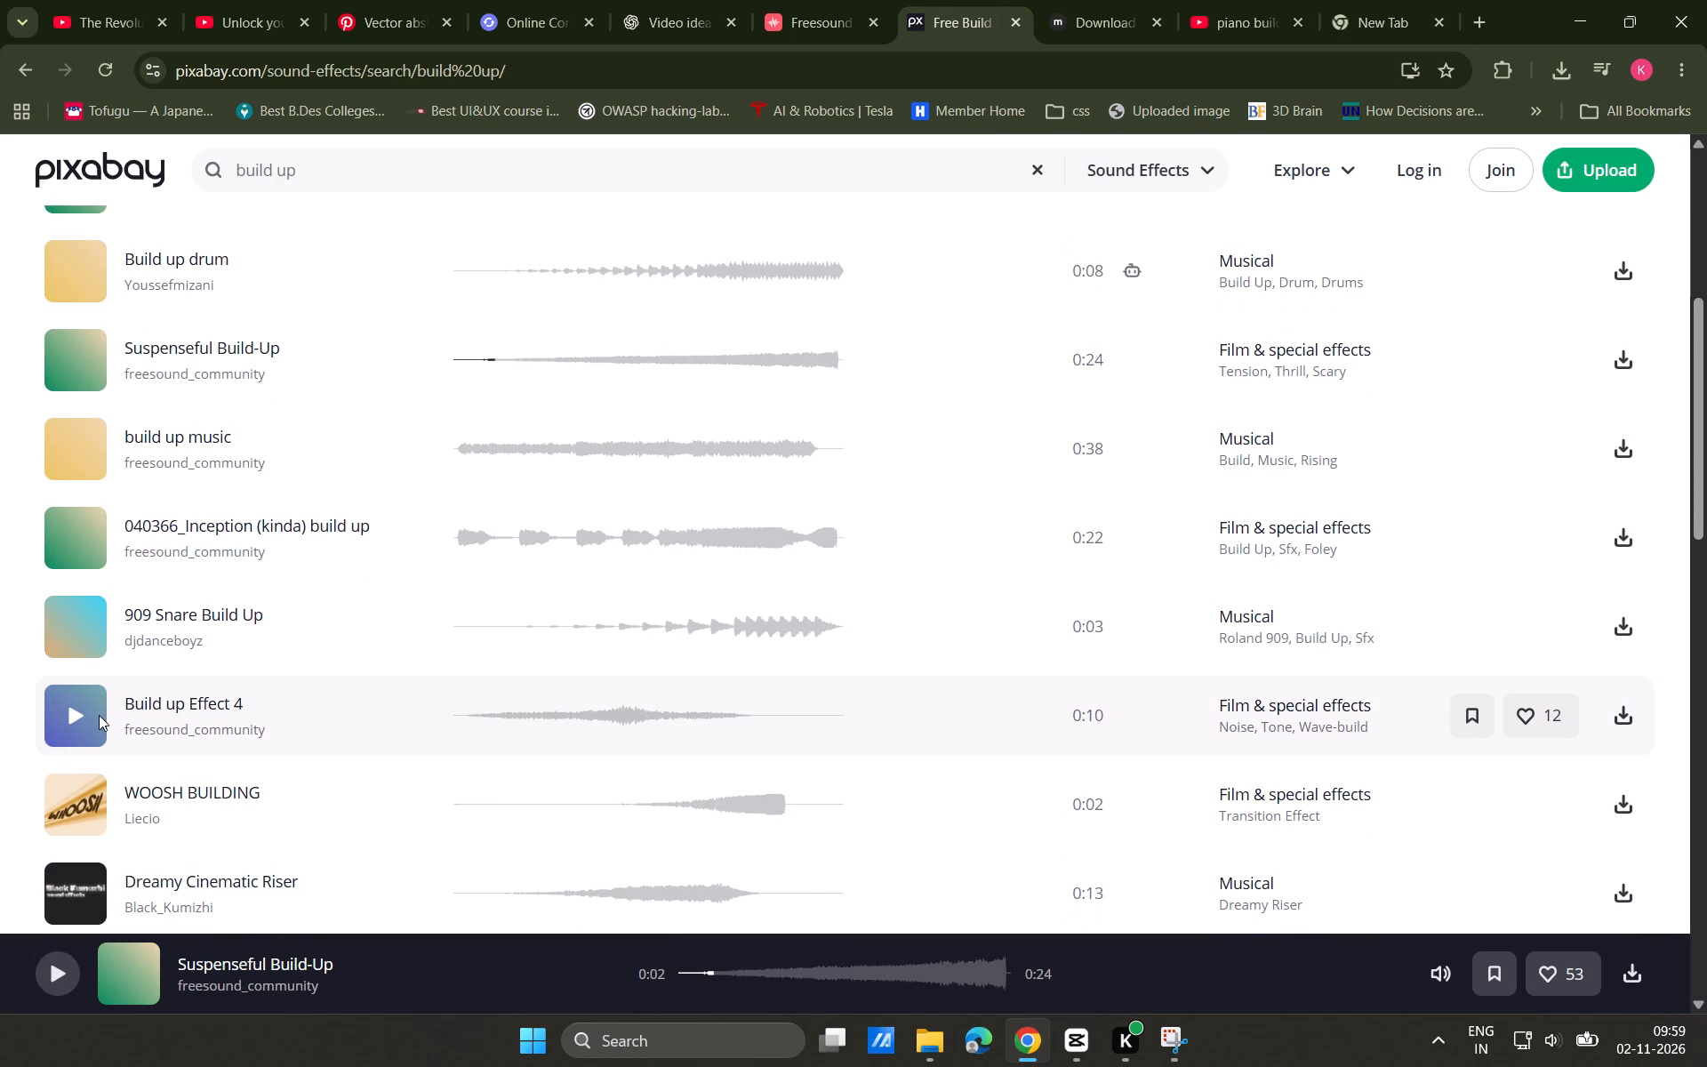
left_click(71, 713)
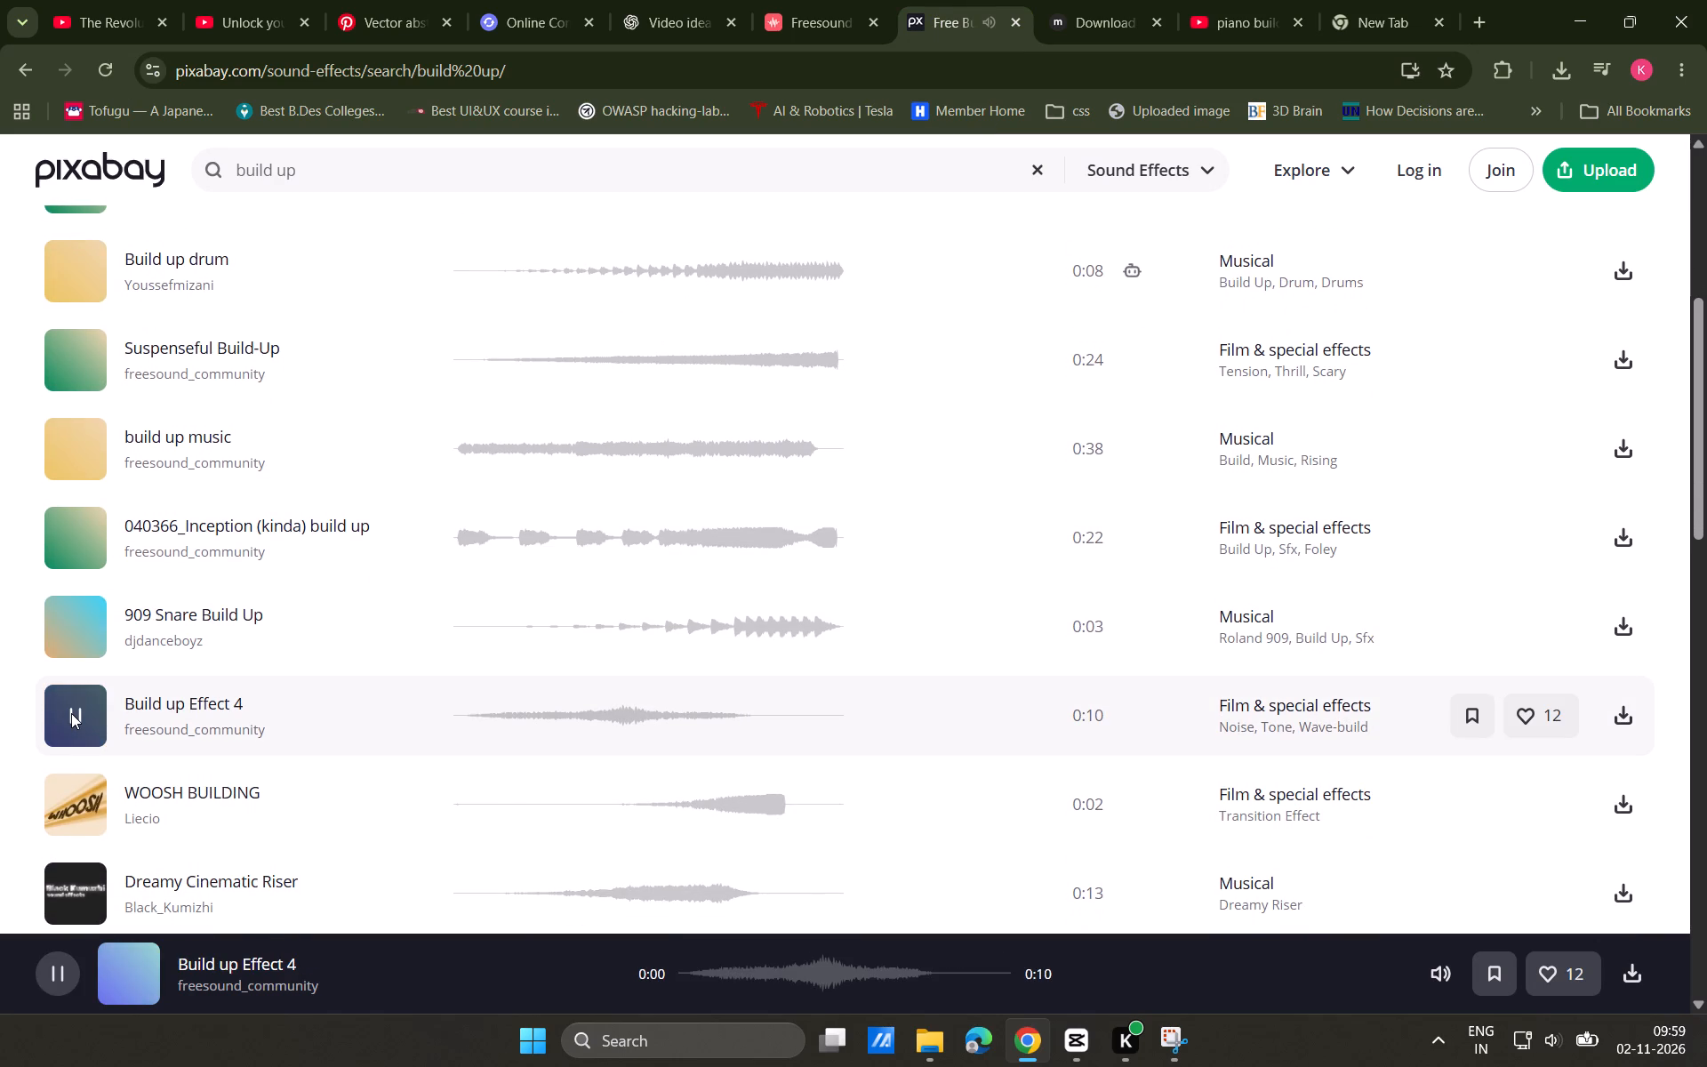
scroll(71, 713, "up", 6)
scroll(91, 718, "down", 2)
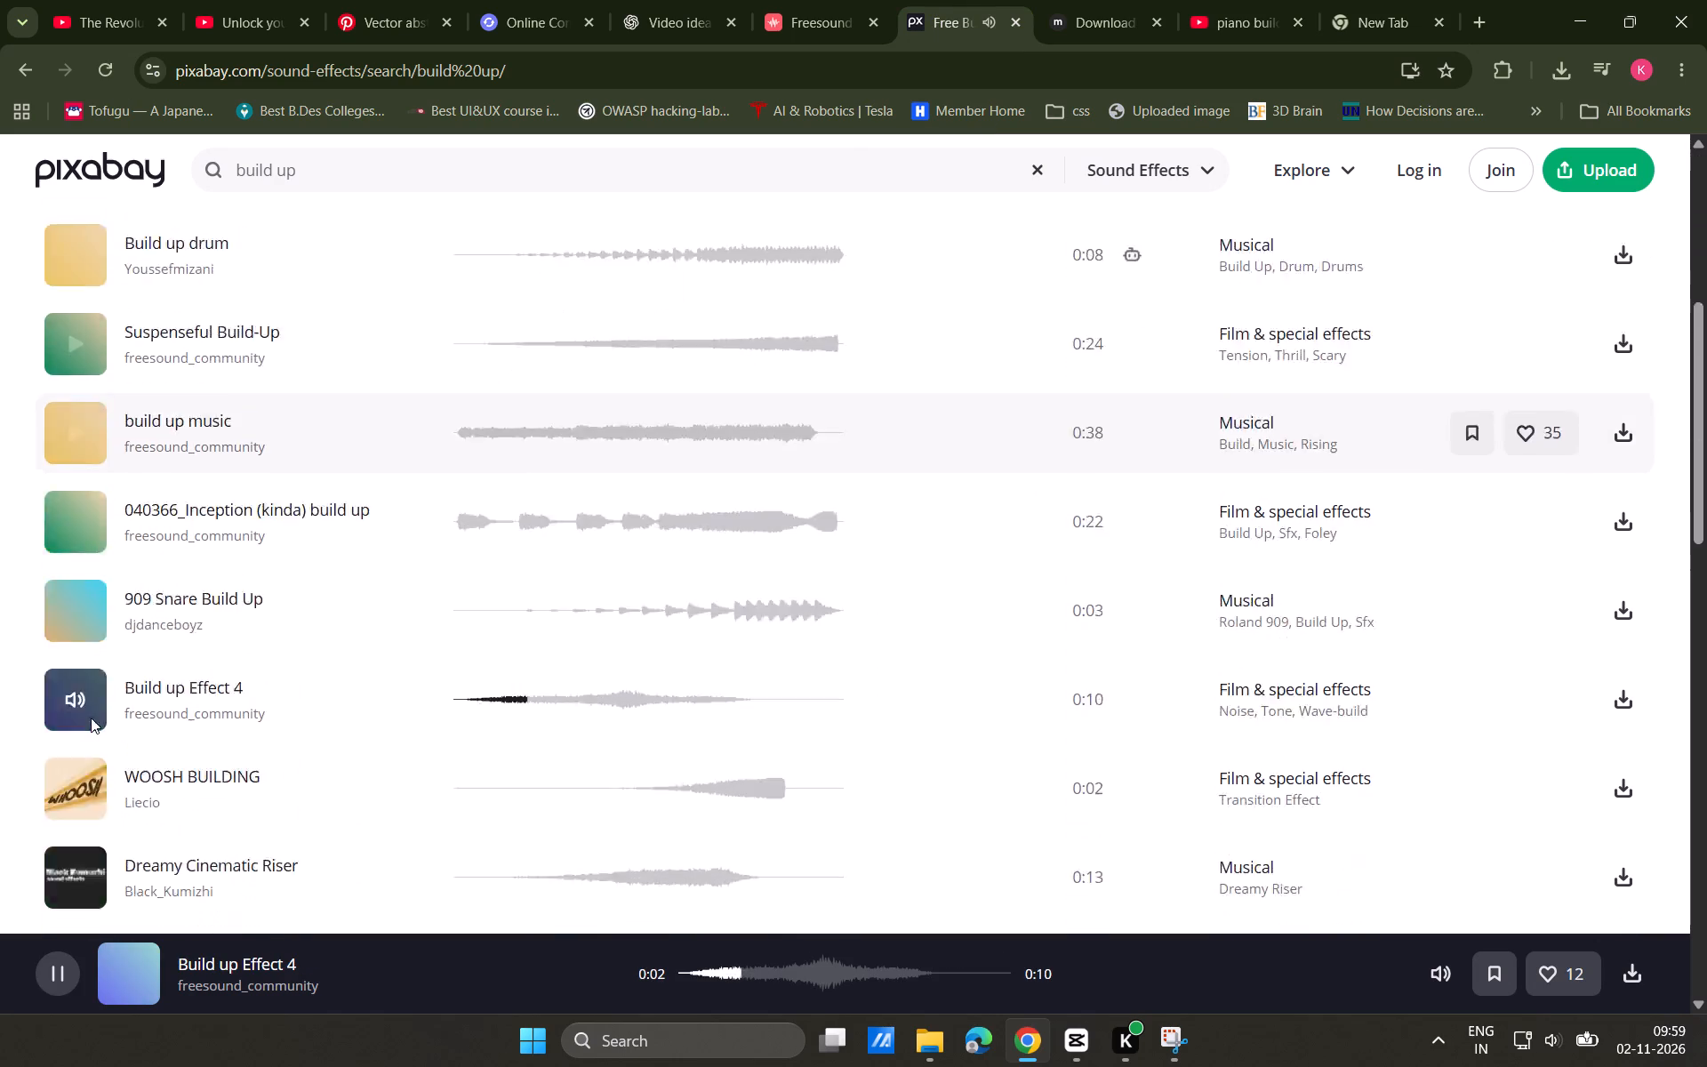
scroll(91, 718, "down", 3)
left_click(68, 614)
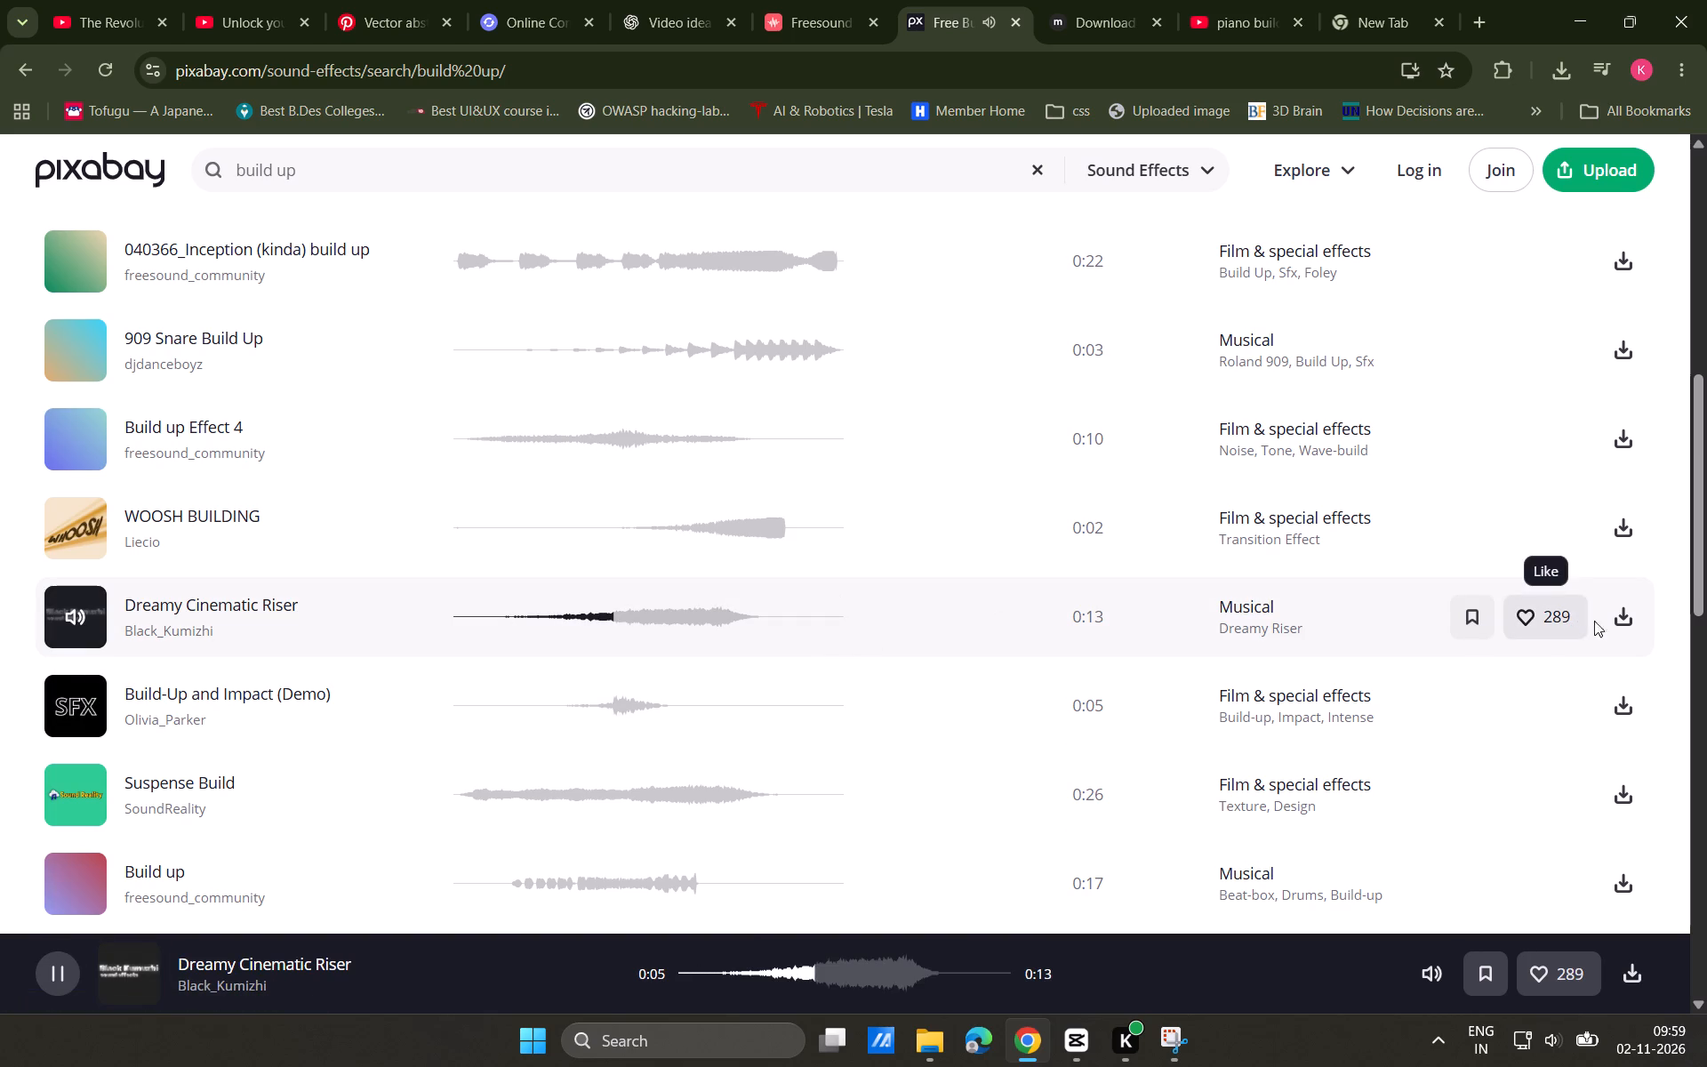
left_click(80, 717)
scroll(0, 577, "down", 2)
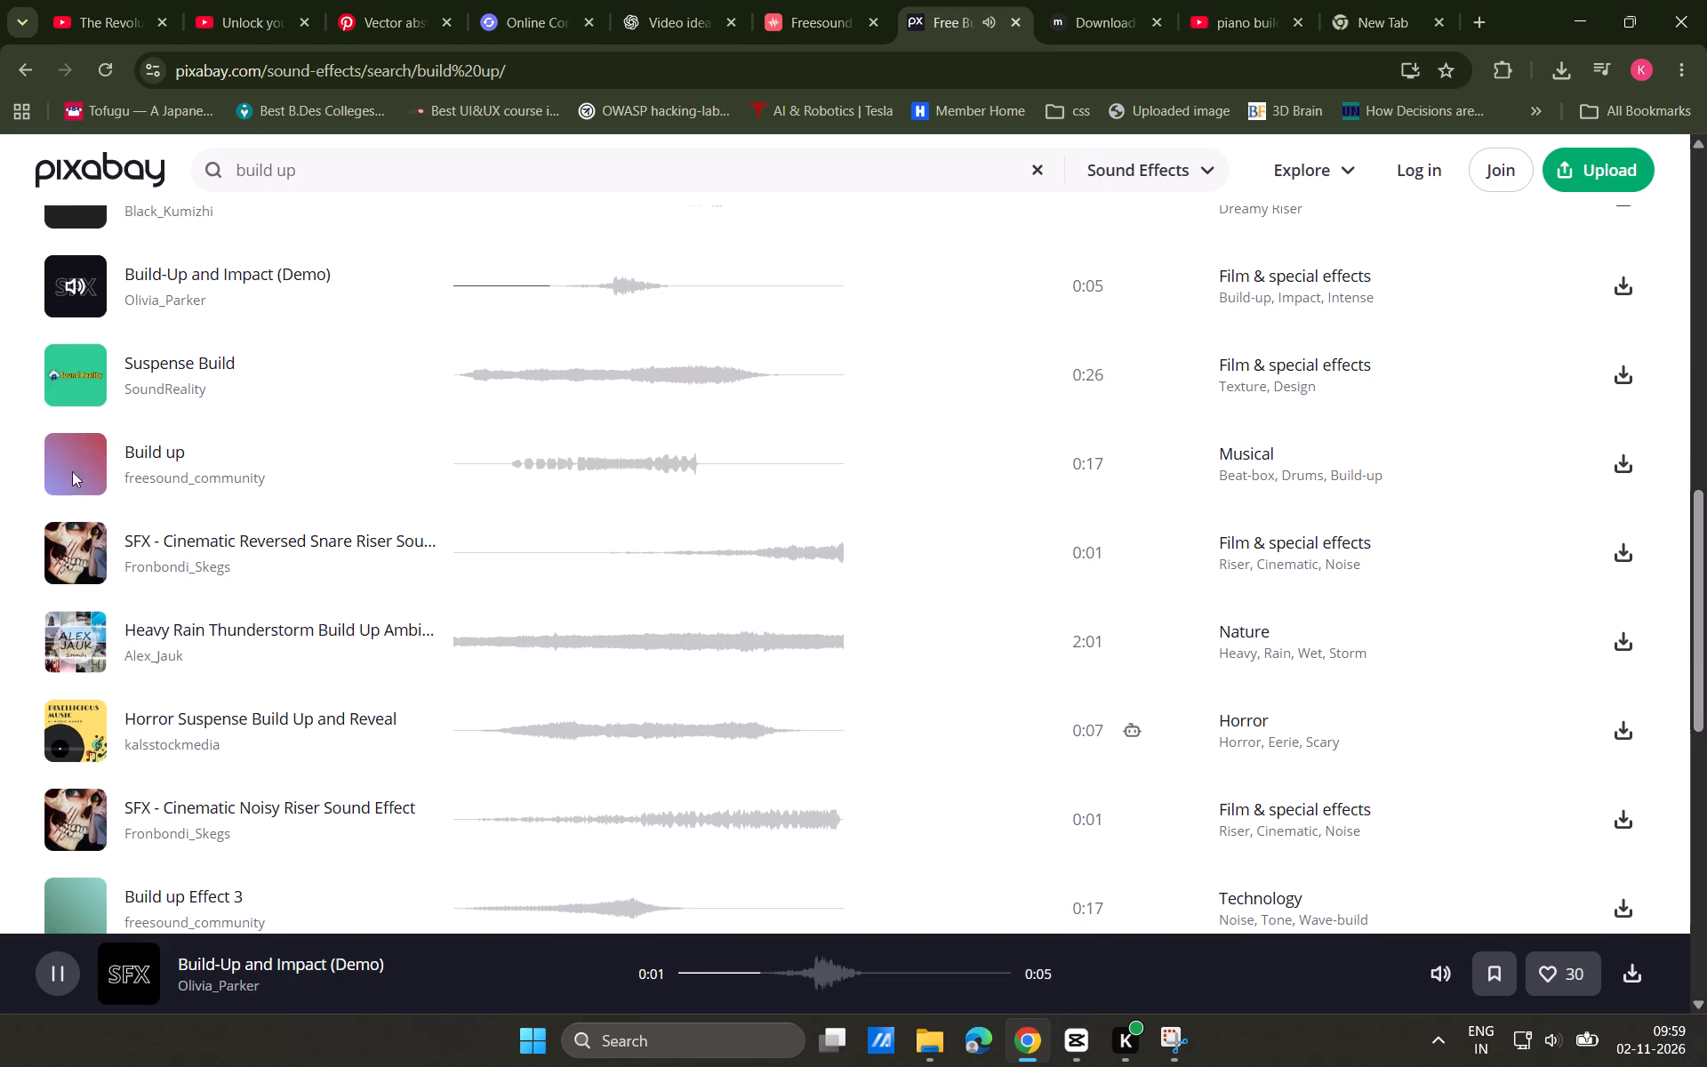
left_click(82, 377)
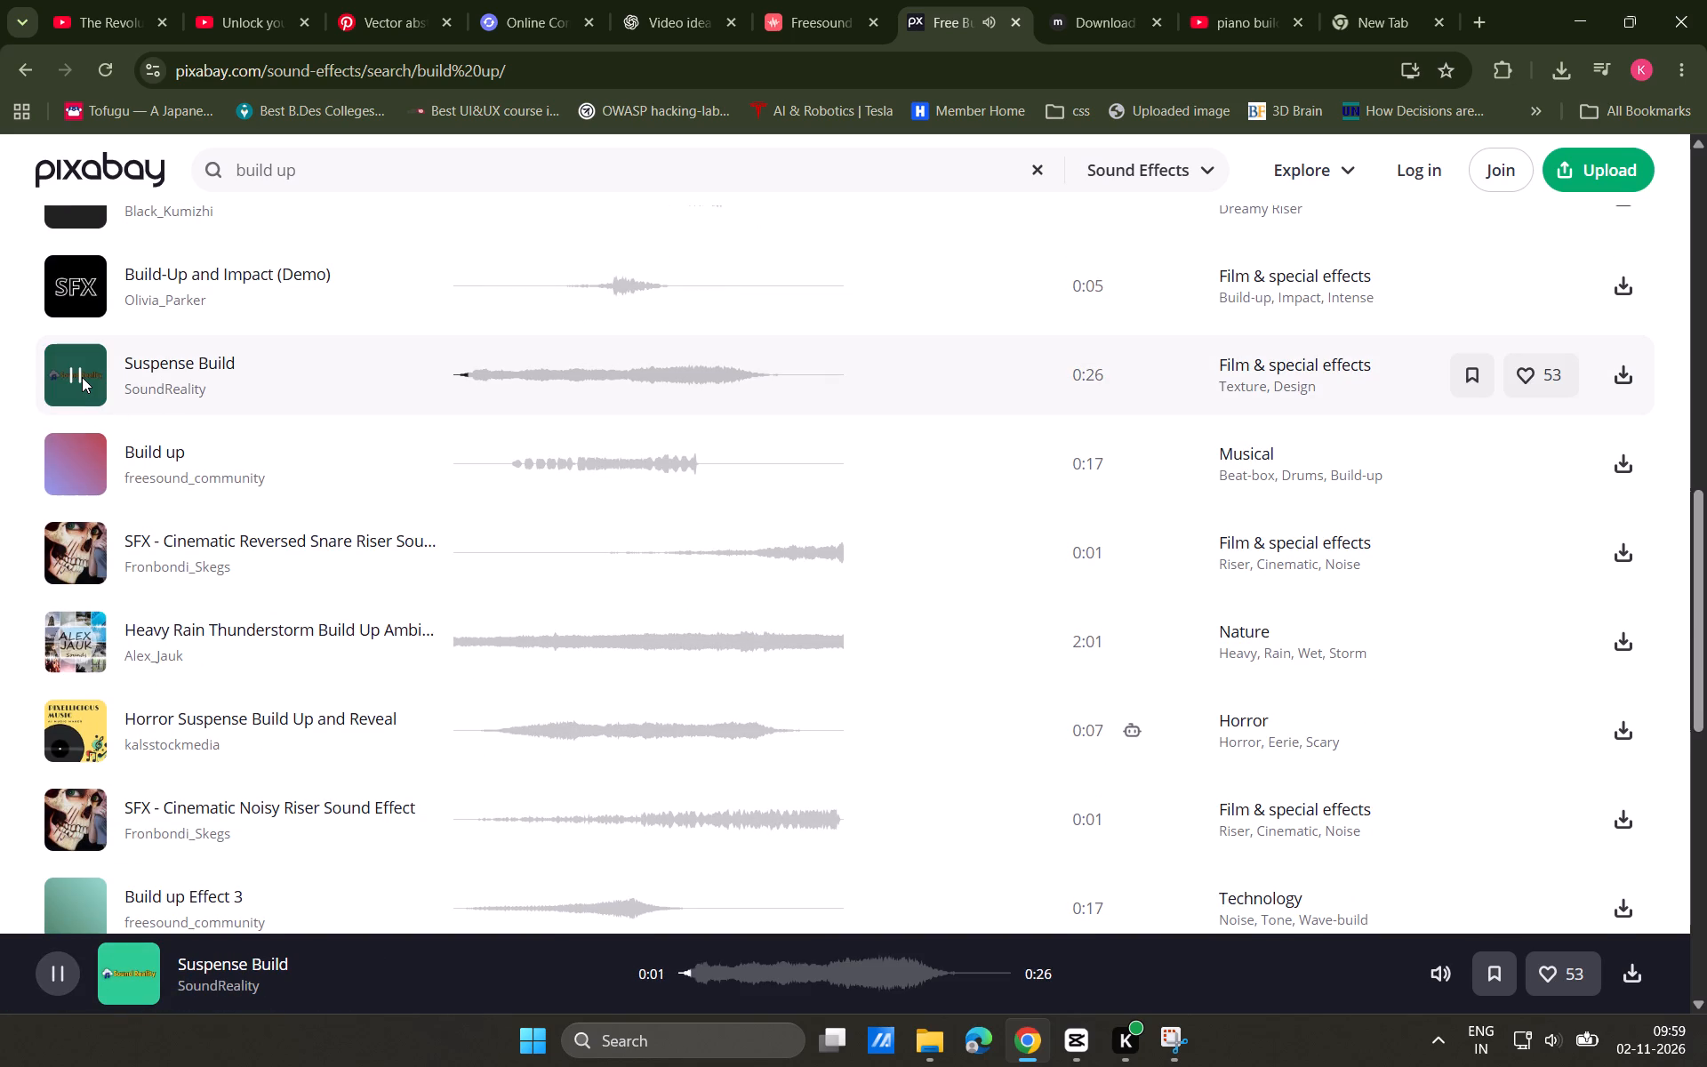
scroll(169, 598, "down", 1)
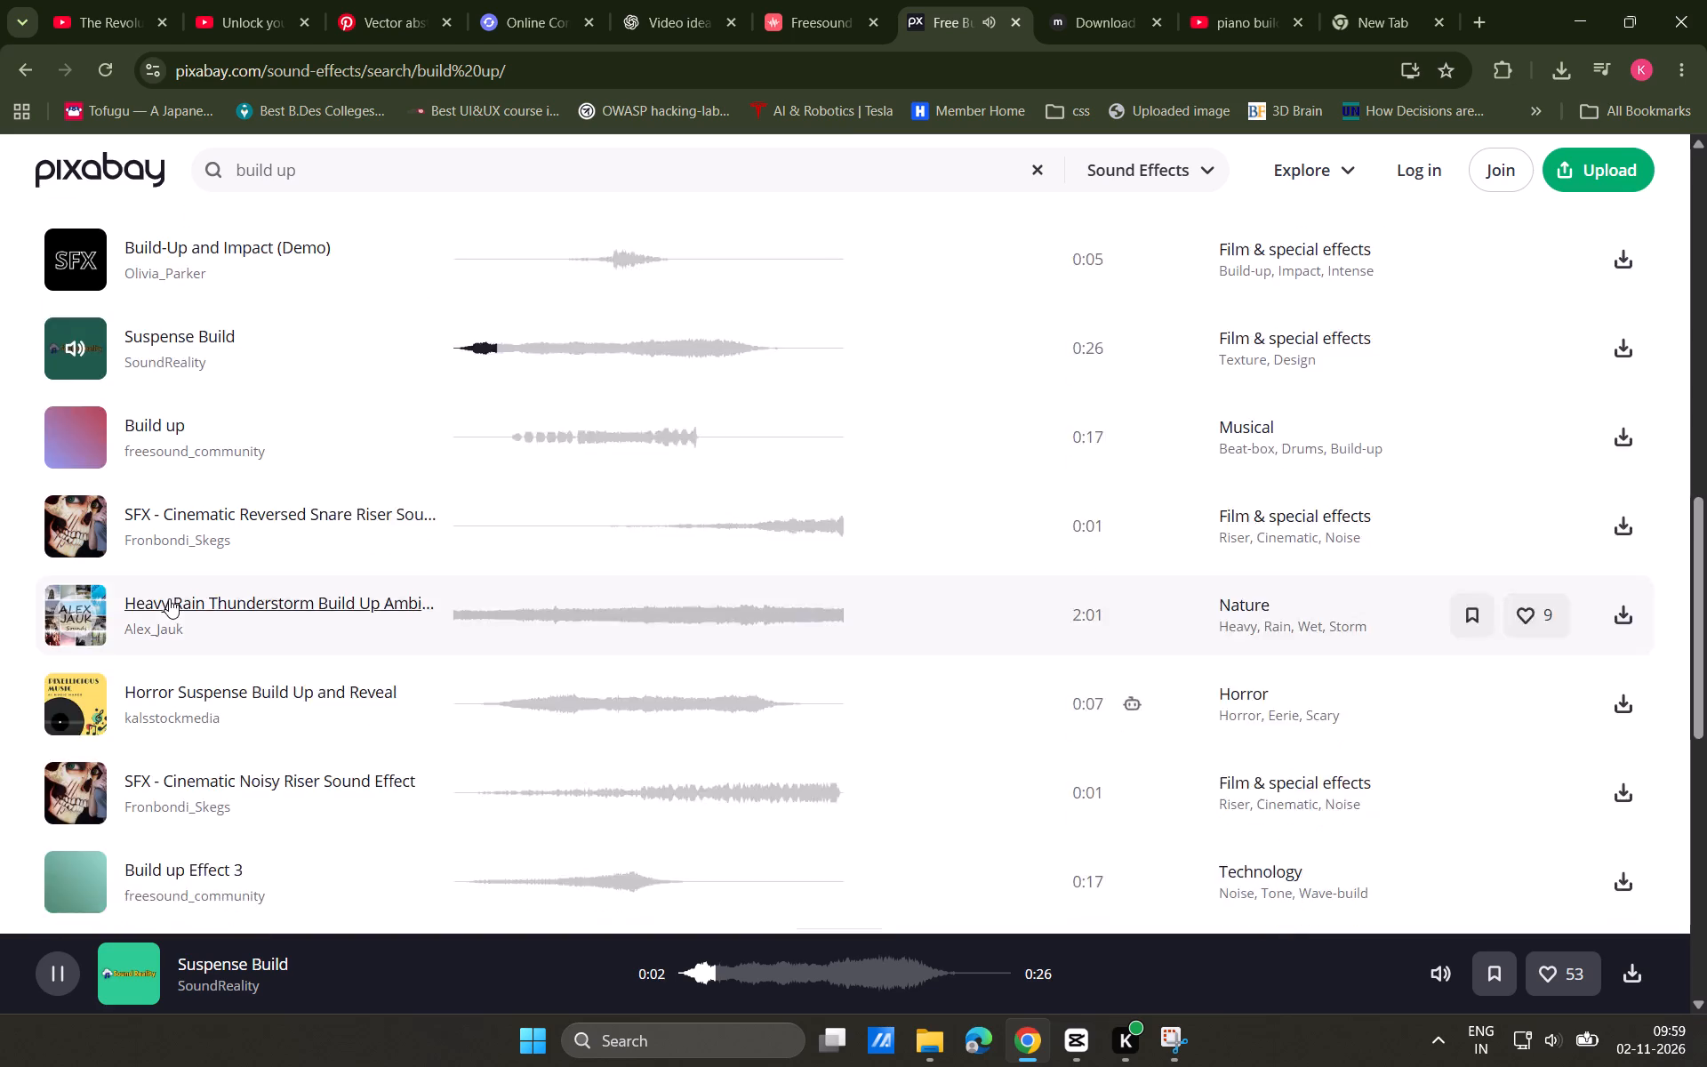
scroll(169, 598, "down", 1)
left_click(81, 621)
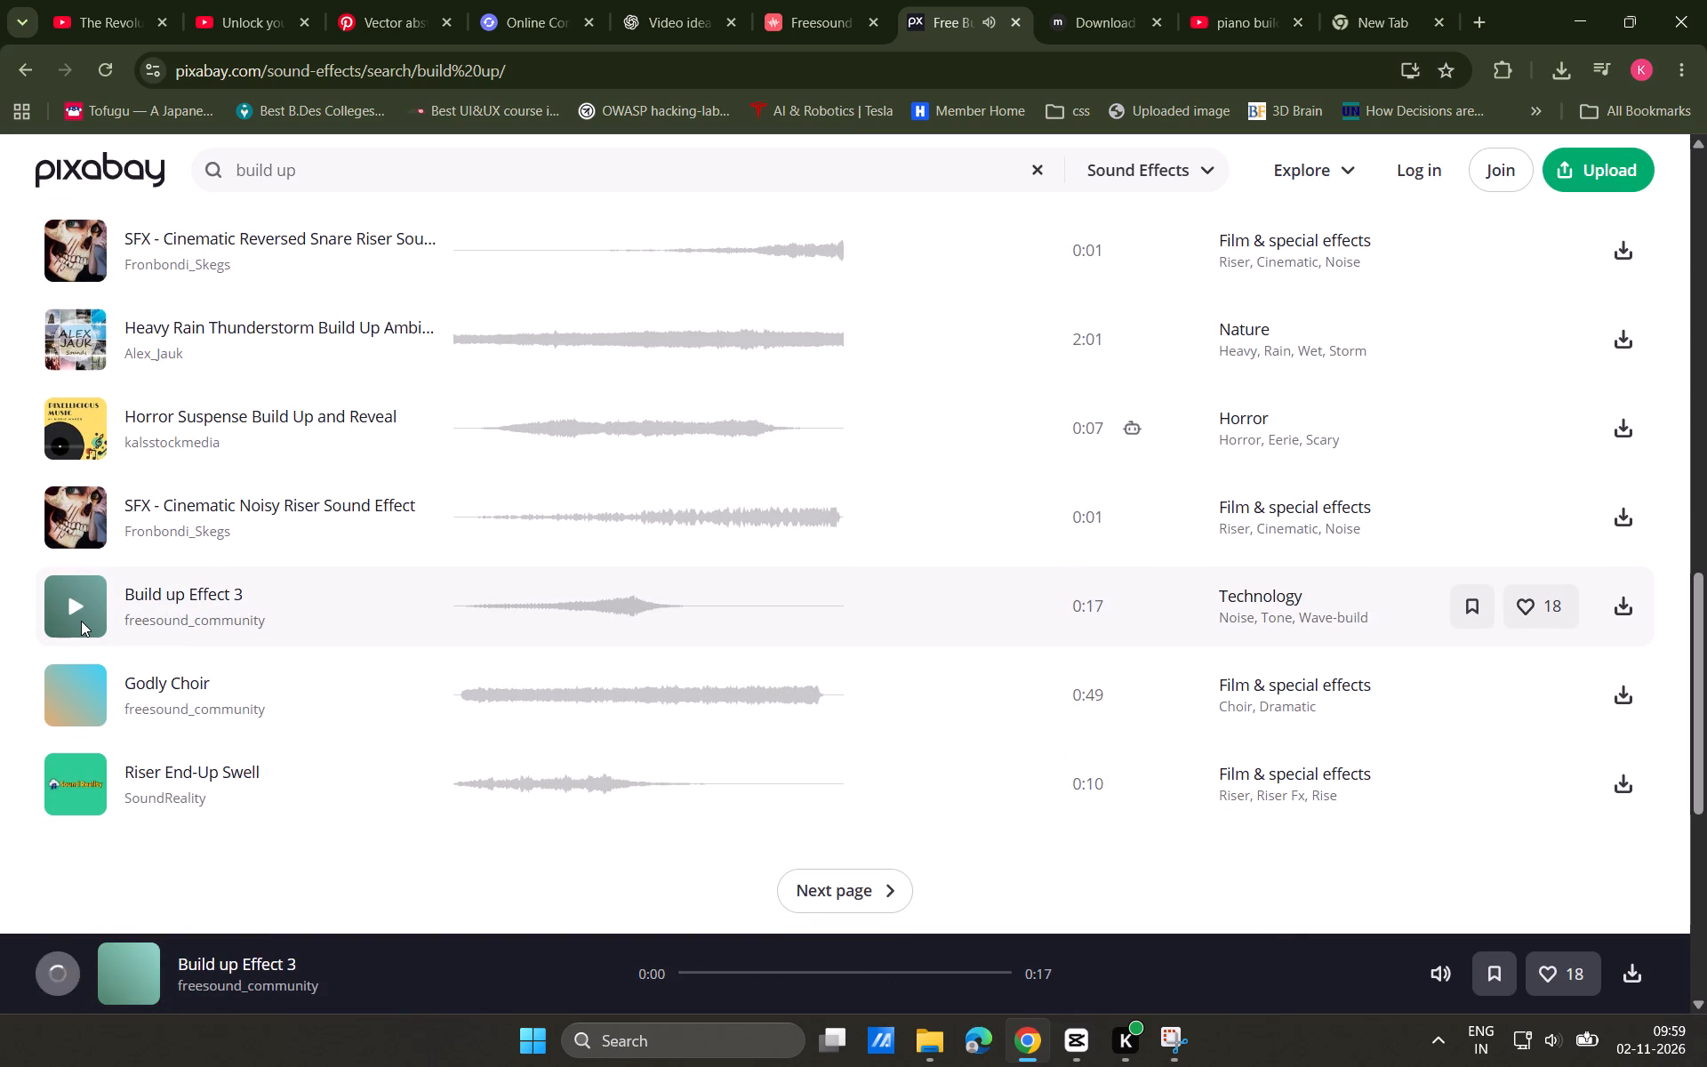
Search Pixabay's sound effects for "drum build up".
scroll(81, 621, "up", 14)
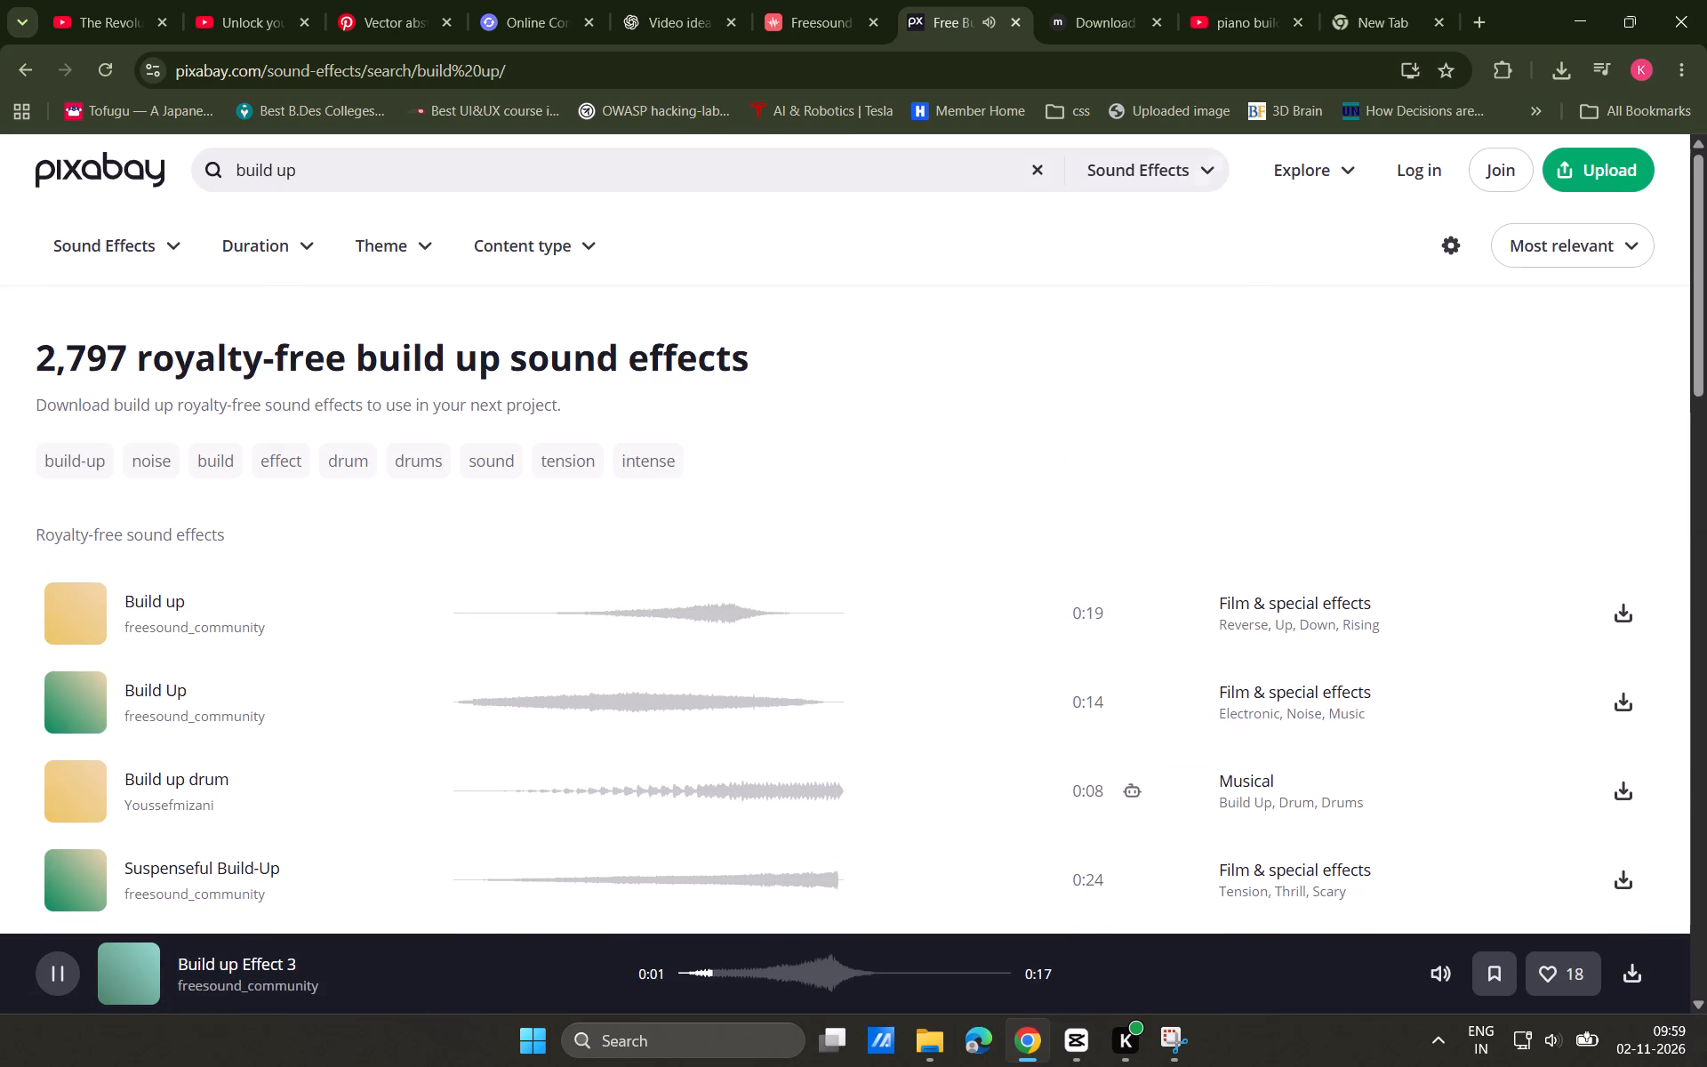
triple_click(689, 153)
type("ddrum")
key("space")
key("BackSpace")
key("BackSpace")
key("BackSpace")
key("BackSpace")
key("BackSpace")
key("BackSpace")
key("BackSpace")
key("BackSpace")
key("BackSpace")
key("BackSpace")
key("BackSpace")
key("BackSpace")
key("BackSpace")
key("BackSpace")
key("BackSpace")
type("drum build up")
key("Return")
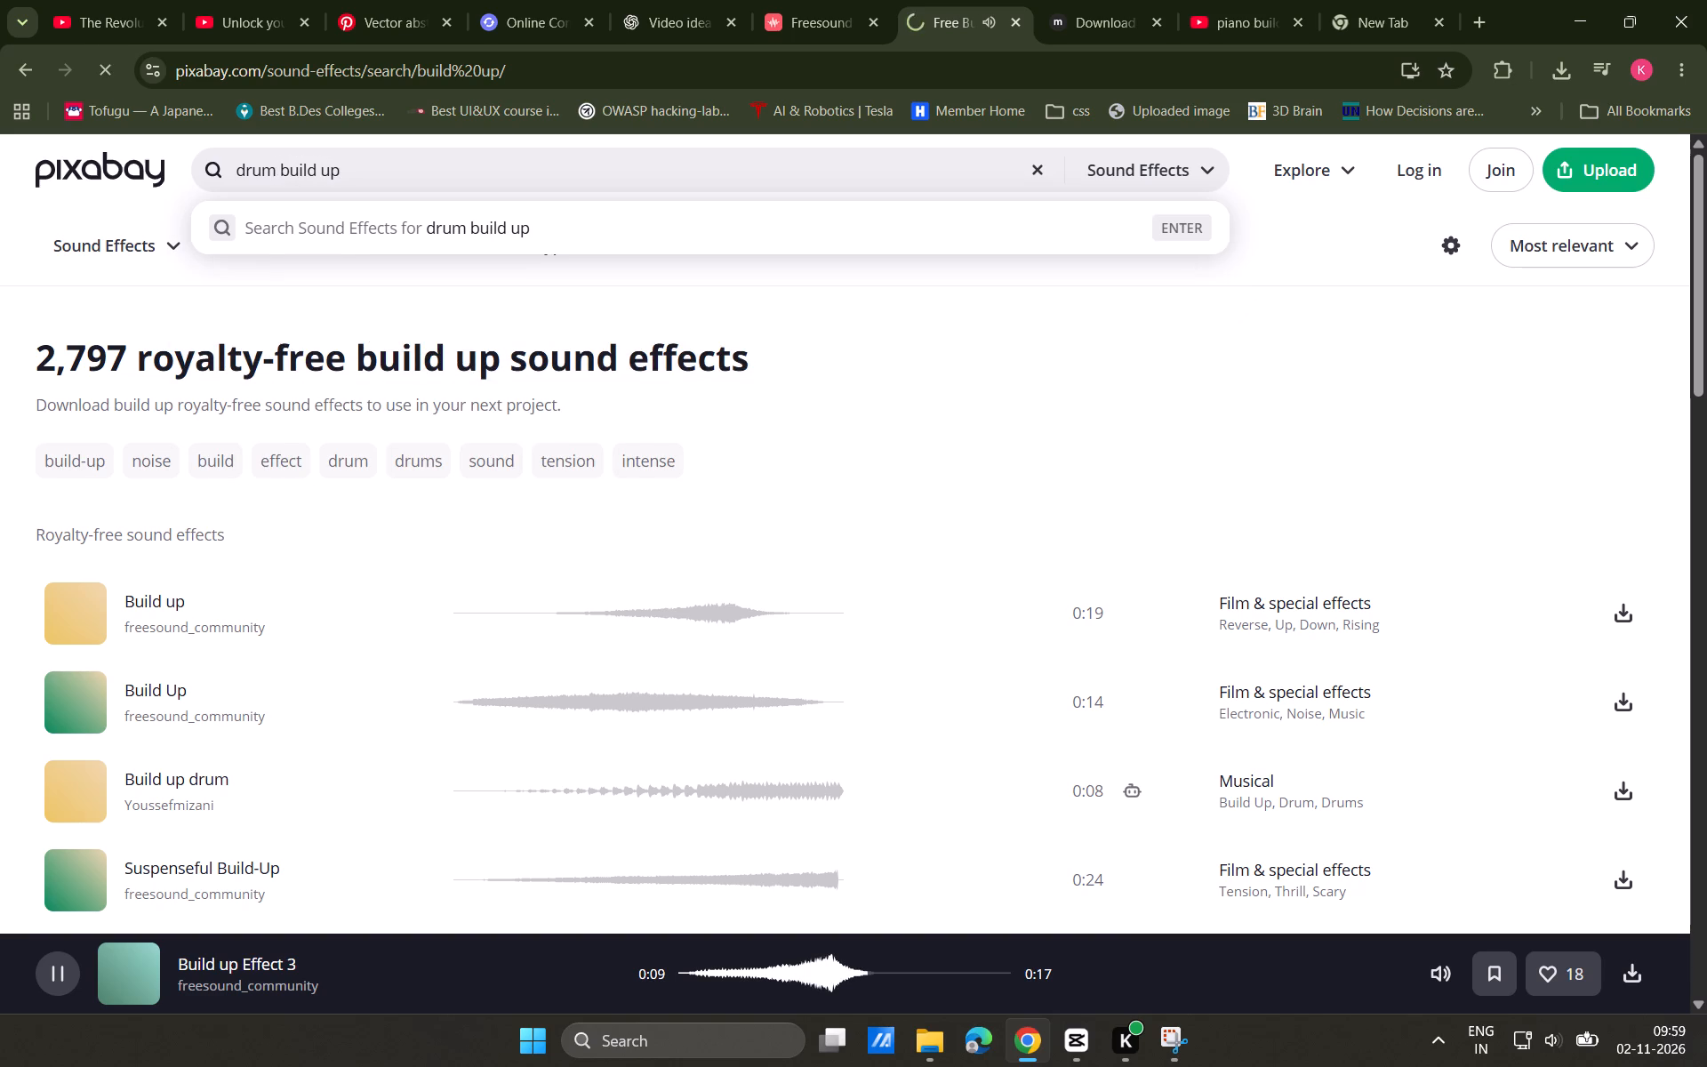
Preview the "Build up drum" and "909 Snare Build Up" sounds from the drum results, pausing the snare sound at the end.
left_click(89, 615)
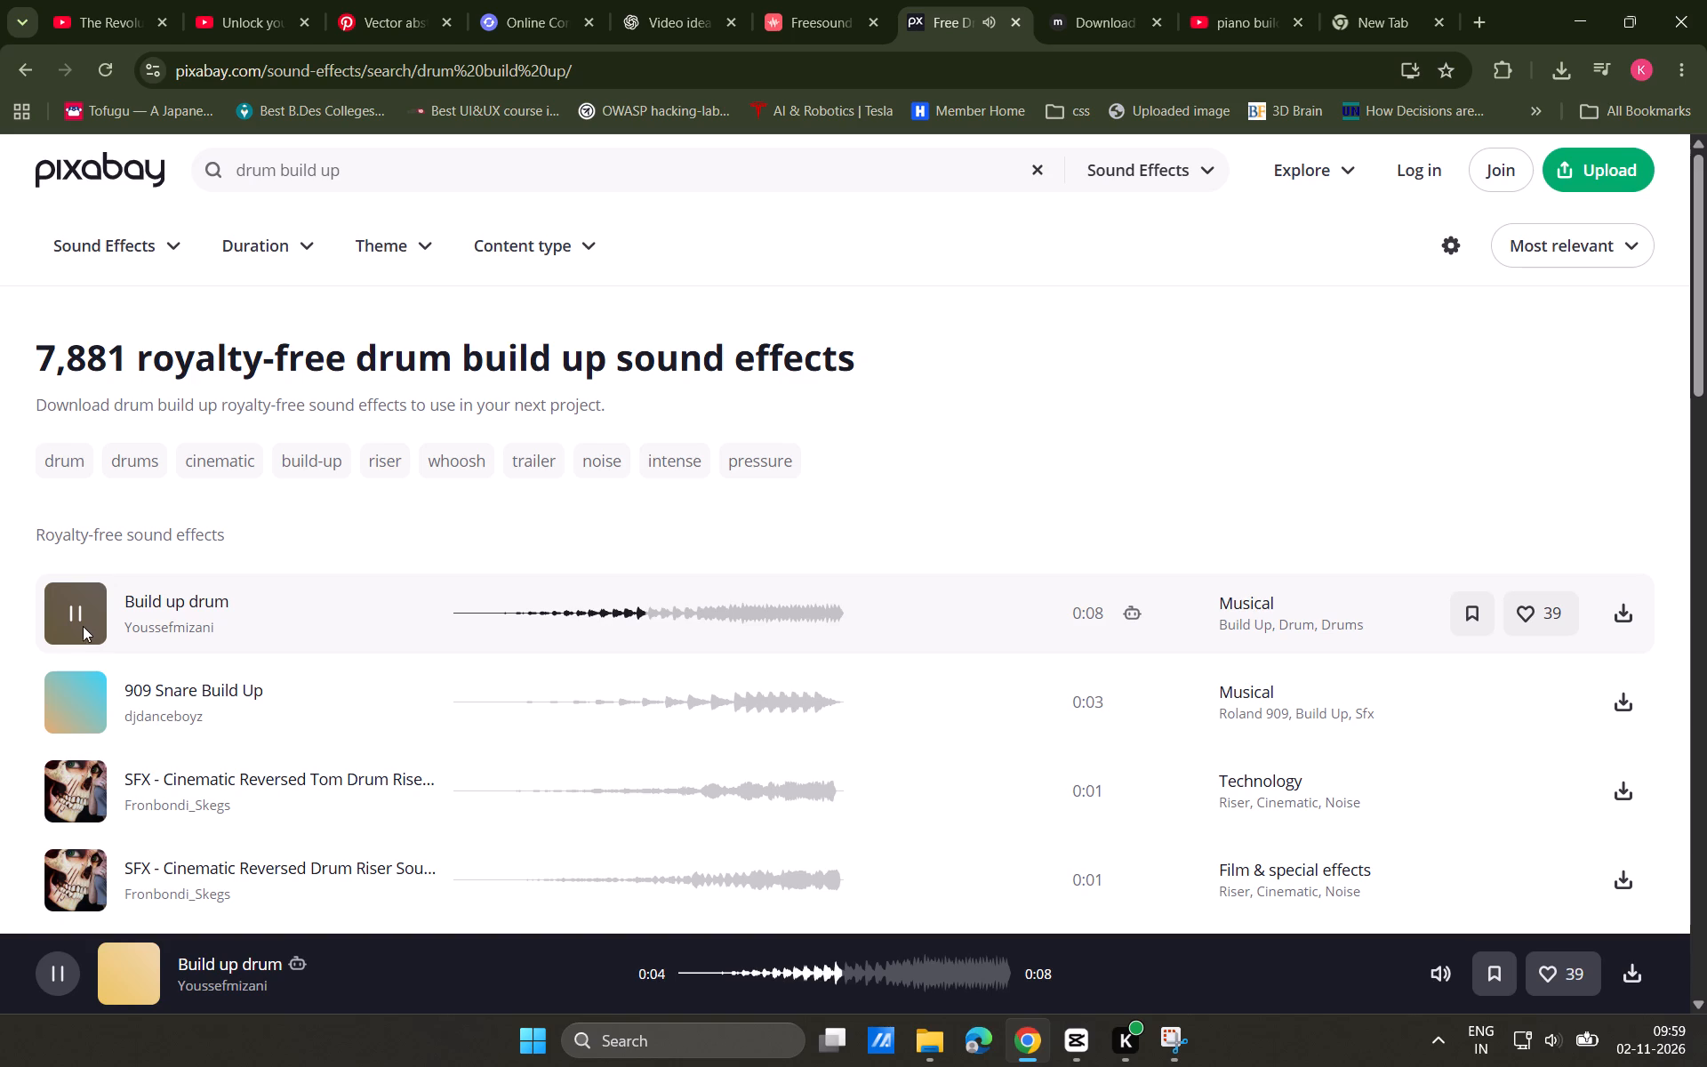
left_click(83, 685)
scroll(0, 641, "down", 2)
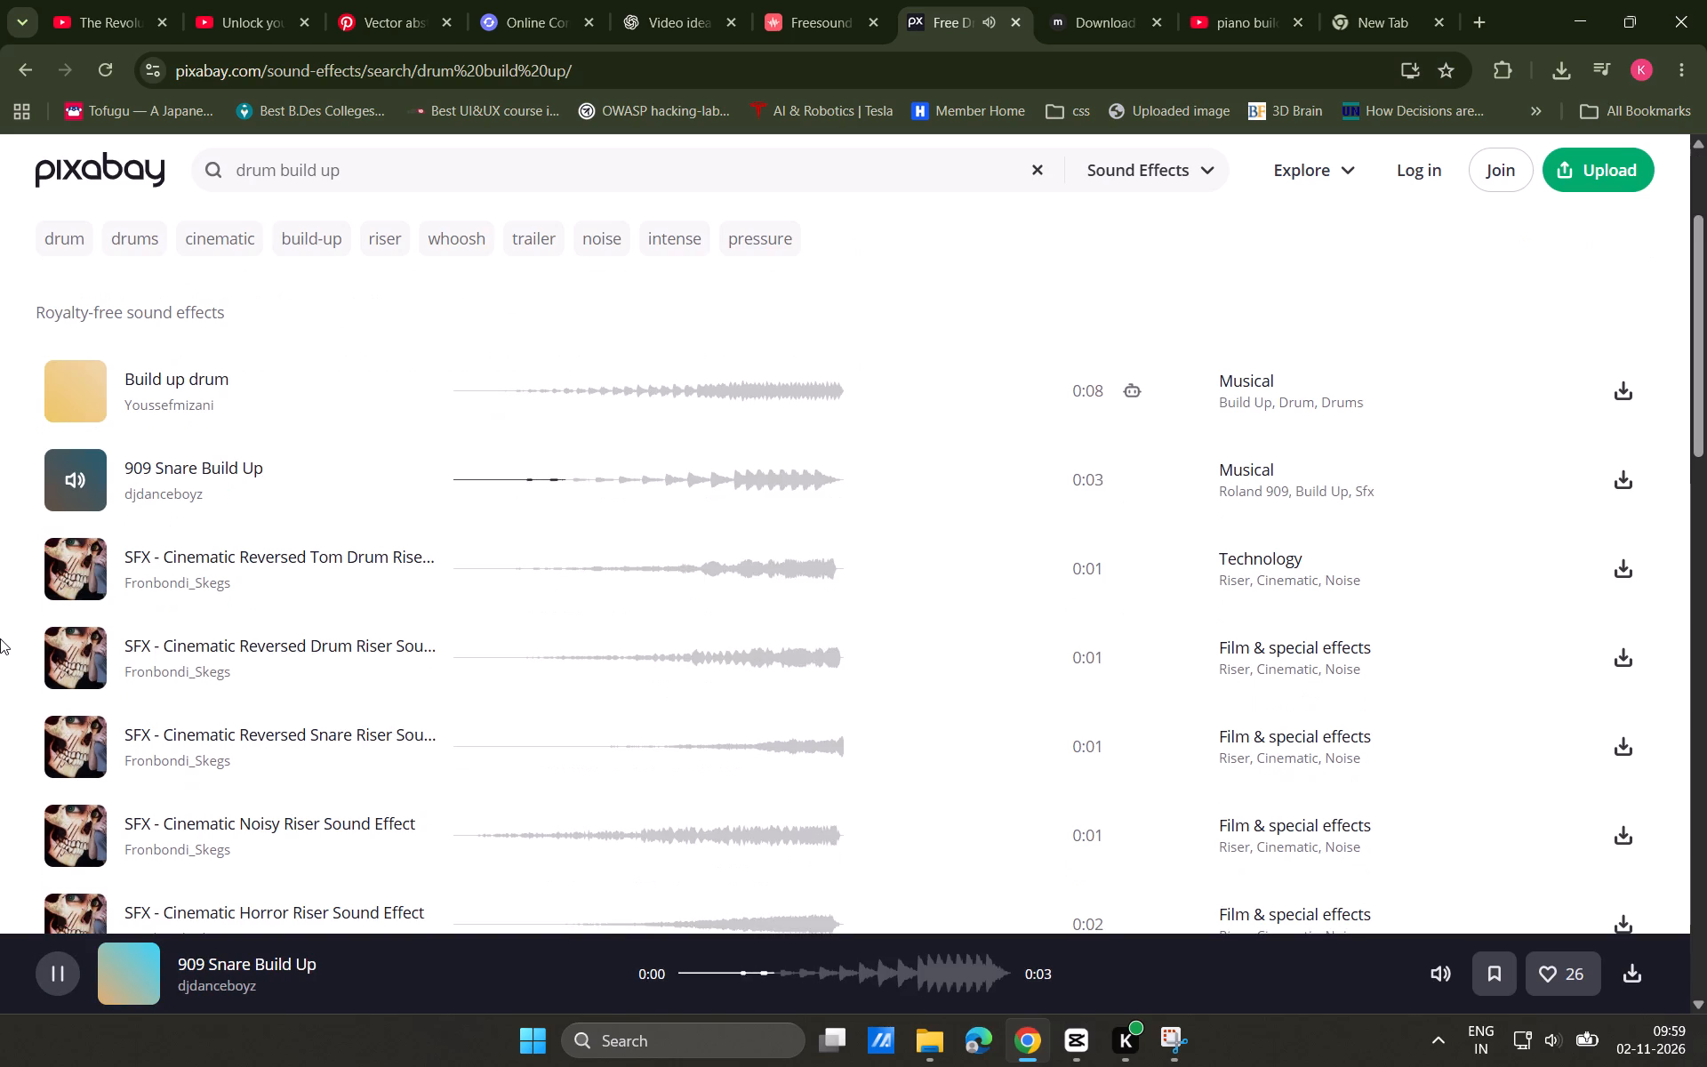
left_click(73, 487)
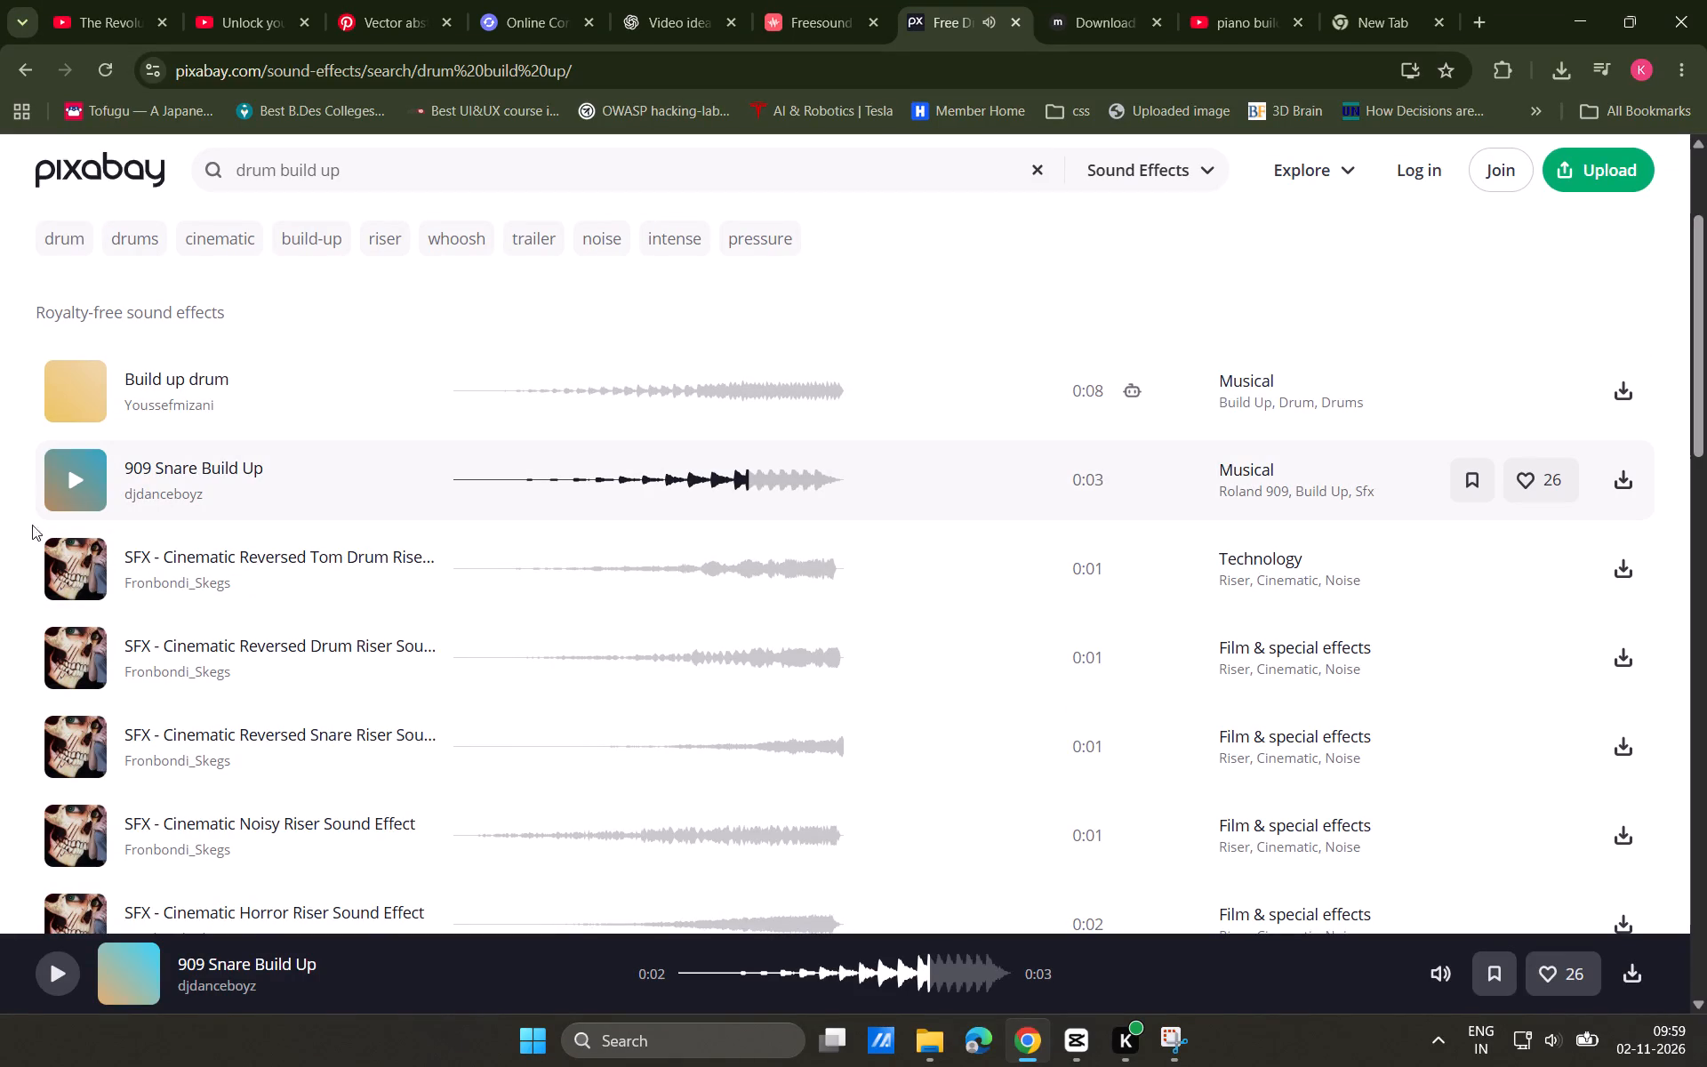
Preview "Build up", "SFX - Cinematic Noisy Riser Sound Effect", the cinematic reversed shaker riser and "Fast Rhythmic Heavy Drum Beats Pattern" further down the results.
scroll(12, 549, "down", 5)
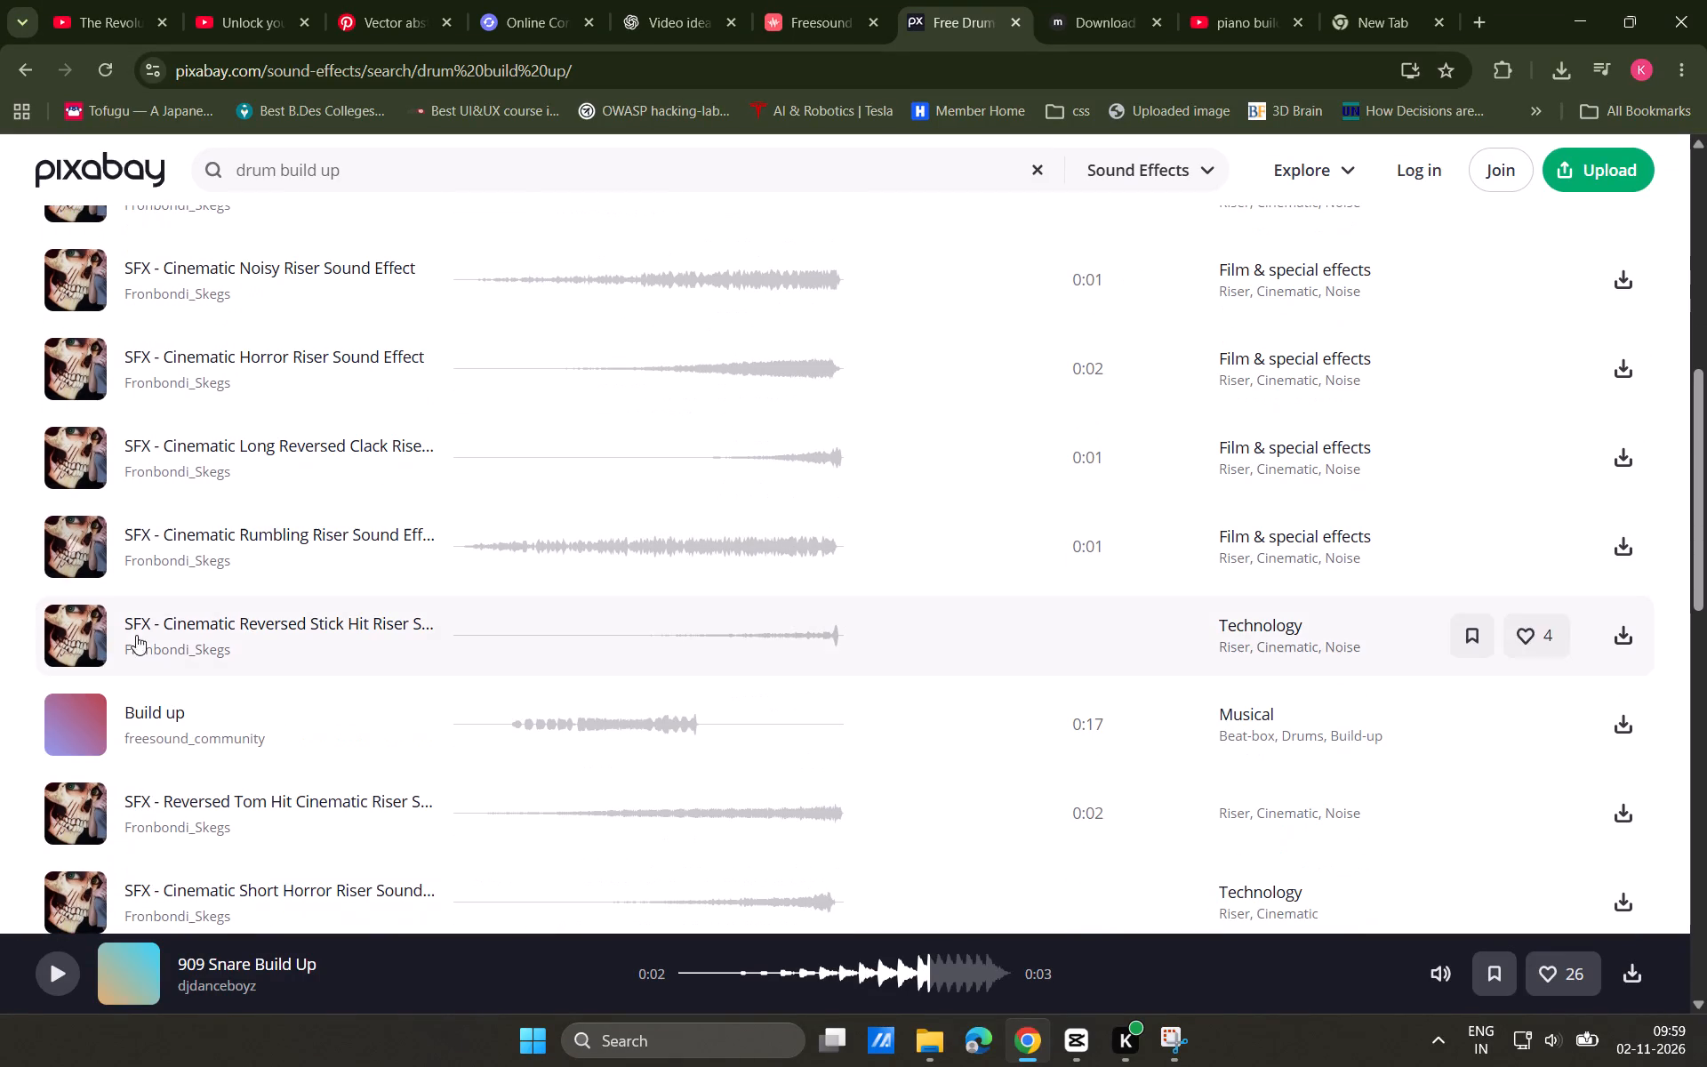
left_click(68, 722)
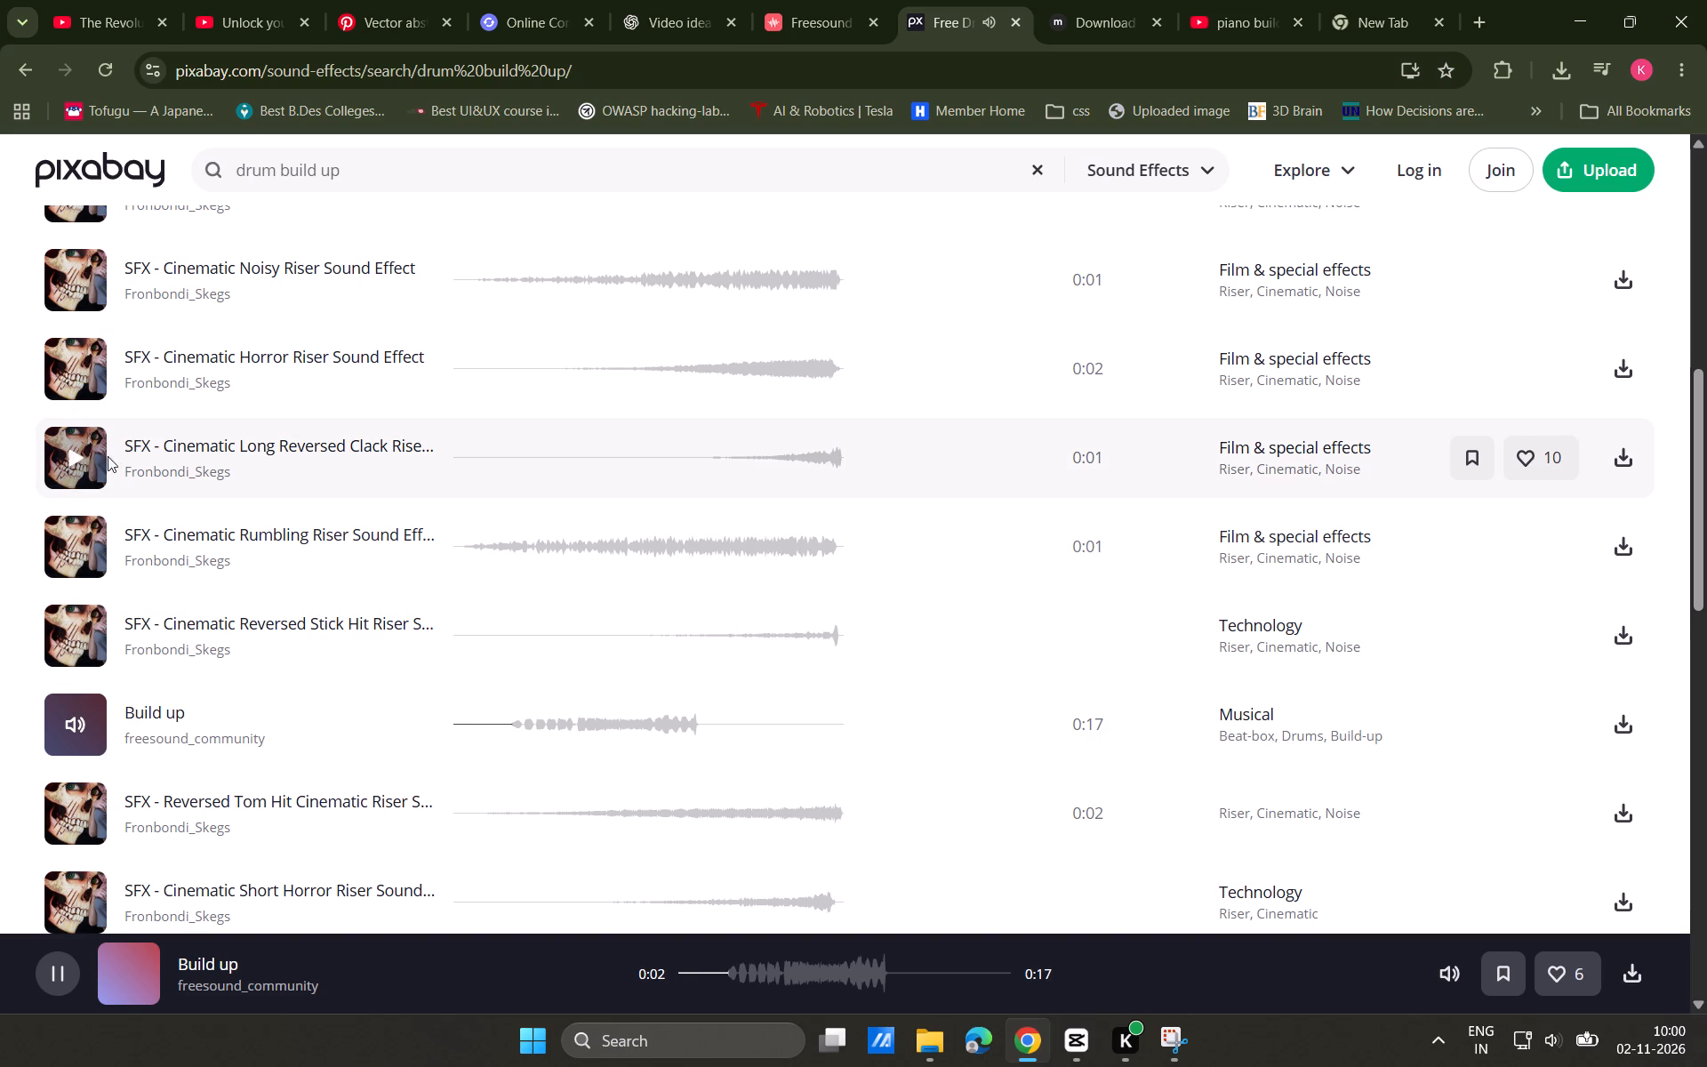
left_click(57, 276)
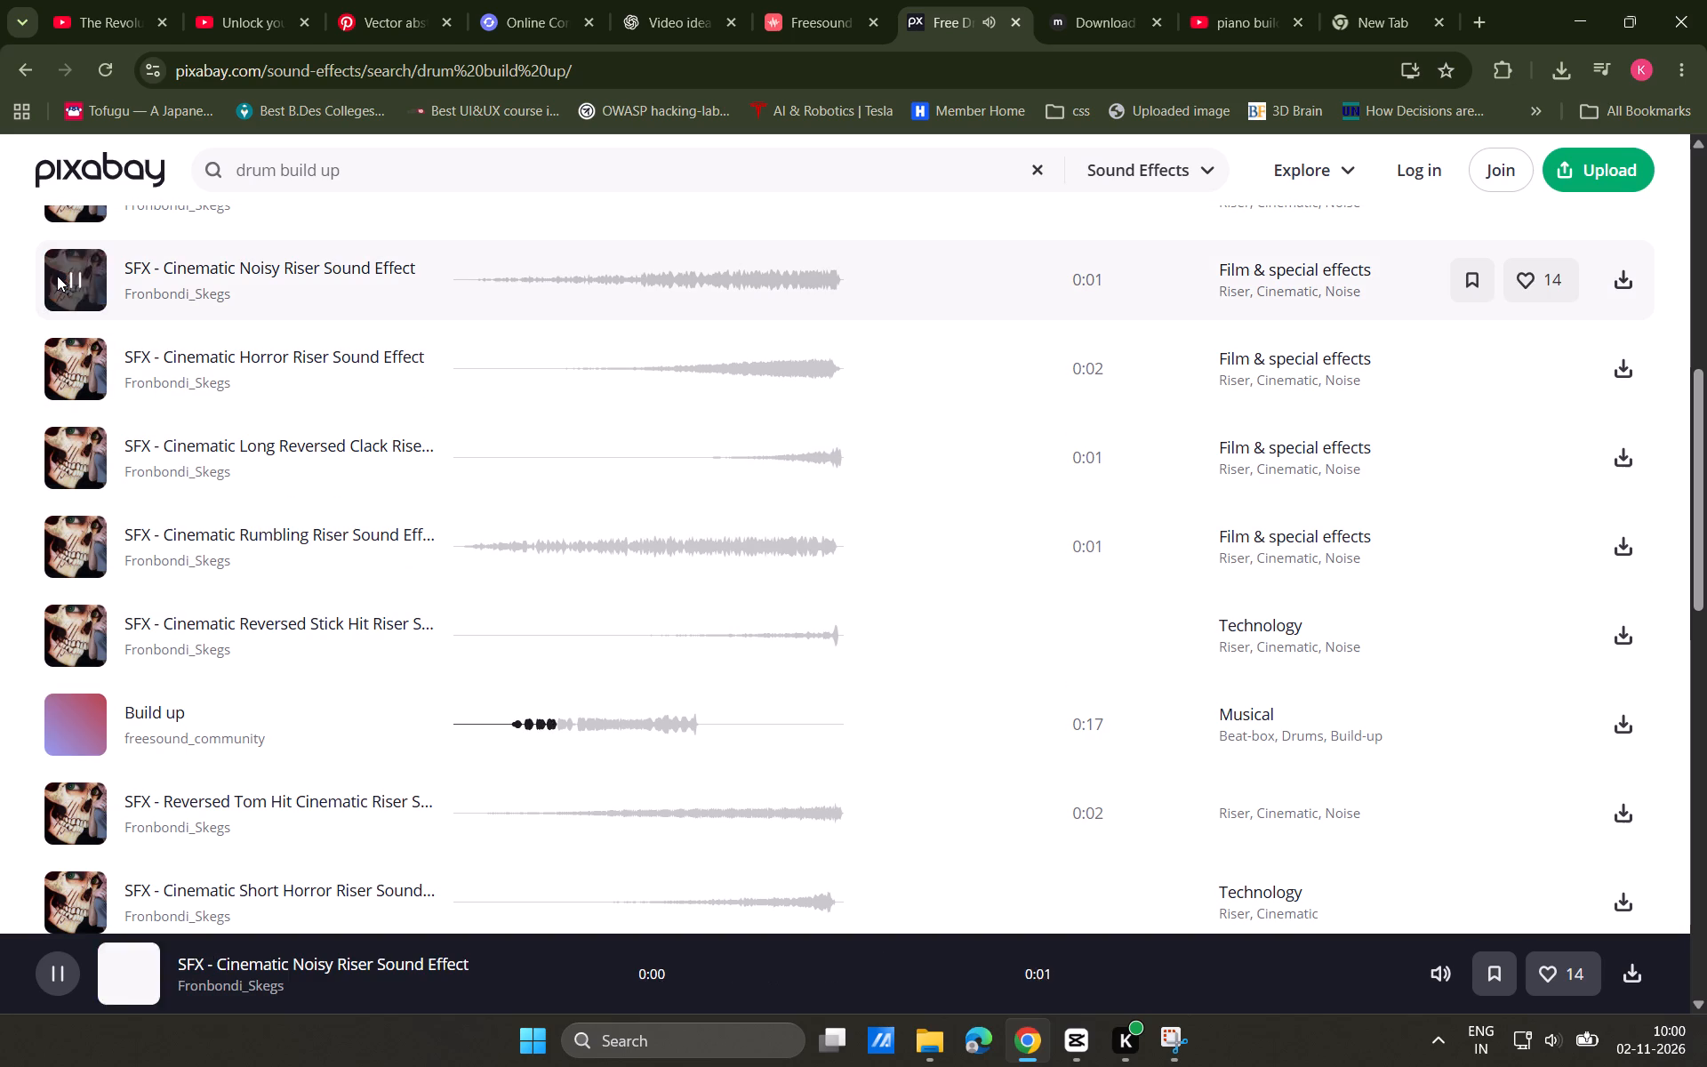
scroll(0, 410, "down", 7)
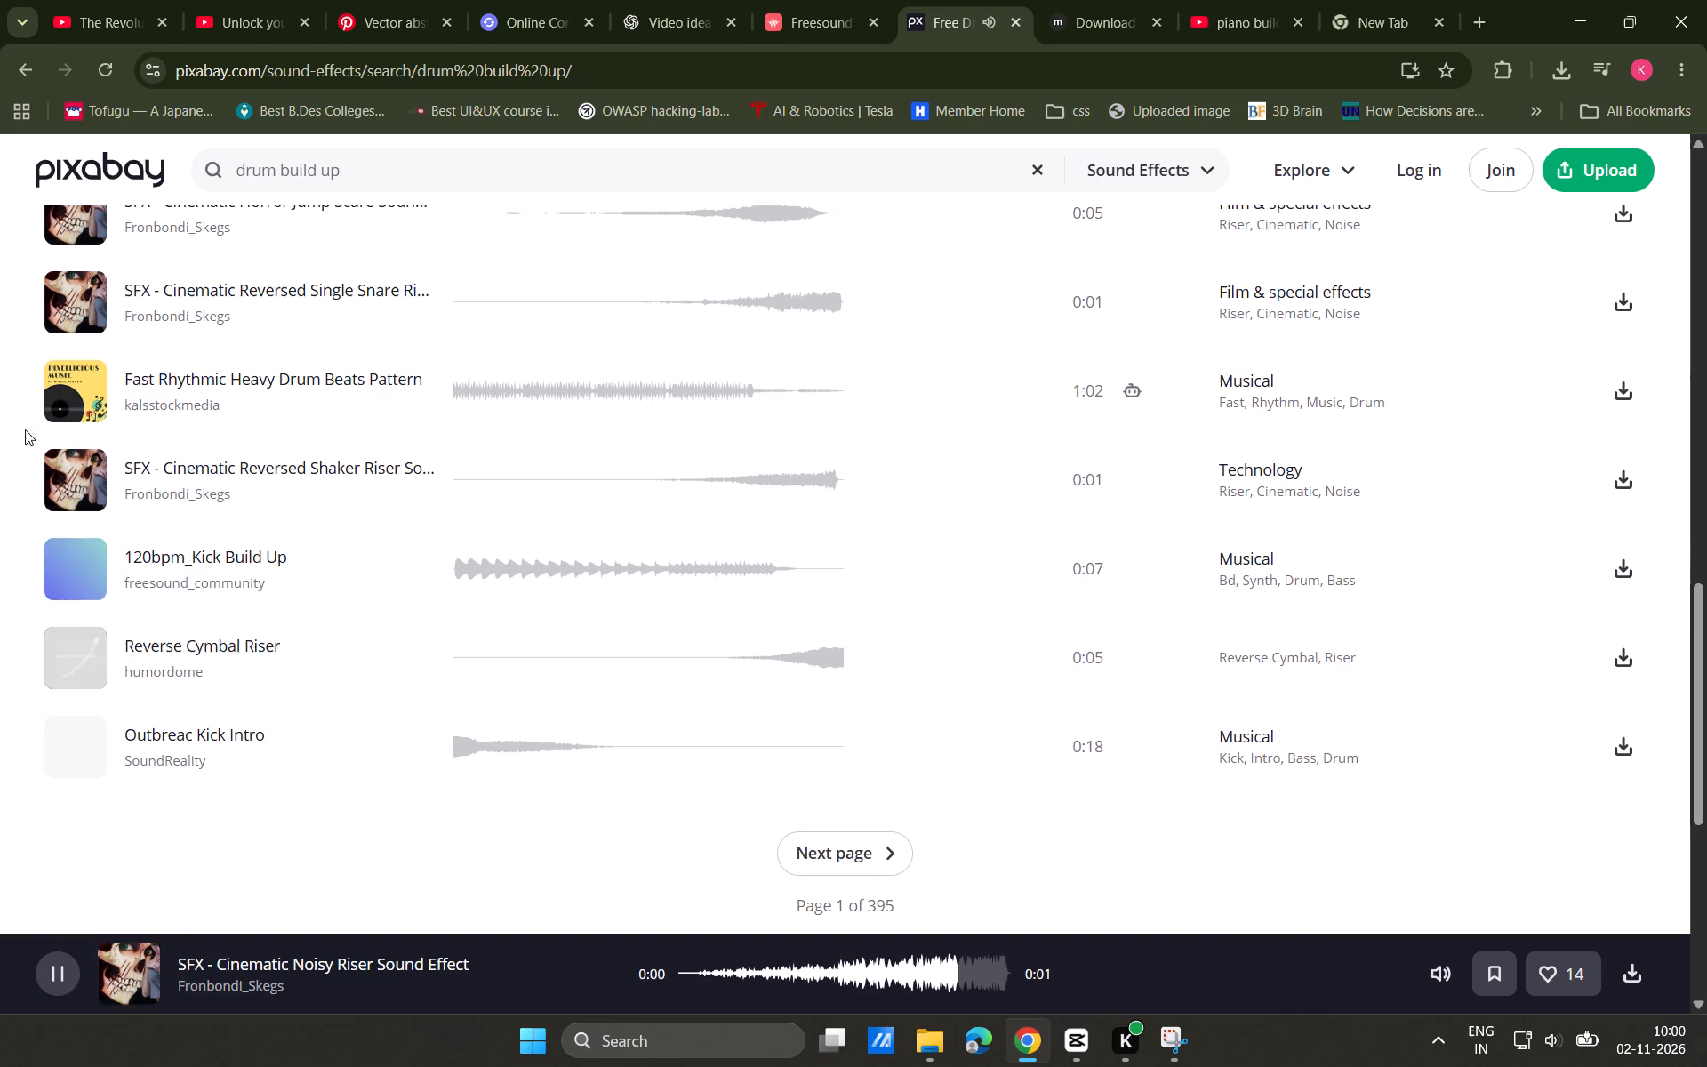
left_click(76, 475)
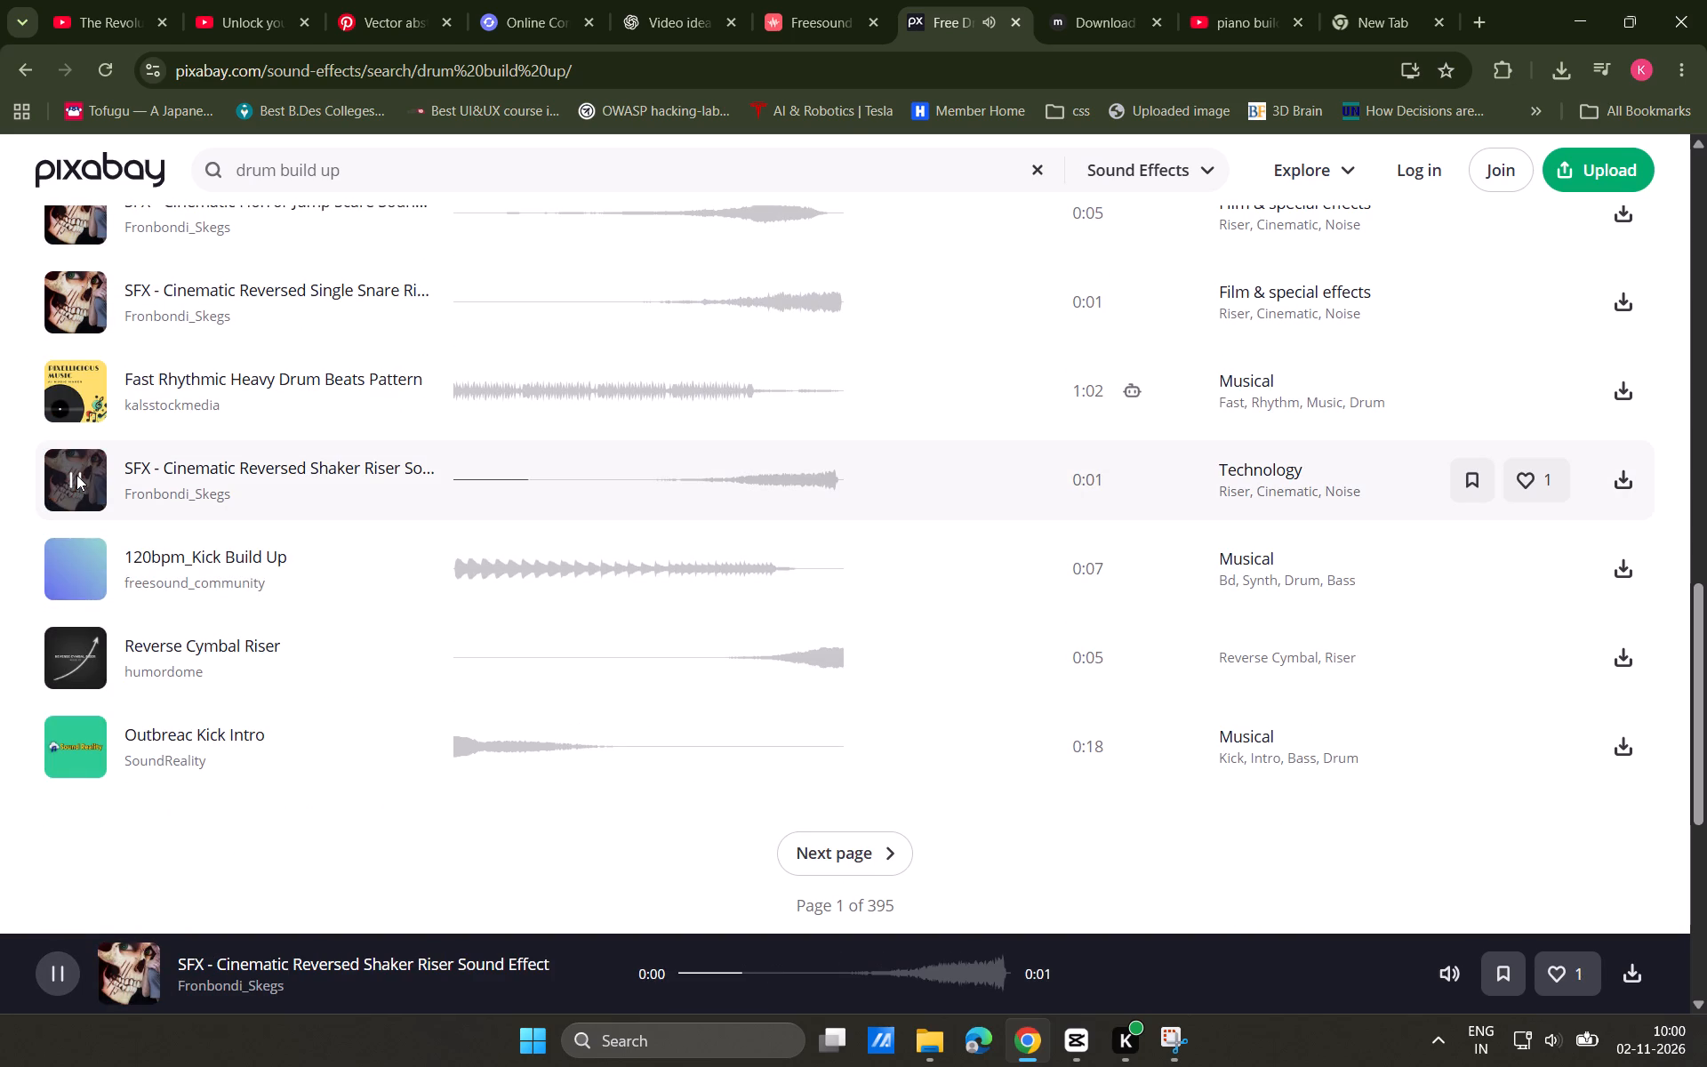
left_click(88, 378)
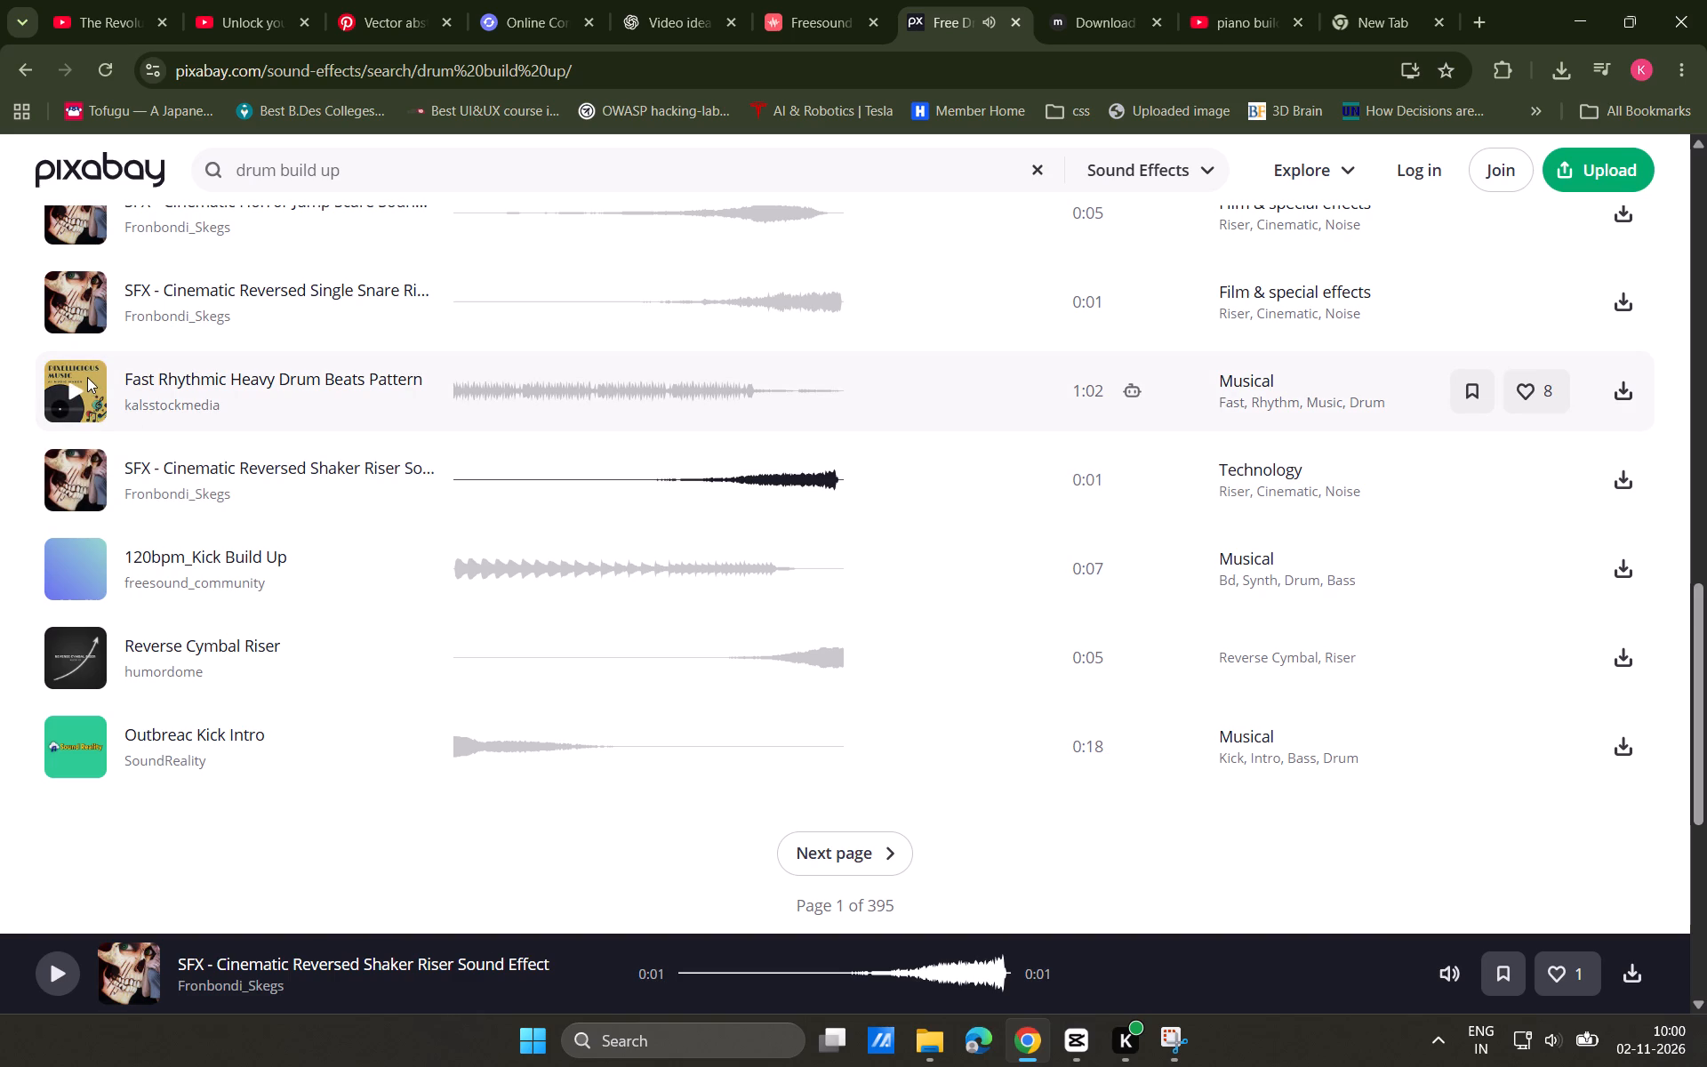
left_click(87, 377)
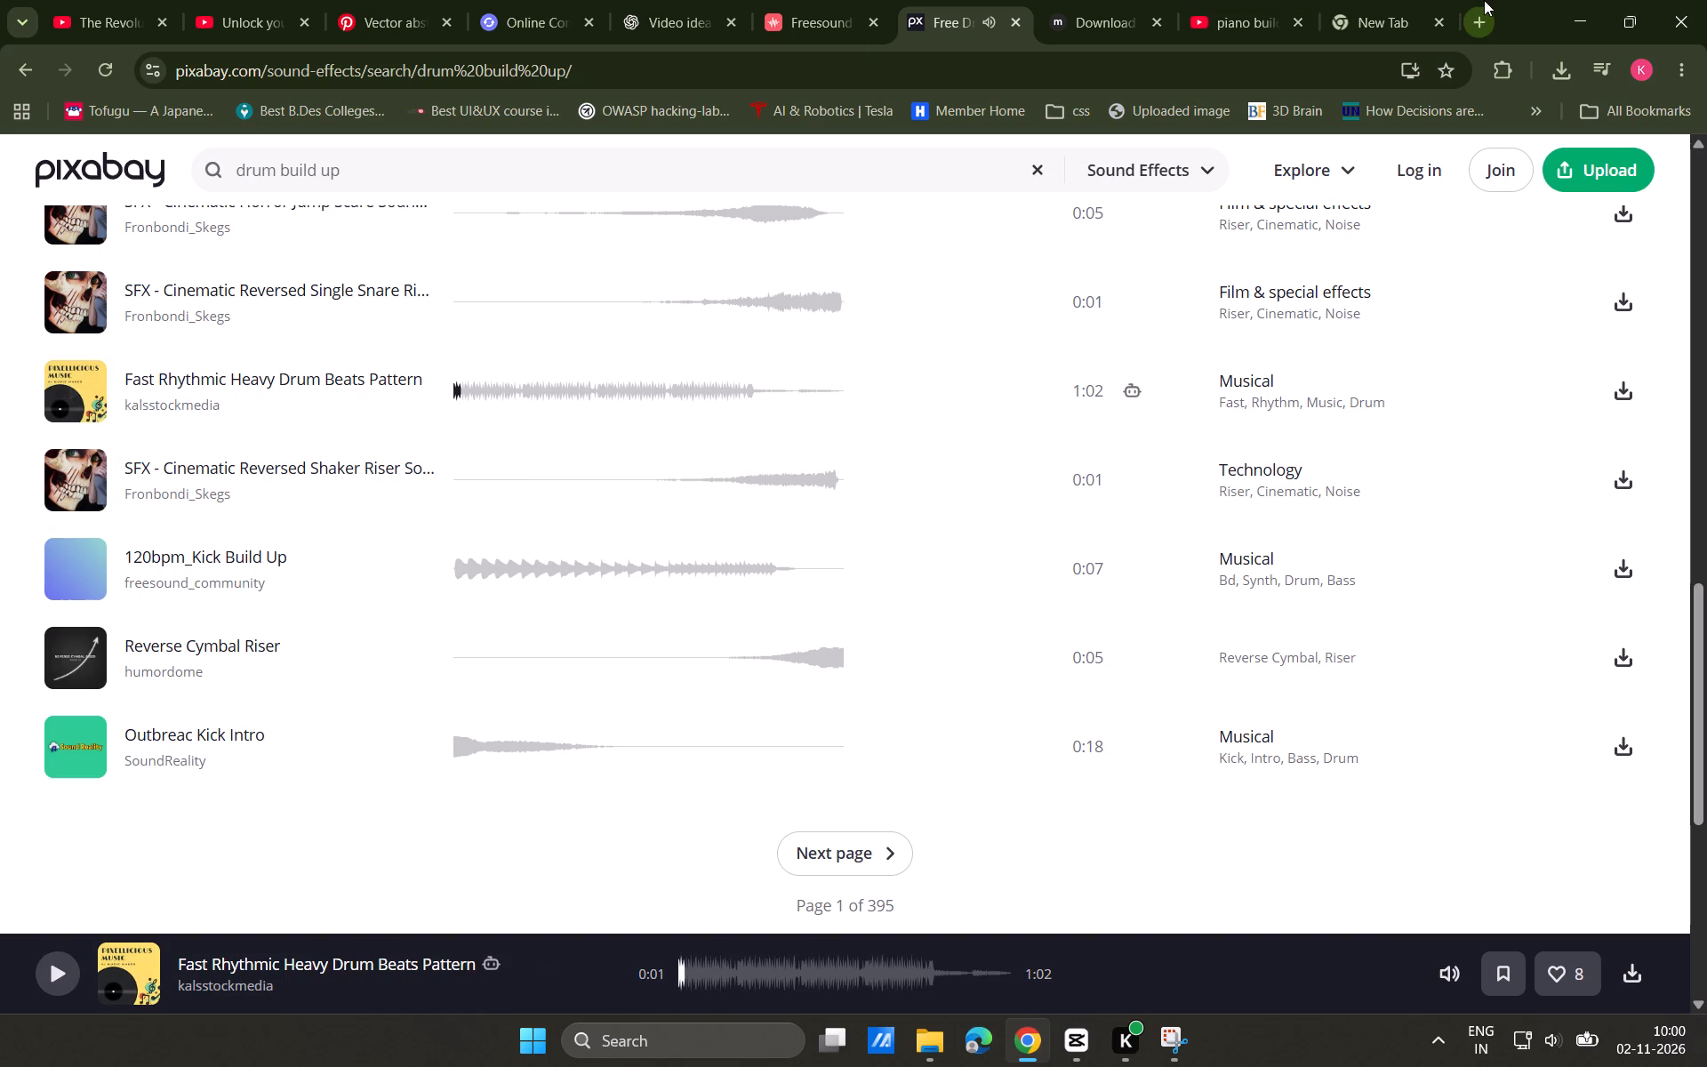
left_click(642, 0)
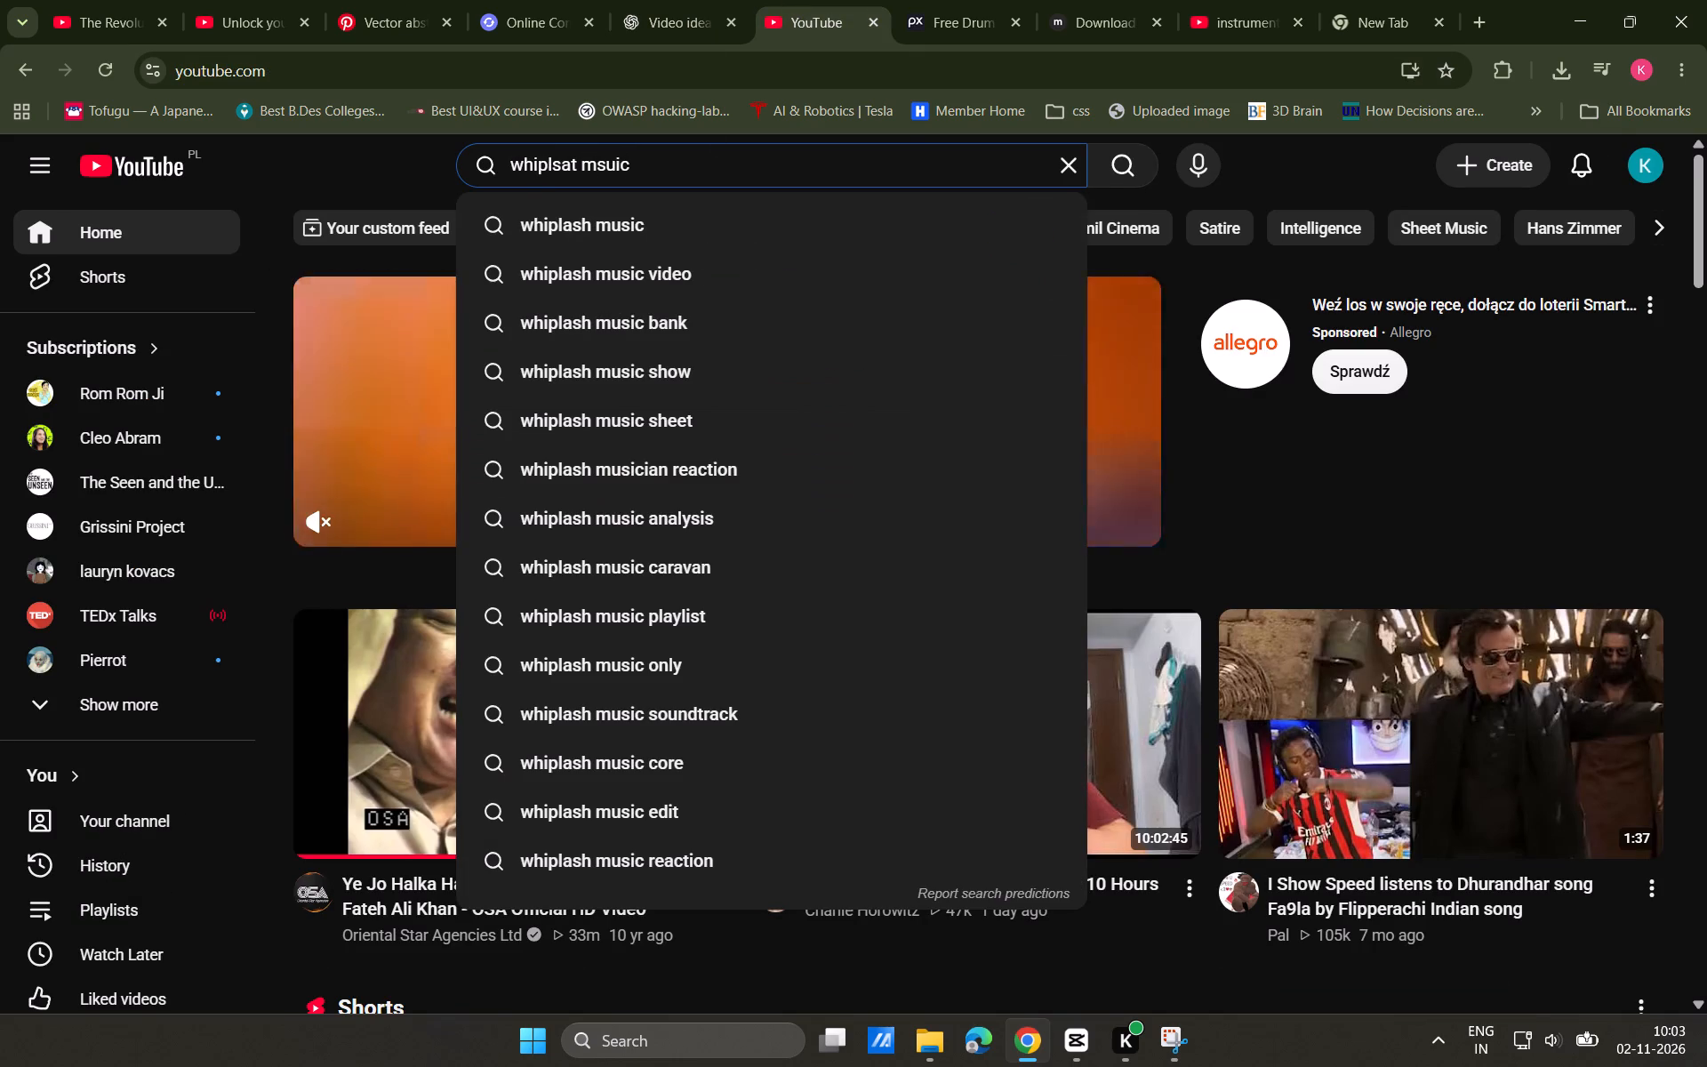
Play "I Show Speed listens to Dhurandhar song Fa9la" from the home feed, skip ahead once and skim its comments.
left_click(1483, 697)
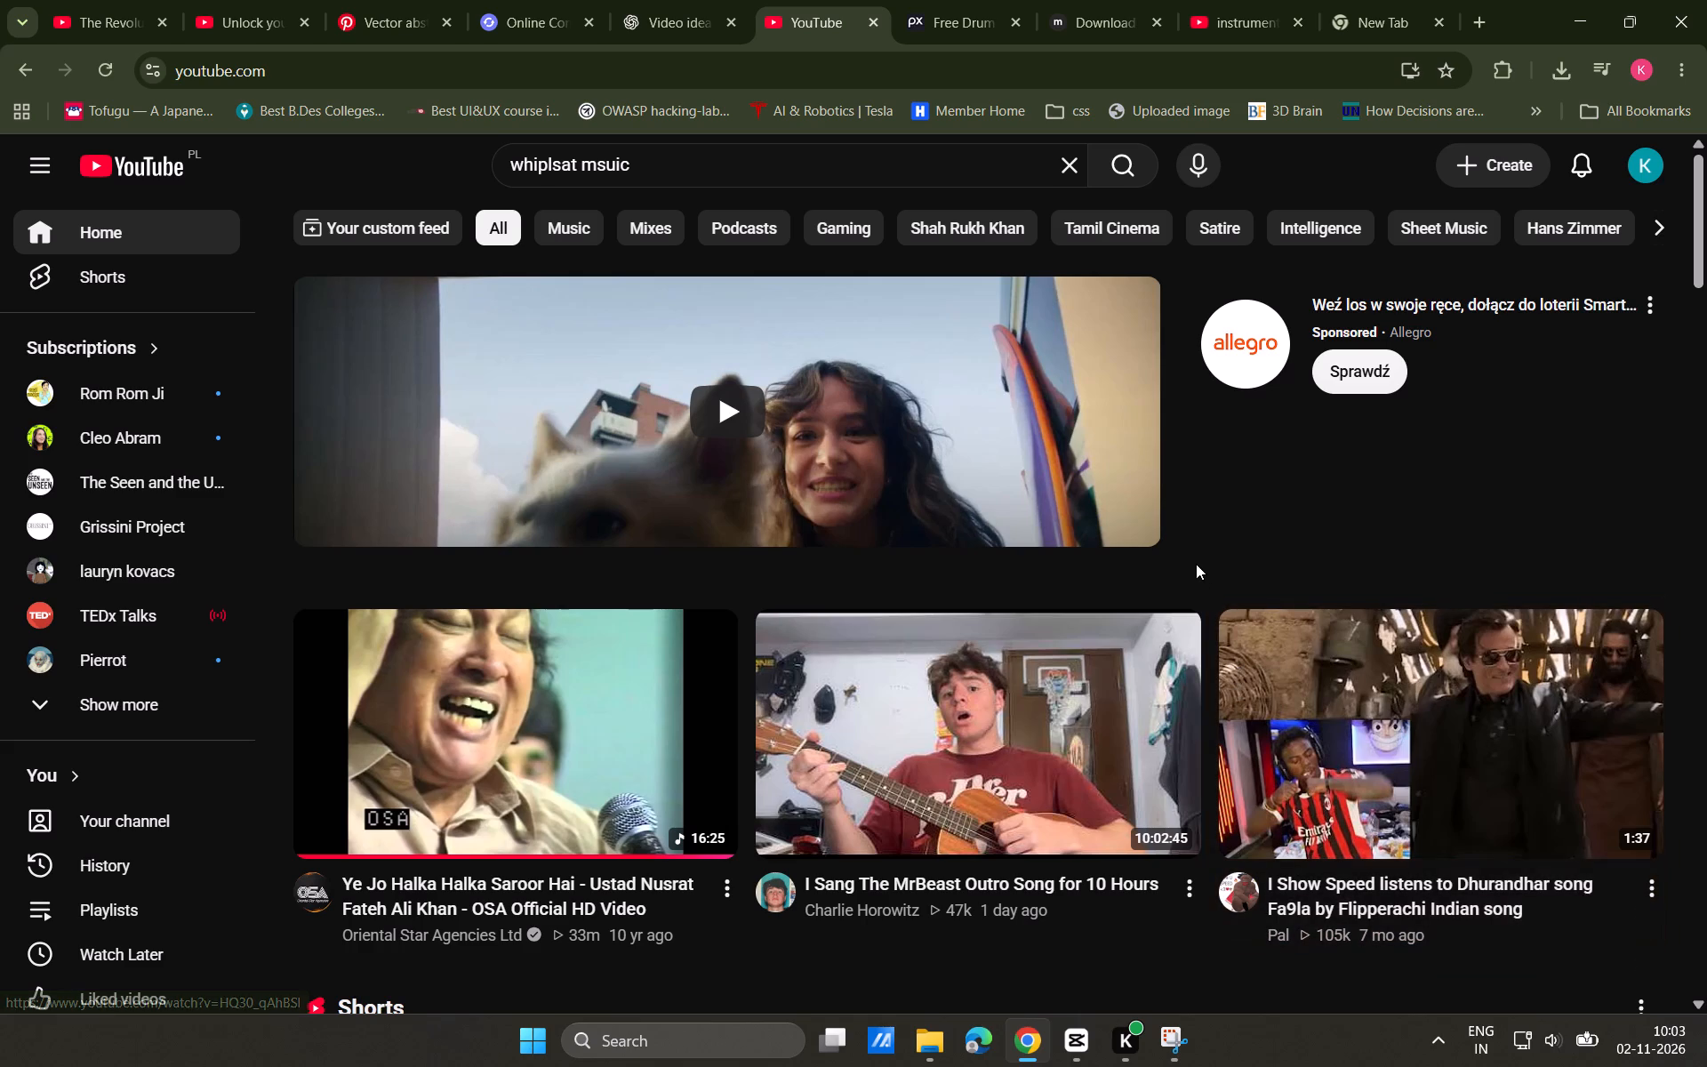
left_click(1459, 747)
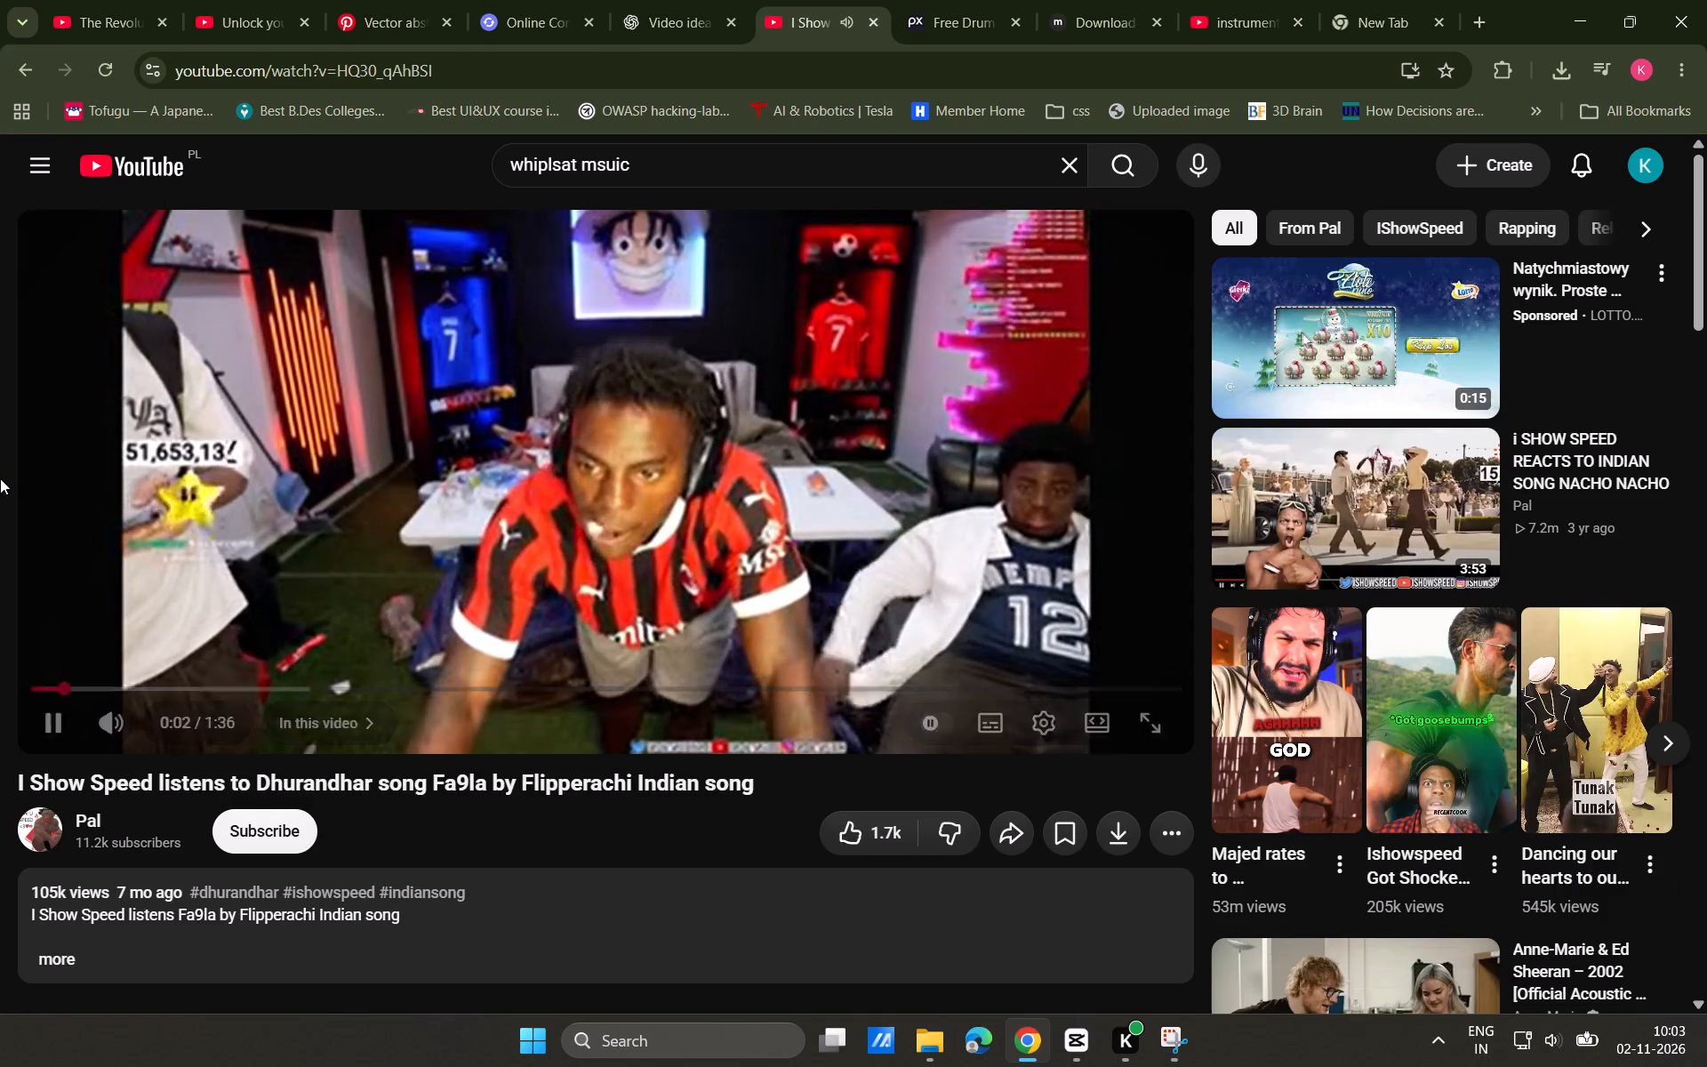
key("Right")
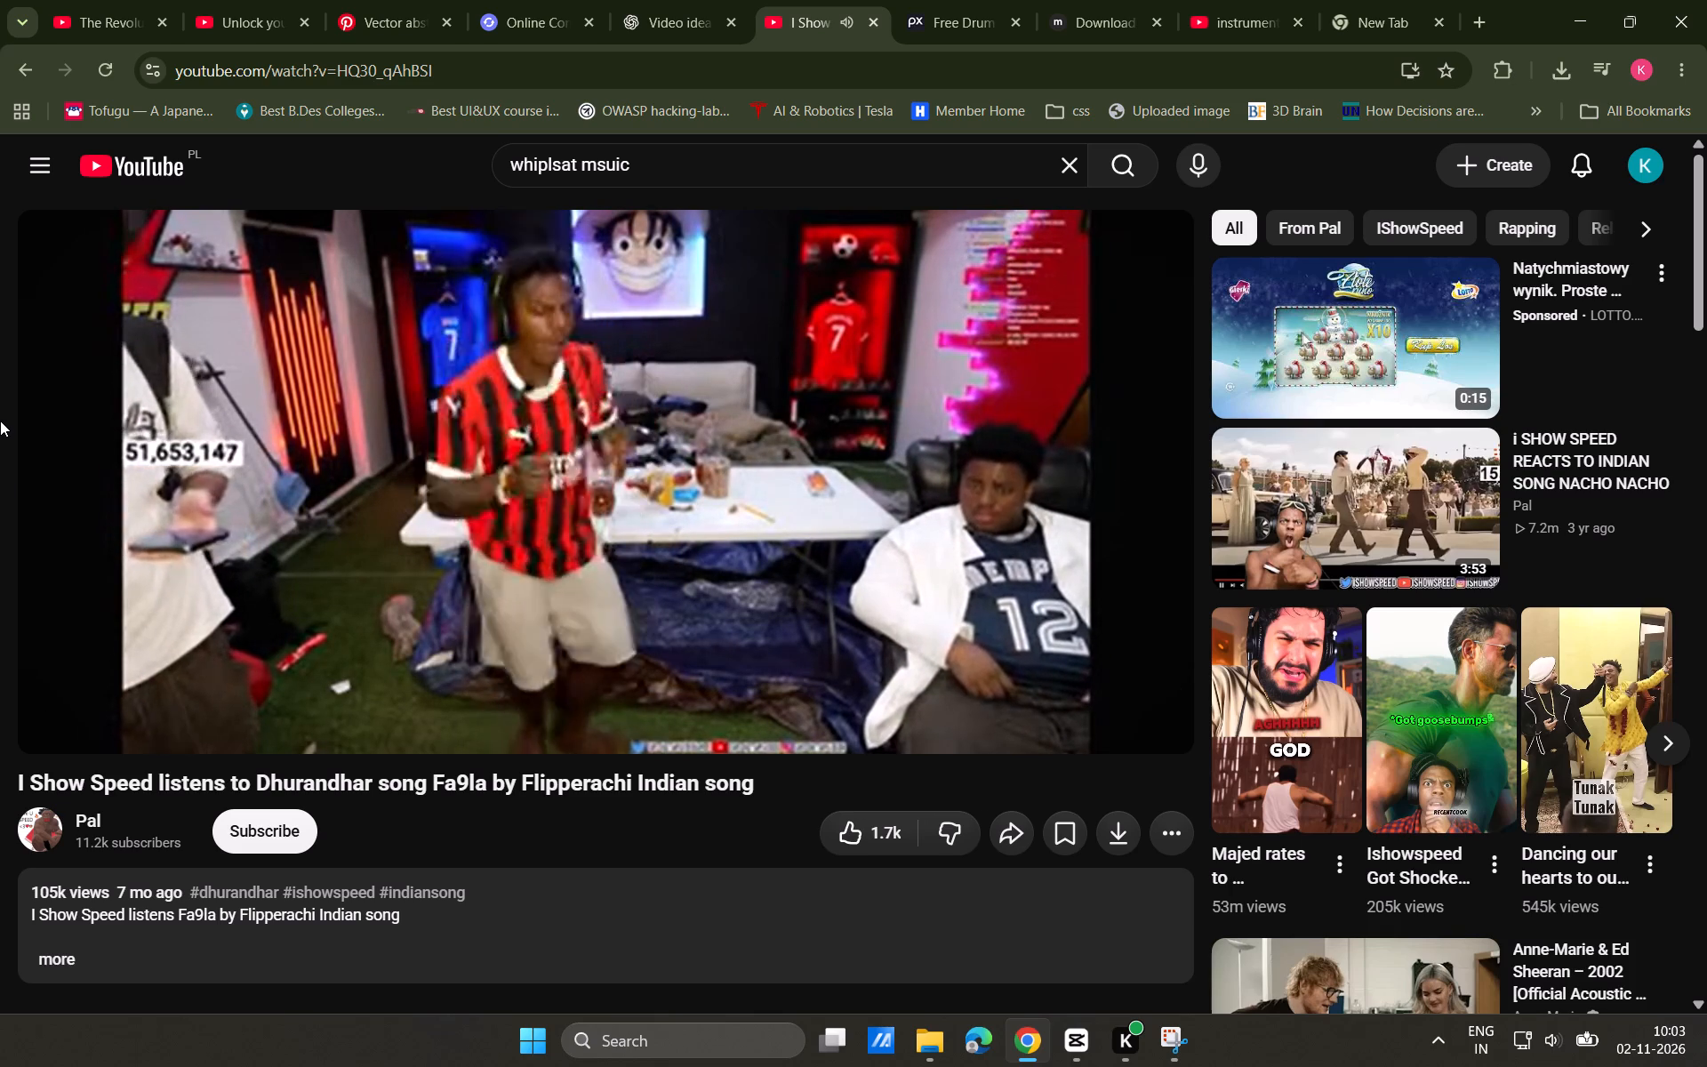
scroll(0, 453, "down", 8)
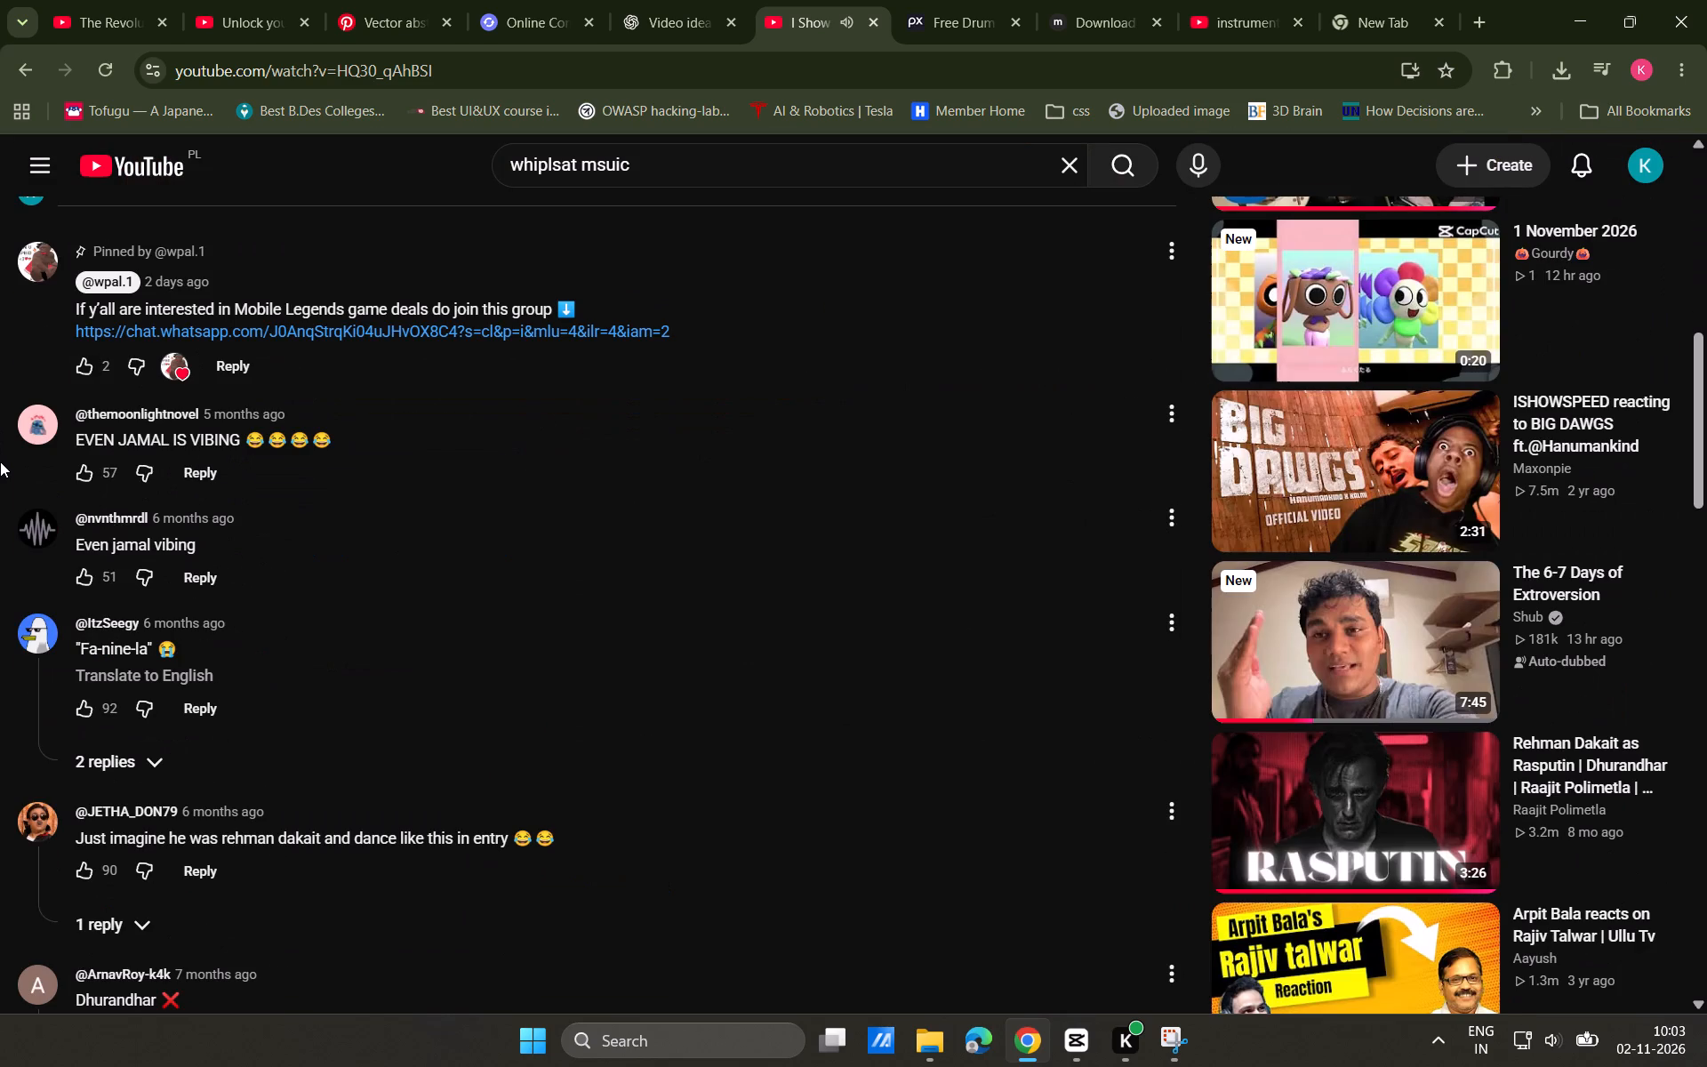
scroll(0, 461, "down", 5)
scroll(0, 464, "up", 16)
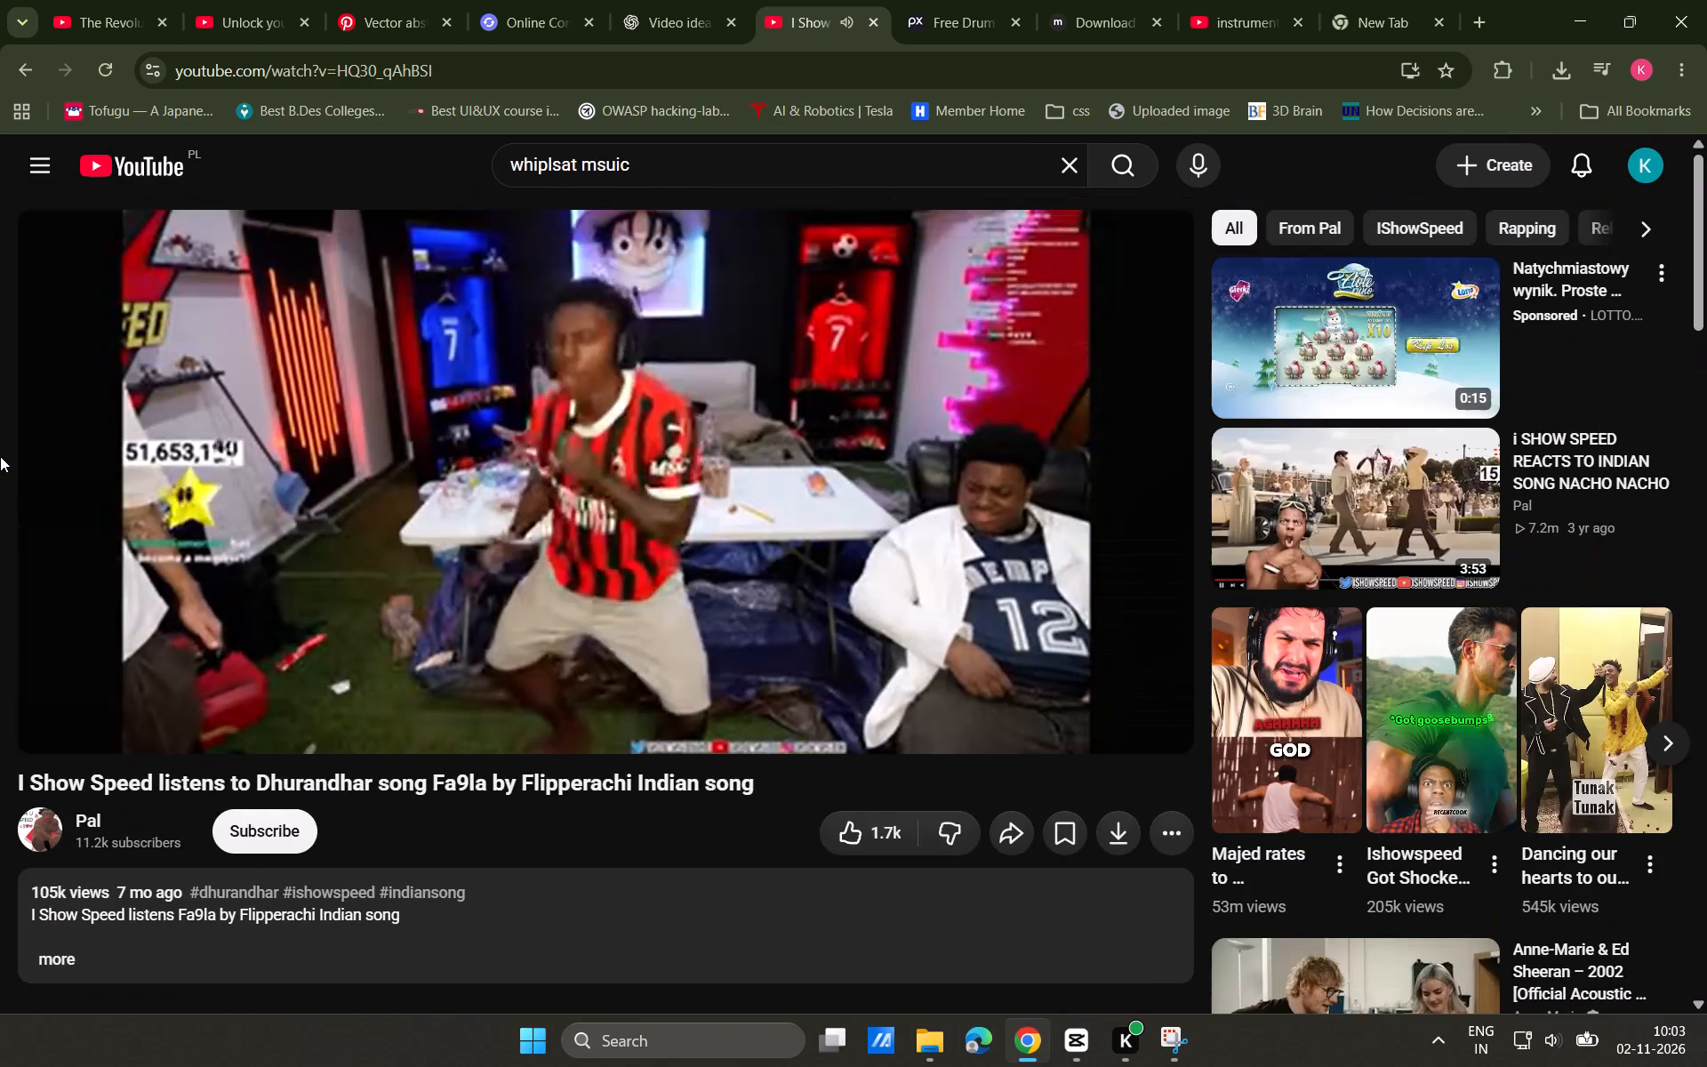
scroll(0, 456, "up", 2)
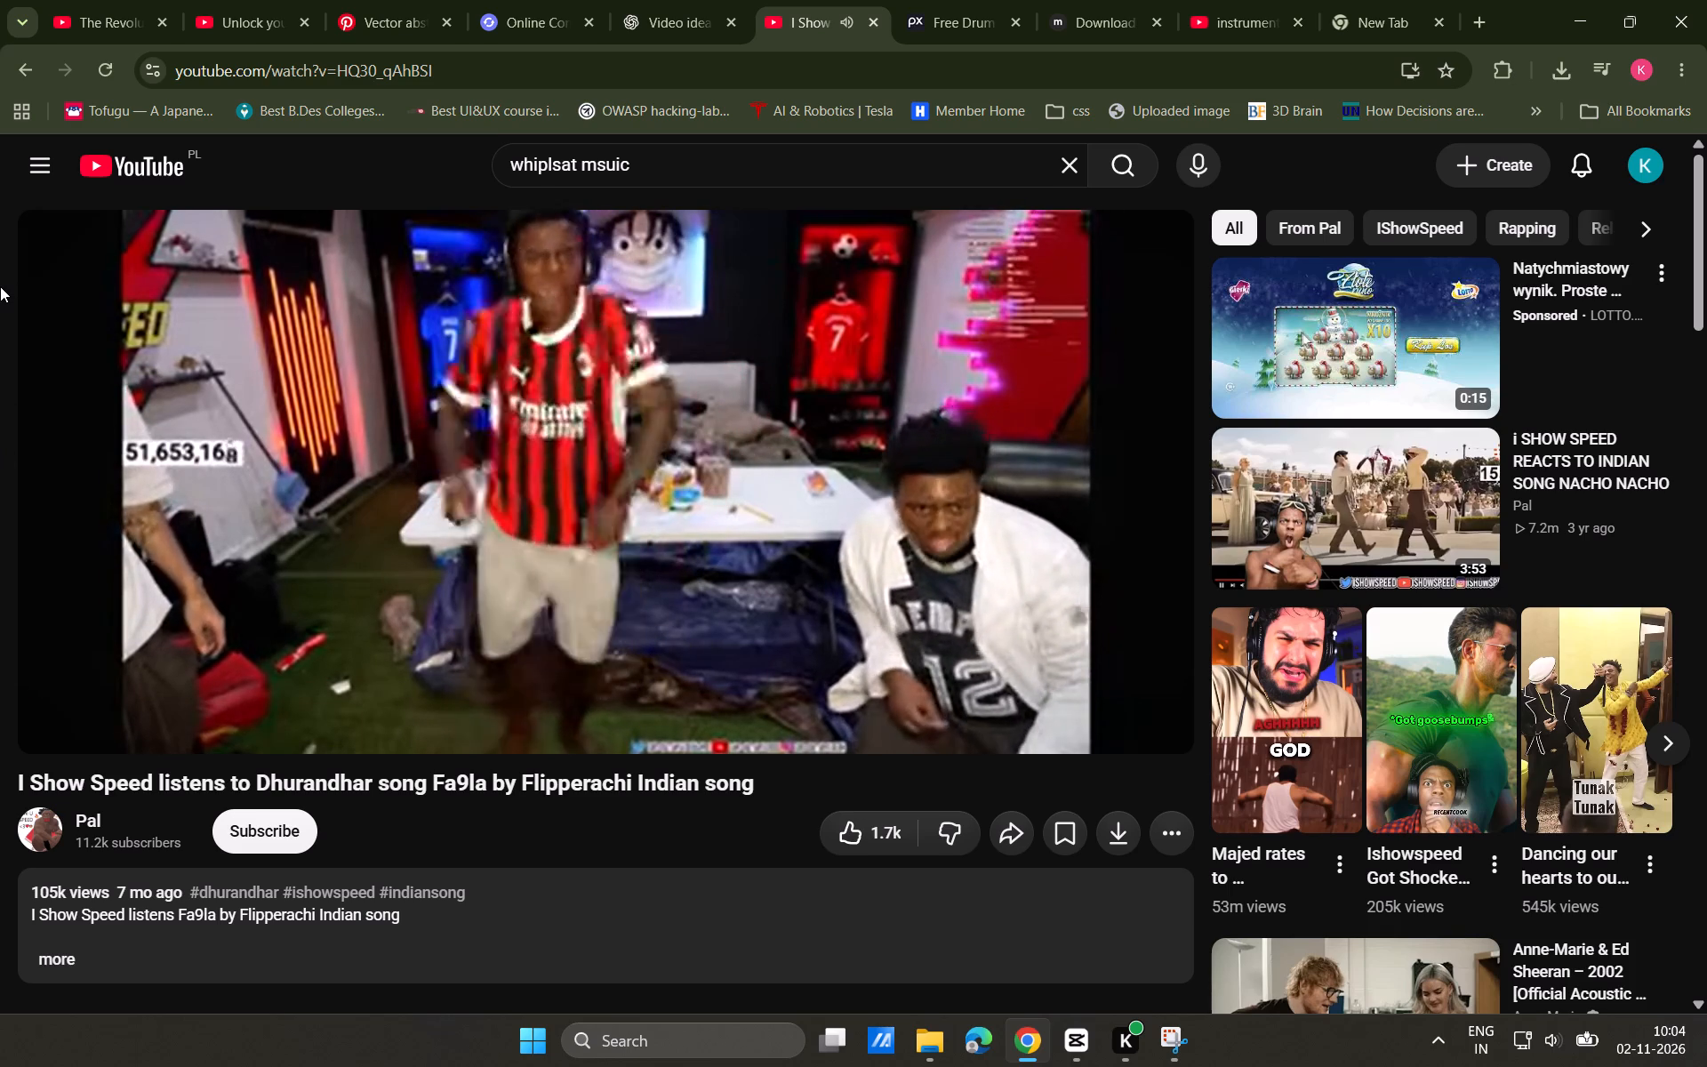
scroll(0, 330, "down", 16)
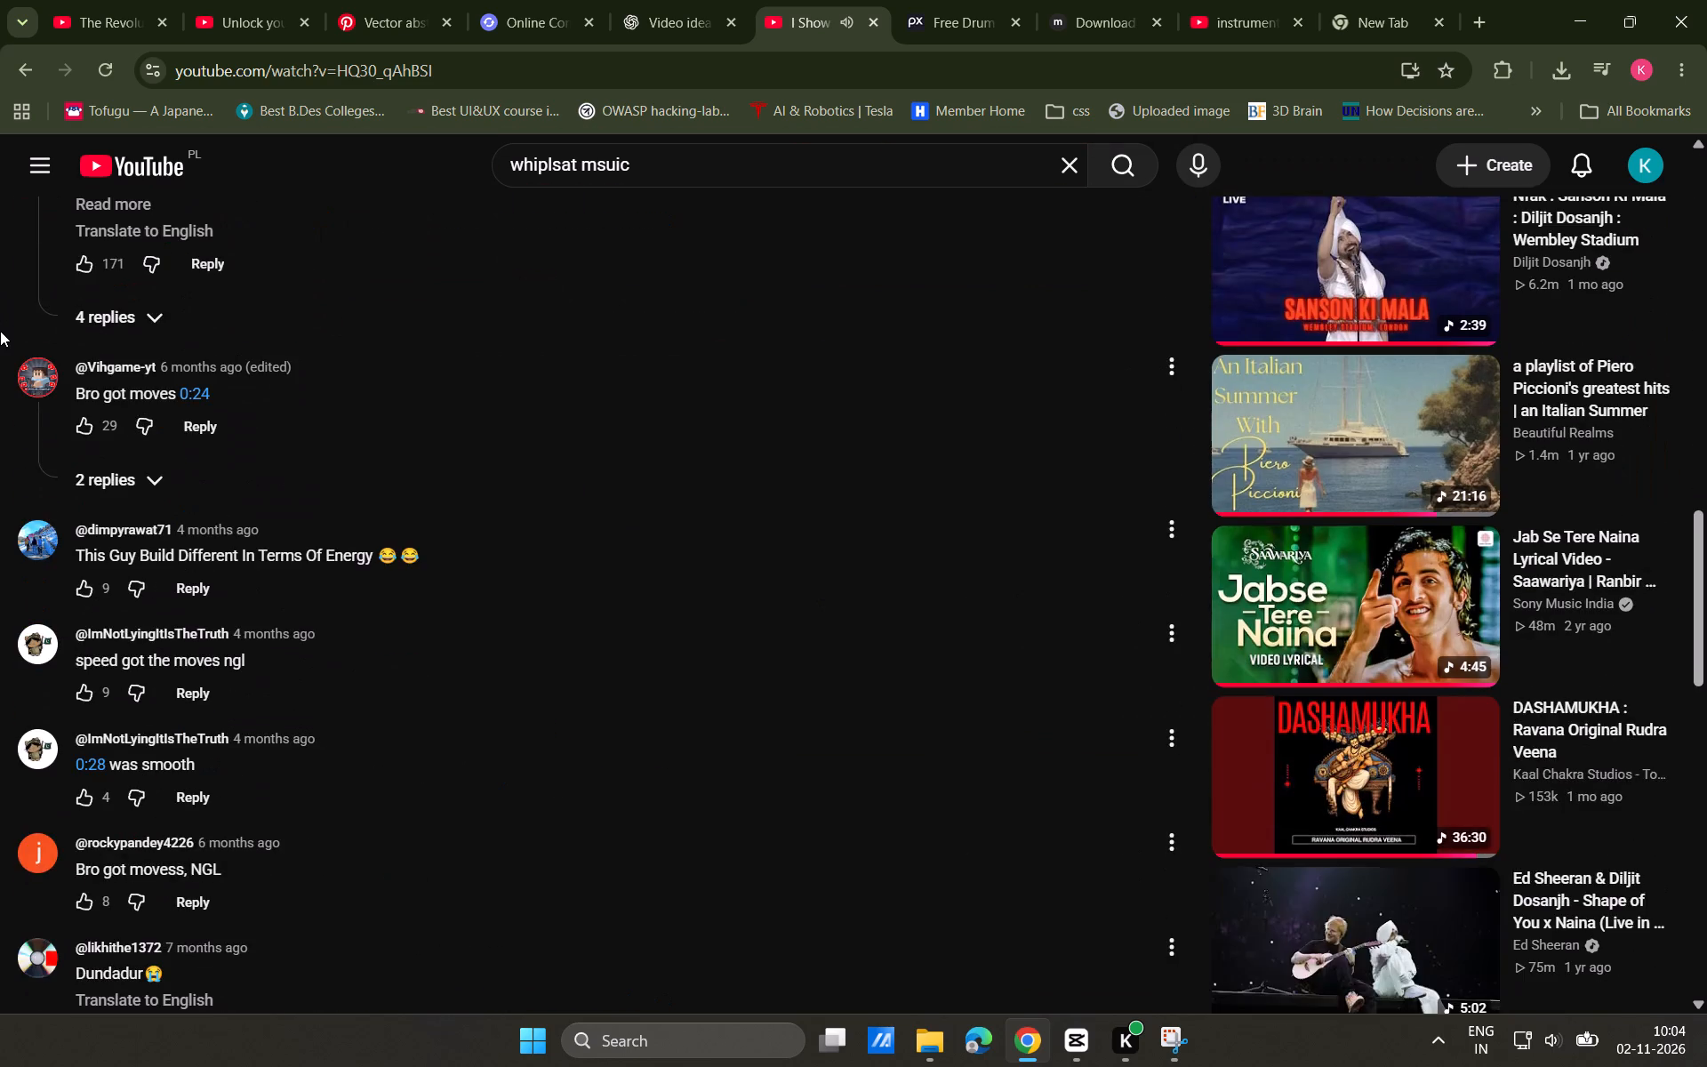
scroll(0, 331, "down", 6)
scroll(0, 328, "up", 20)
scroll(0, 328, "up", 7)
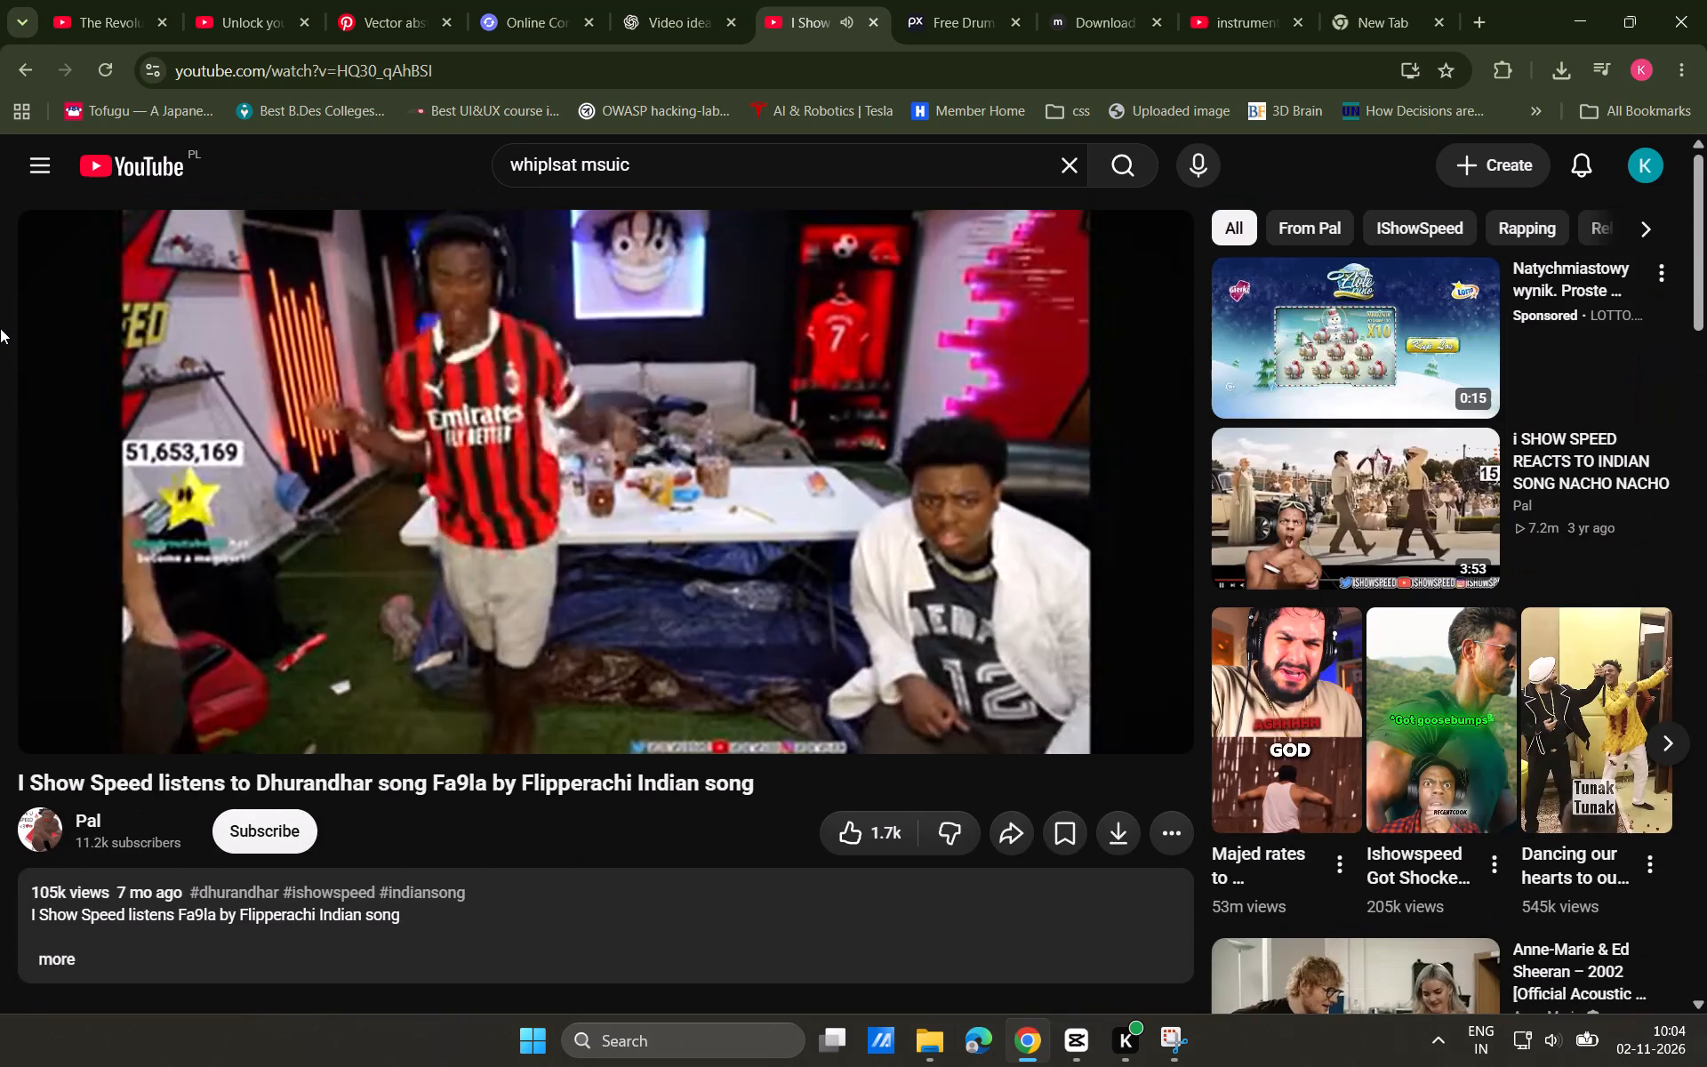
Run the "whiplsat msuic" search and play the "Whiplash" soundtrack track by Hank Levy, pausing it at 0:36.
left_click(1131, 158)
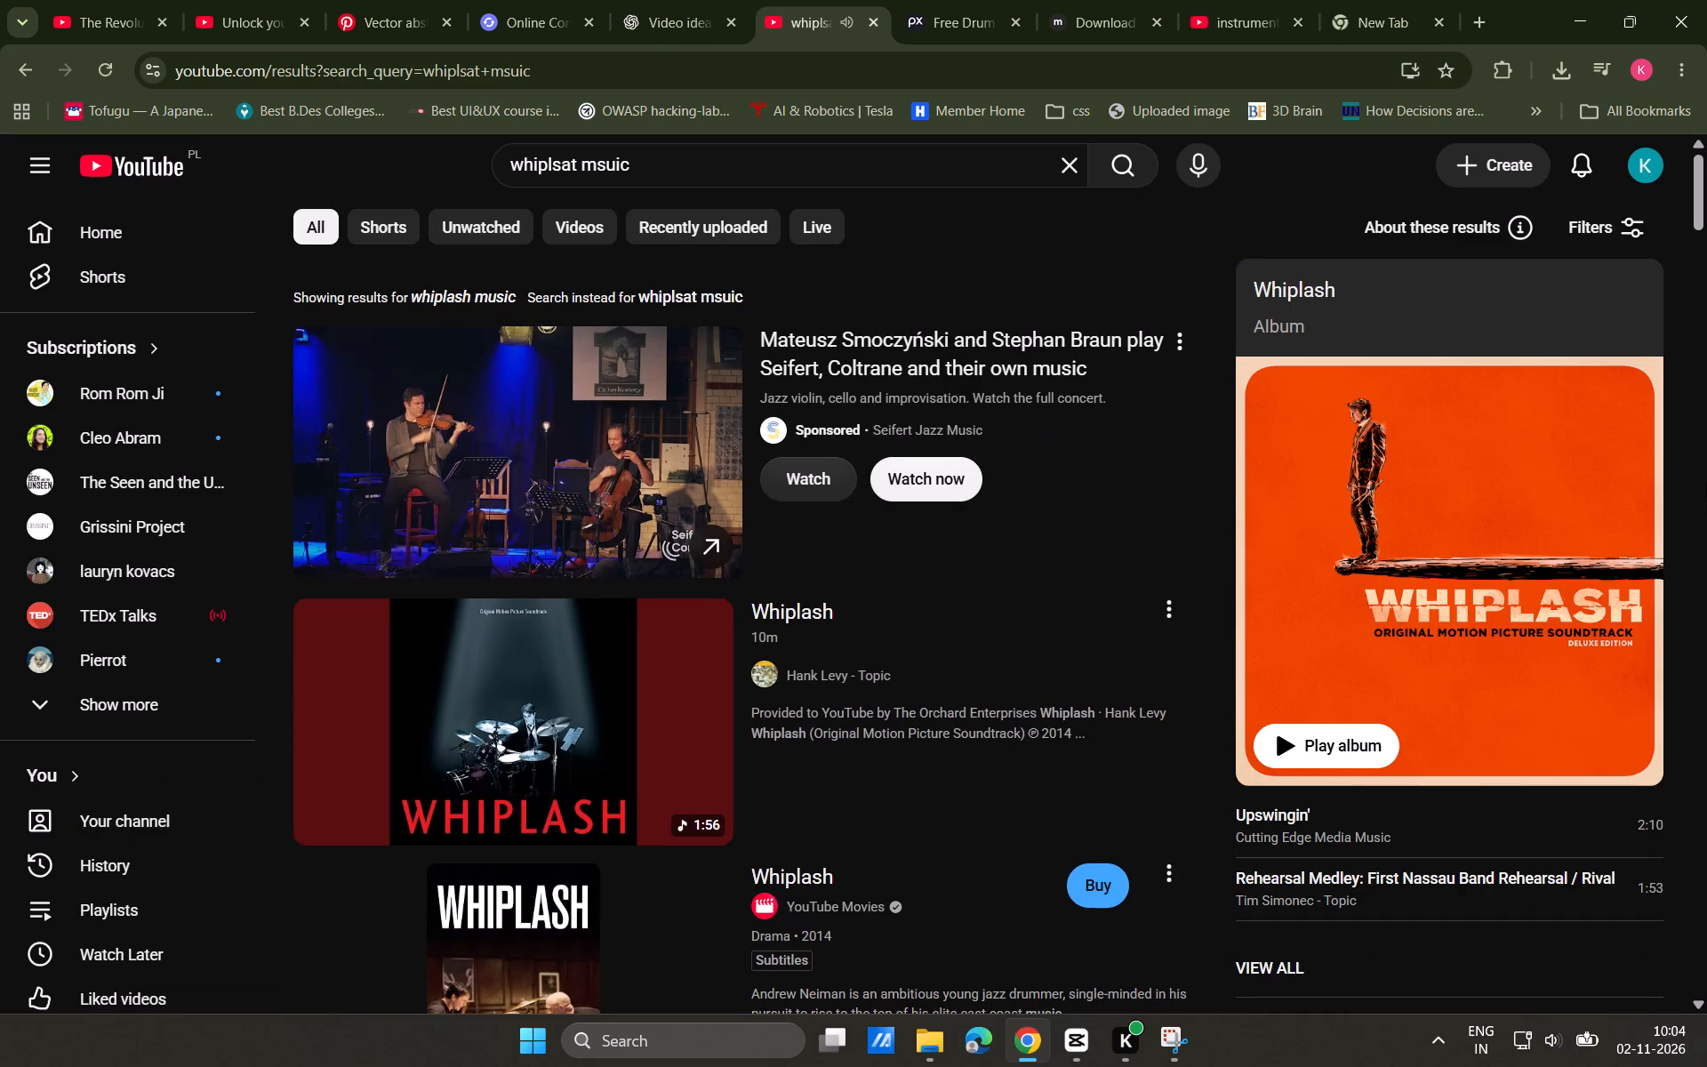
scroll(1706, 481, "down", 5)
scroll(528, 365, "up", 2)
left_click(503, 386)
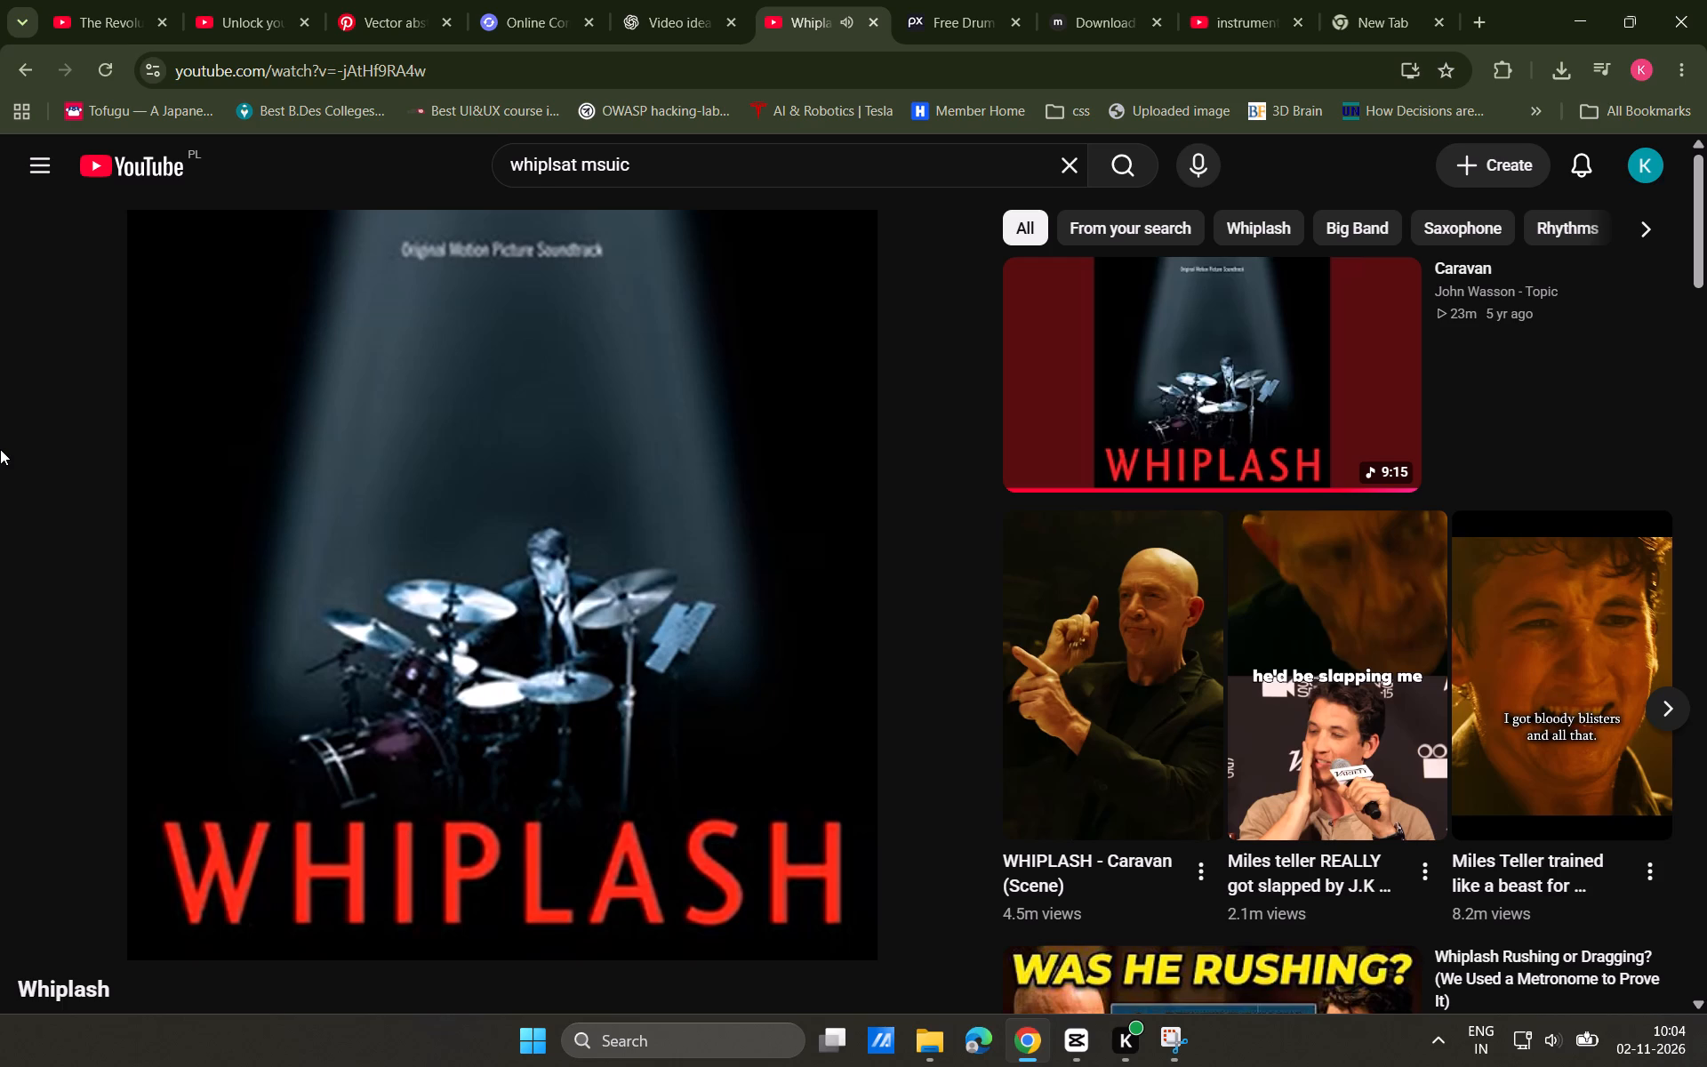
key("space")
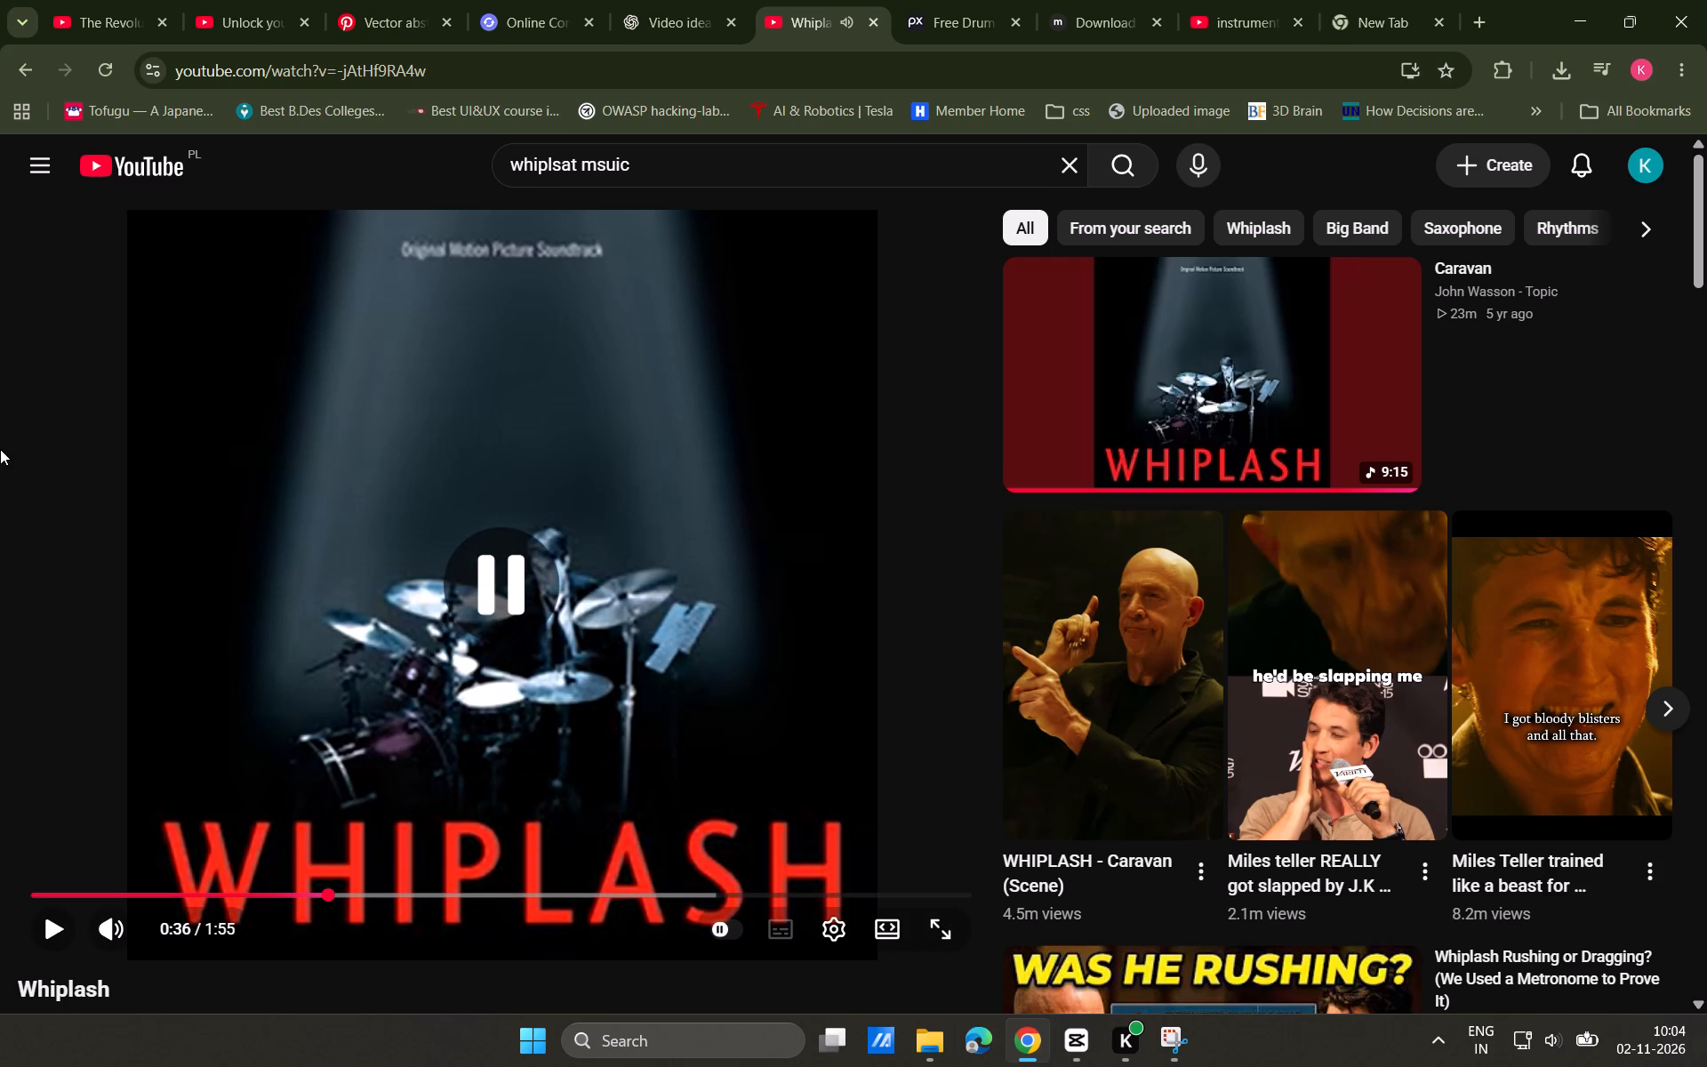
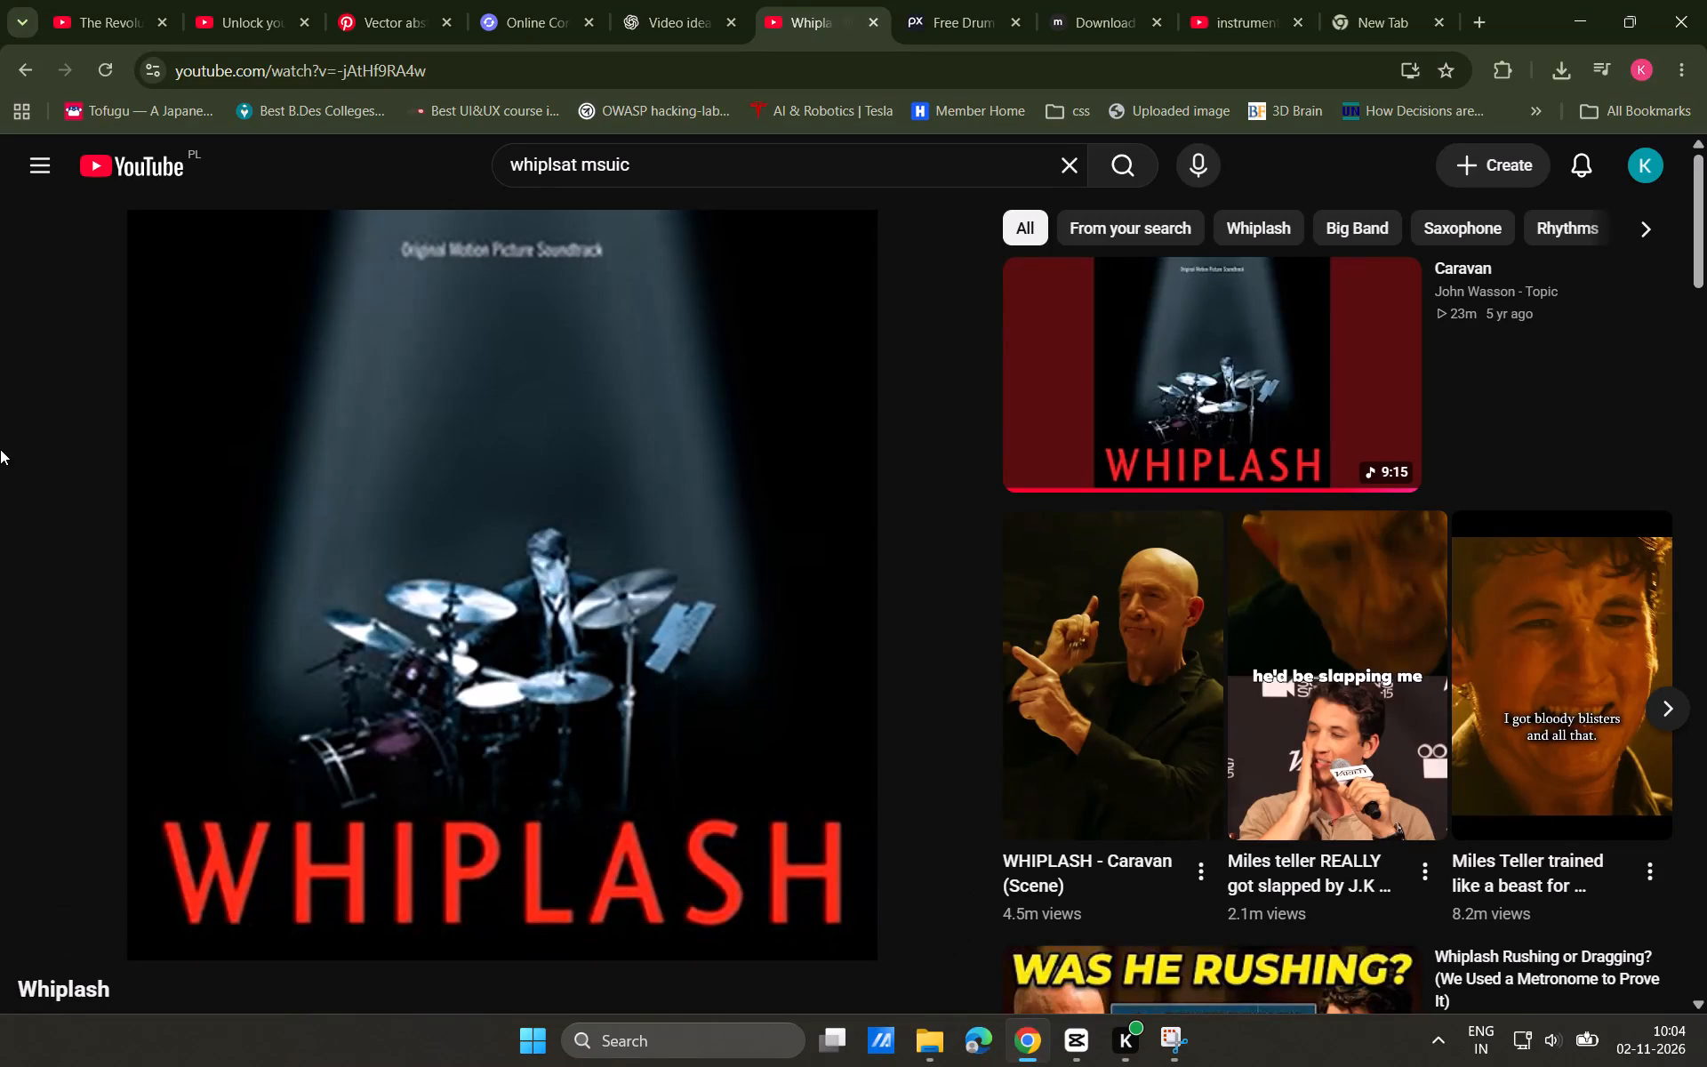
Resume the "Whiplash" soundtrack track and skim ahead in short skips to about 1:35.
key("space")
key("Right")
key("Right")
key("Right")
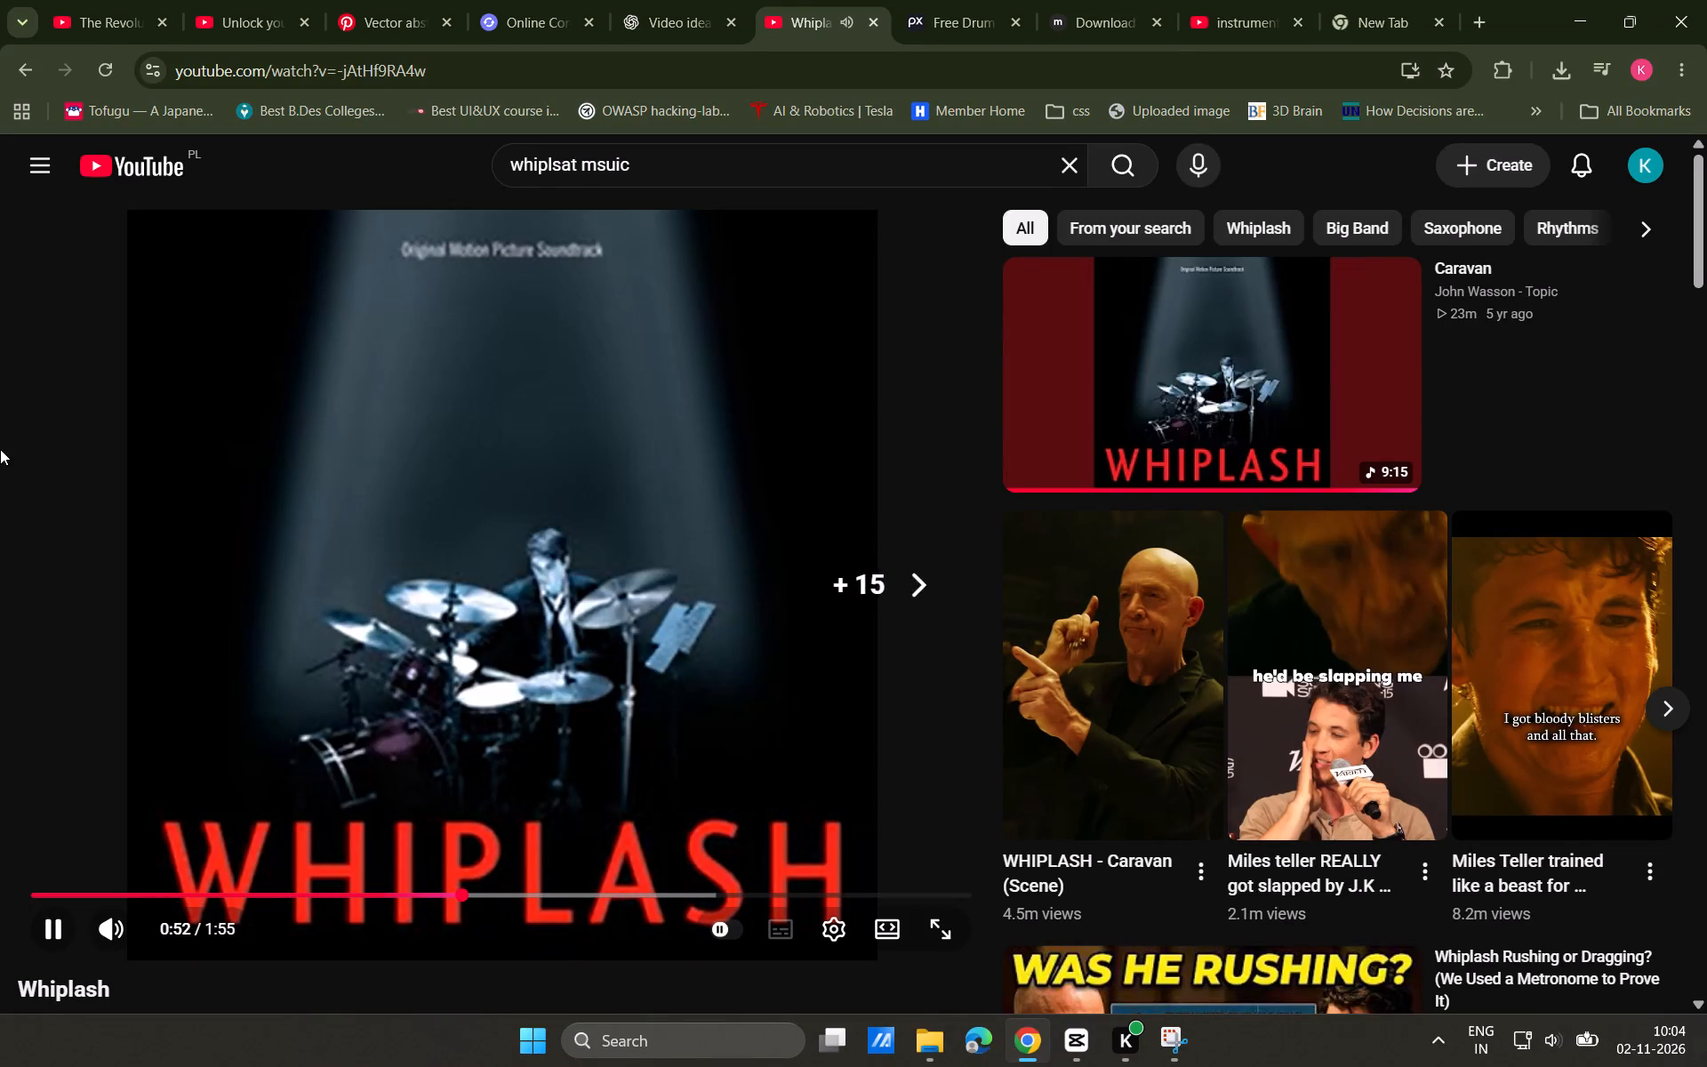
key("Right")
key("Right")
key("Right")
key("Right")
key("Right")
key("Right")
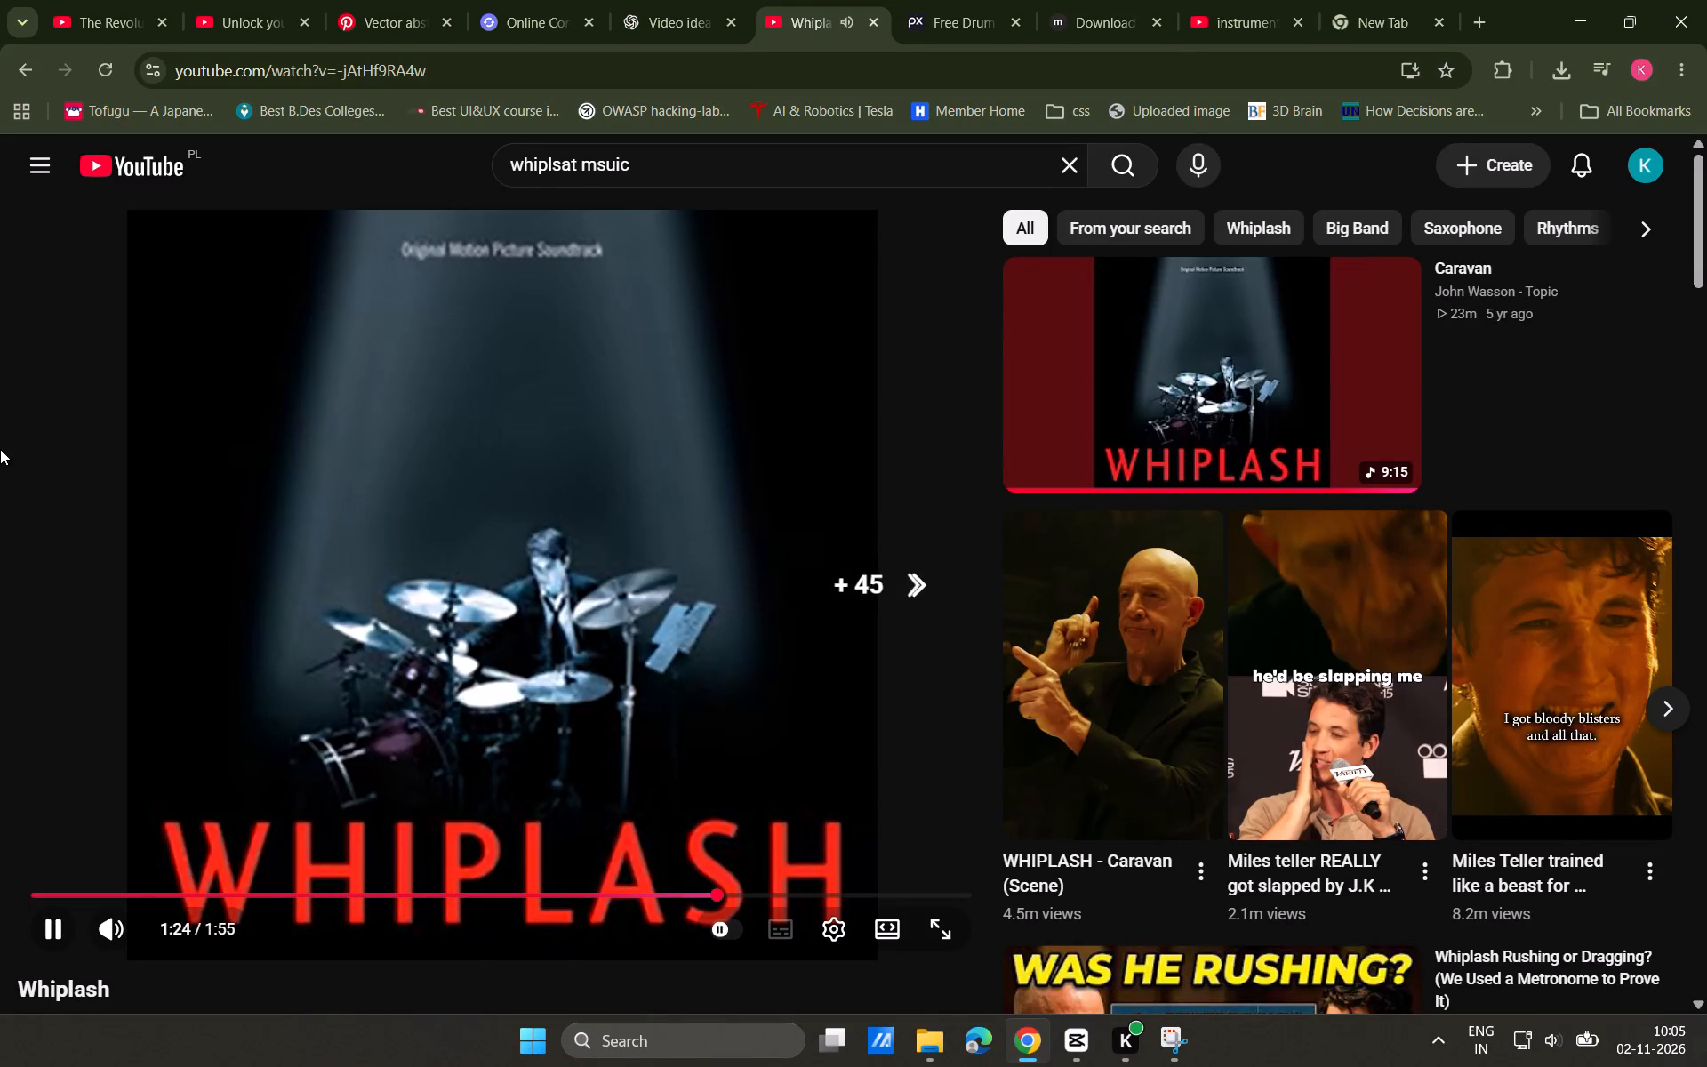
key("Right")
key("Right")
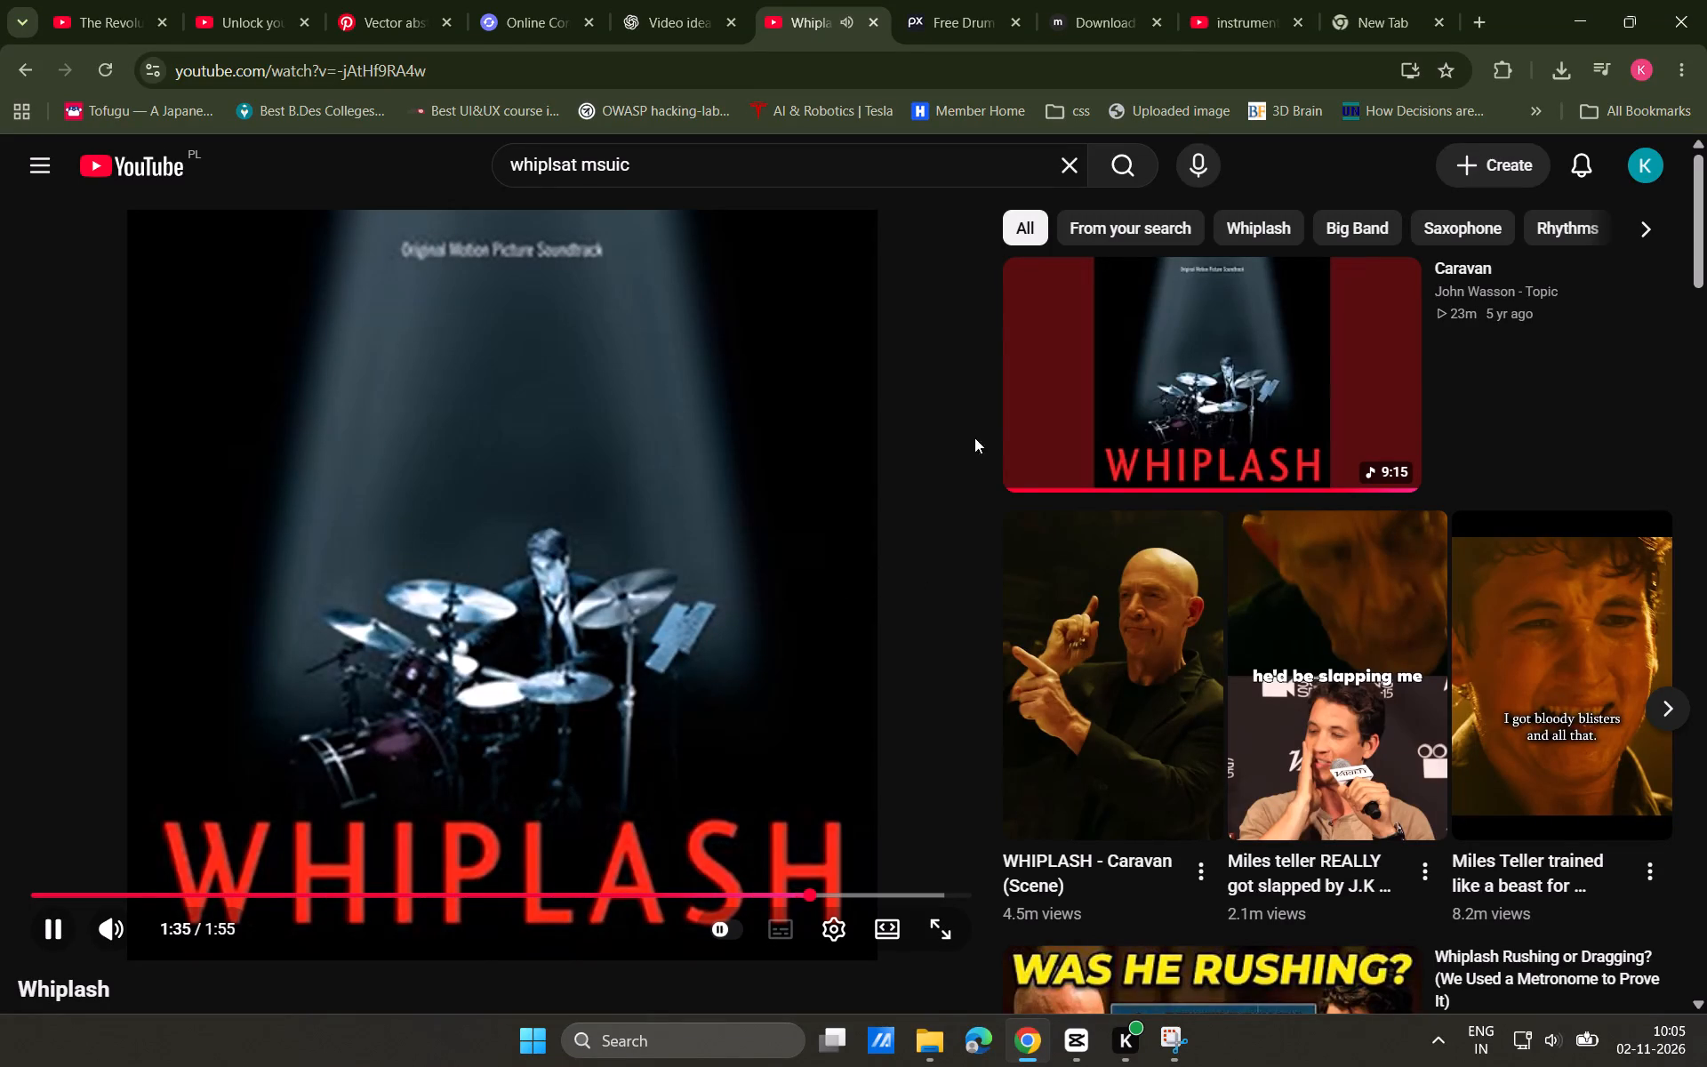
Play the suggested "Caravan" track by John Wasson and skim its opening in short skips to about 2:15.
left_click(1076, 369)
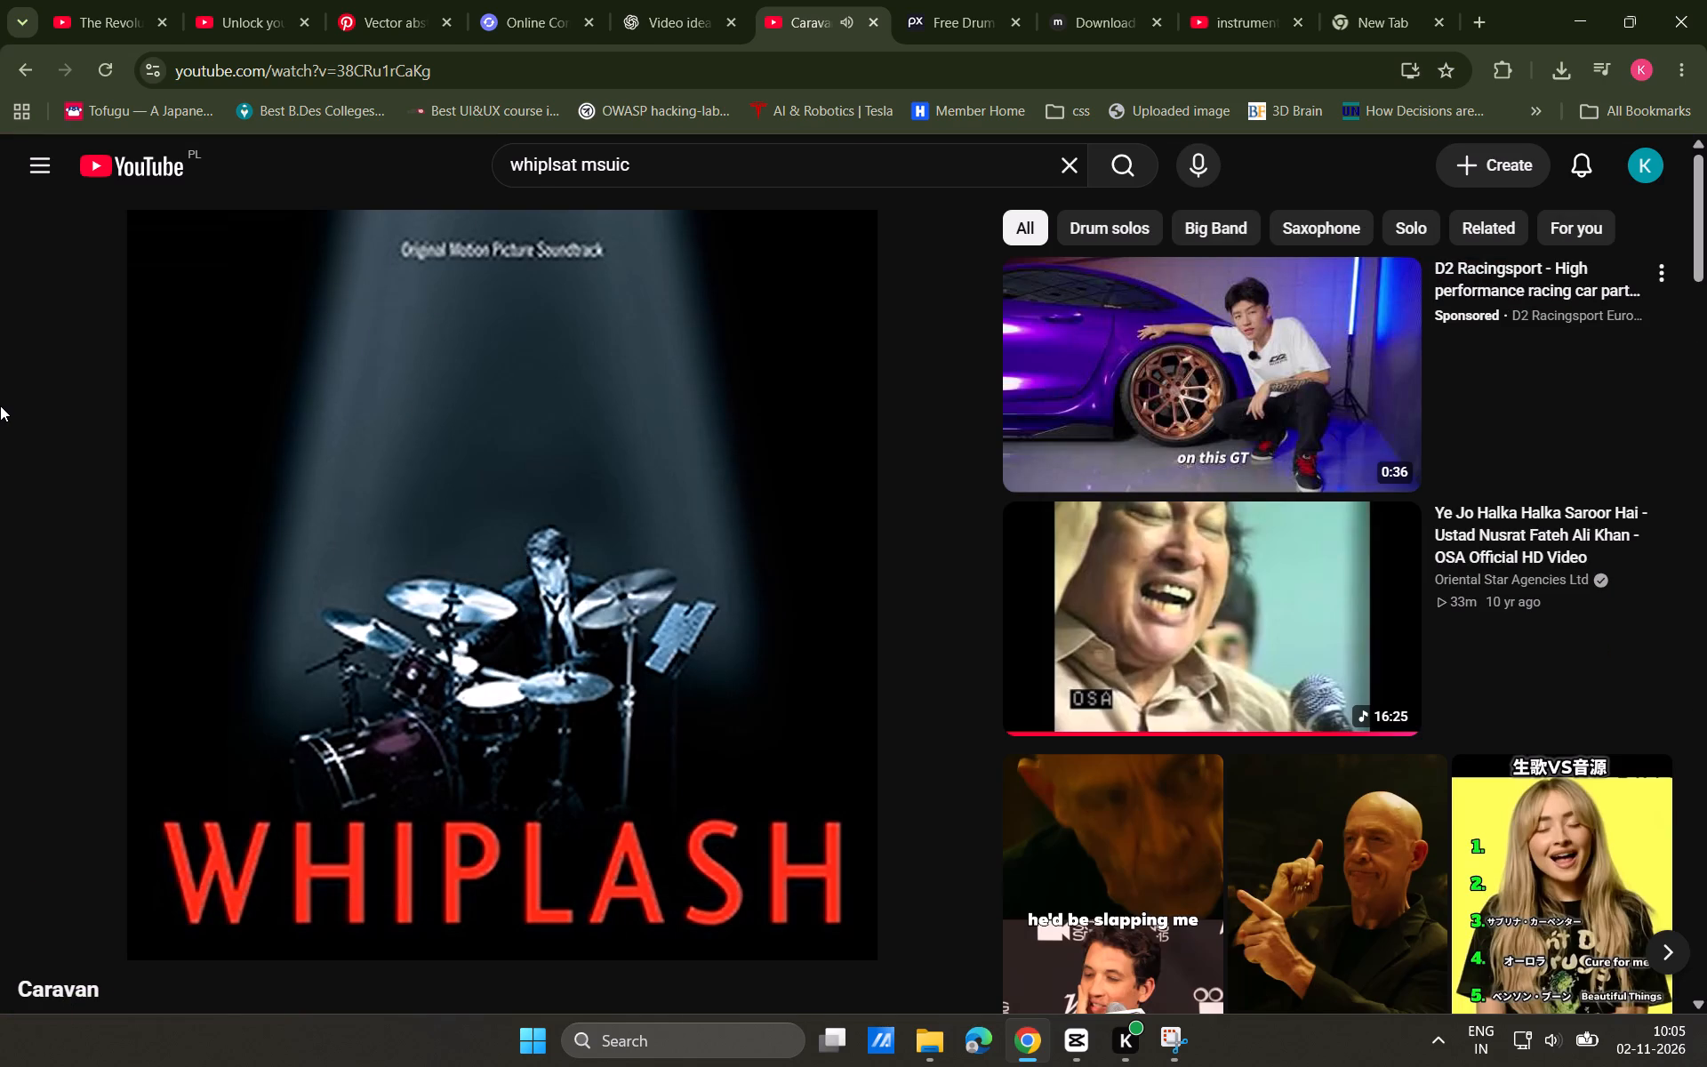
key("Right")
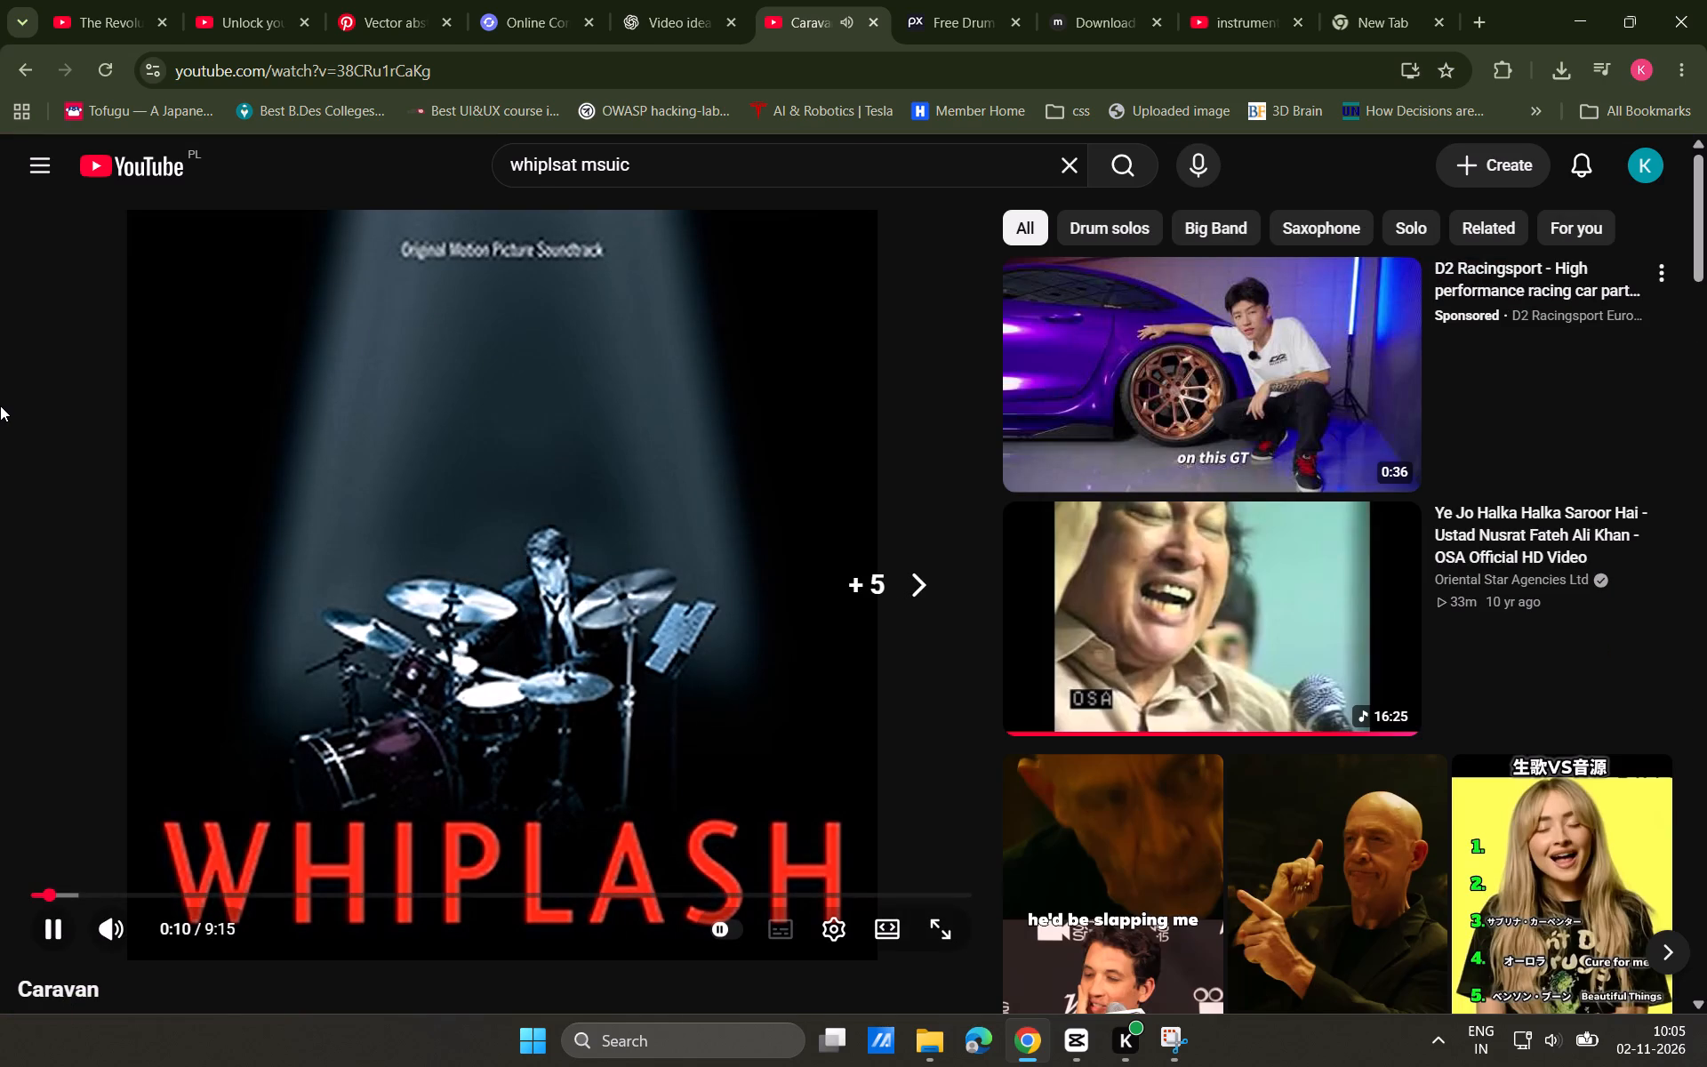
key("Right")
key("Right")
key("Right")
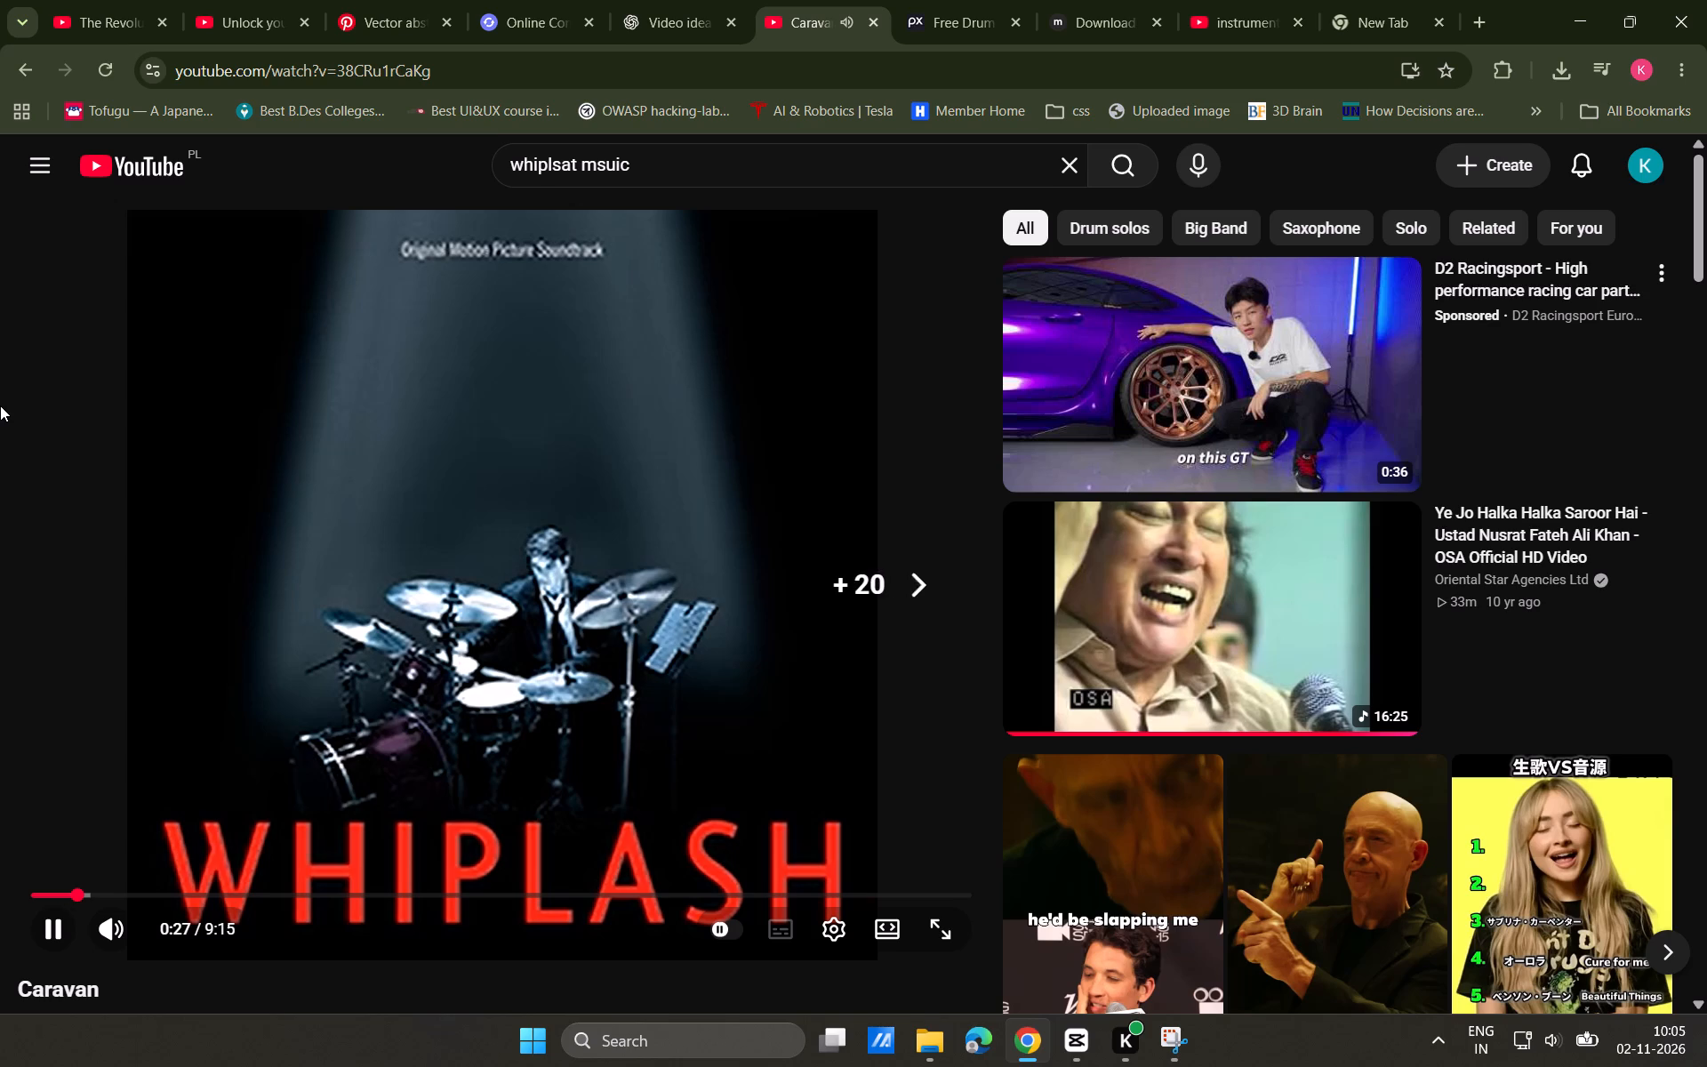
key("Right")
key("Right")
key("Right")
key("Right")
key("Right")
key("Right")
key("Right")
key("Right")
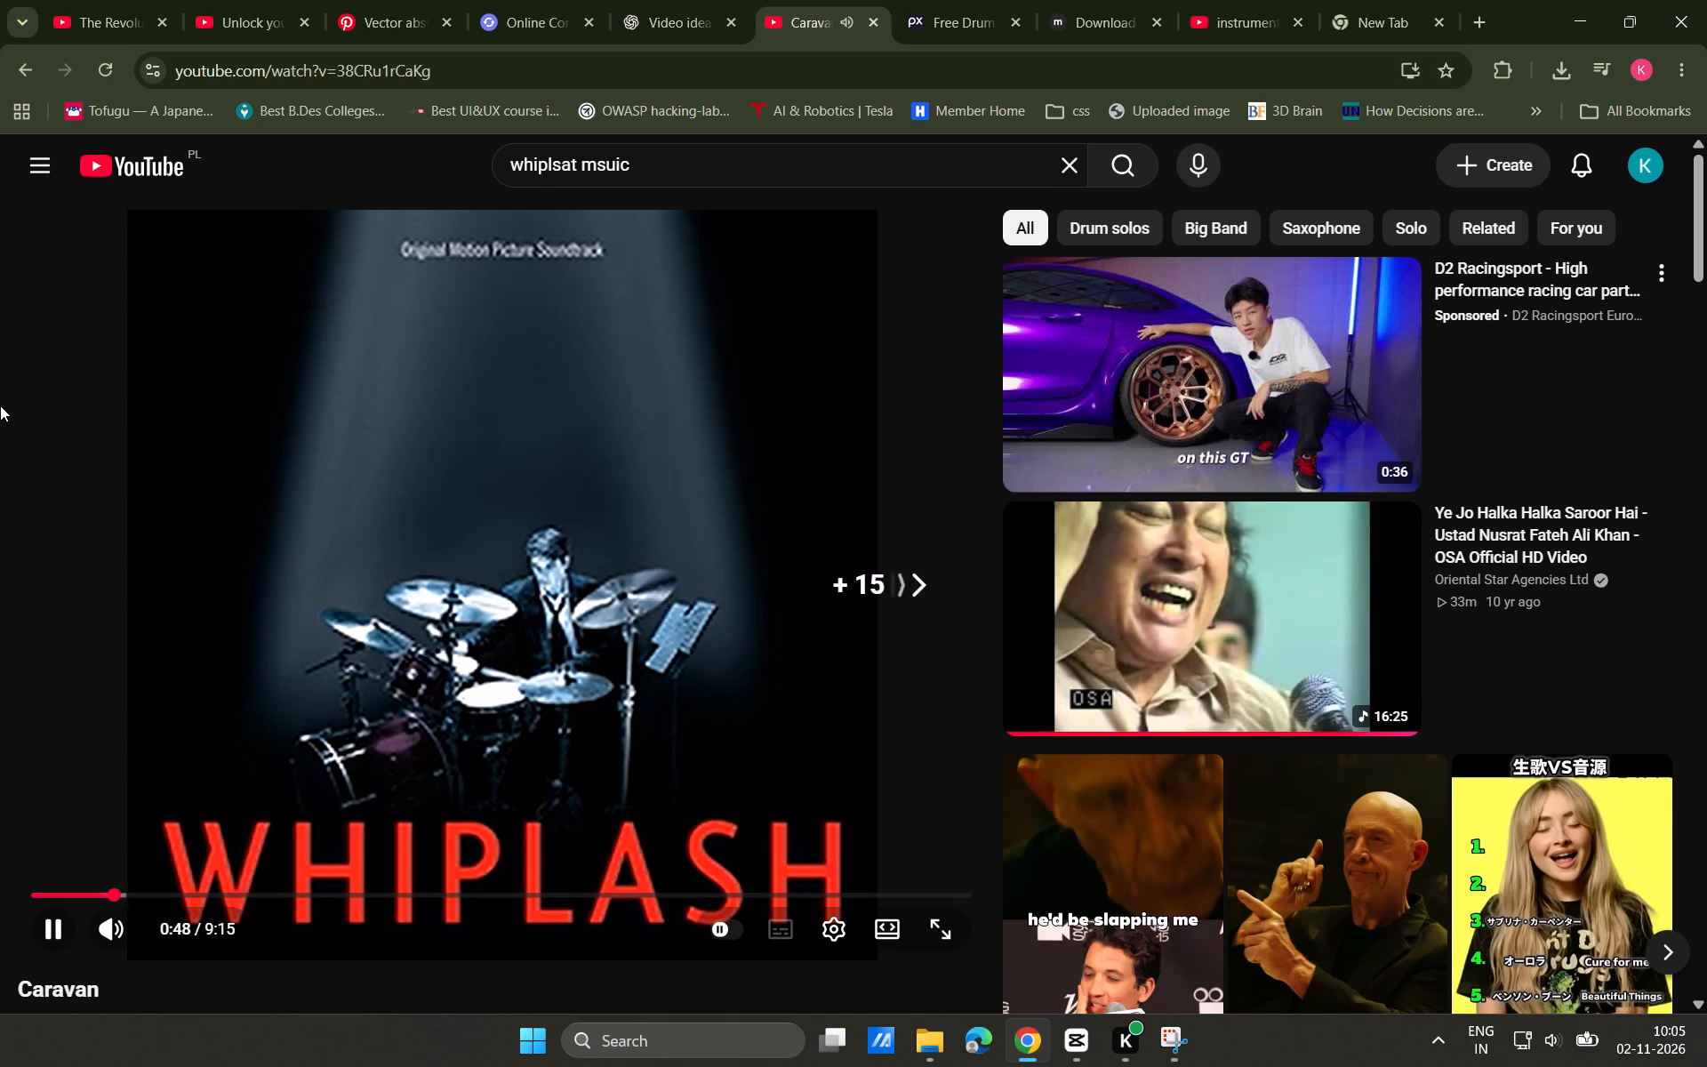
key("Right")
key("Right")
key("Right")
key("Right")
key("Right")
key("Right")
key("Right")
key("Right")
key("Right")
key("Right")
key("Right")
key("Right")
key("Right")
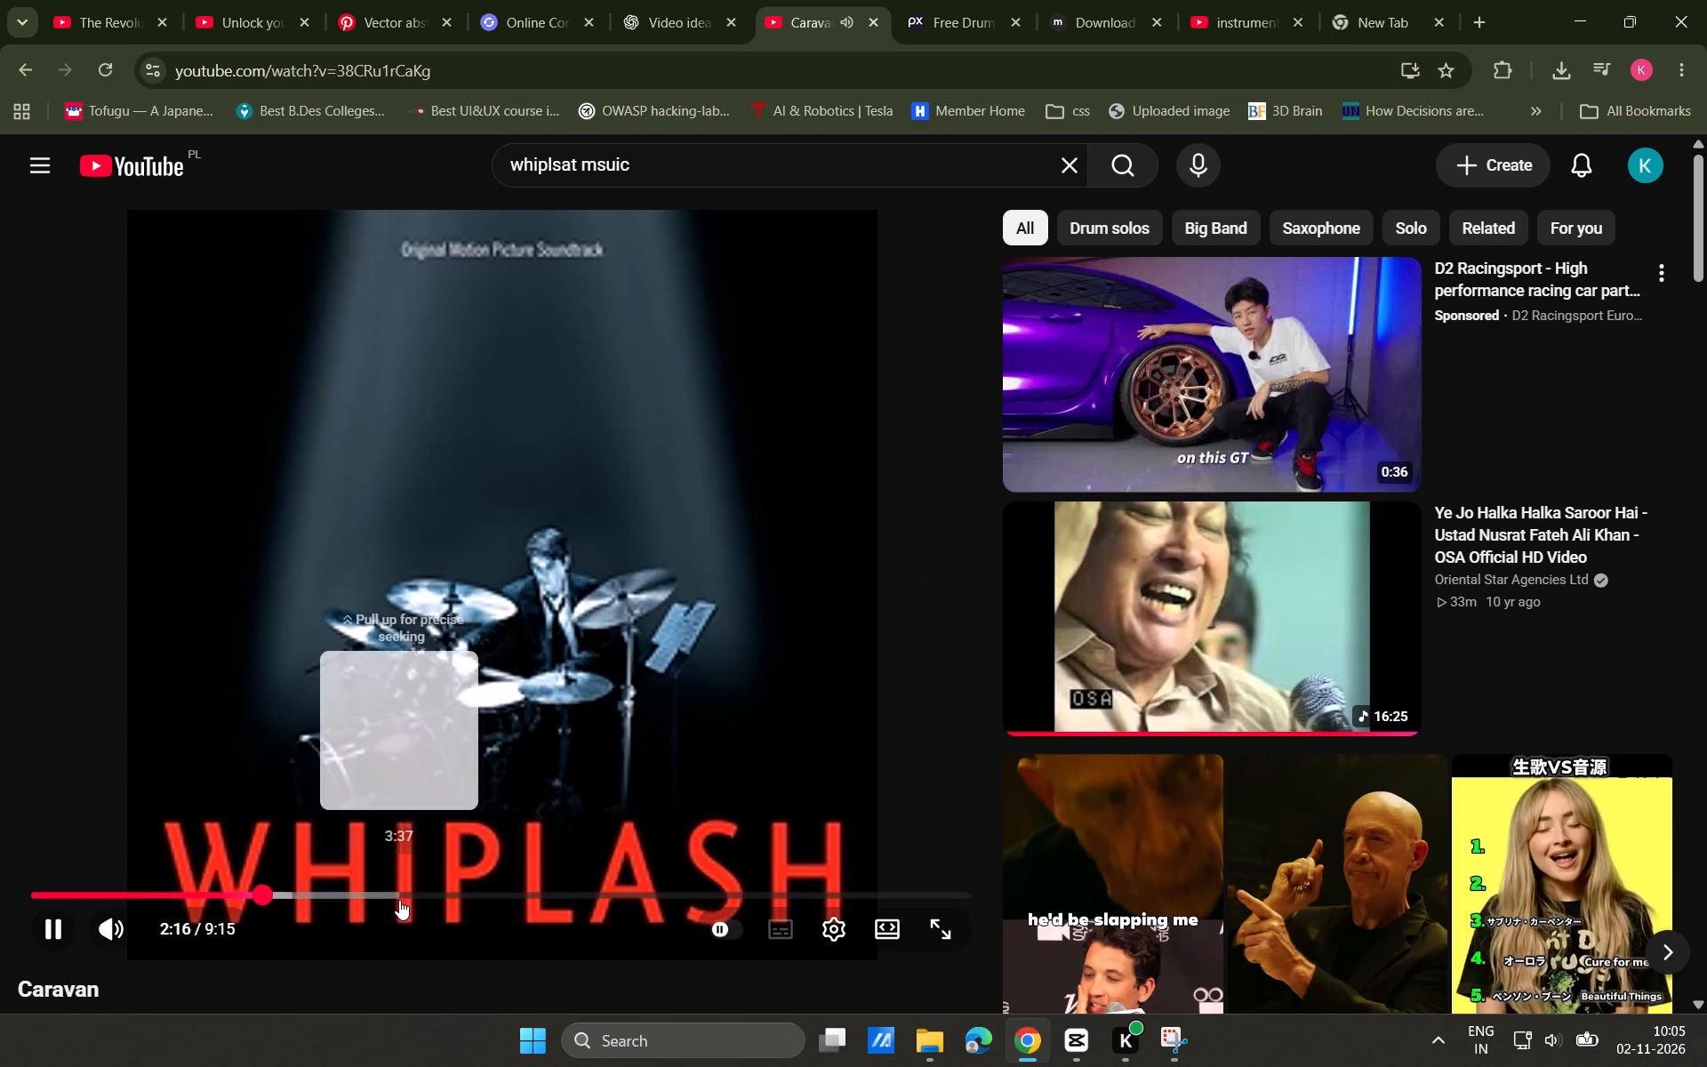
Sample "Caravan" from about 3:50 and 5:22, continuing in short skips past 8:30.
left_click(423, 886)
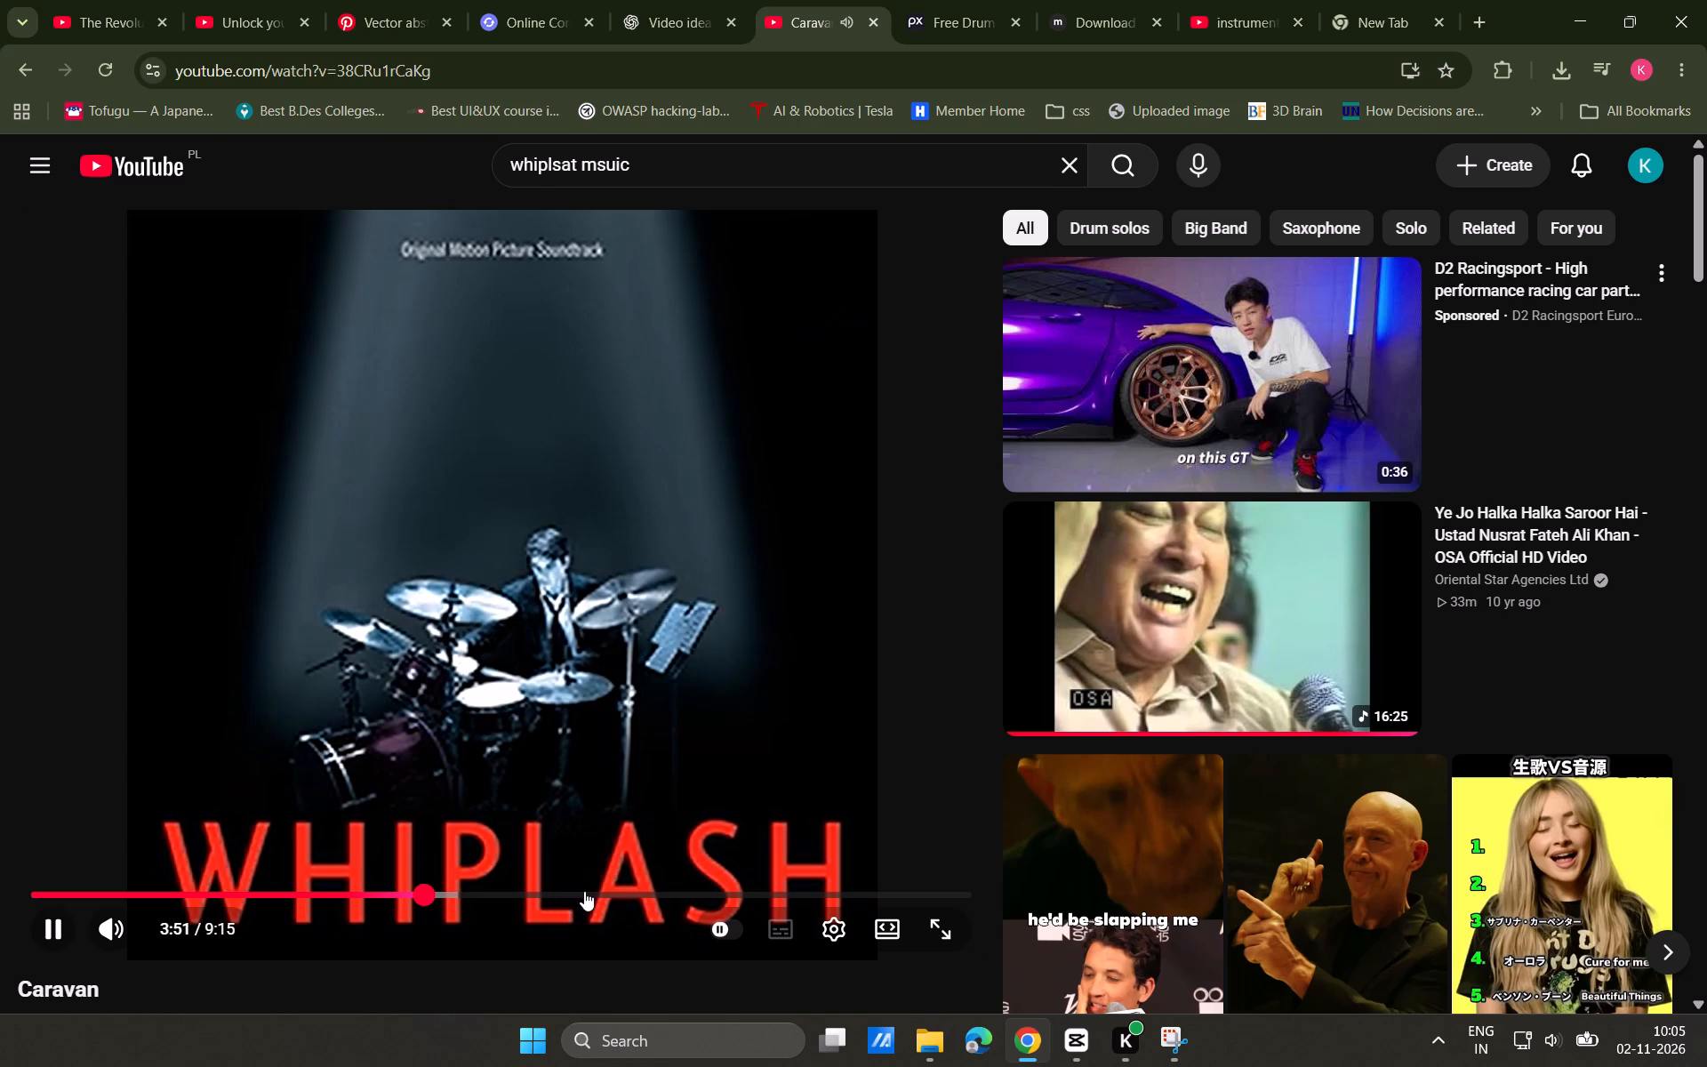
left_click(584, 891)
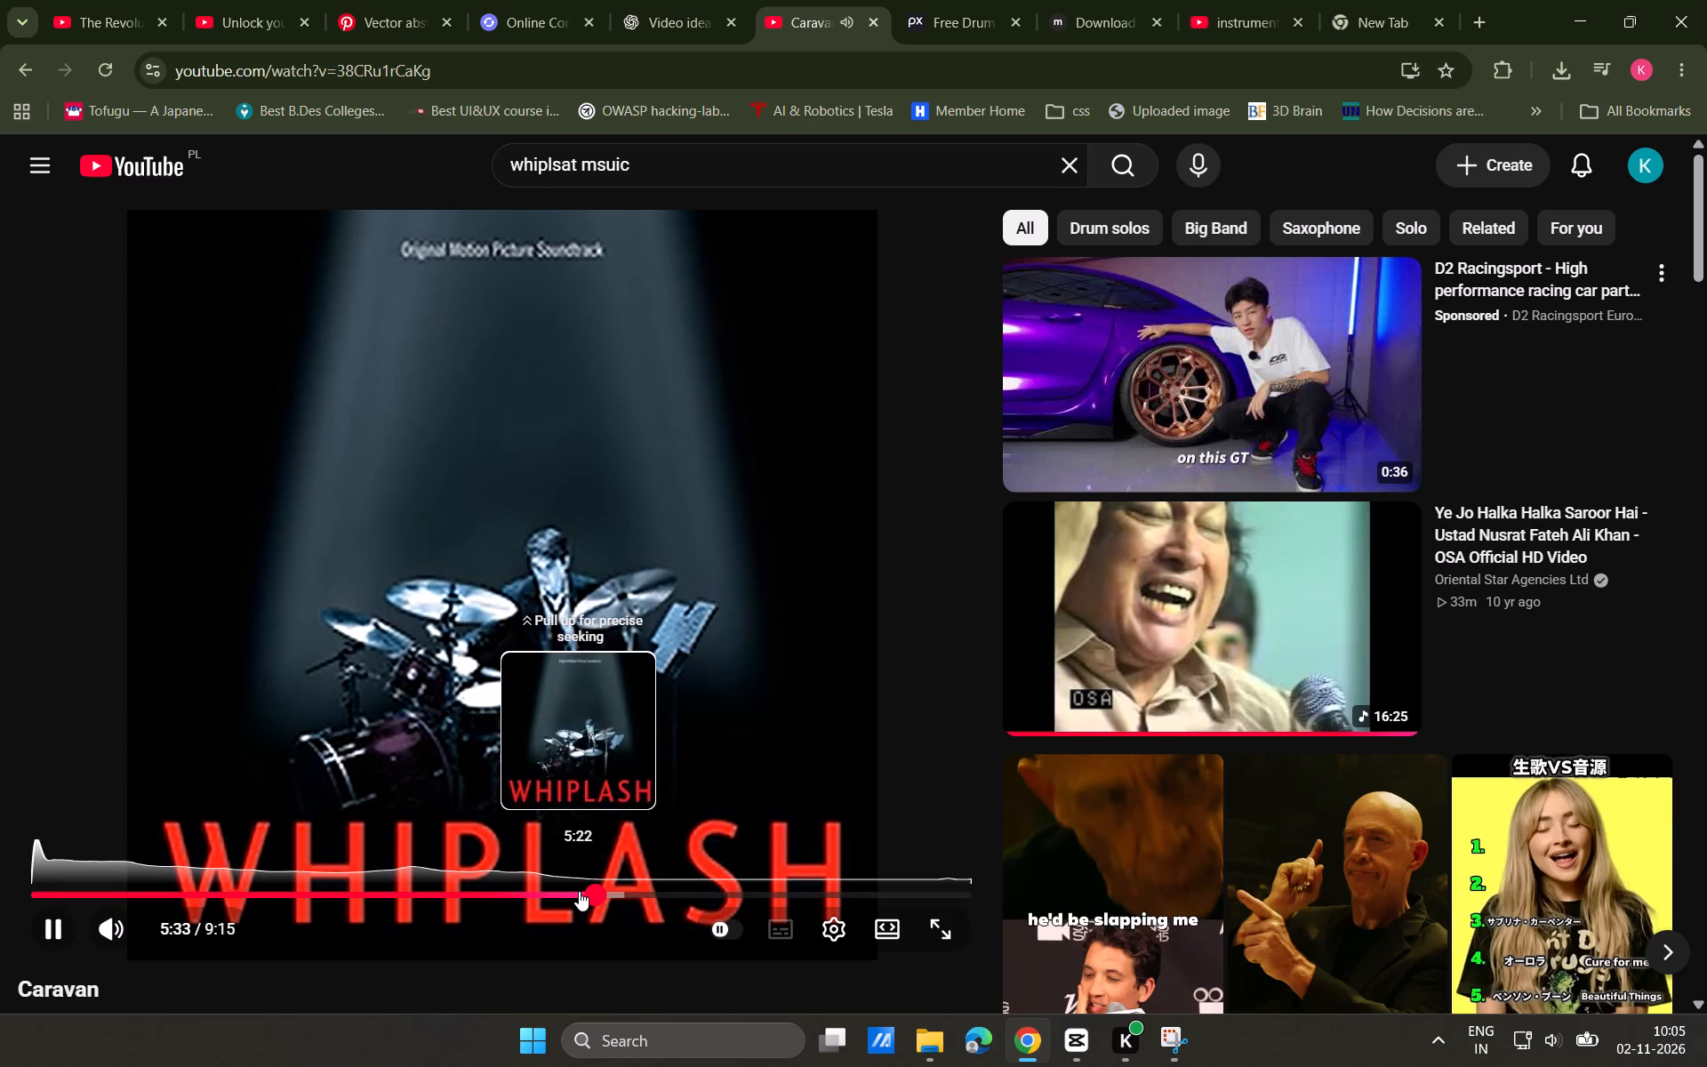
key("Right")
key("Right")
key("Right")
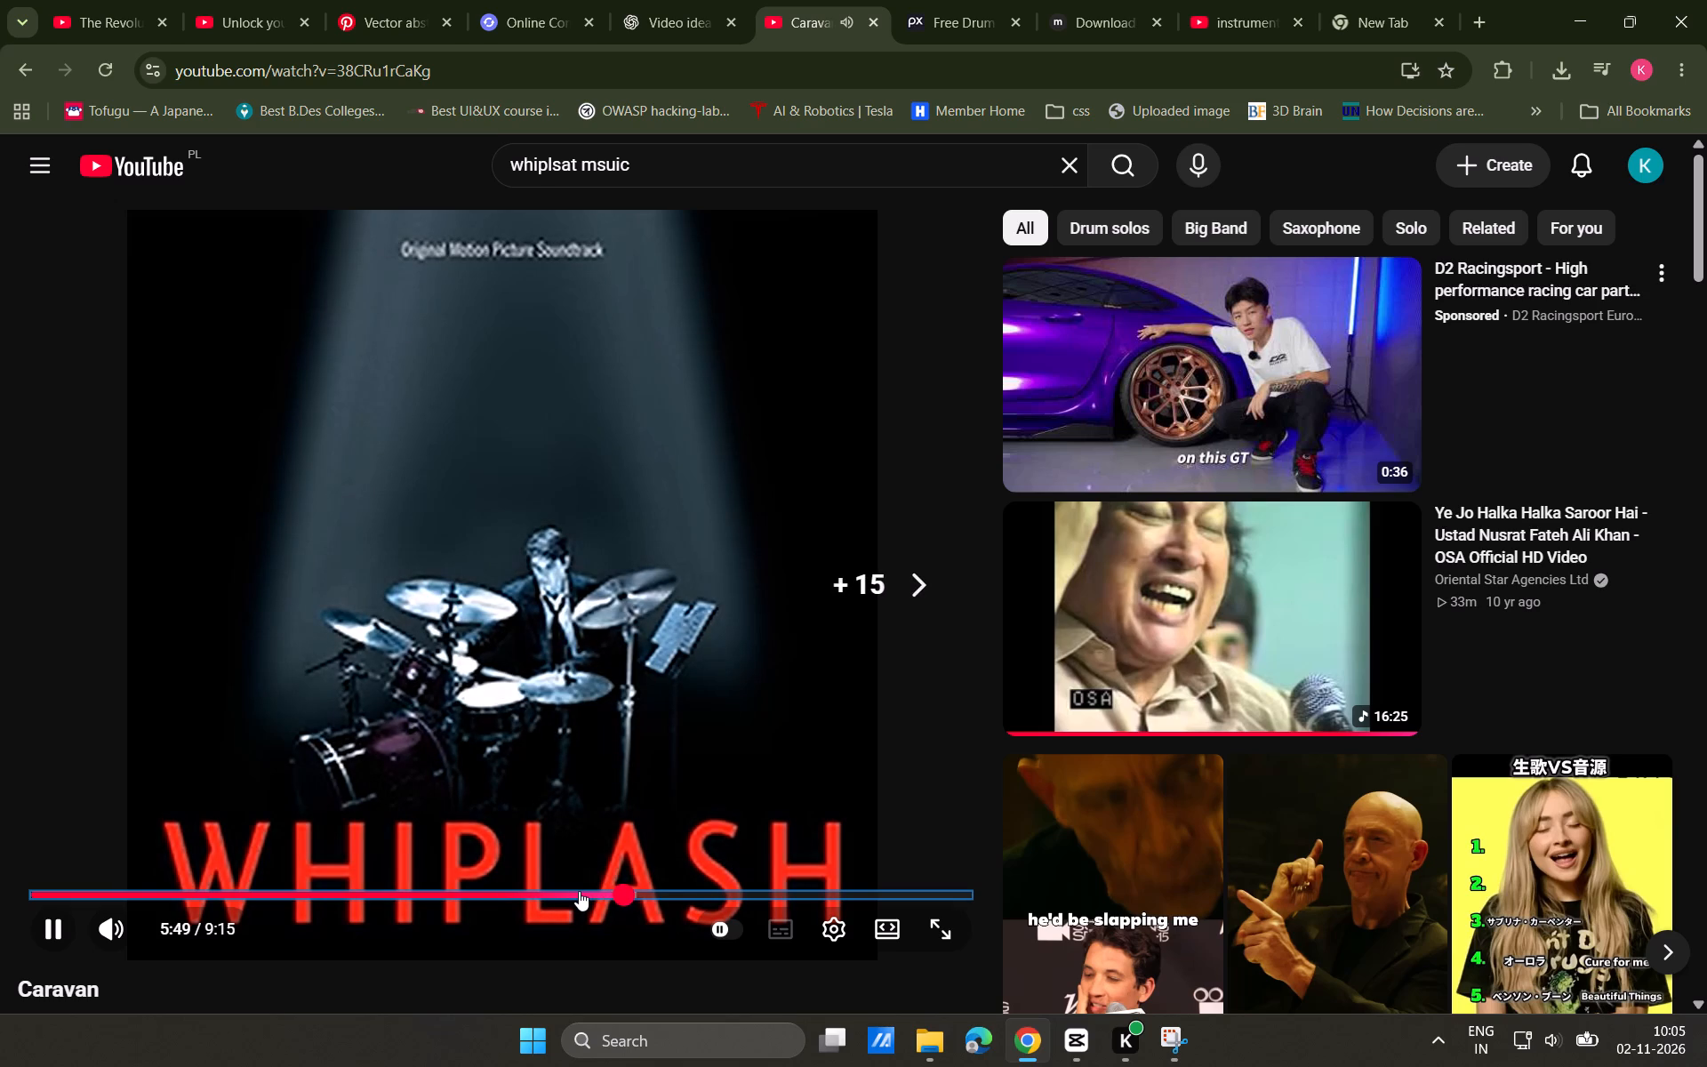
key("Right")
key("Right")
key("Right")
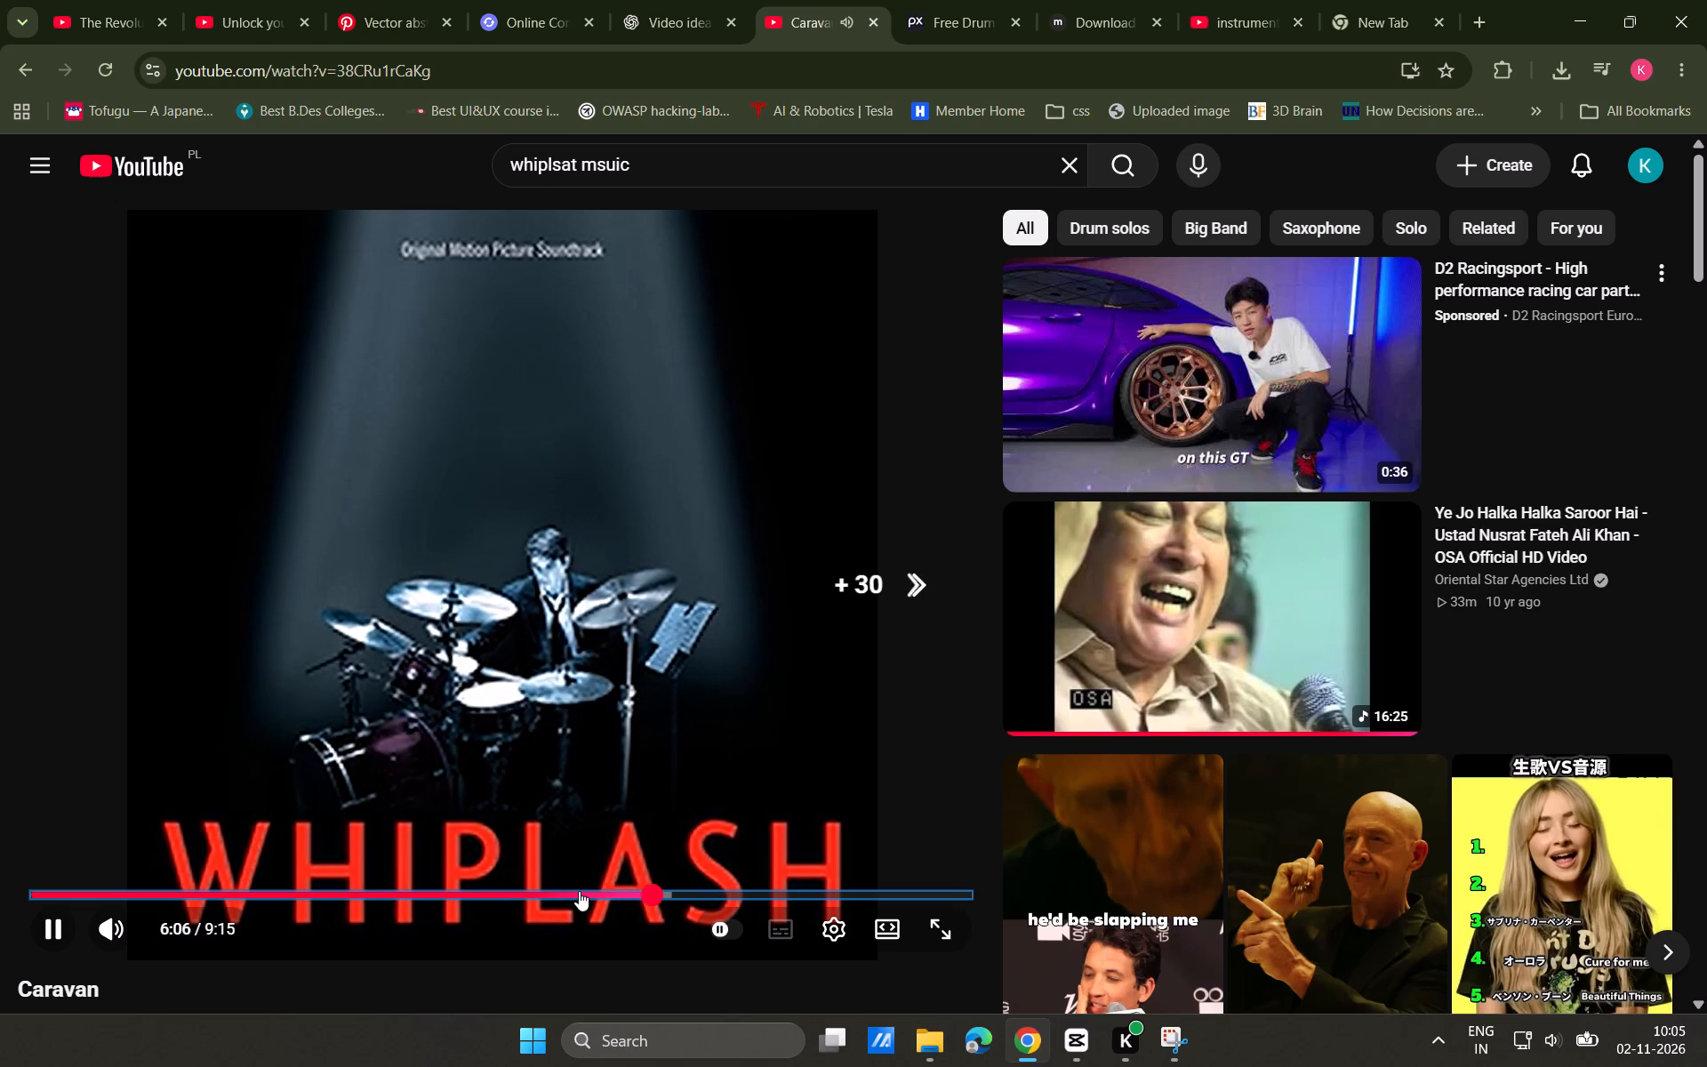
key("Right")
key("Right")
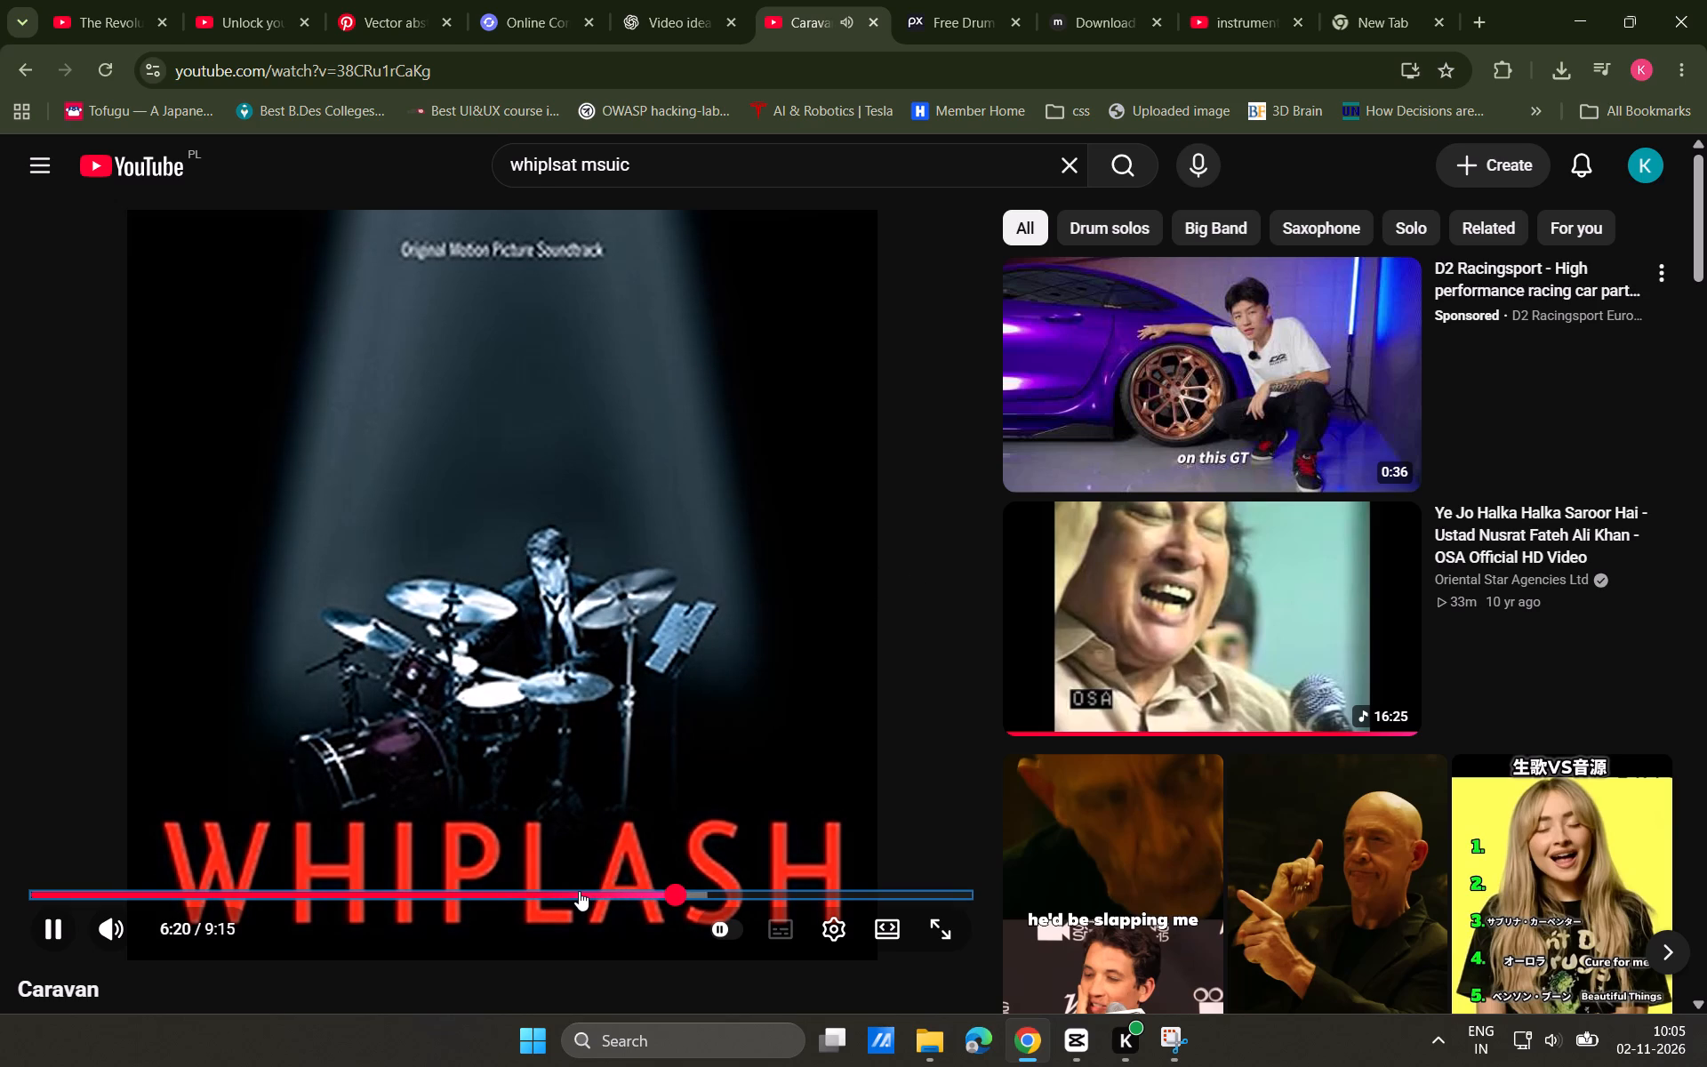
key("Right")
key("Right")
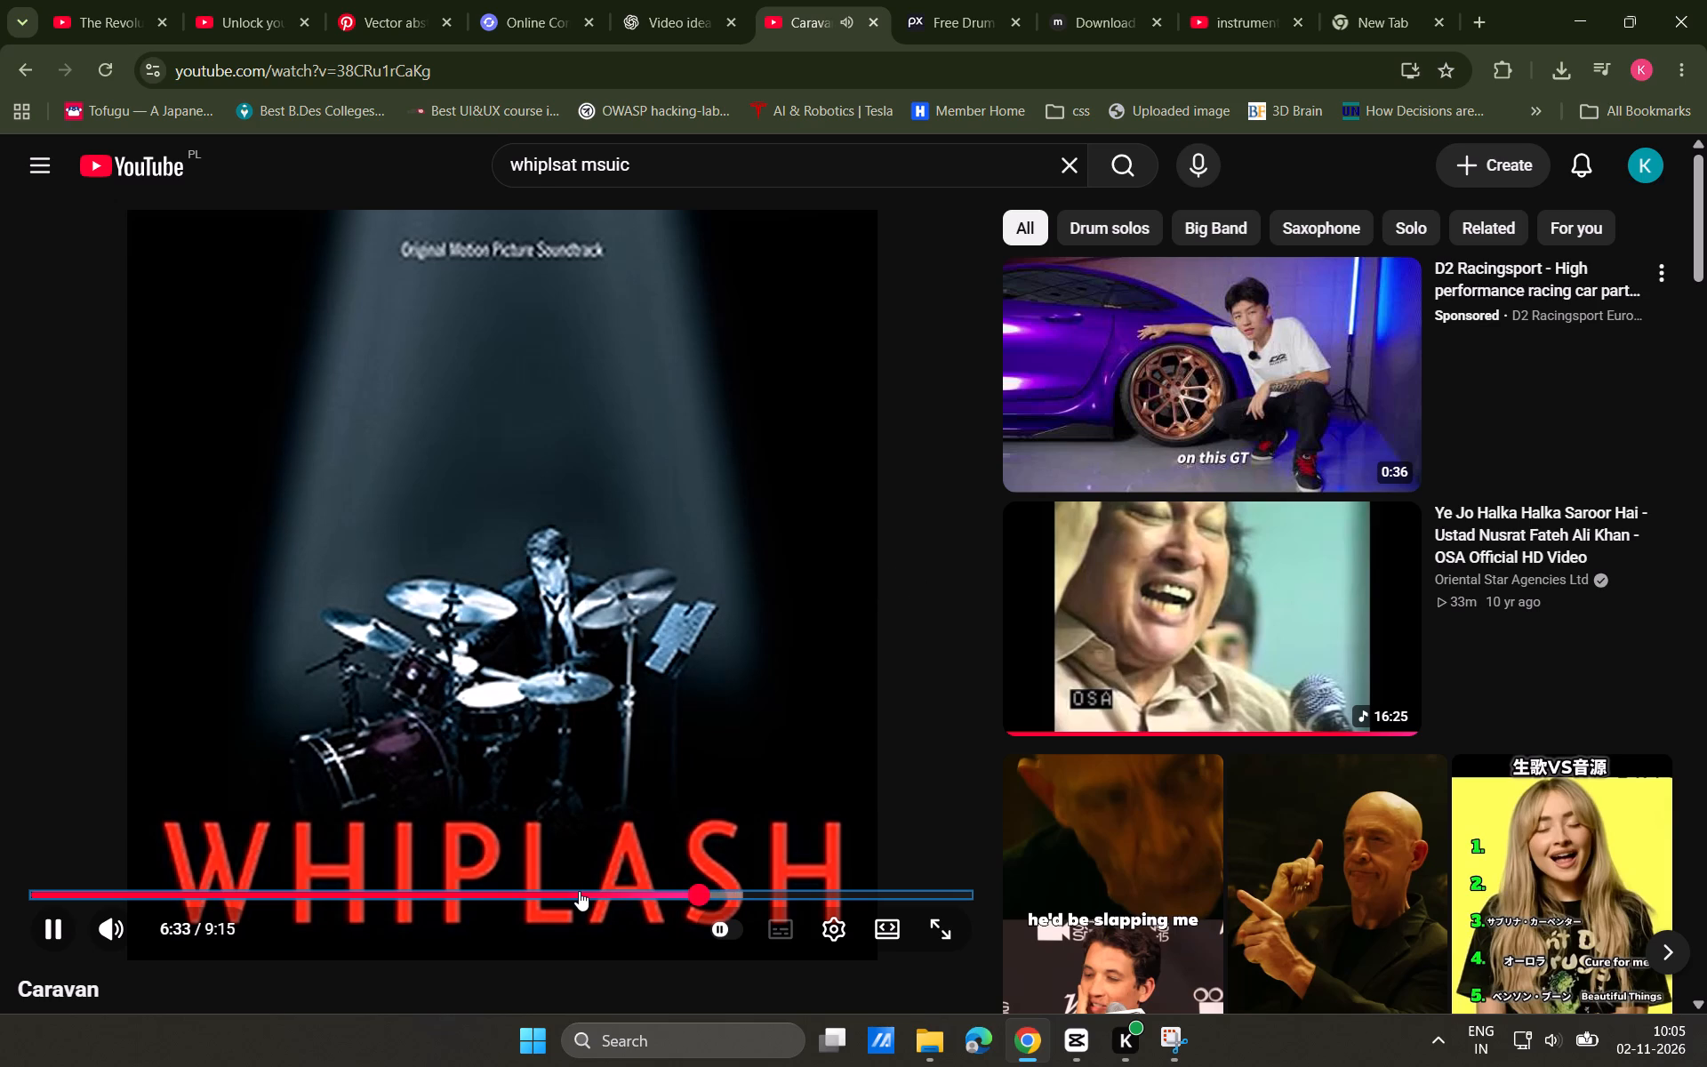
key("Right")
key("Right")
key("Right")
key("Right")
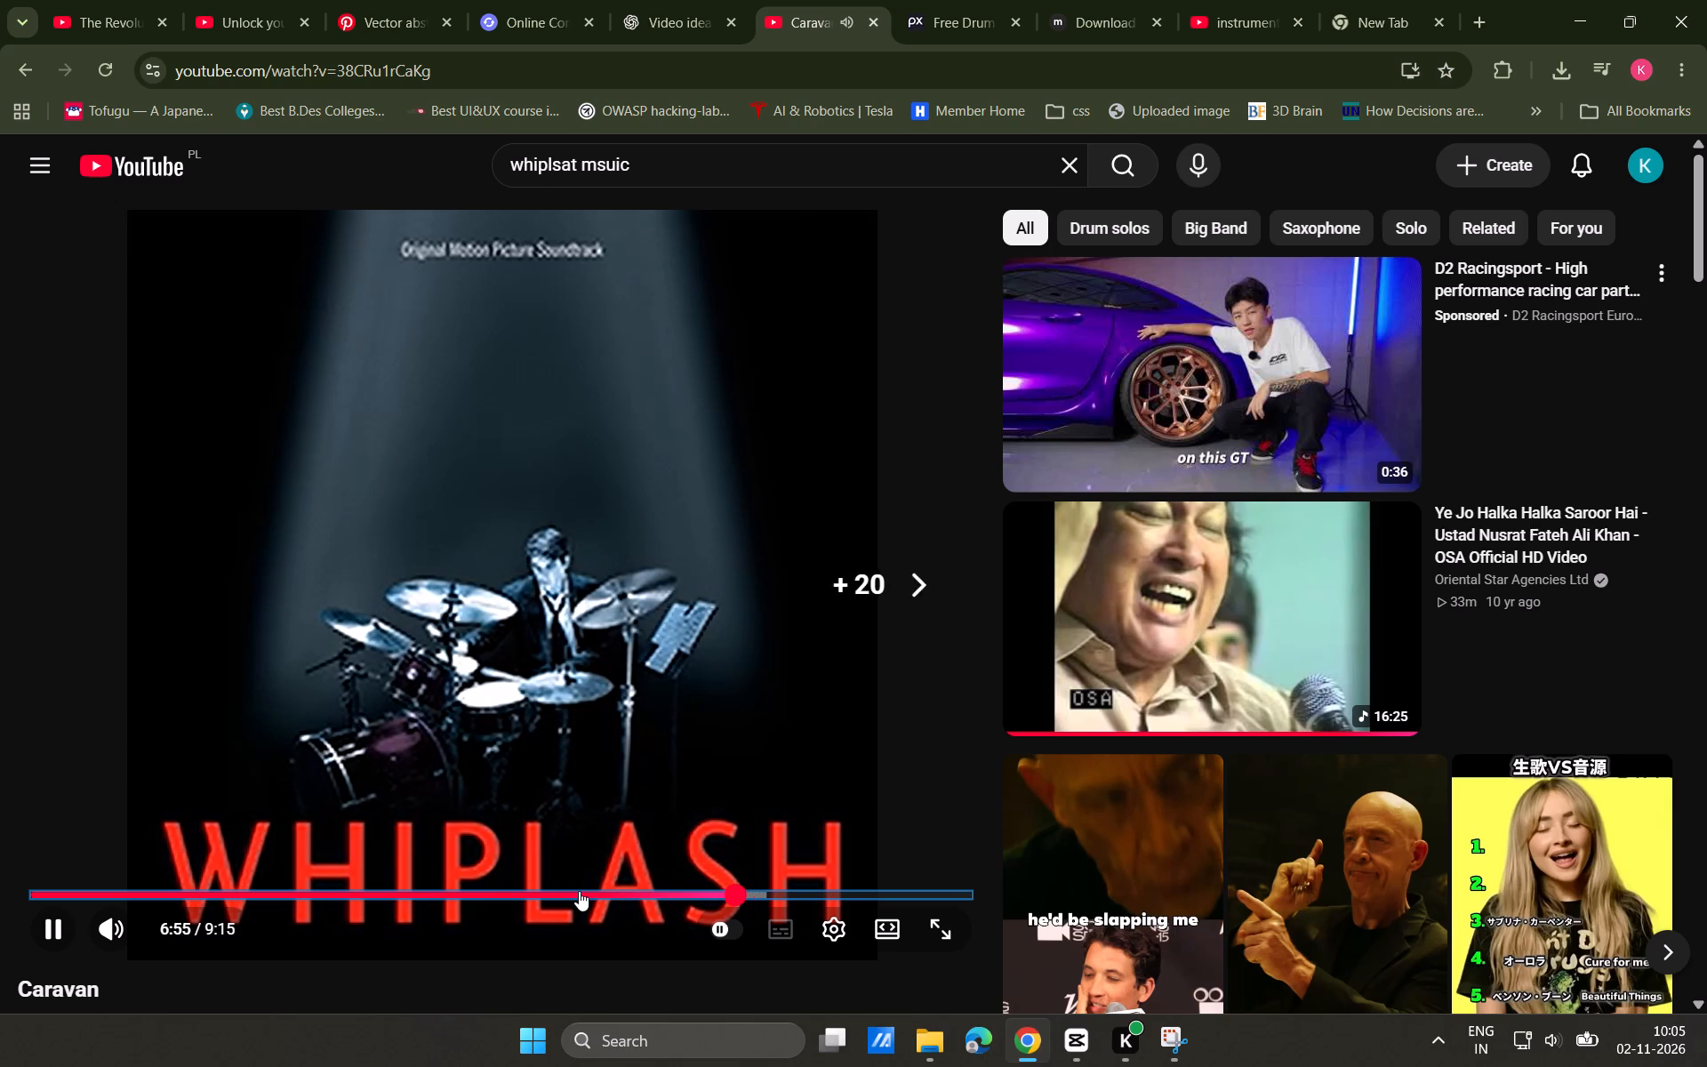
key("Right")
key("Right")
key("Right")
key("Right")
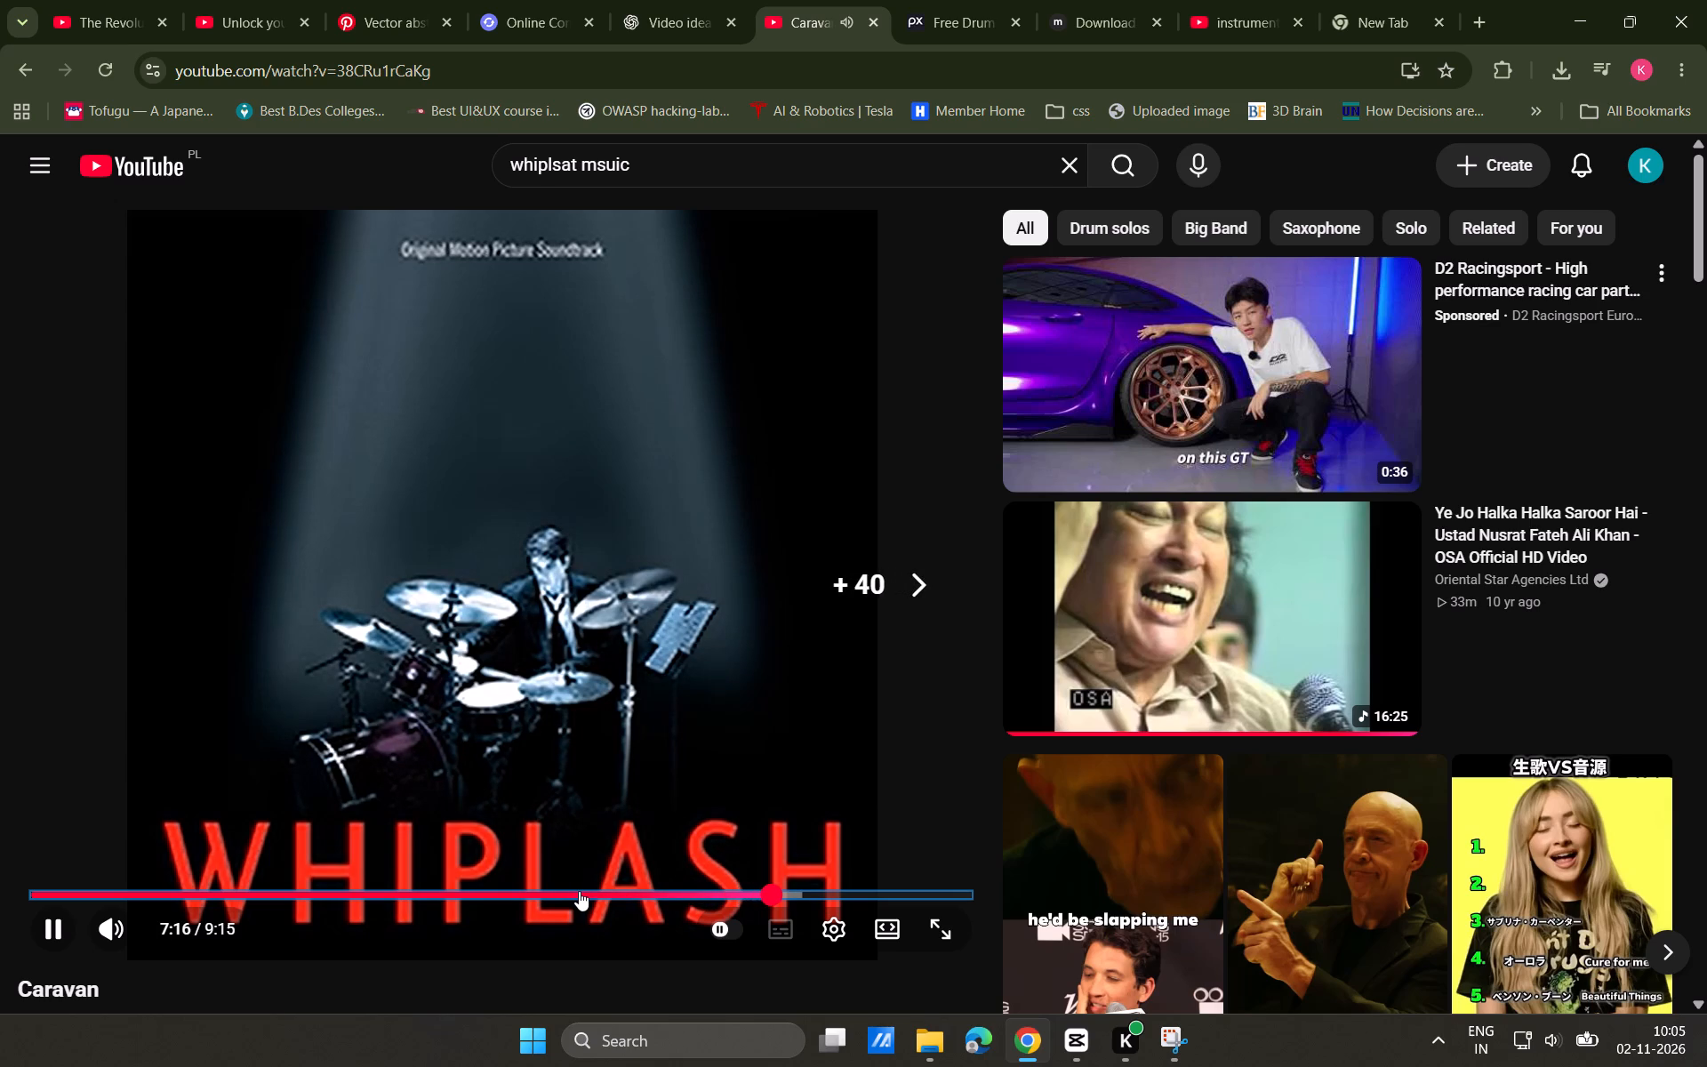
key("Right")
key("Right")
key("Right")
key("Right")
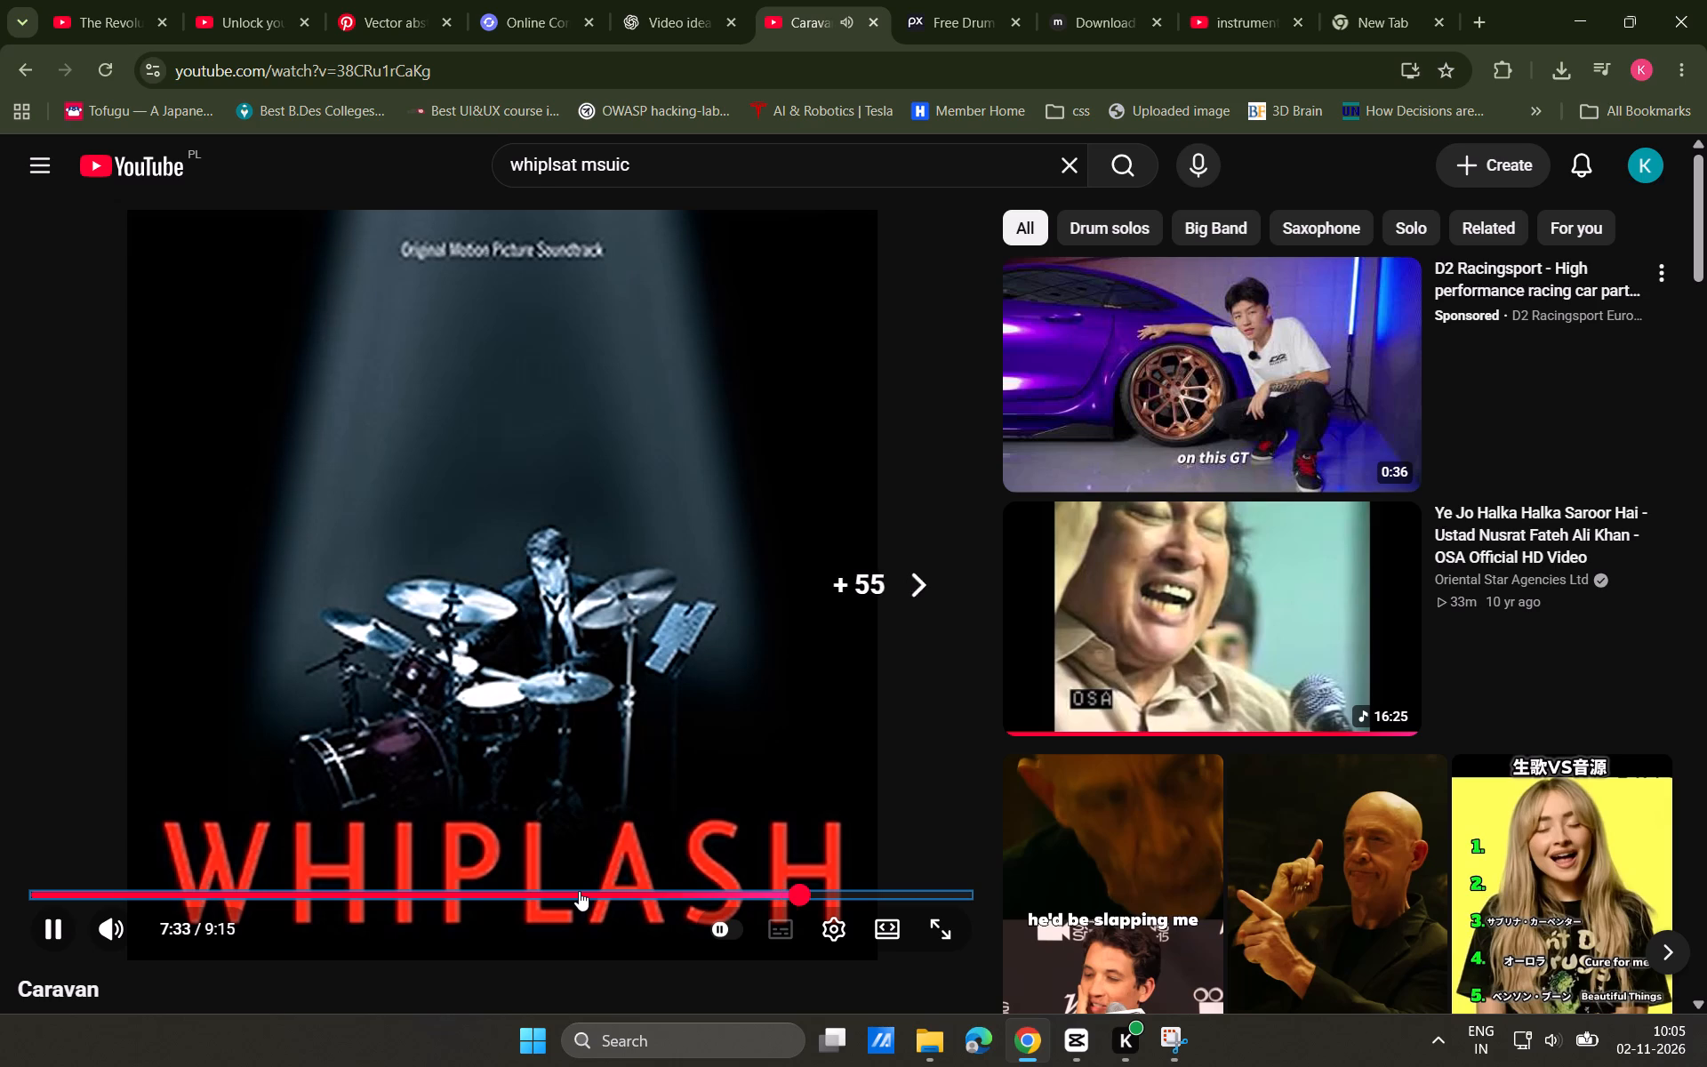
key("Right")
key("Right")
key("Right")
key("Right")
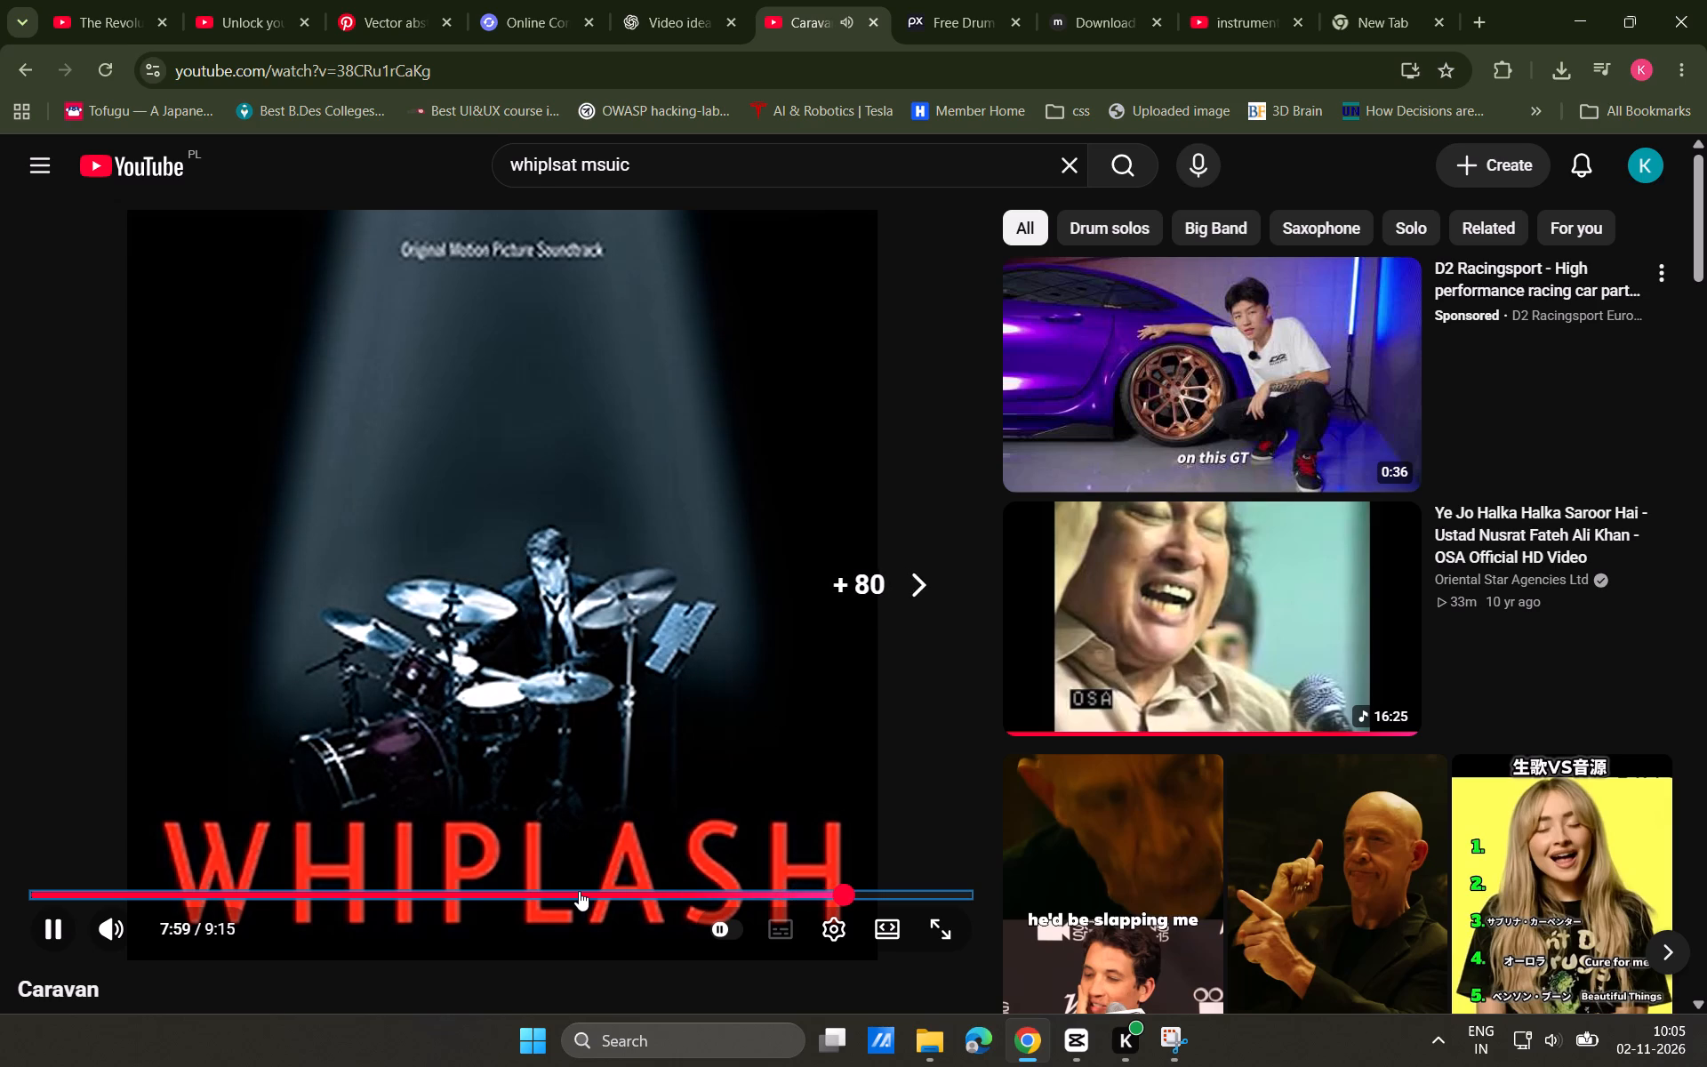
key("Right")
key("Right")
key("Right")
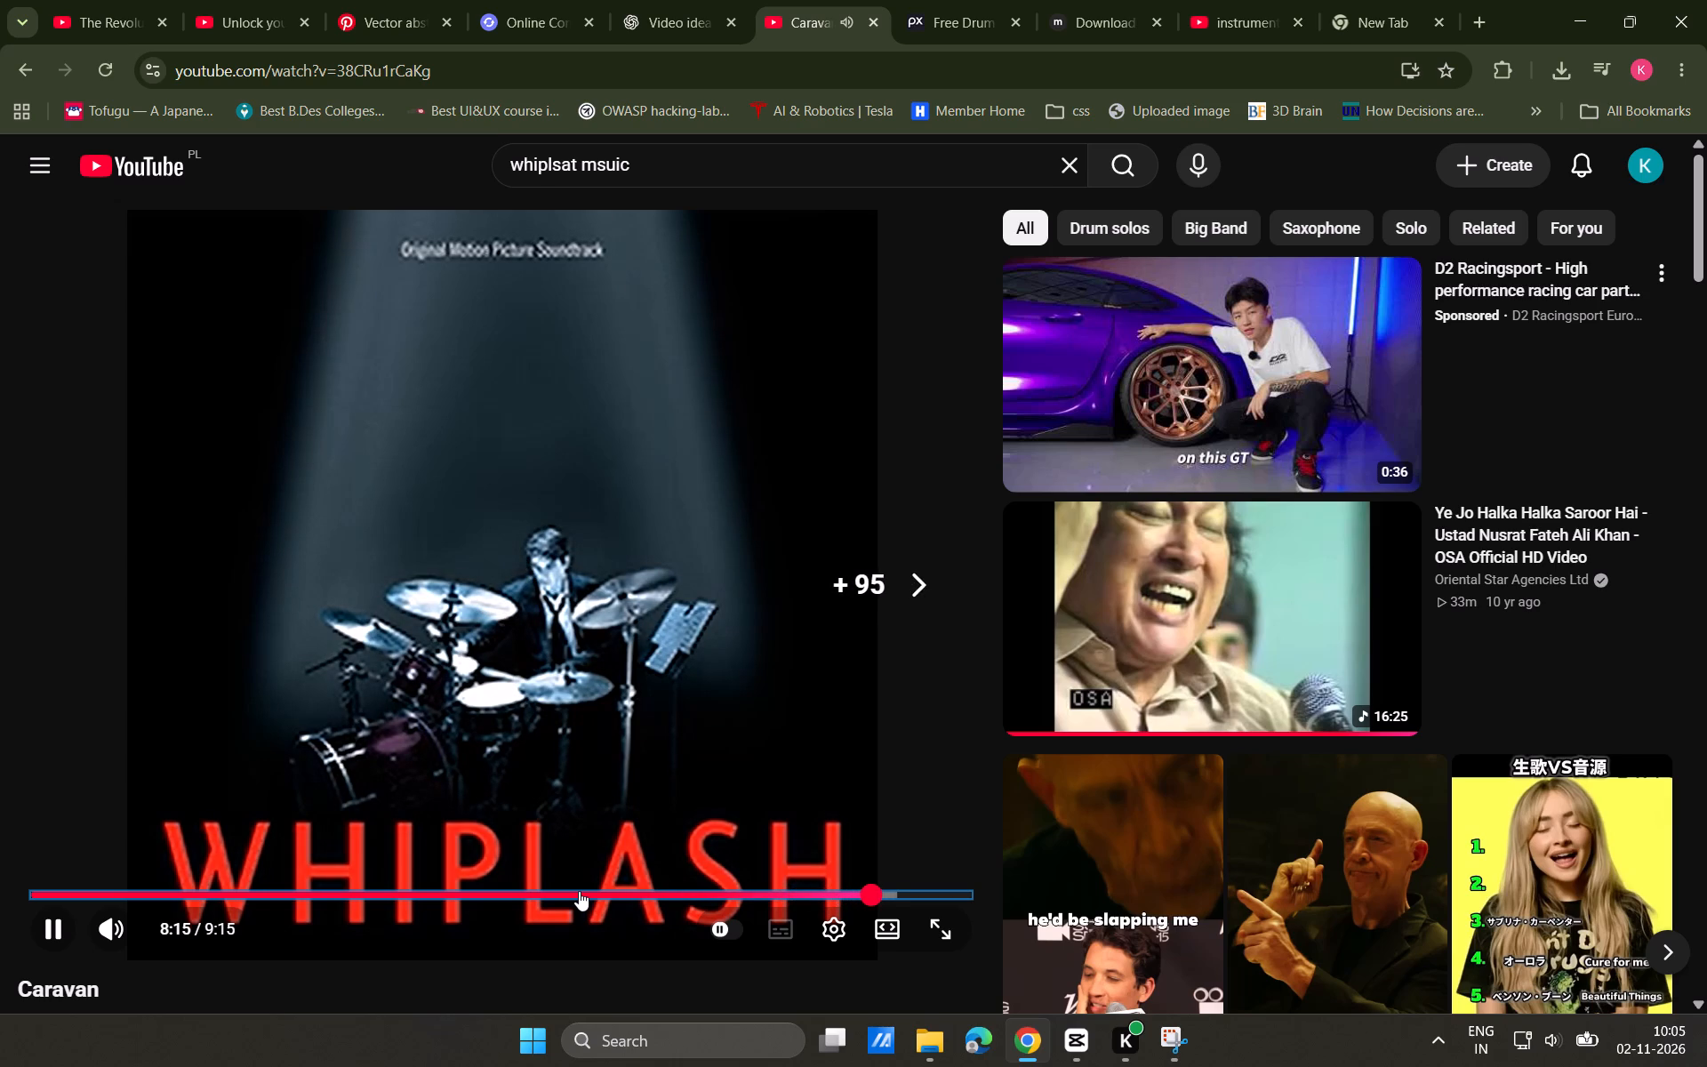
key("Right")
key("Right")
key("Right")
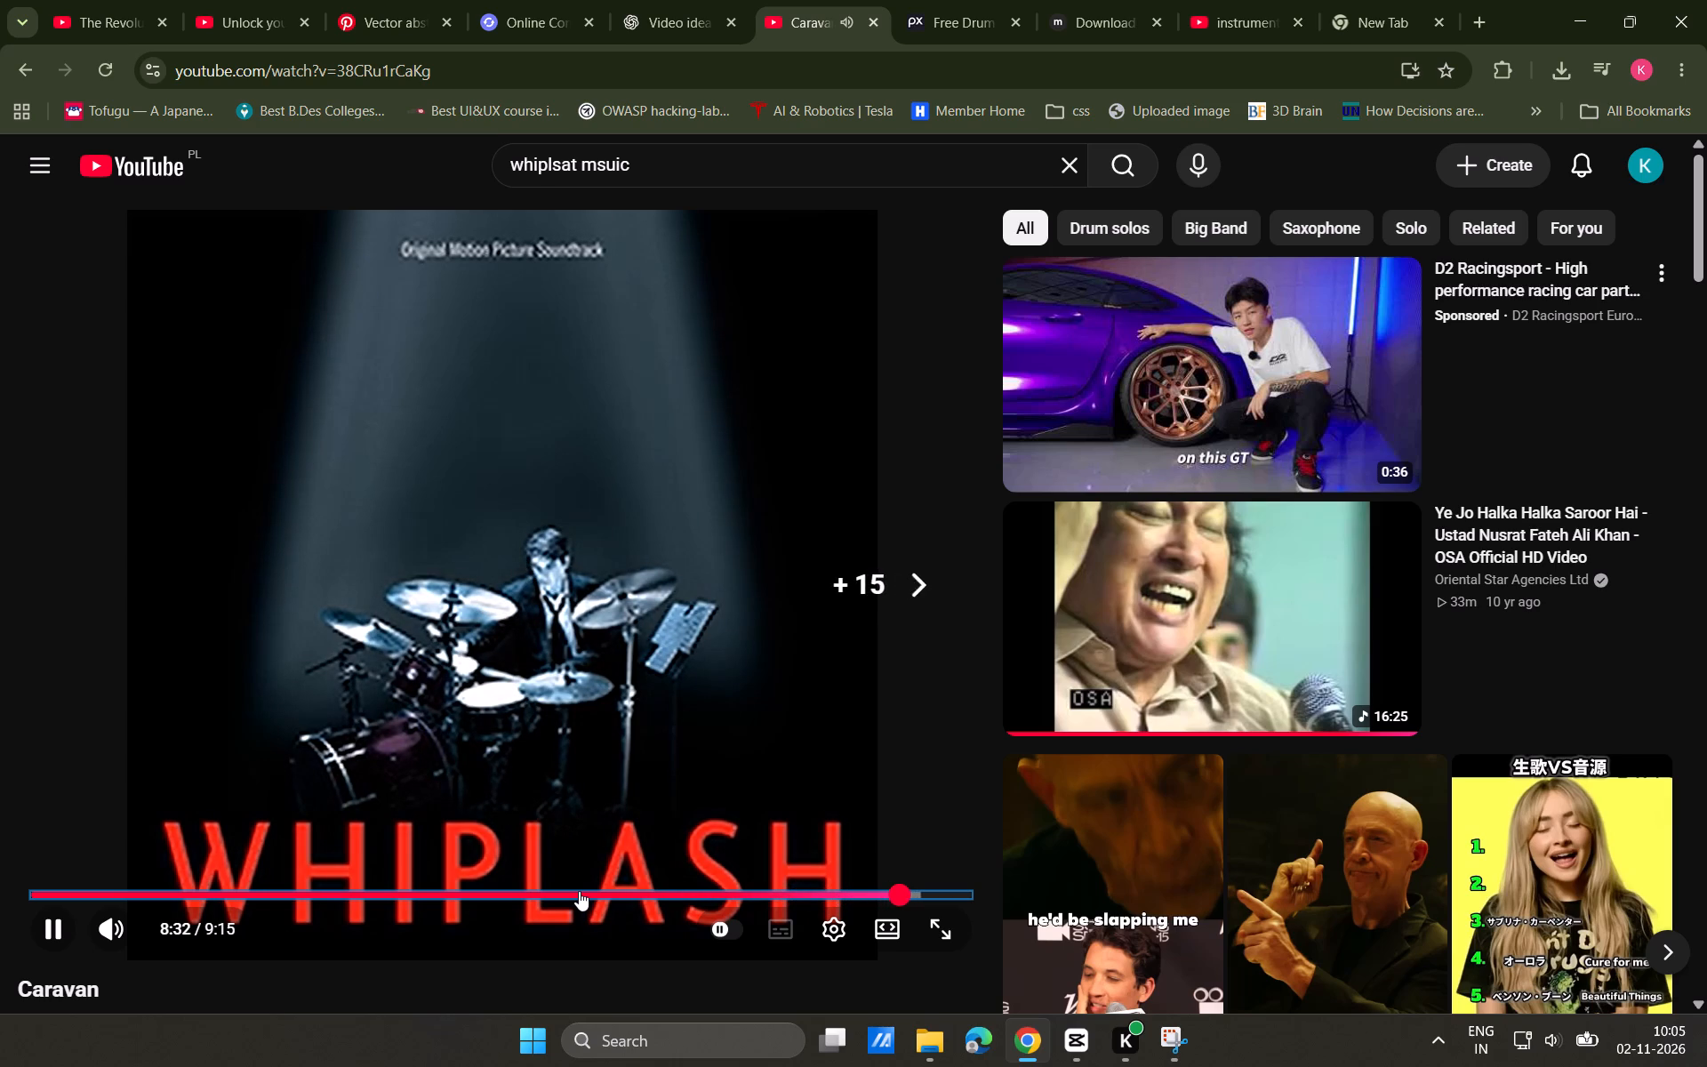
key("Right")
Go back through "Caravan" in short skips and listen again to the passage around 7:20.
key("Left")
key("Left")
key("Left")
key("Left")
key("Left")
key("Left")
key("Left")
key("Left")
key("Left")
key("Left")
key("Left")
key("Left")
key("Left")
key("Left")
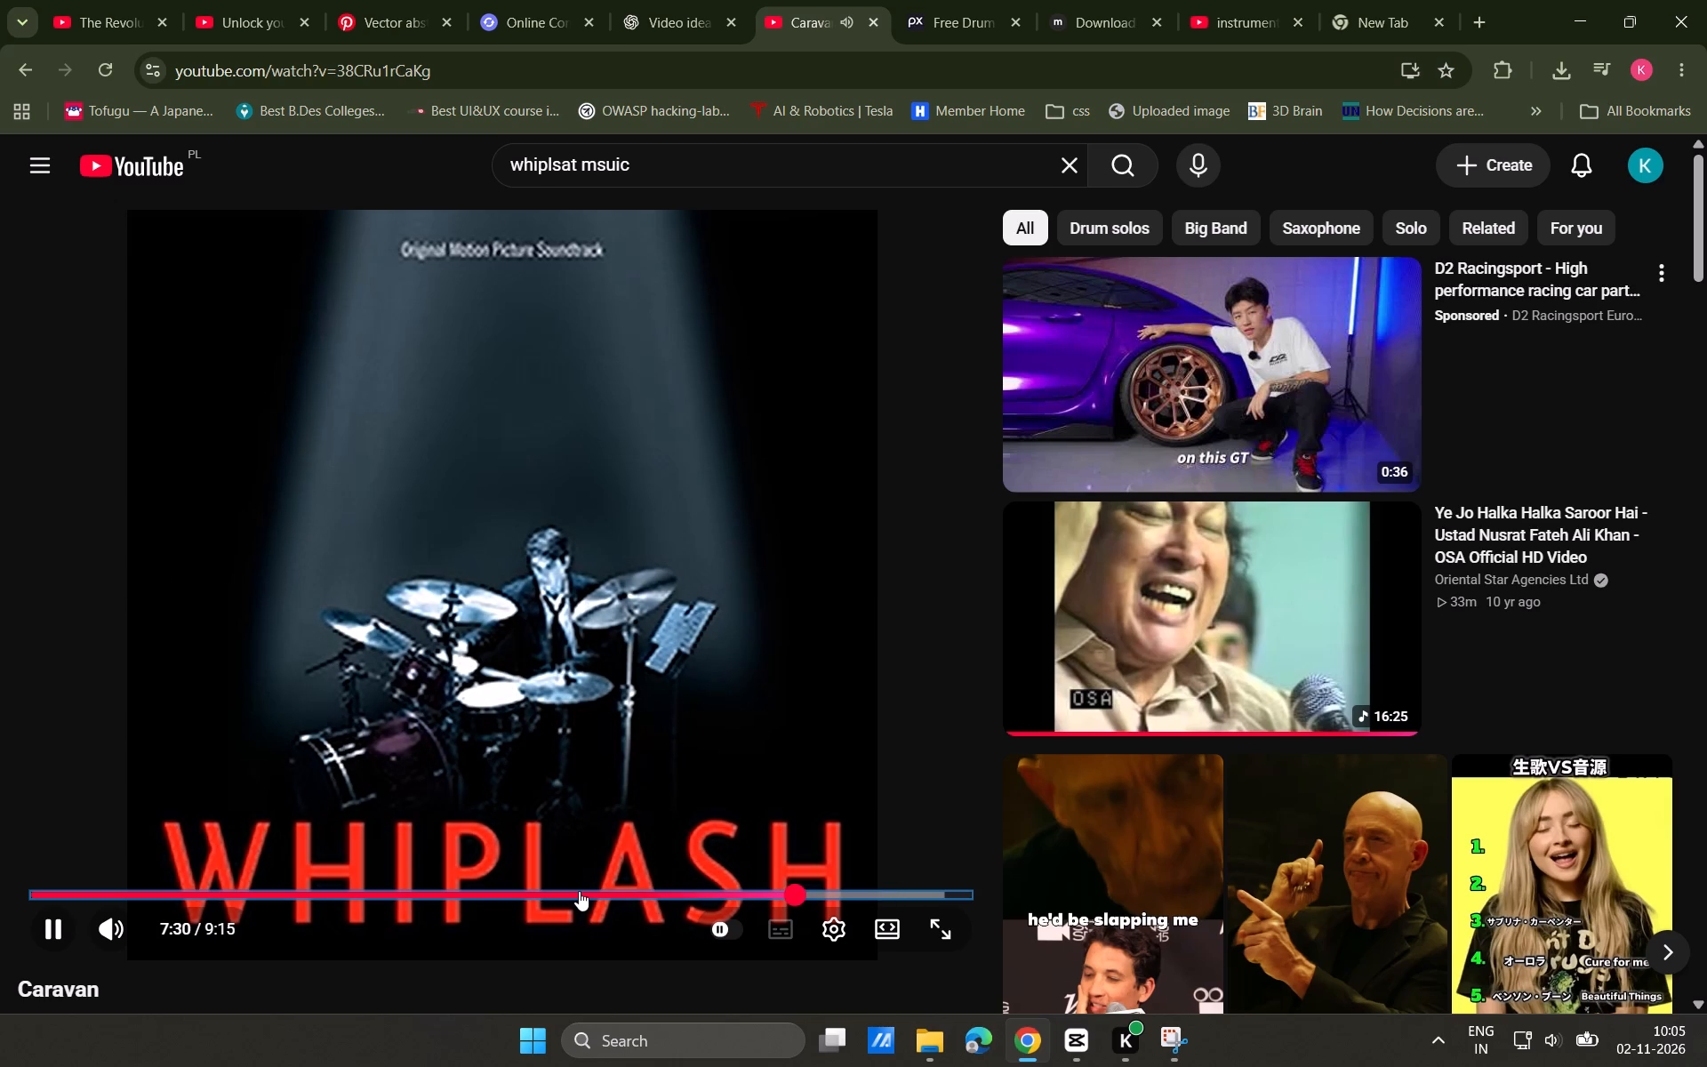
key("Left")
key("Left")
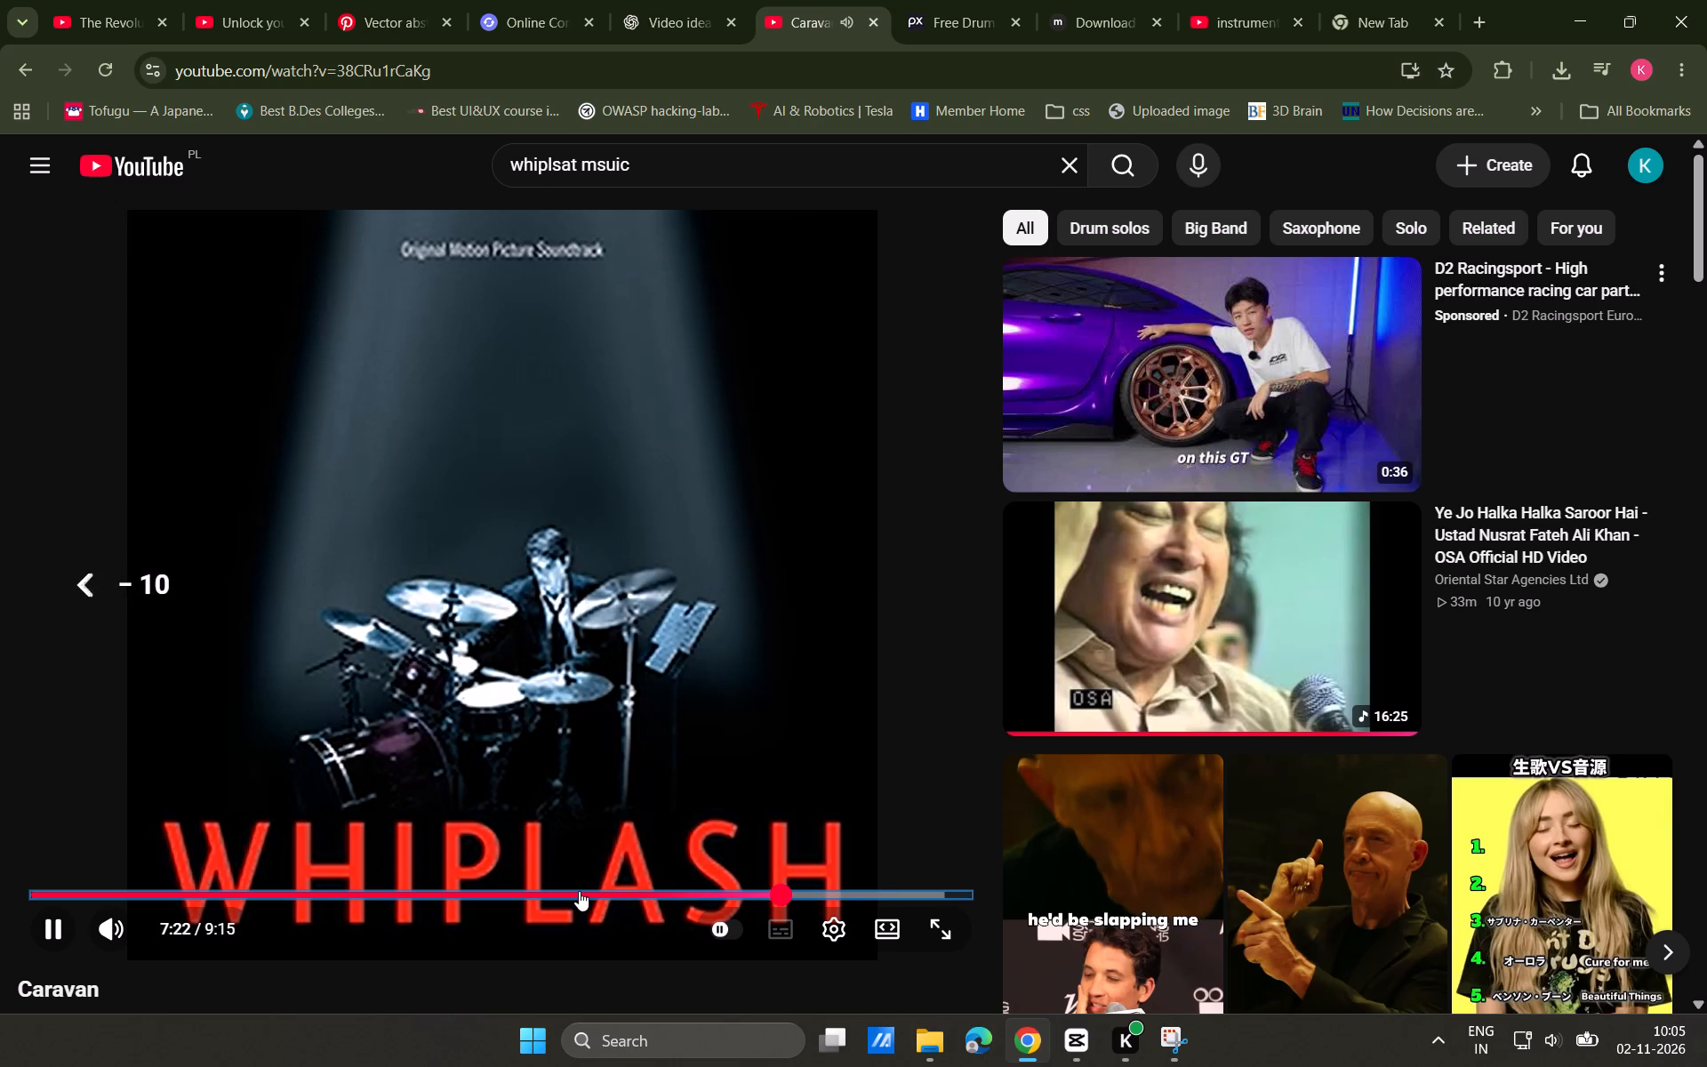
key("Left")
key("Right")
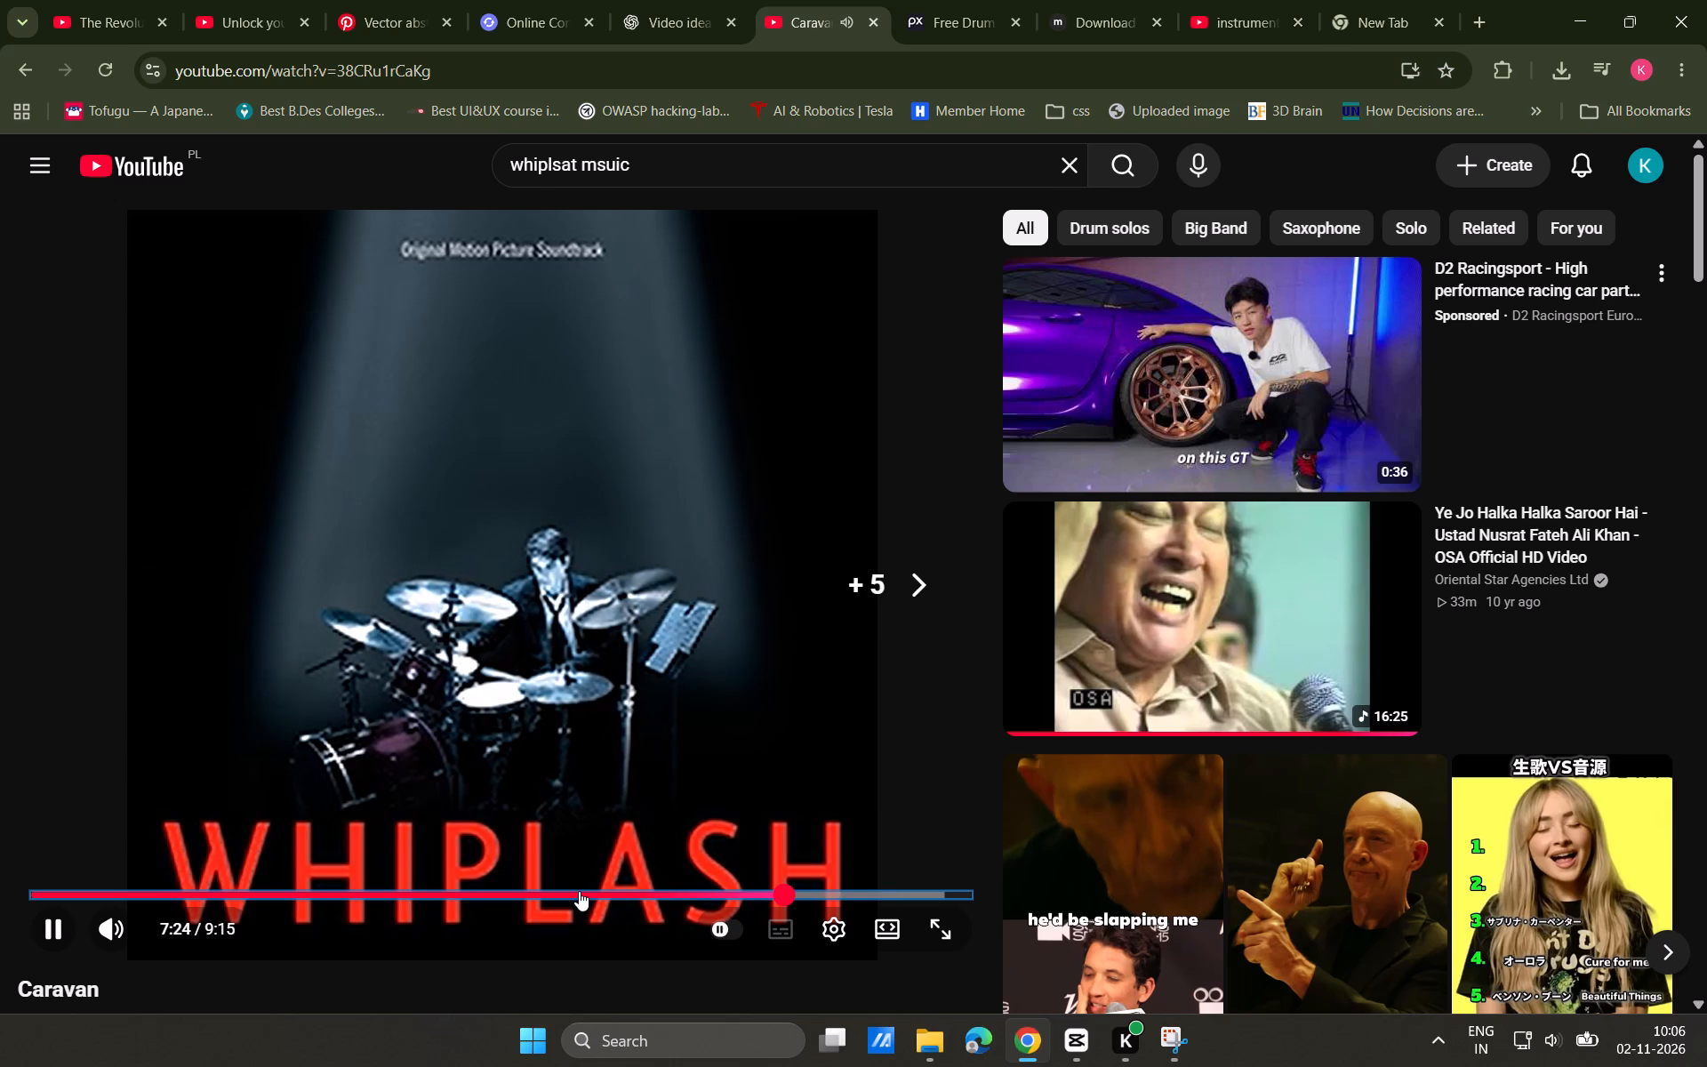
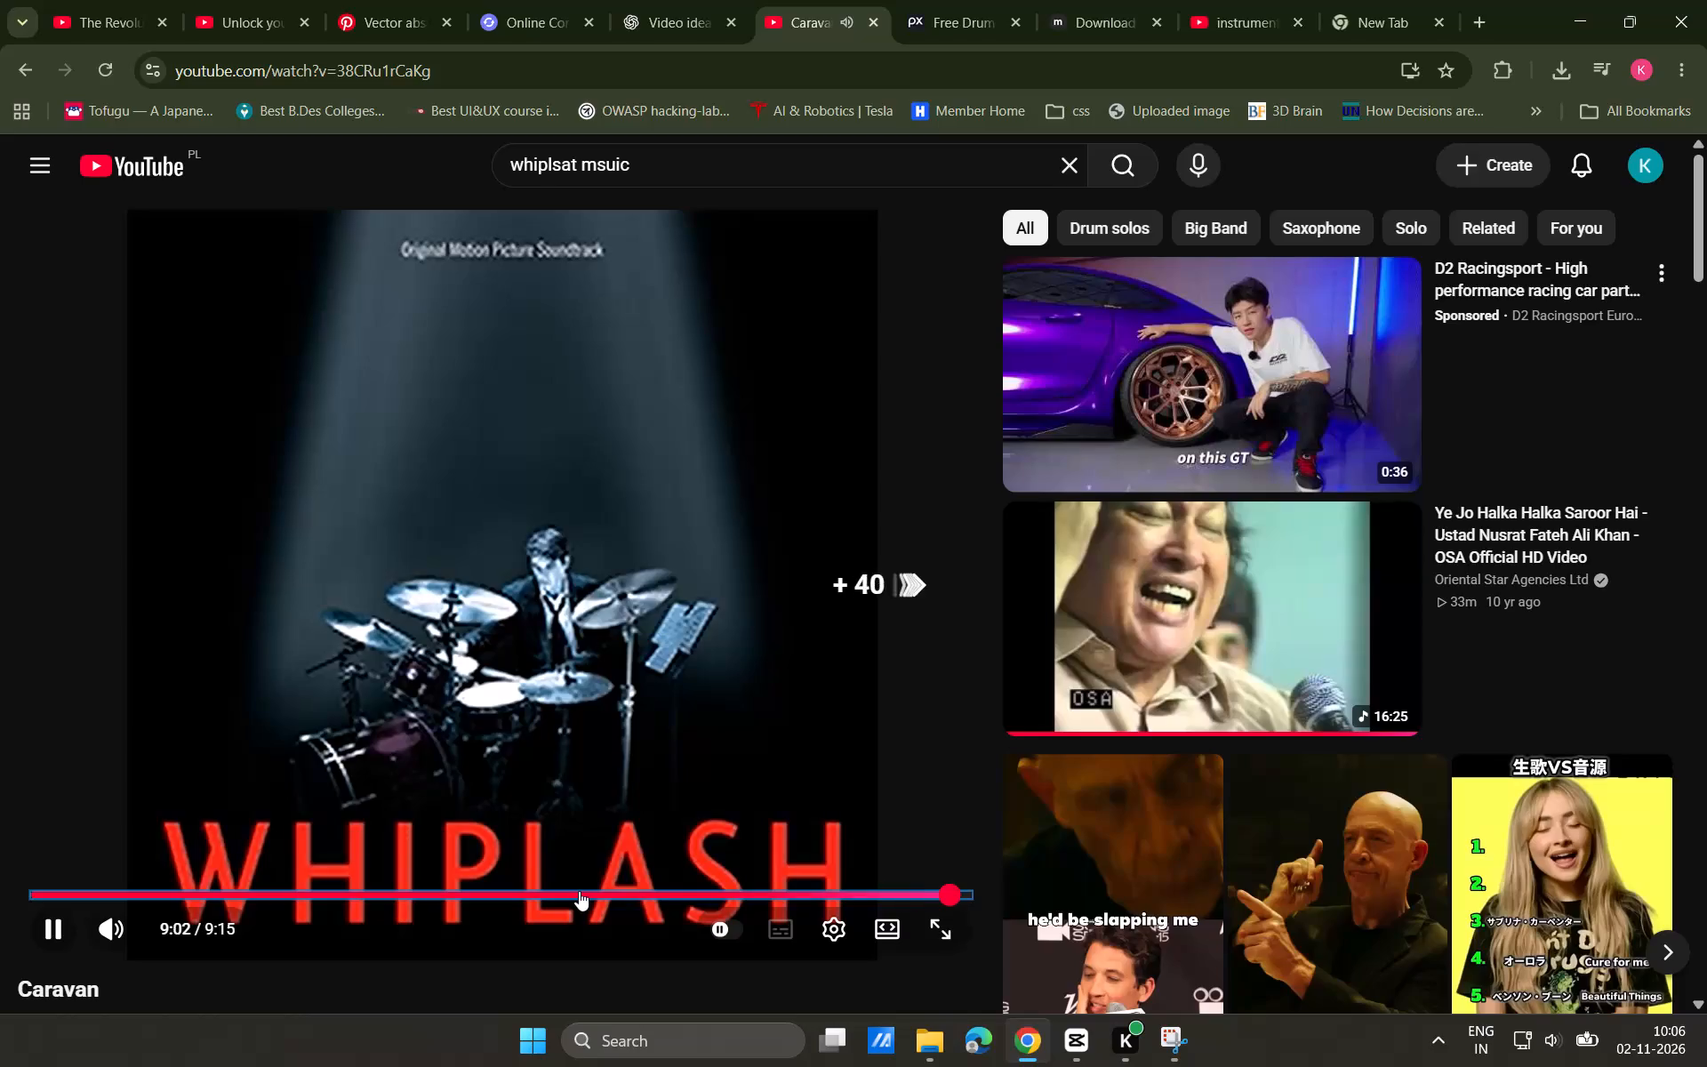
Go back through the end of "Caravan" in short skips to about 8:43 and pause it.
key("Left")
key("Left")
key("Left")
key("Left")
key("Left")
key("Left")
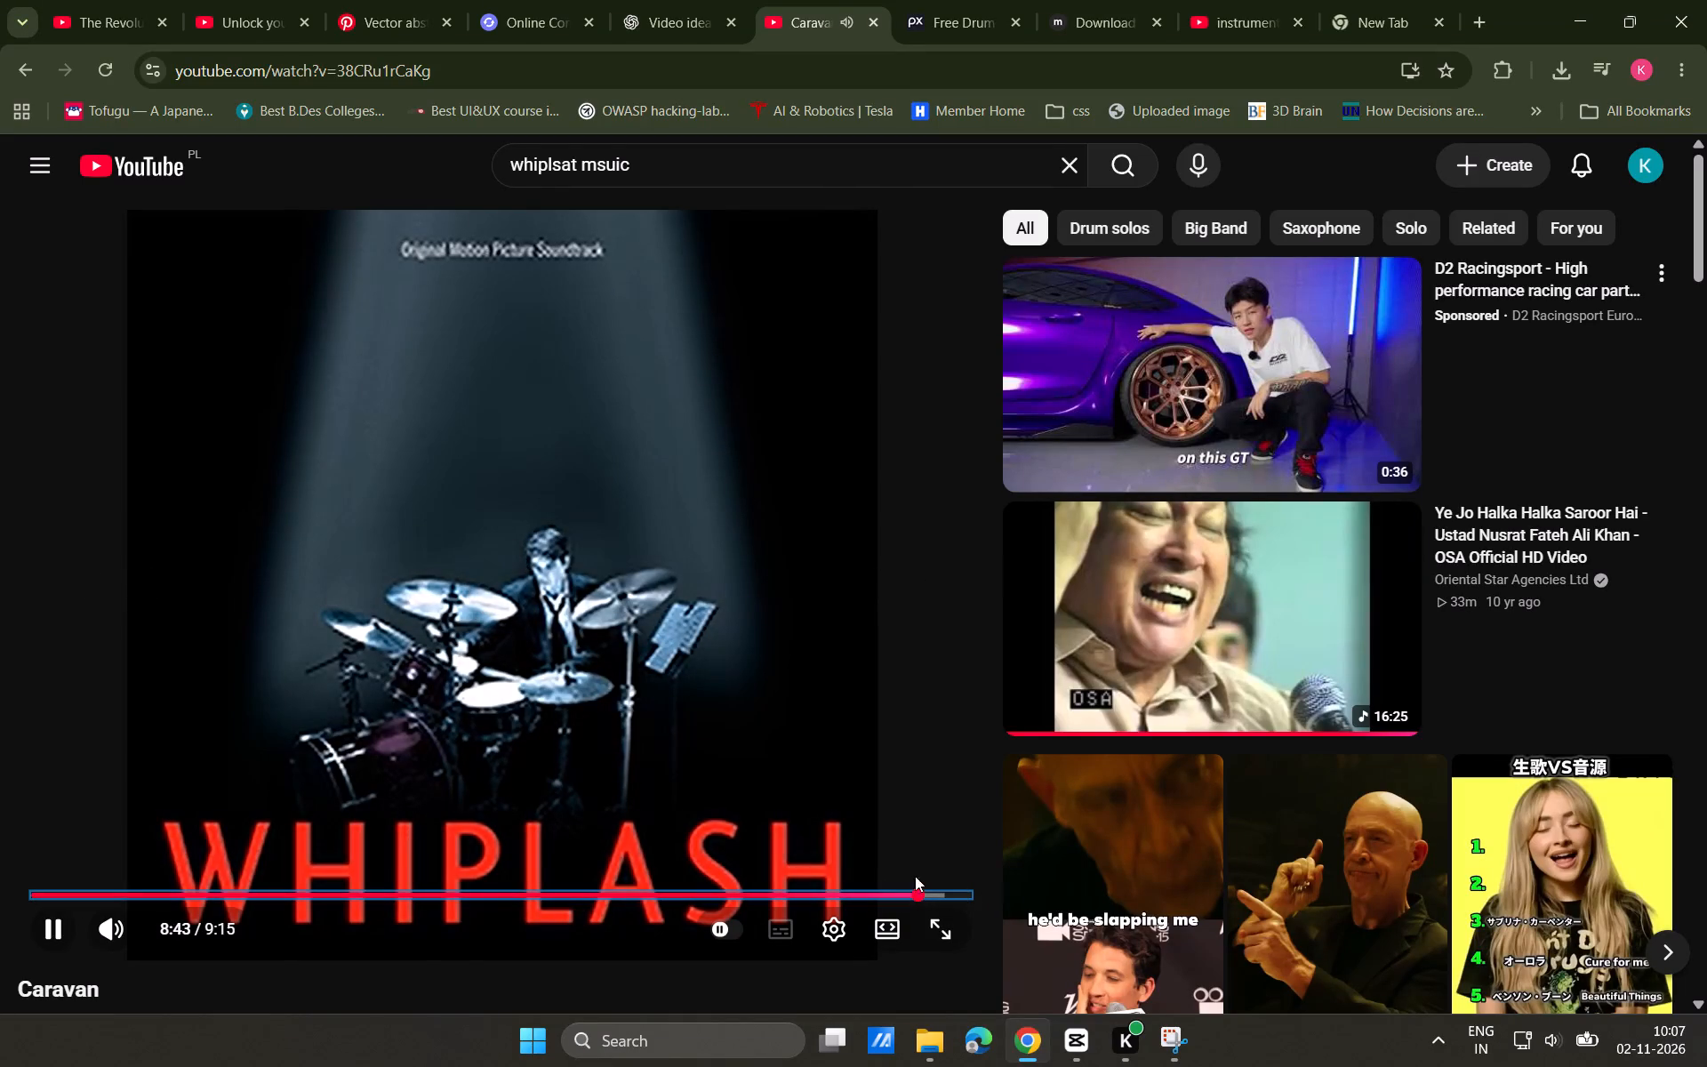
left_click(757, 687)
Return to the search results, open the "Whiplash (Original Motion Picture Soundtrack)" playlist and play its "Overture" track.
left_click(13, 70)
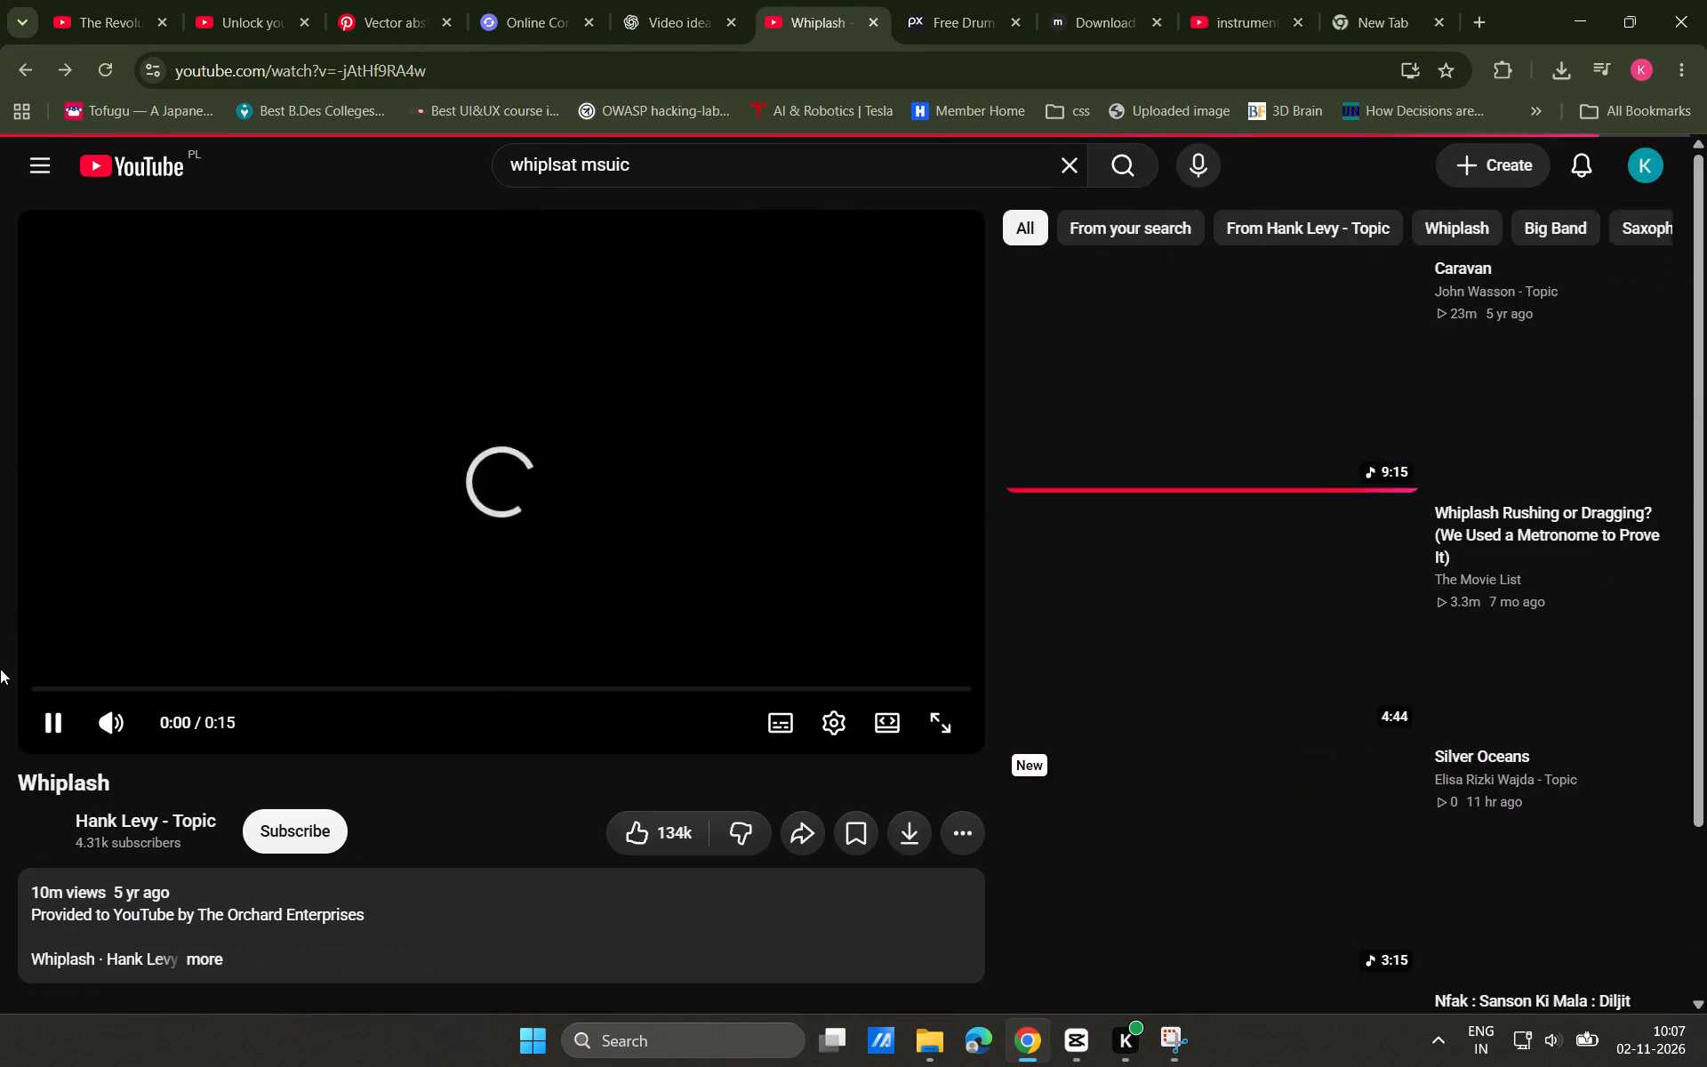
left_click(641, 455)
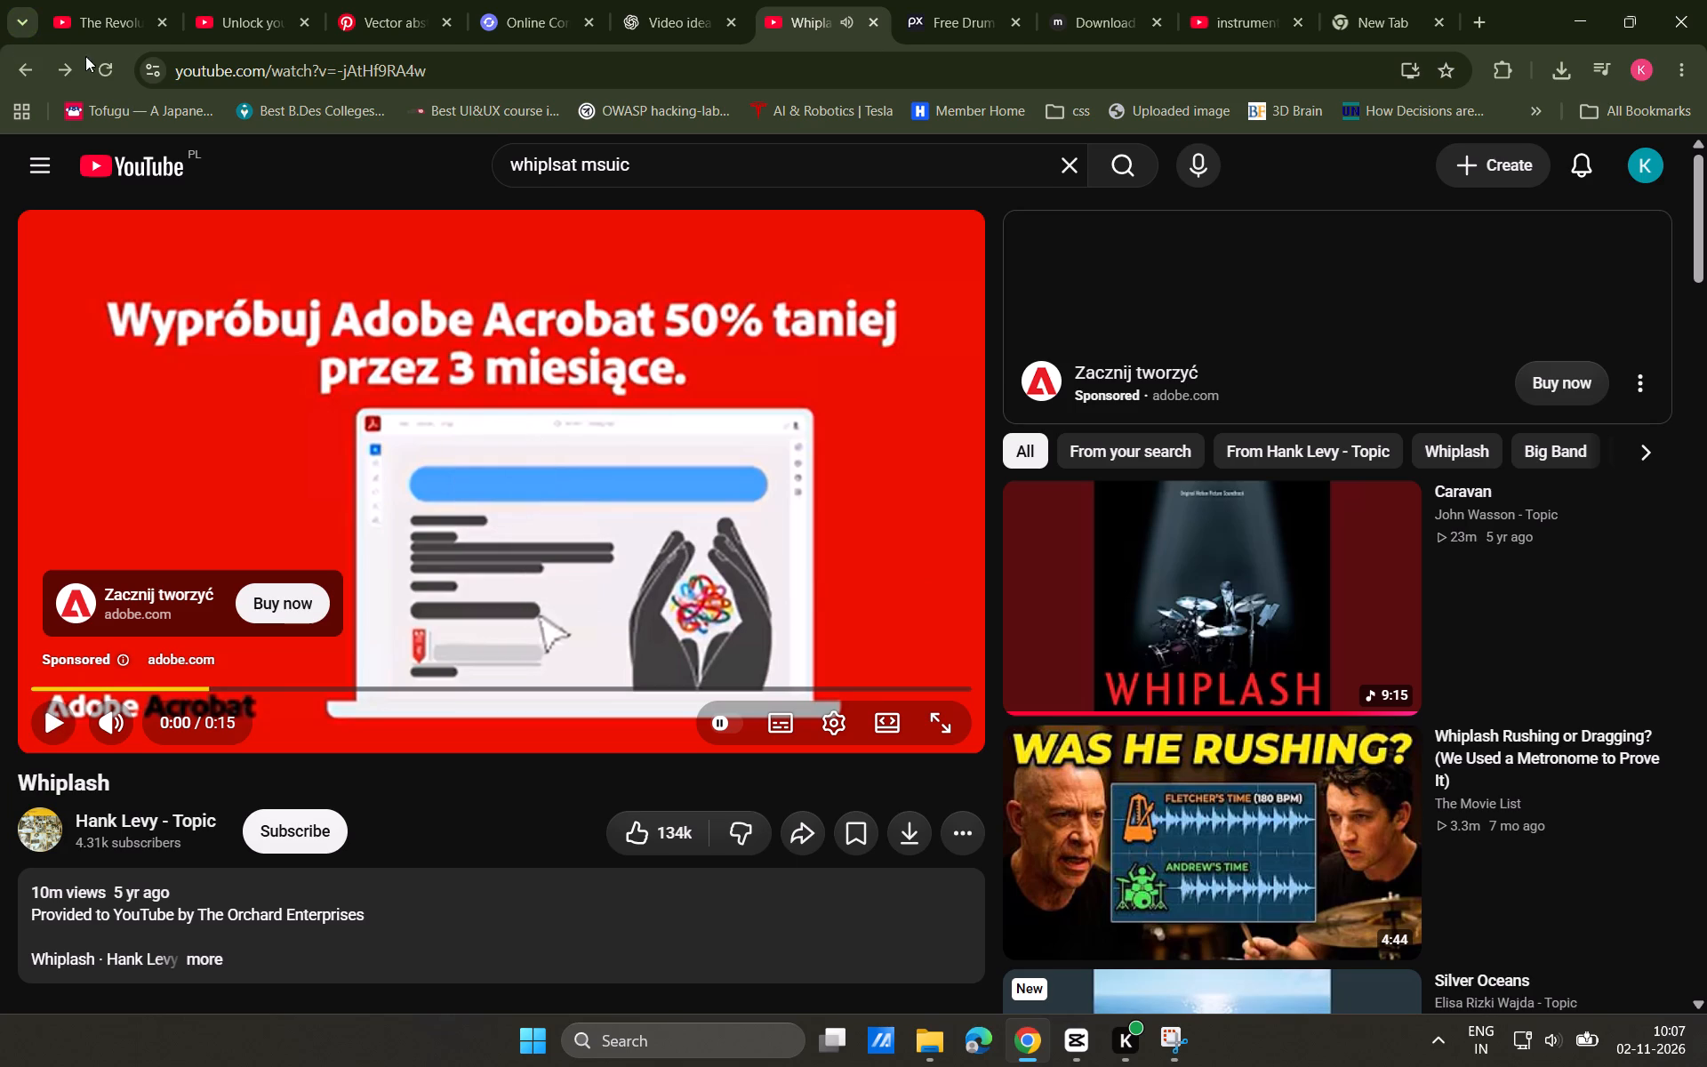
left_click(18, 59)
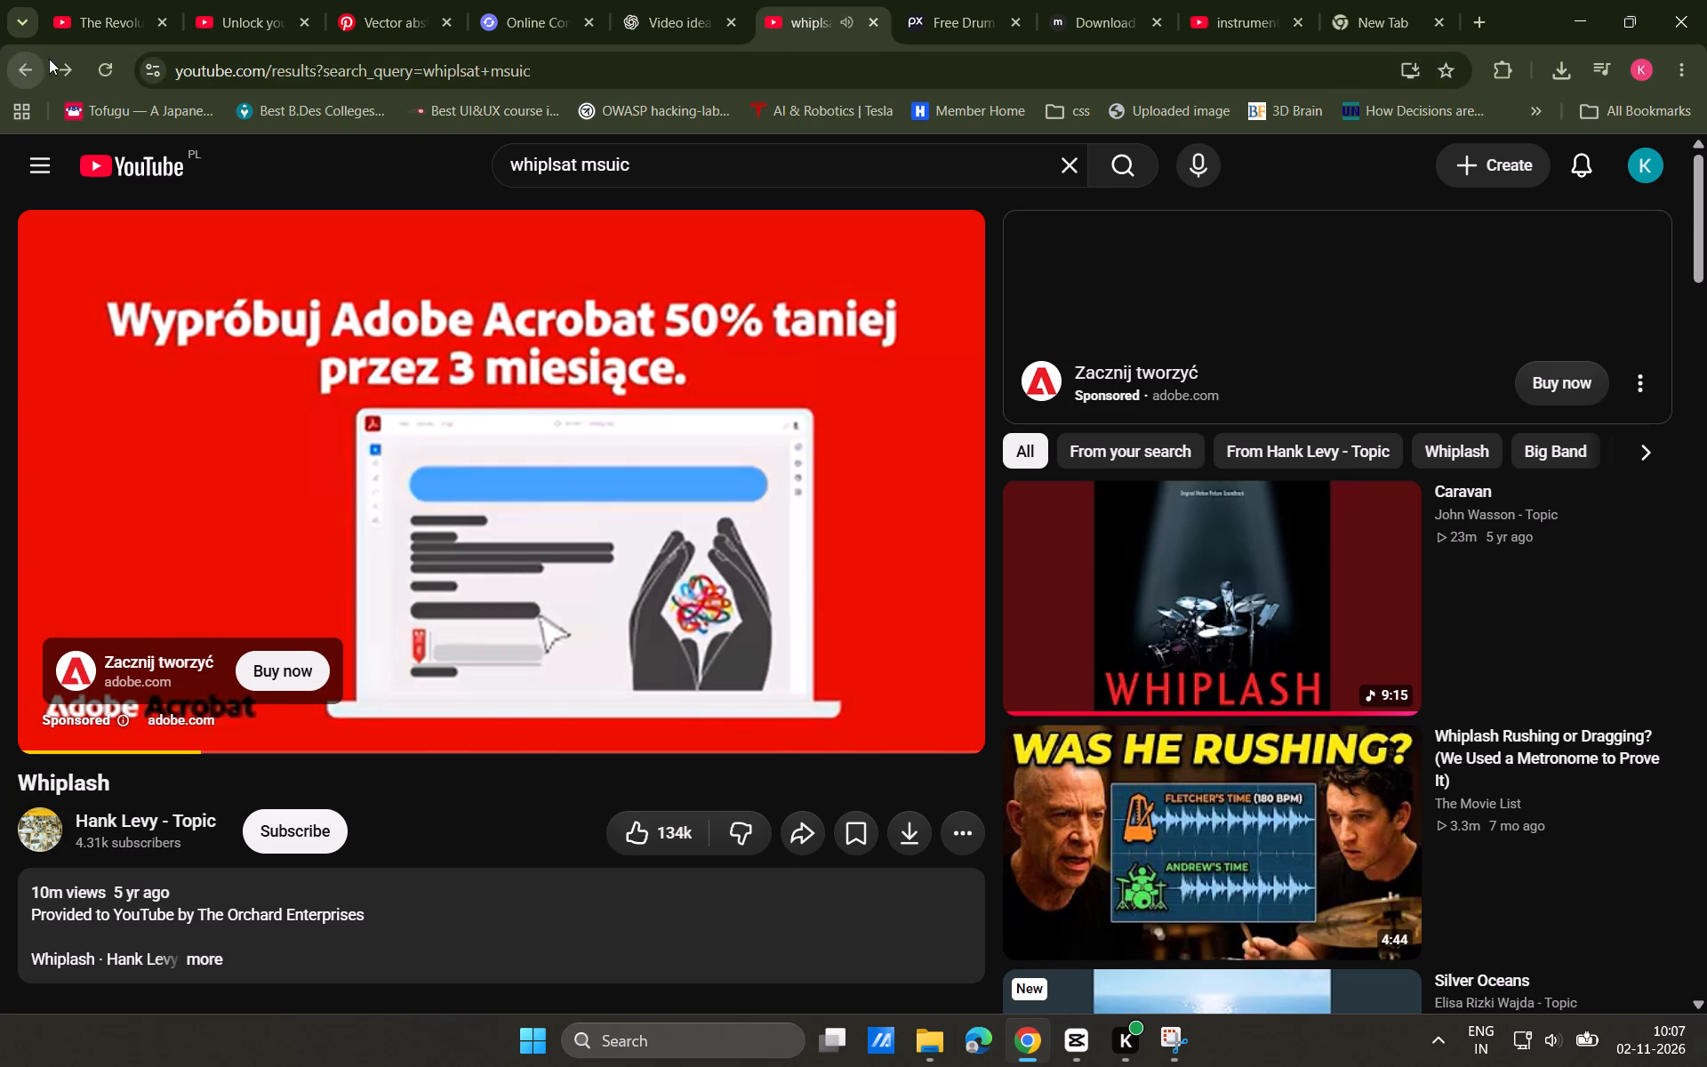
scroll(1706, 435, "down", 7)
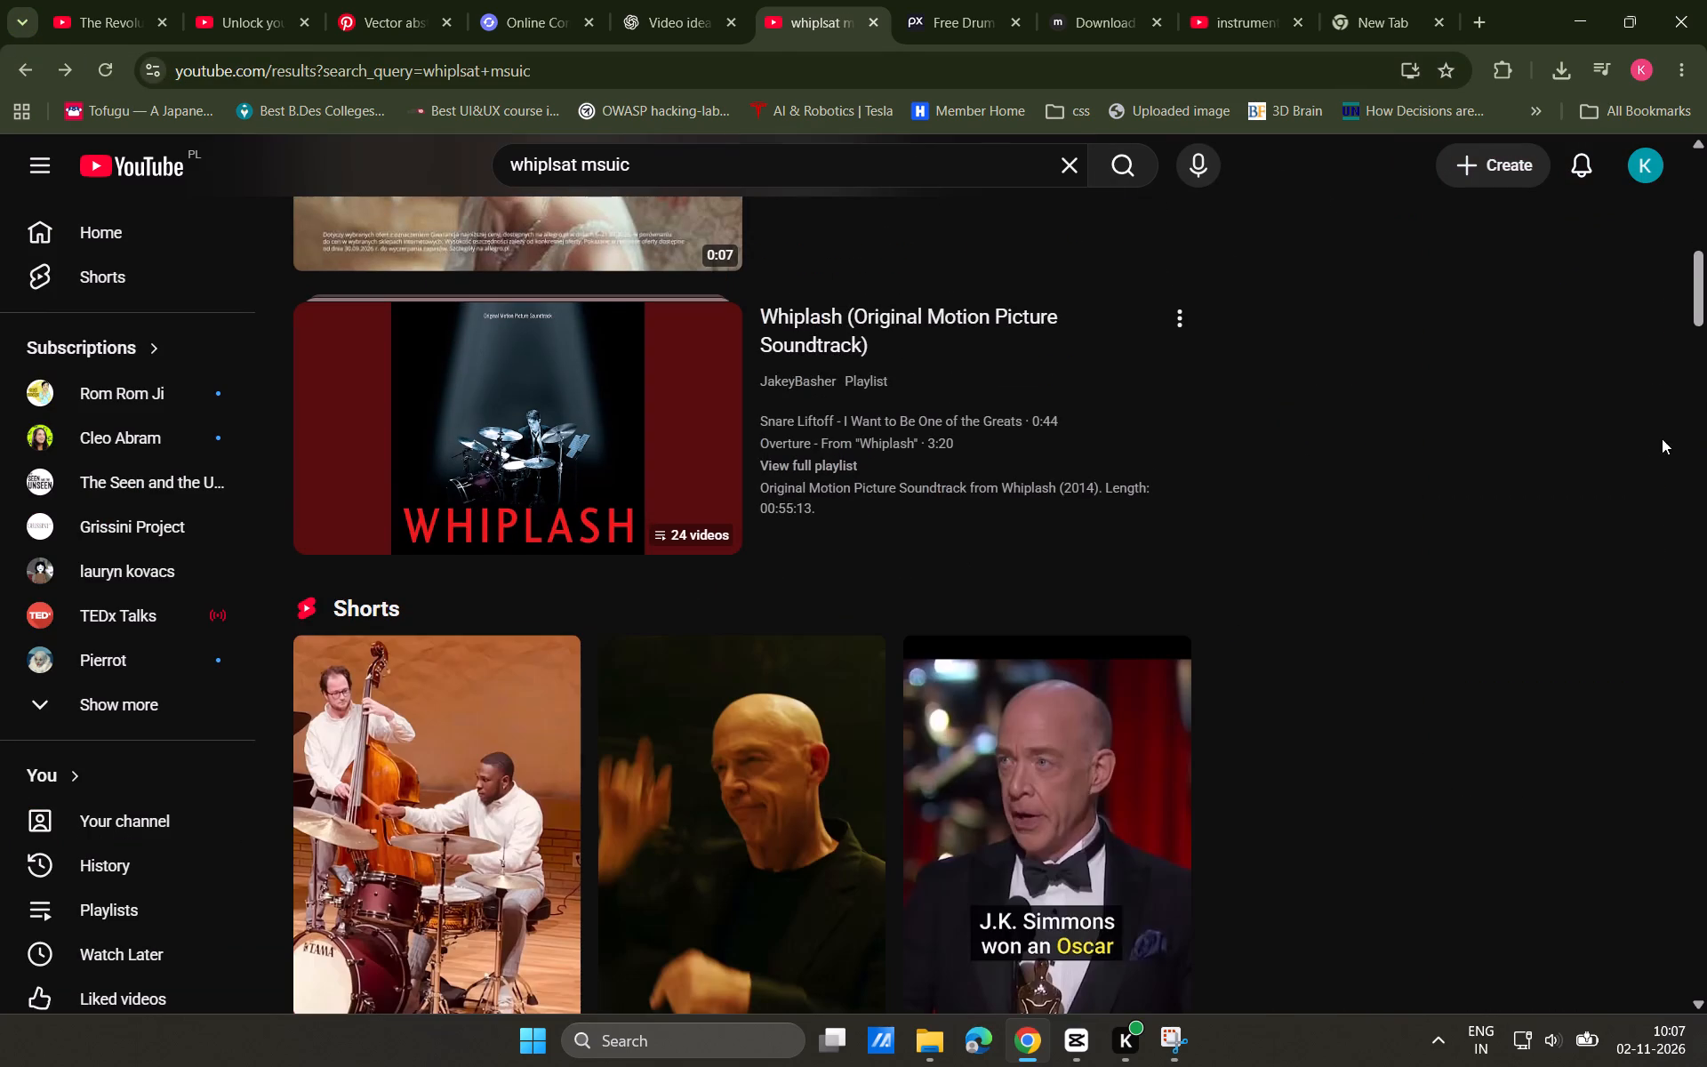
scroll(1706, 499, "down", 7)
scroll(1623, 477, "down", 3)
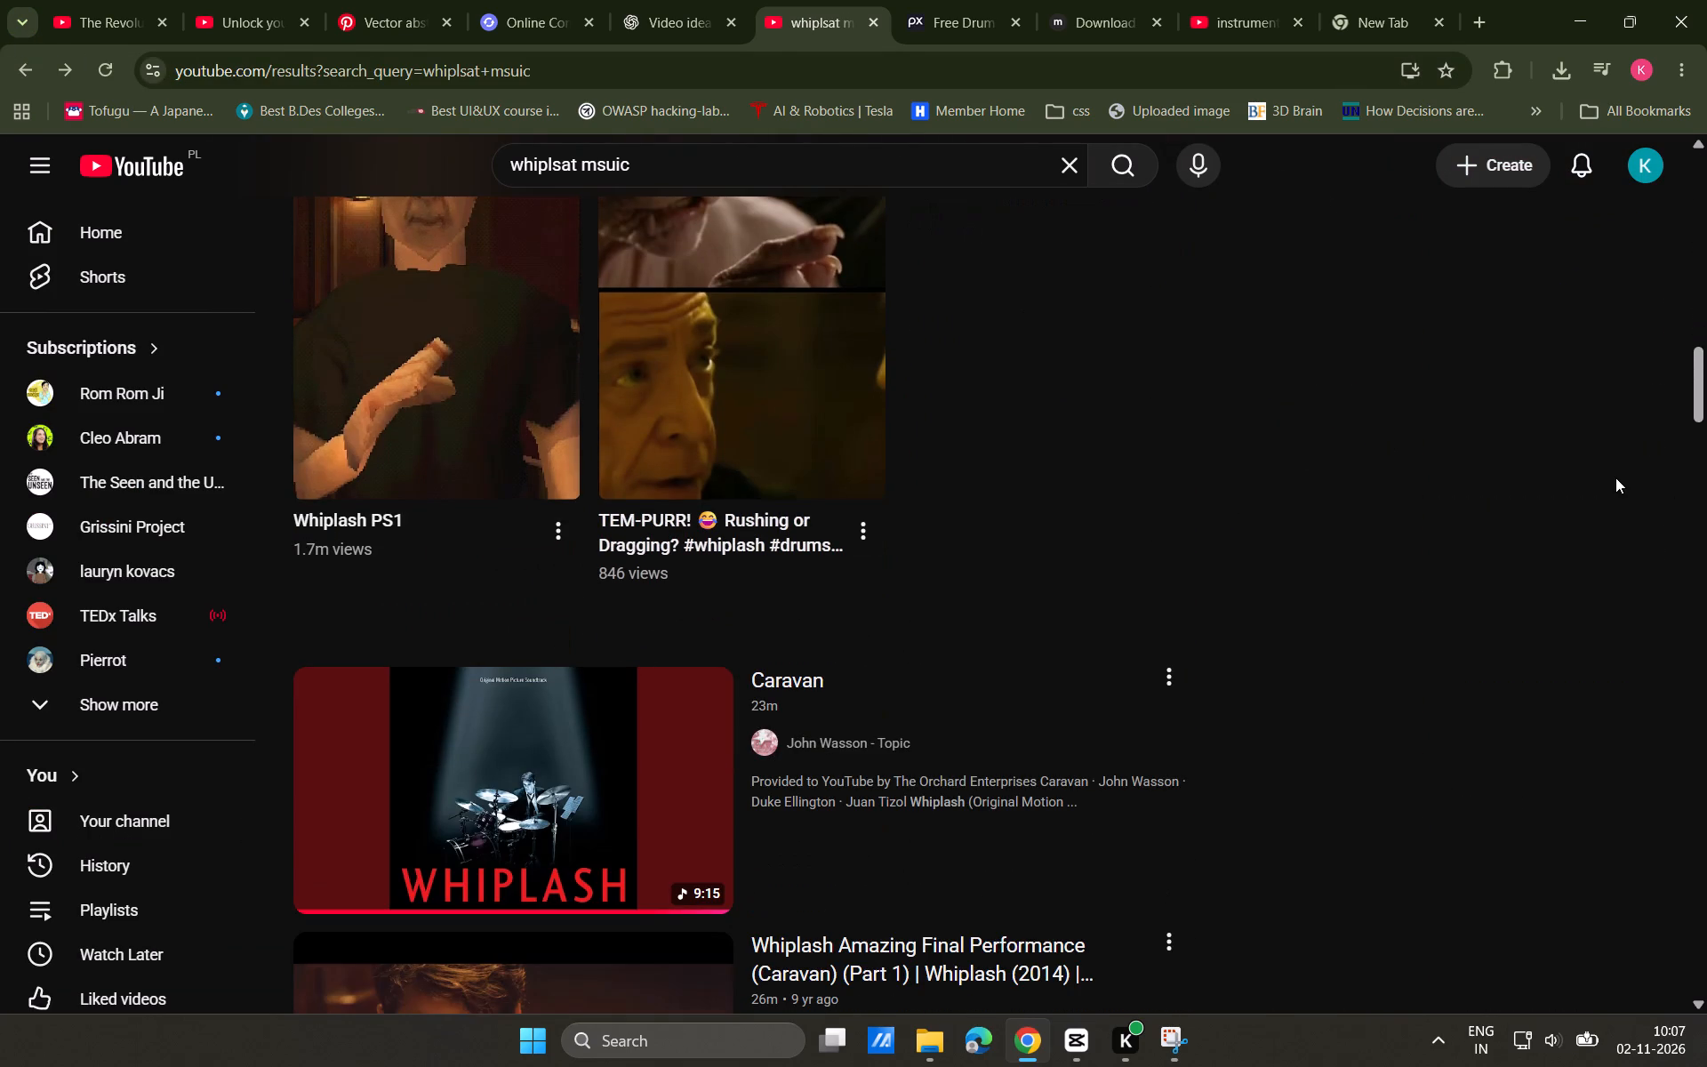
scroll(1237, 502, "down", 4)
scroll(1237, 502, "up", 3)
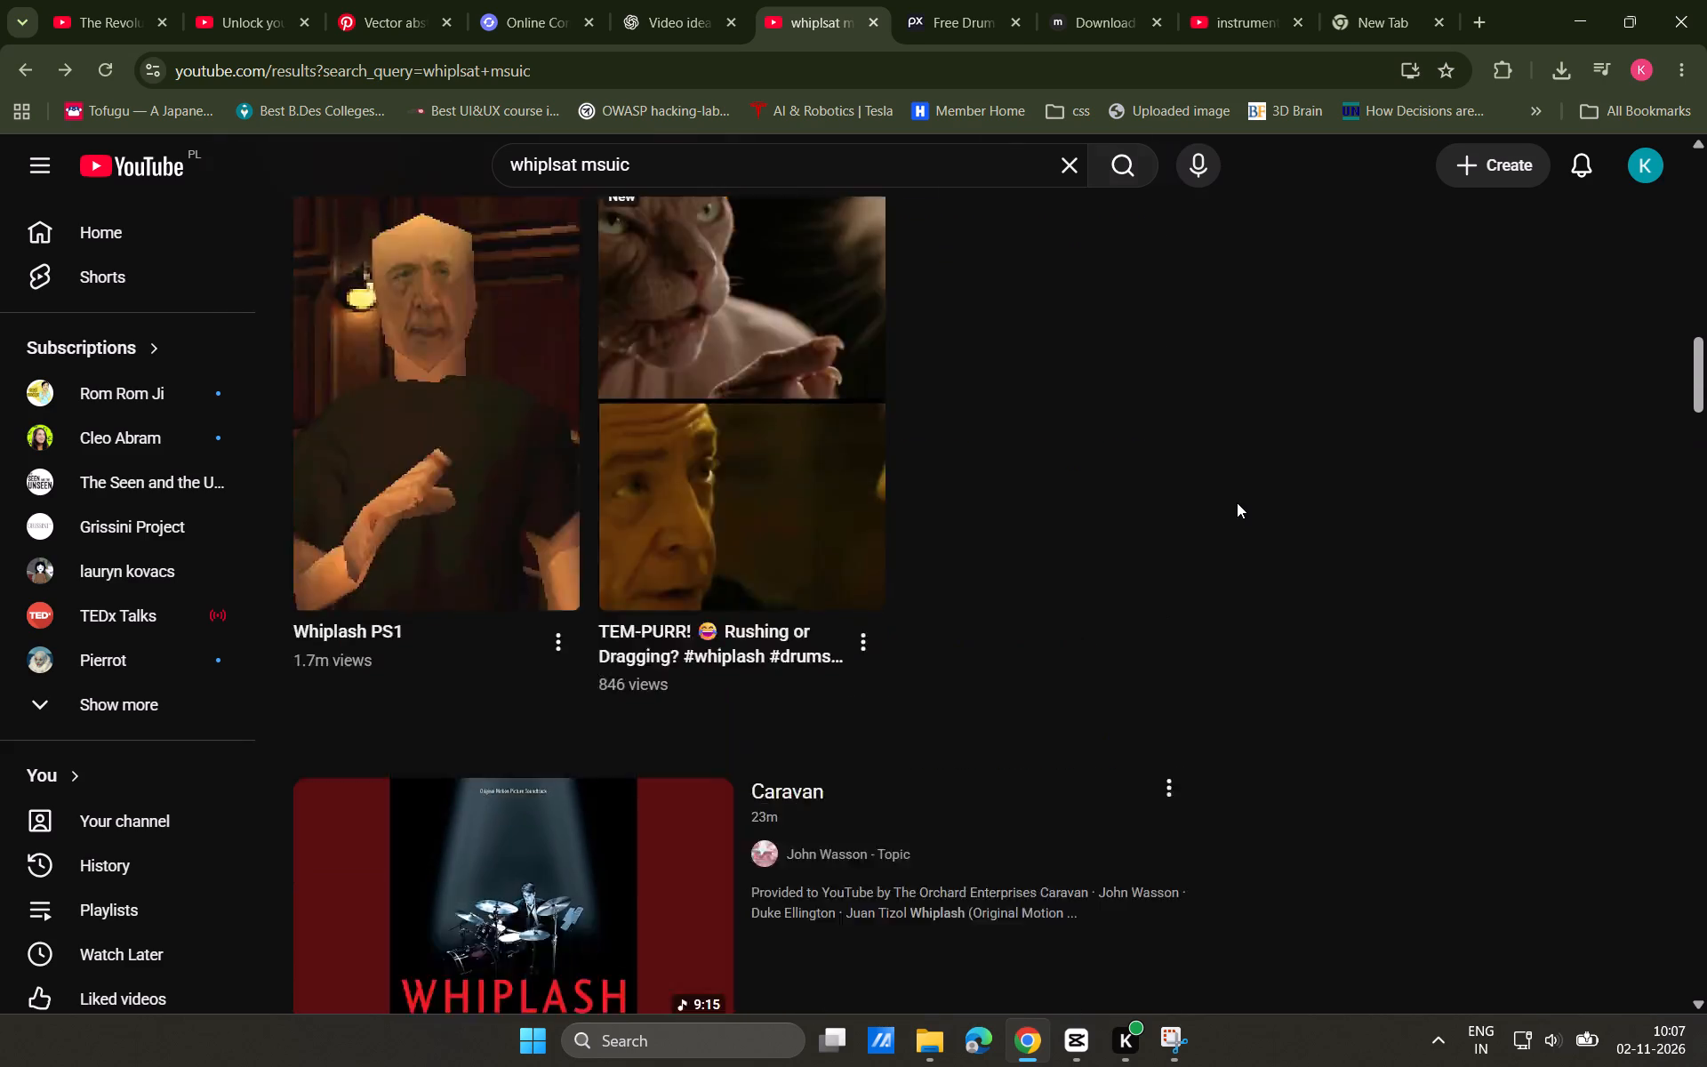
scroll(1237, 502, "up", 10)
scroll(1234, 504, "down", 12)
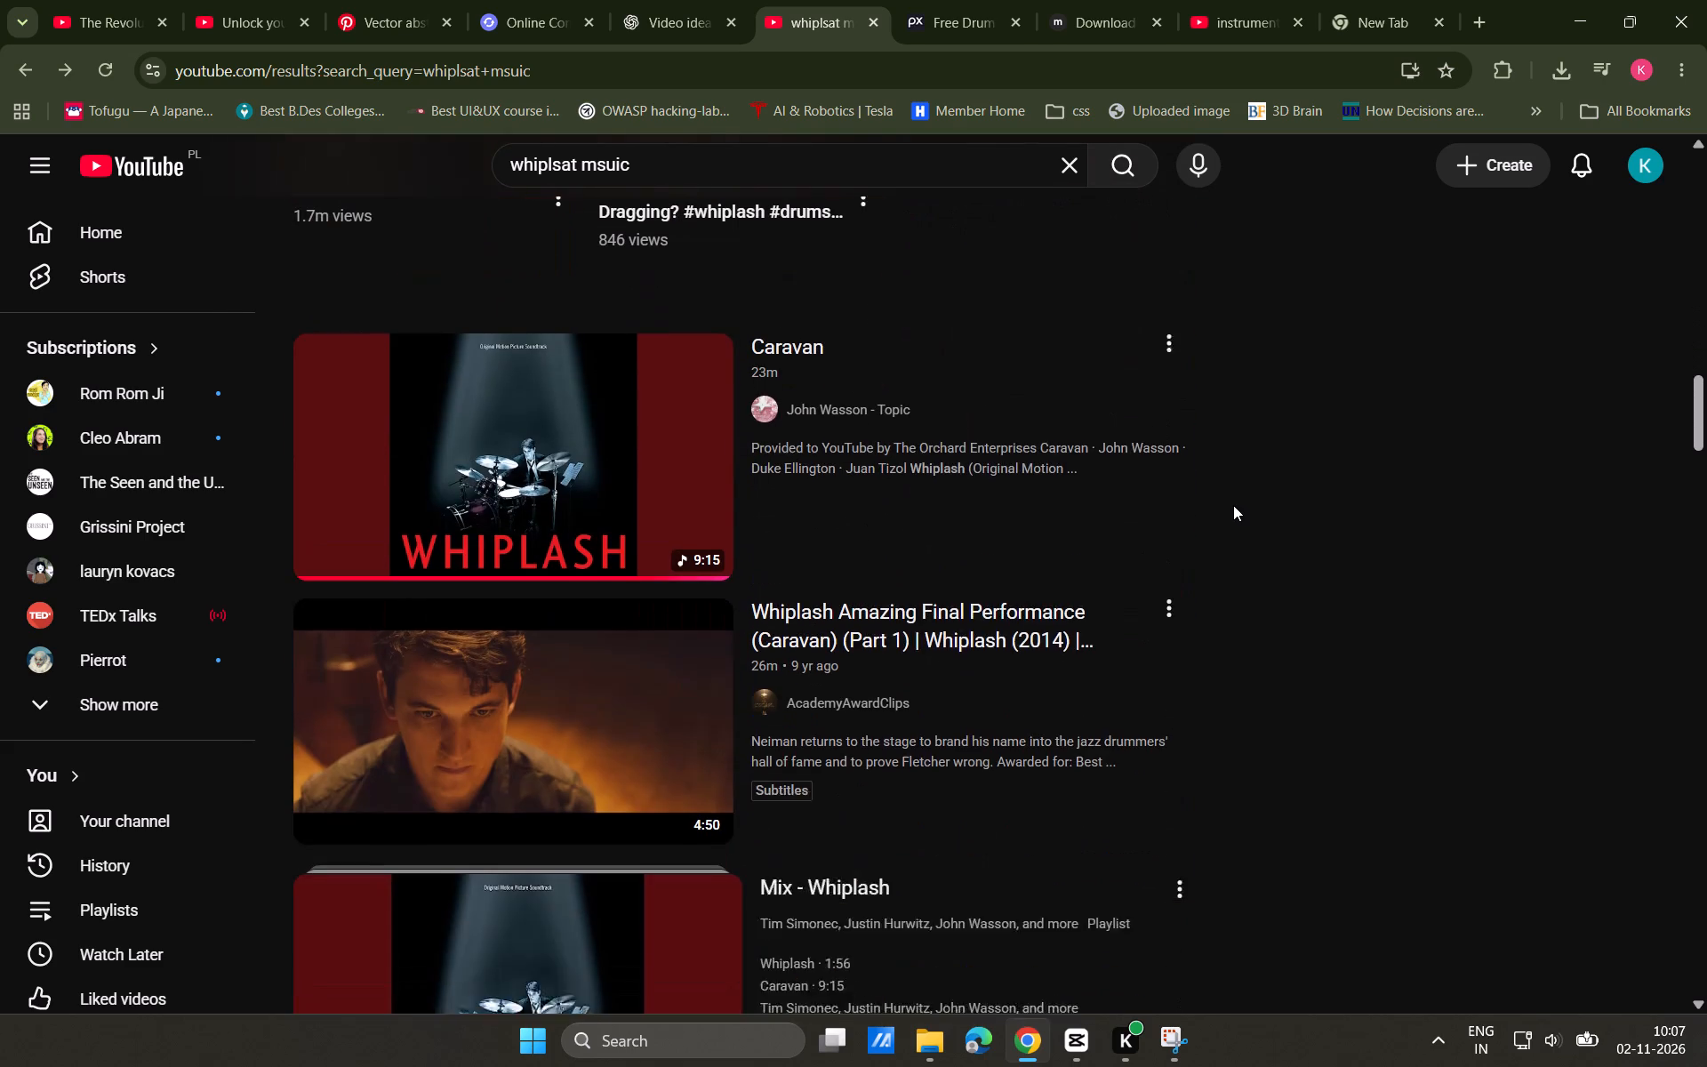
scroll(1233, 505, "down", 1)
scroll(1233, 505, "up", 20)
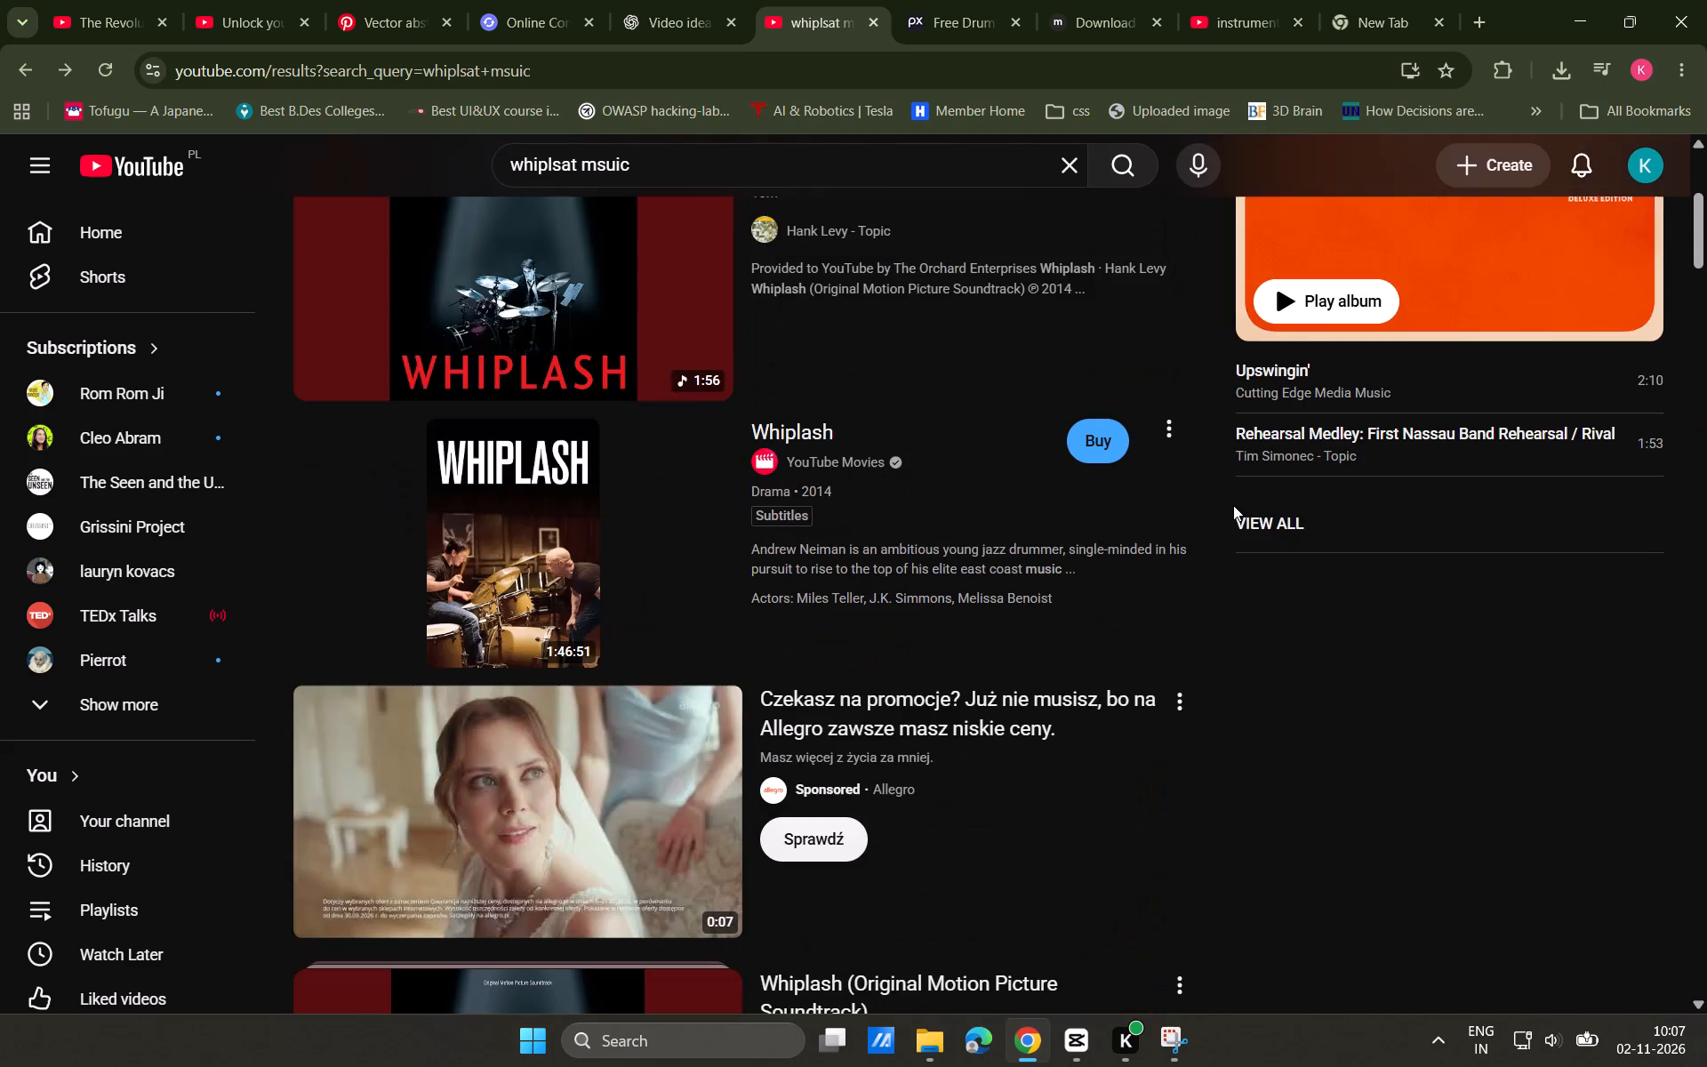
scroll(645, 504, "down", 4)
left_click(565, 668)
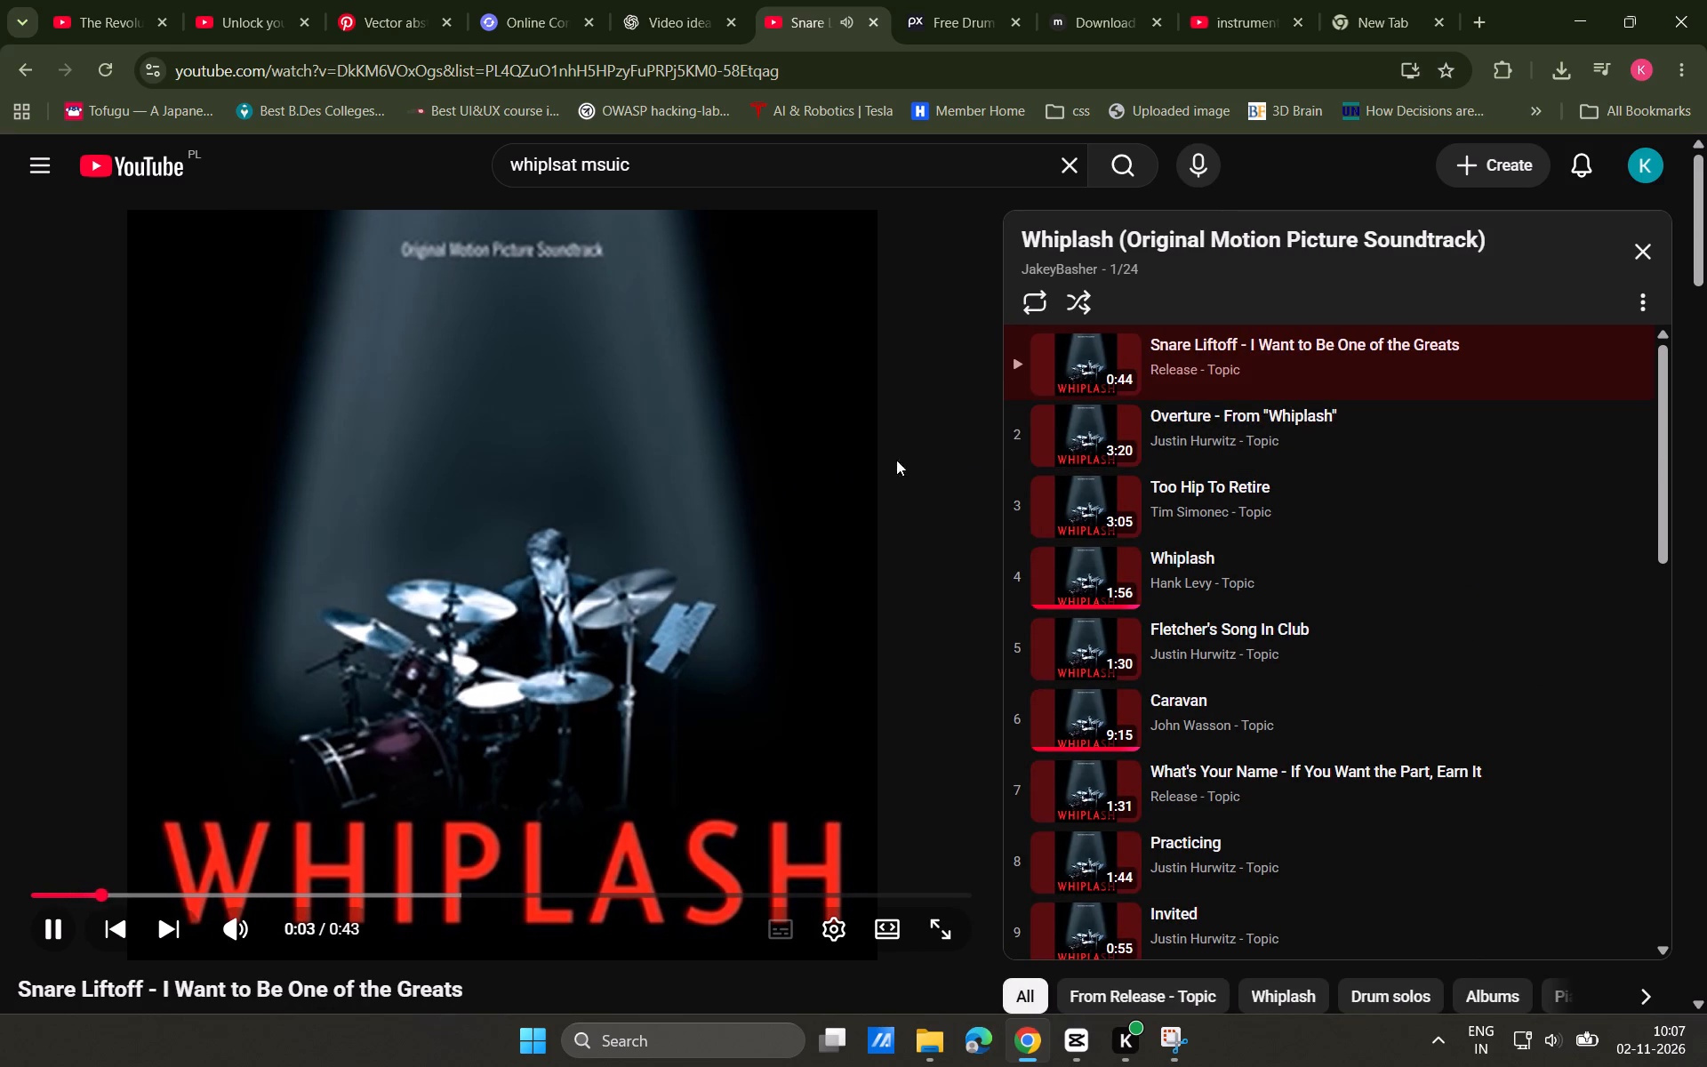
left_click(1150, 442)
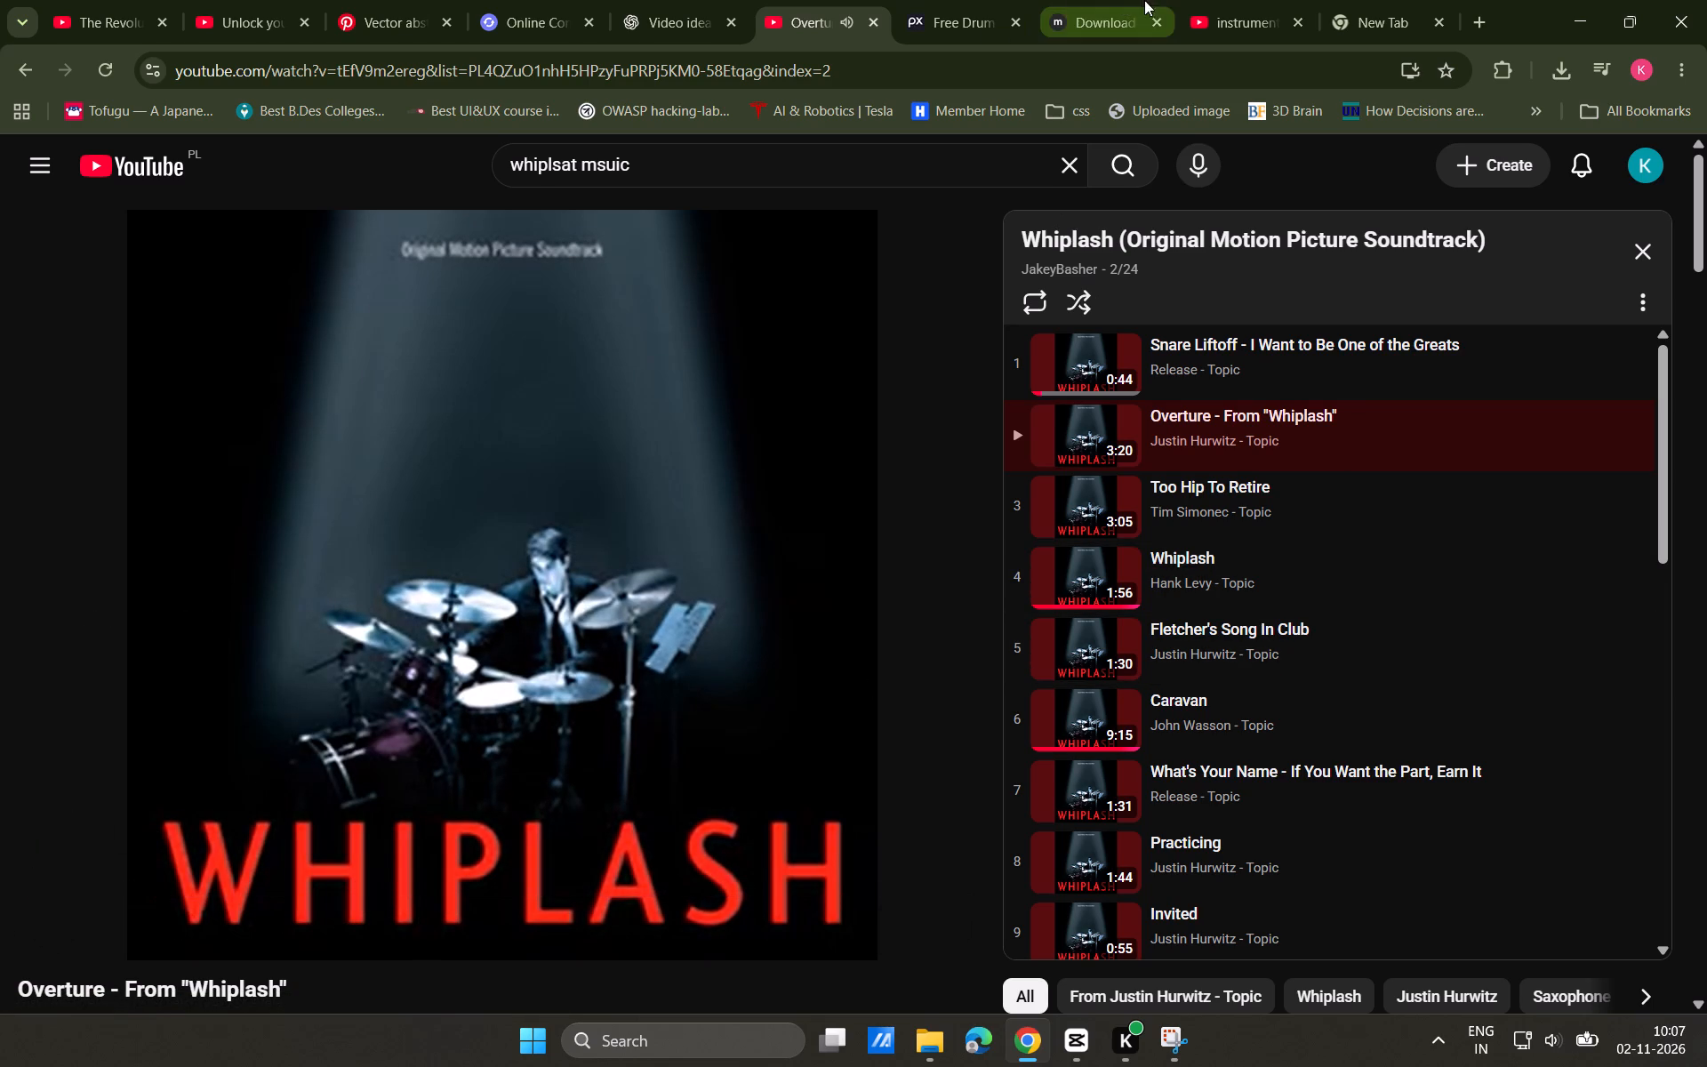
Switch to the Pixabay tab and search its sound effects for "breaking pot".
left_click(915, 0)
scroll(377, 368, "up", 20)
scroll(377, 368, "up", 2)
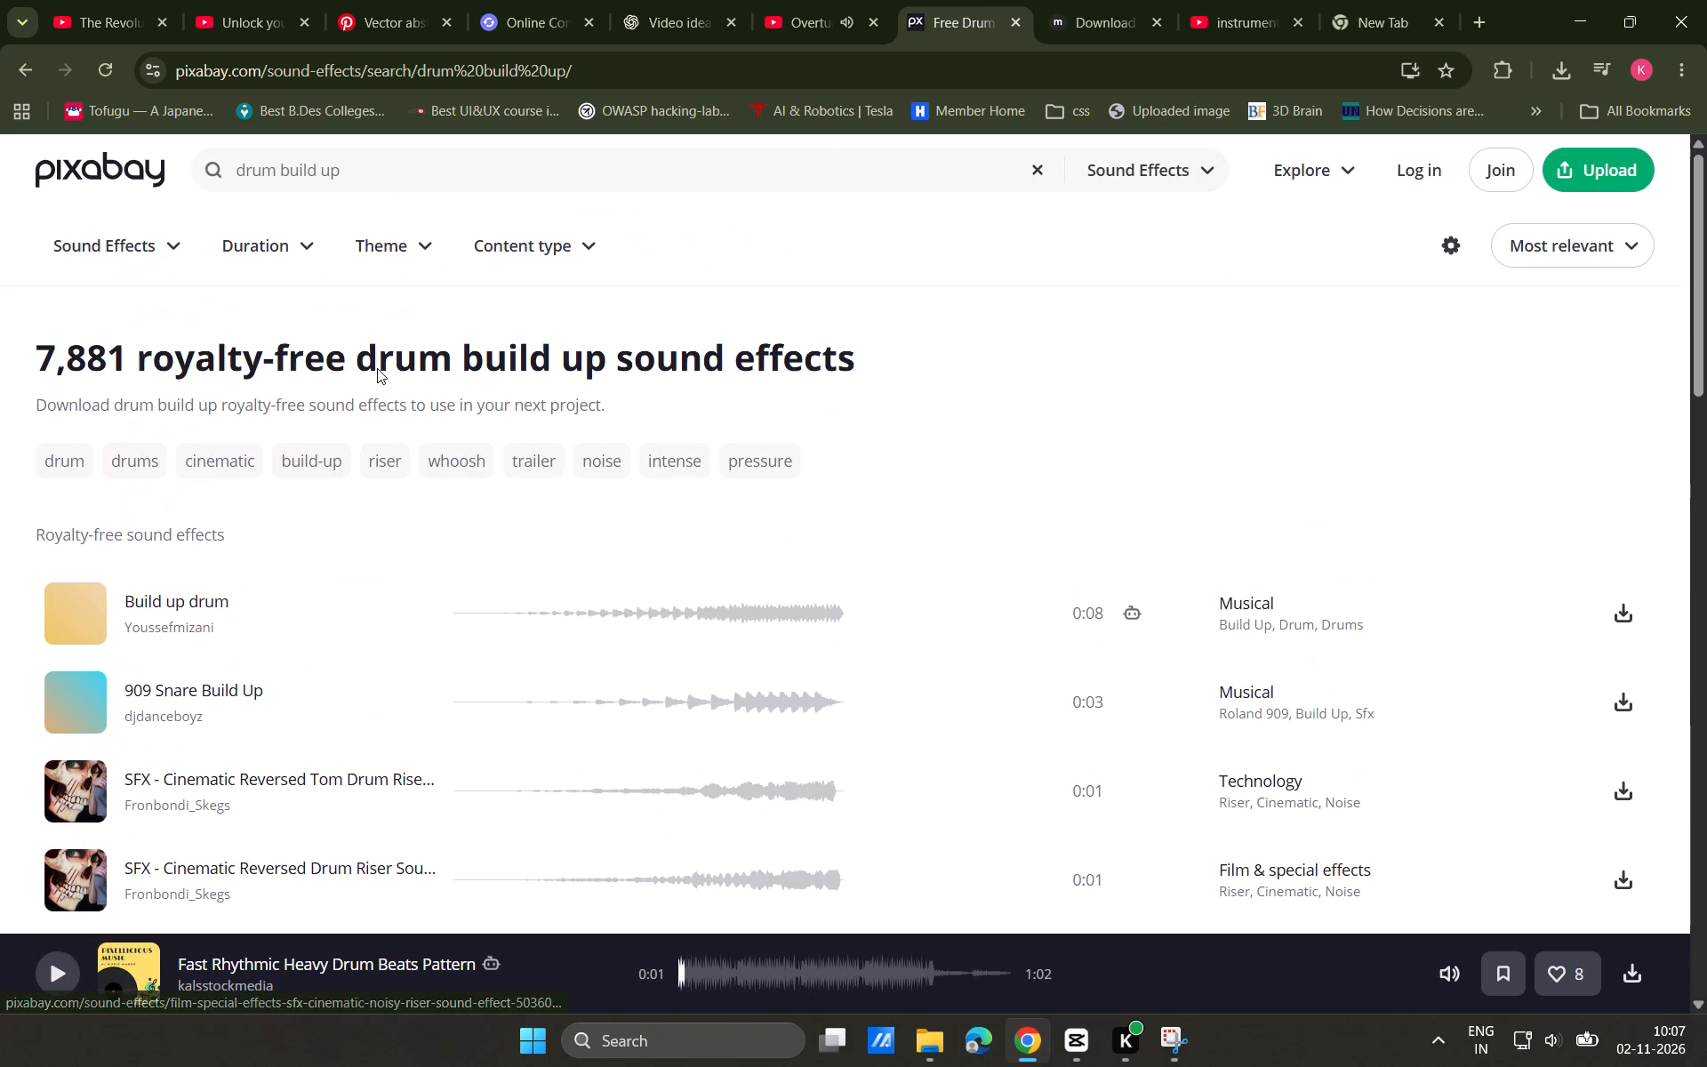
left_click(459, 177)
key("BackSpace")
key("BackSpace")
key("BackSpace")
key("BackSpace")
key("BackSpace")
key("BackSpace")
key("BackSpace")
key("BackSpace")
key("BackSpace")
key("BackSpace")
key("BackSpace")
key("BackSpace")
key("BackSpace")
key("BackSpace")
key("BackSpace")
key("BackSpace")
key("BackSpace")
key("BackSpace")
key("BackSpace")
key("BackSpace")
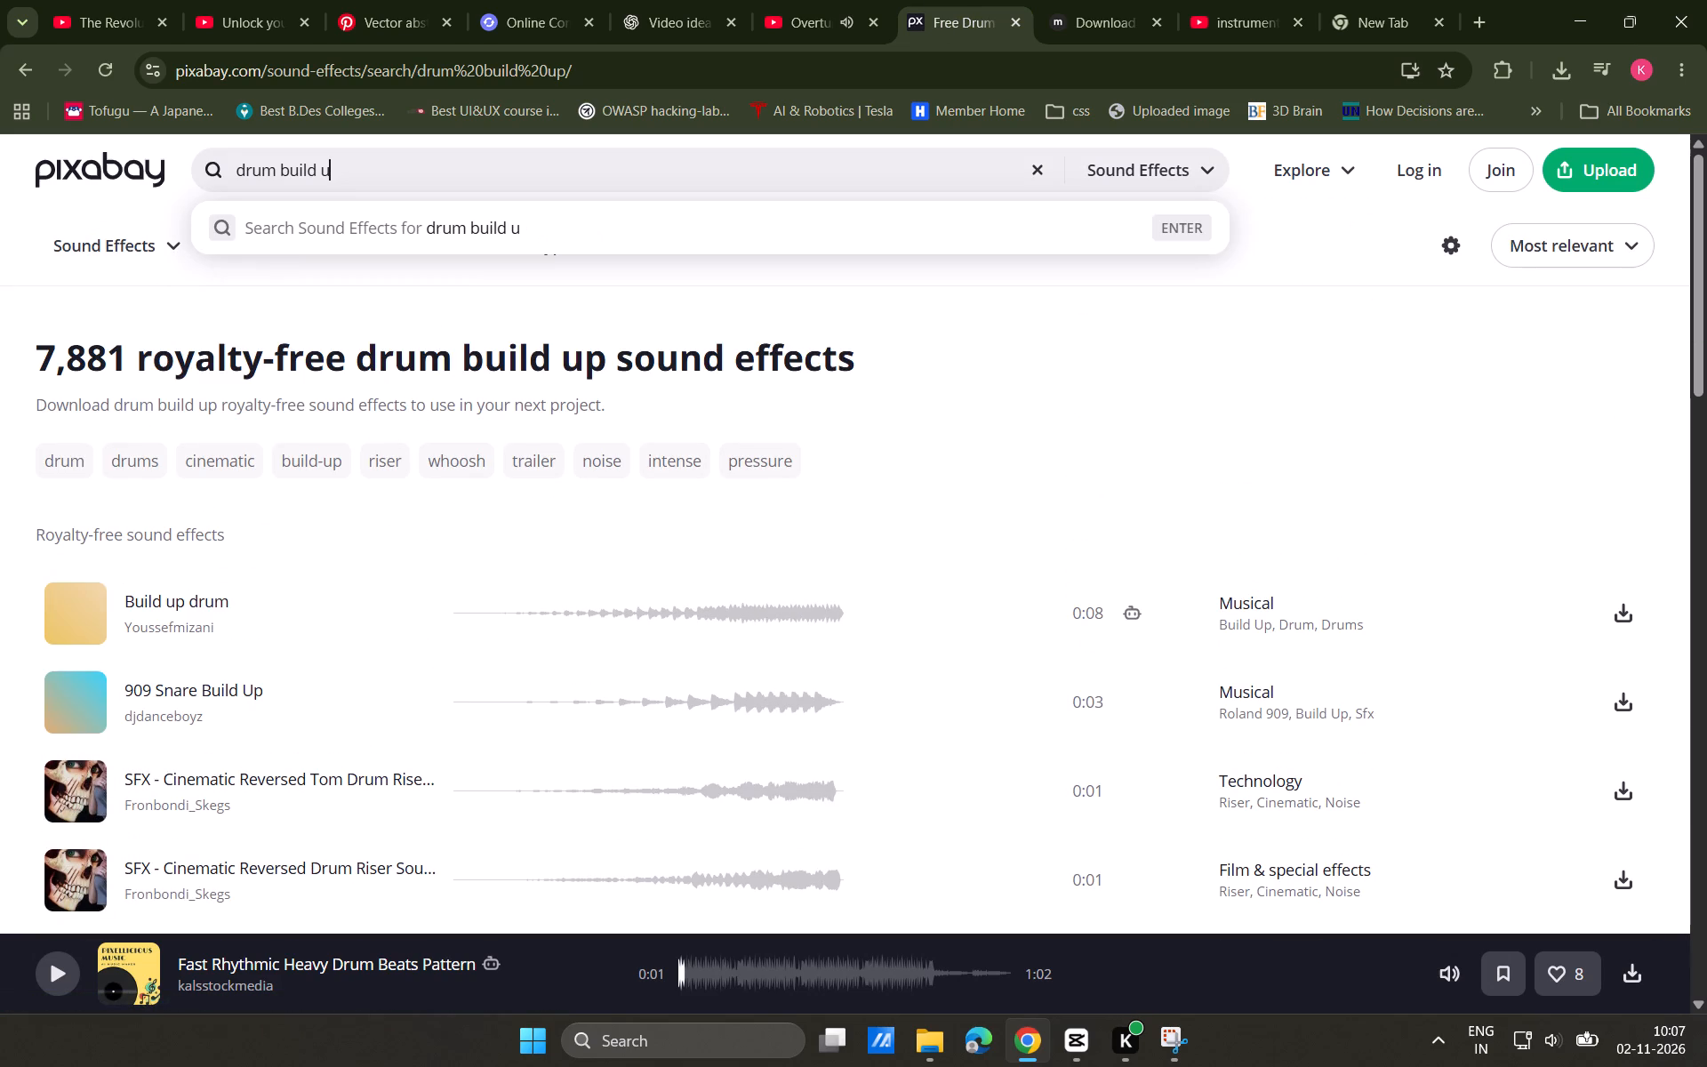
type("breaking pot")
key("Return")
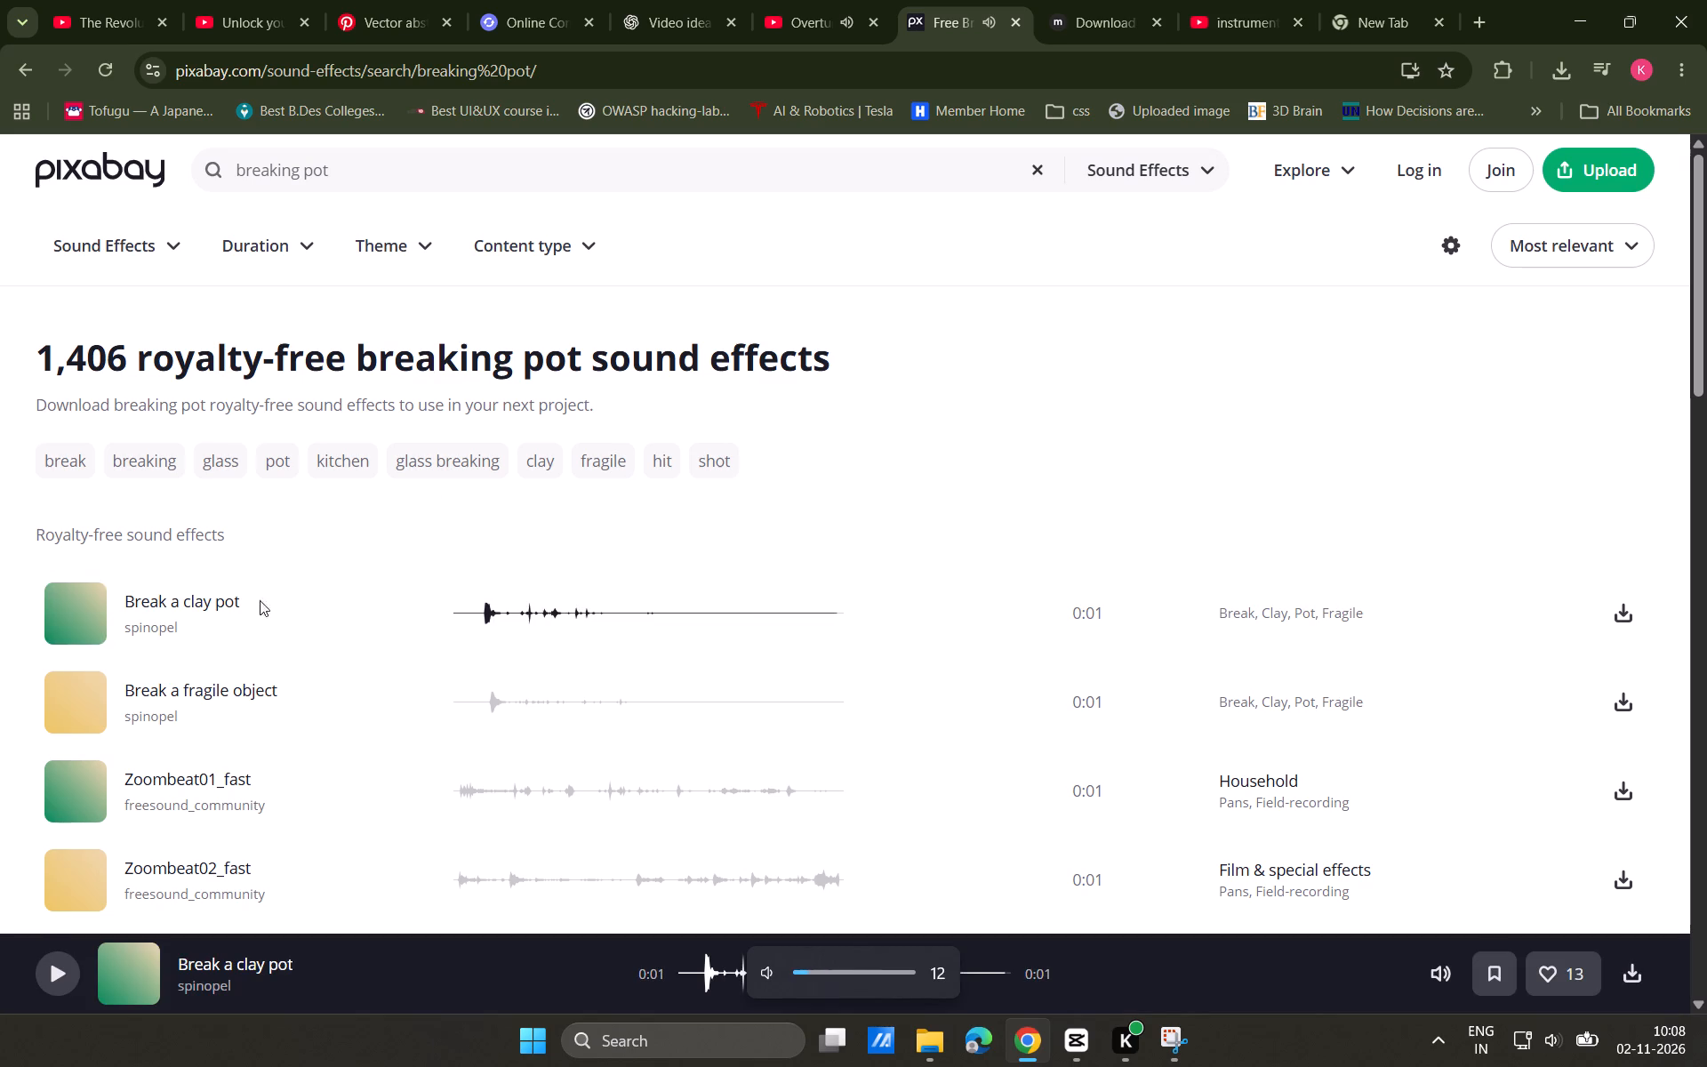
Preview the "Break a fragile object" sound on Pixabay and pause the "Overture" playing on YouTube.
left_click(67, 701)
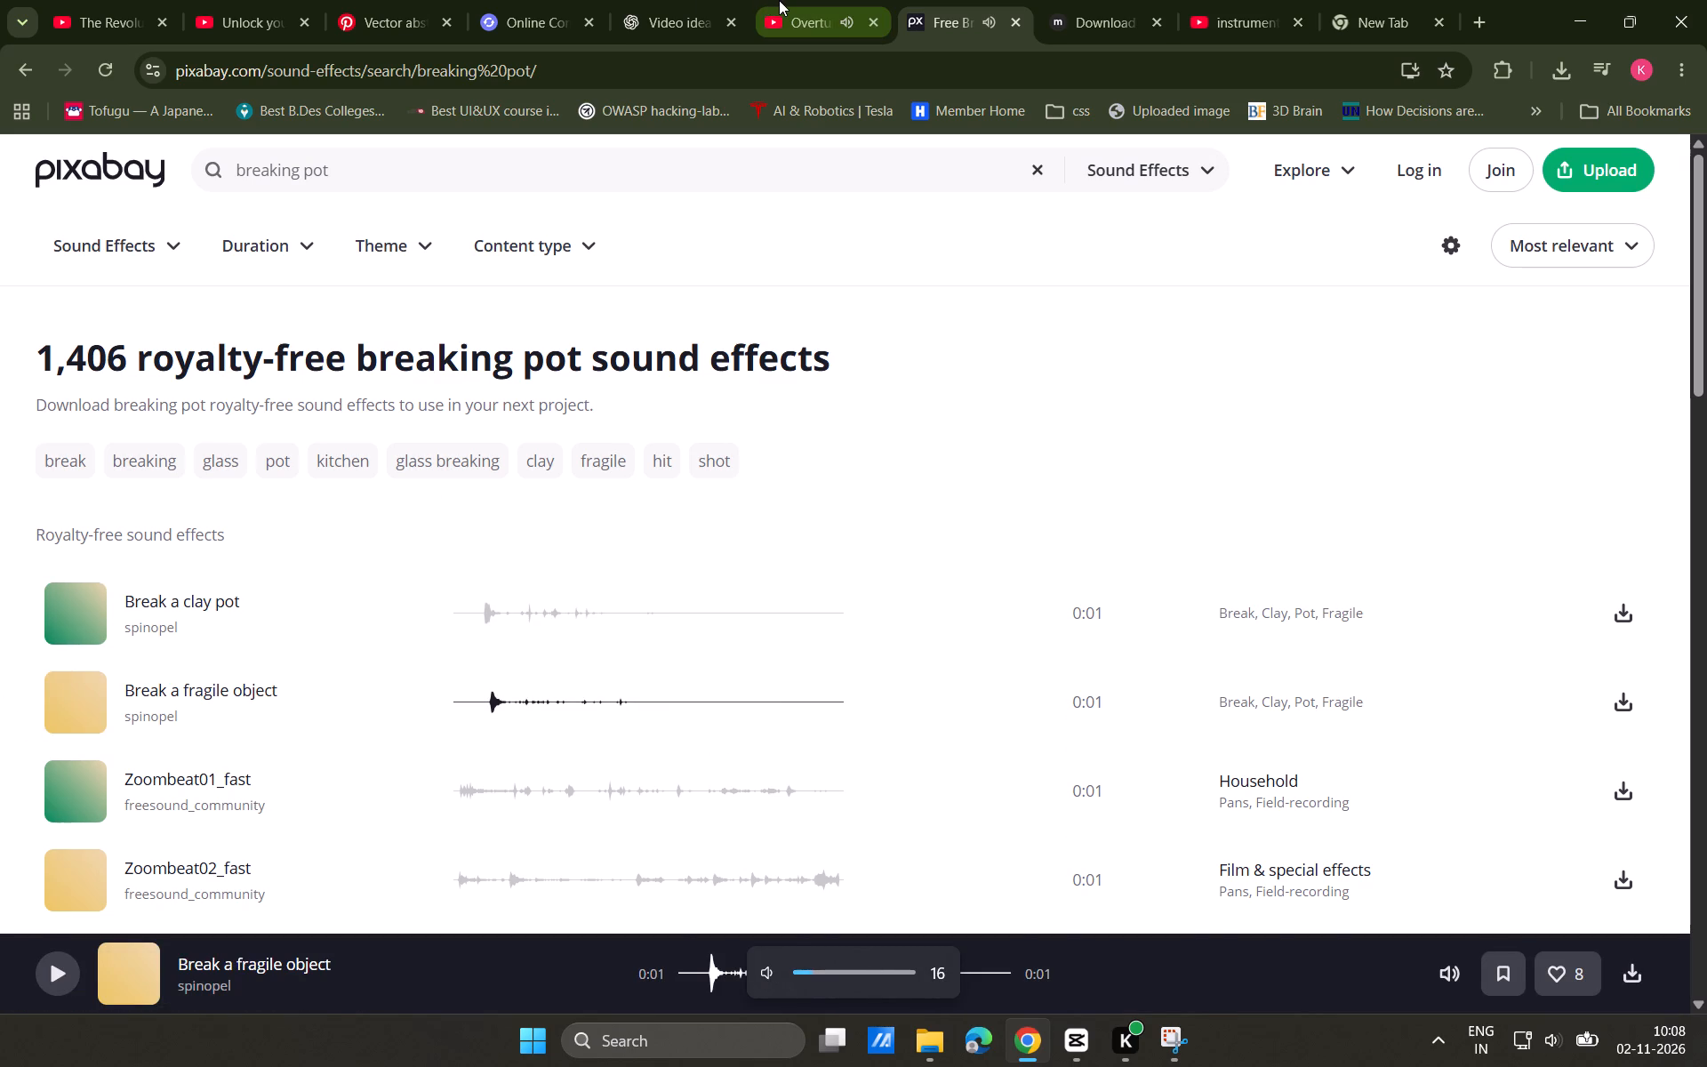
key("space")
left_click(956, 0)
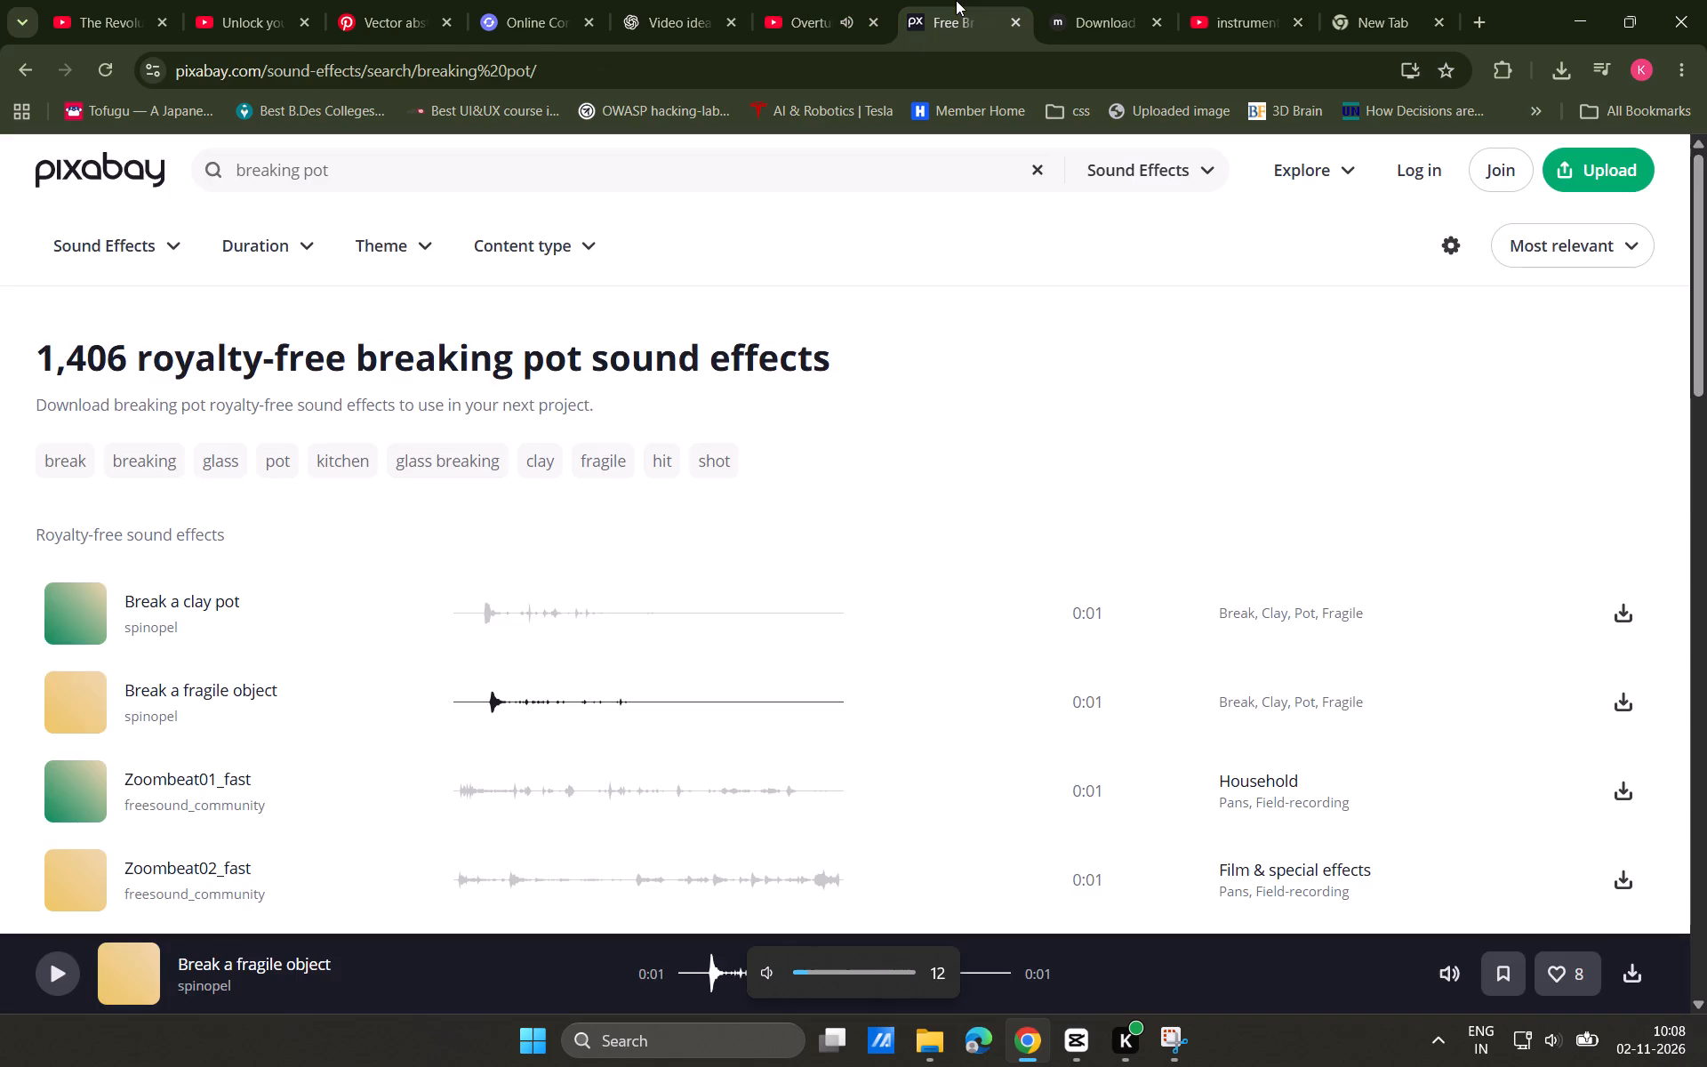
Download the "Breaking glass" sound effect by freesound_community and dismiss the thank-you message.
scroll(47, 574, "down", 3)
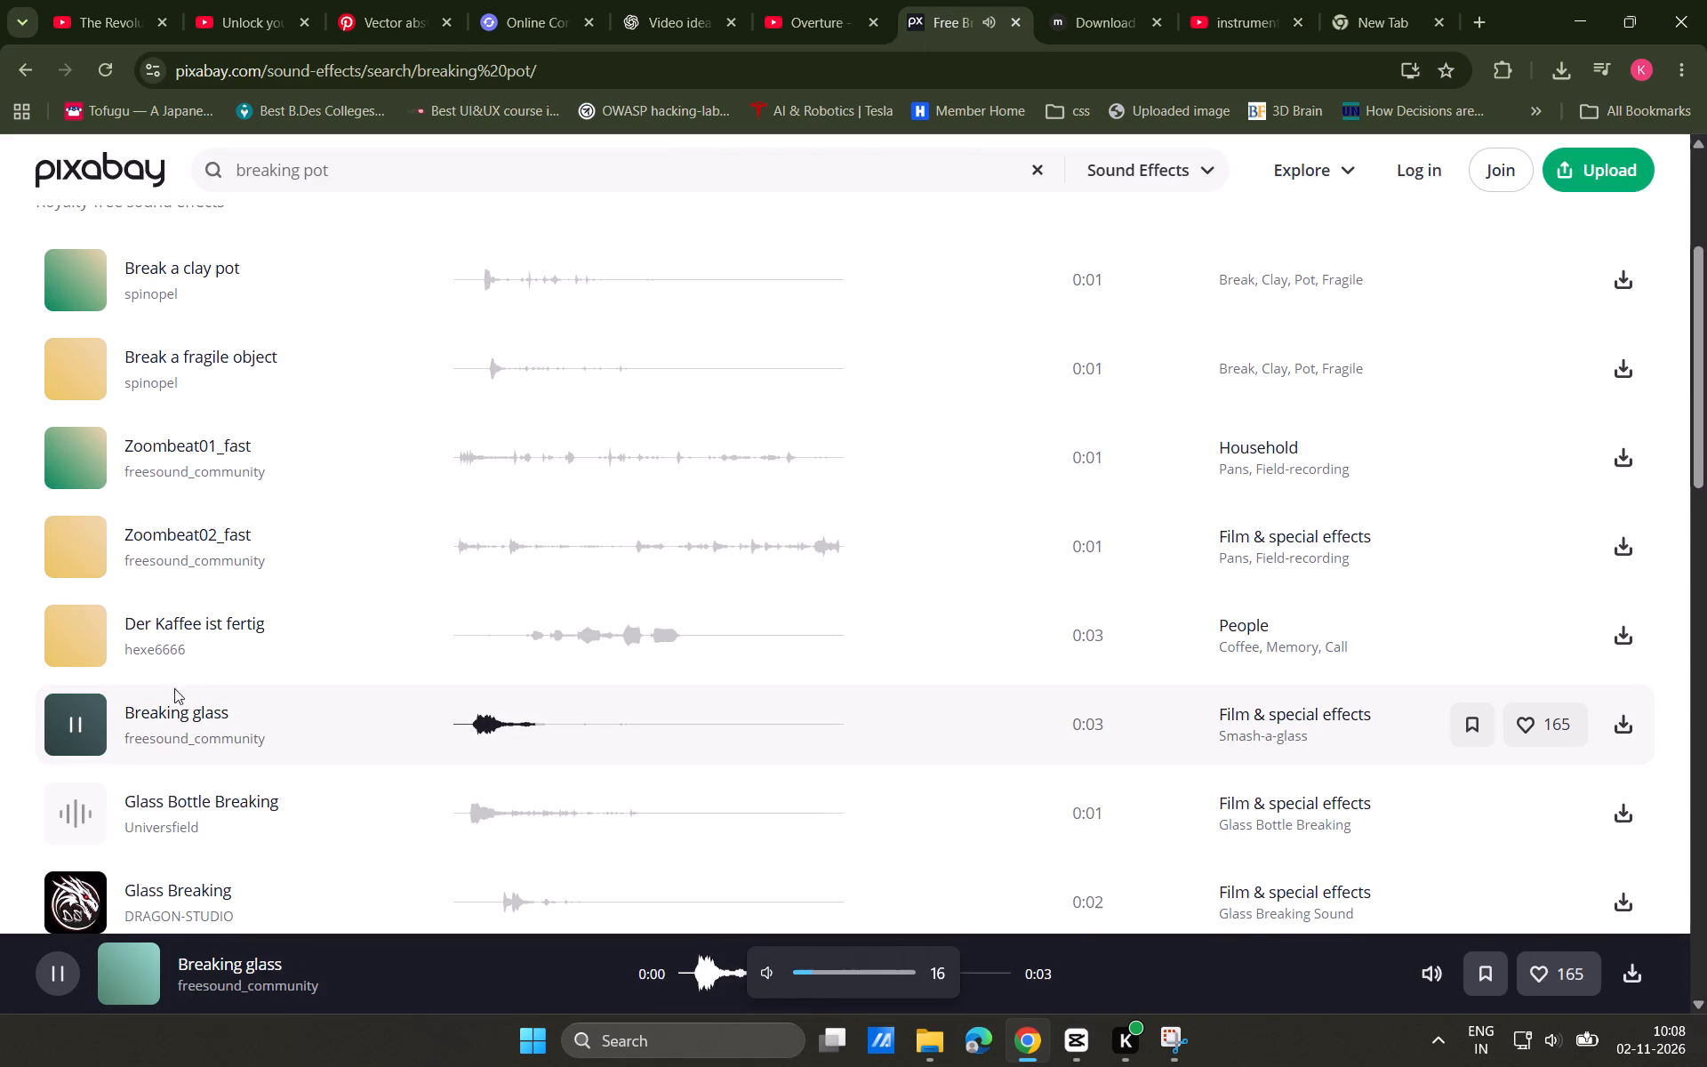
left_click(1631, 732)
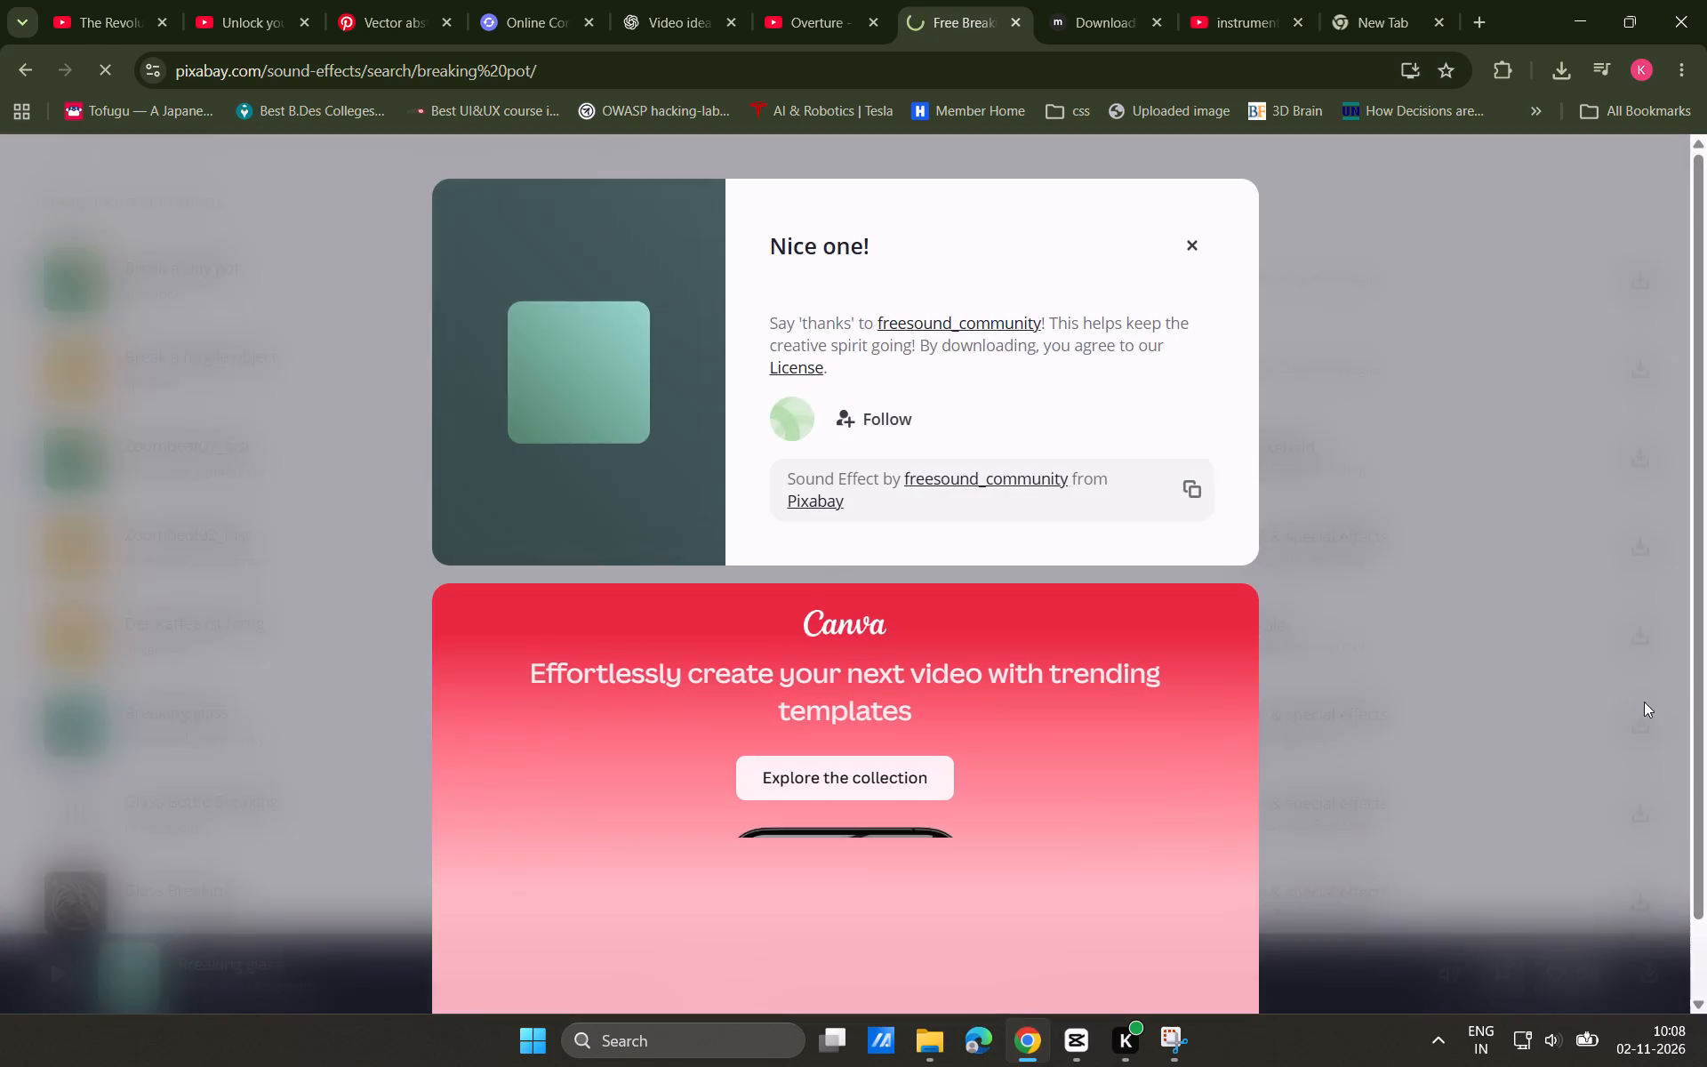
left_click(1188, 245)
Return to YouTube, resume "Overture - From 'Whiplash'" and copy its web address.
left_click(798, 0)
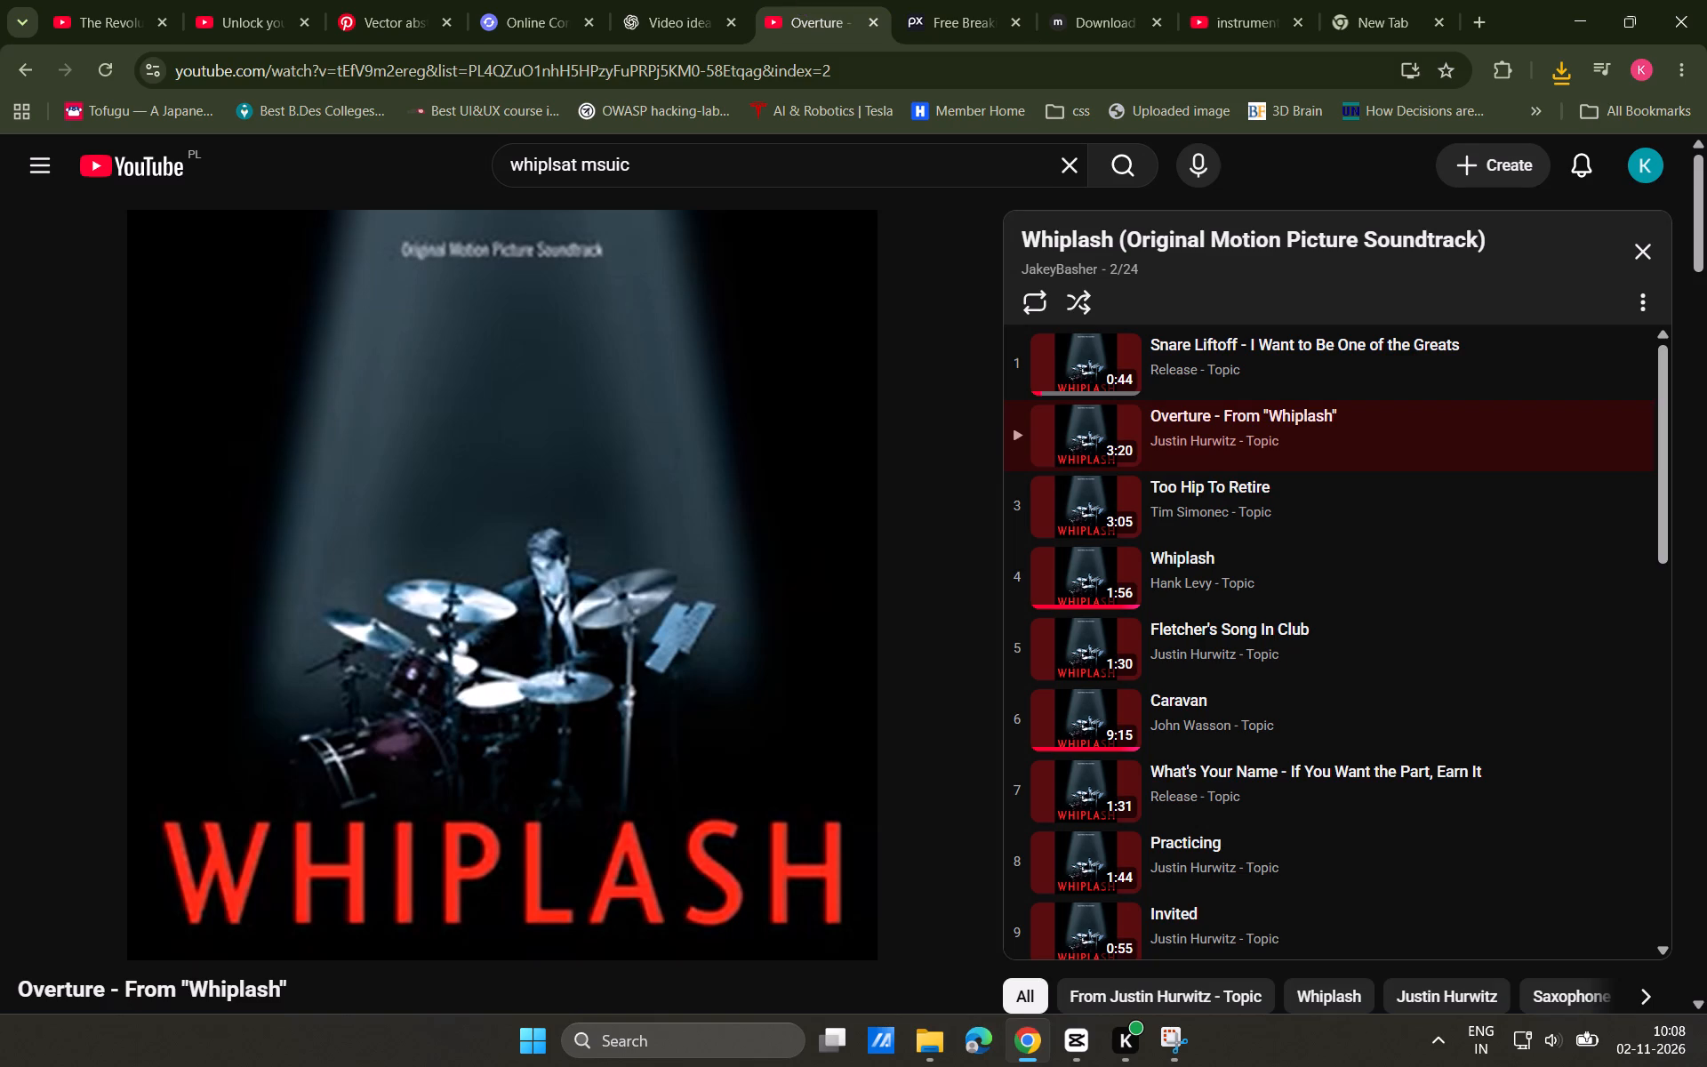
left_click(668, 431)
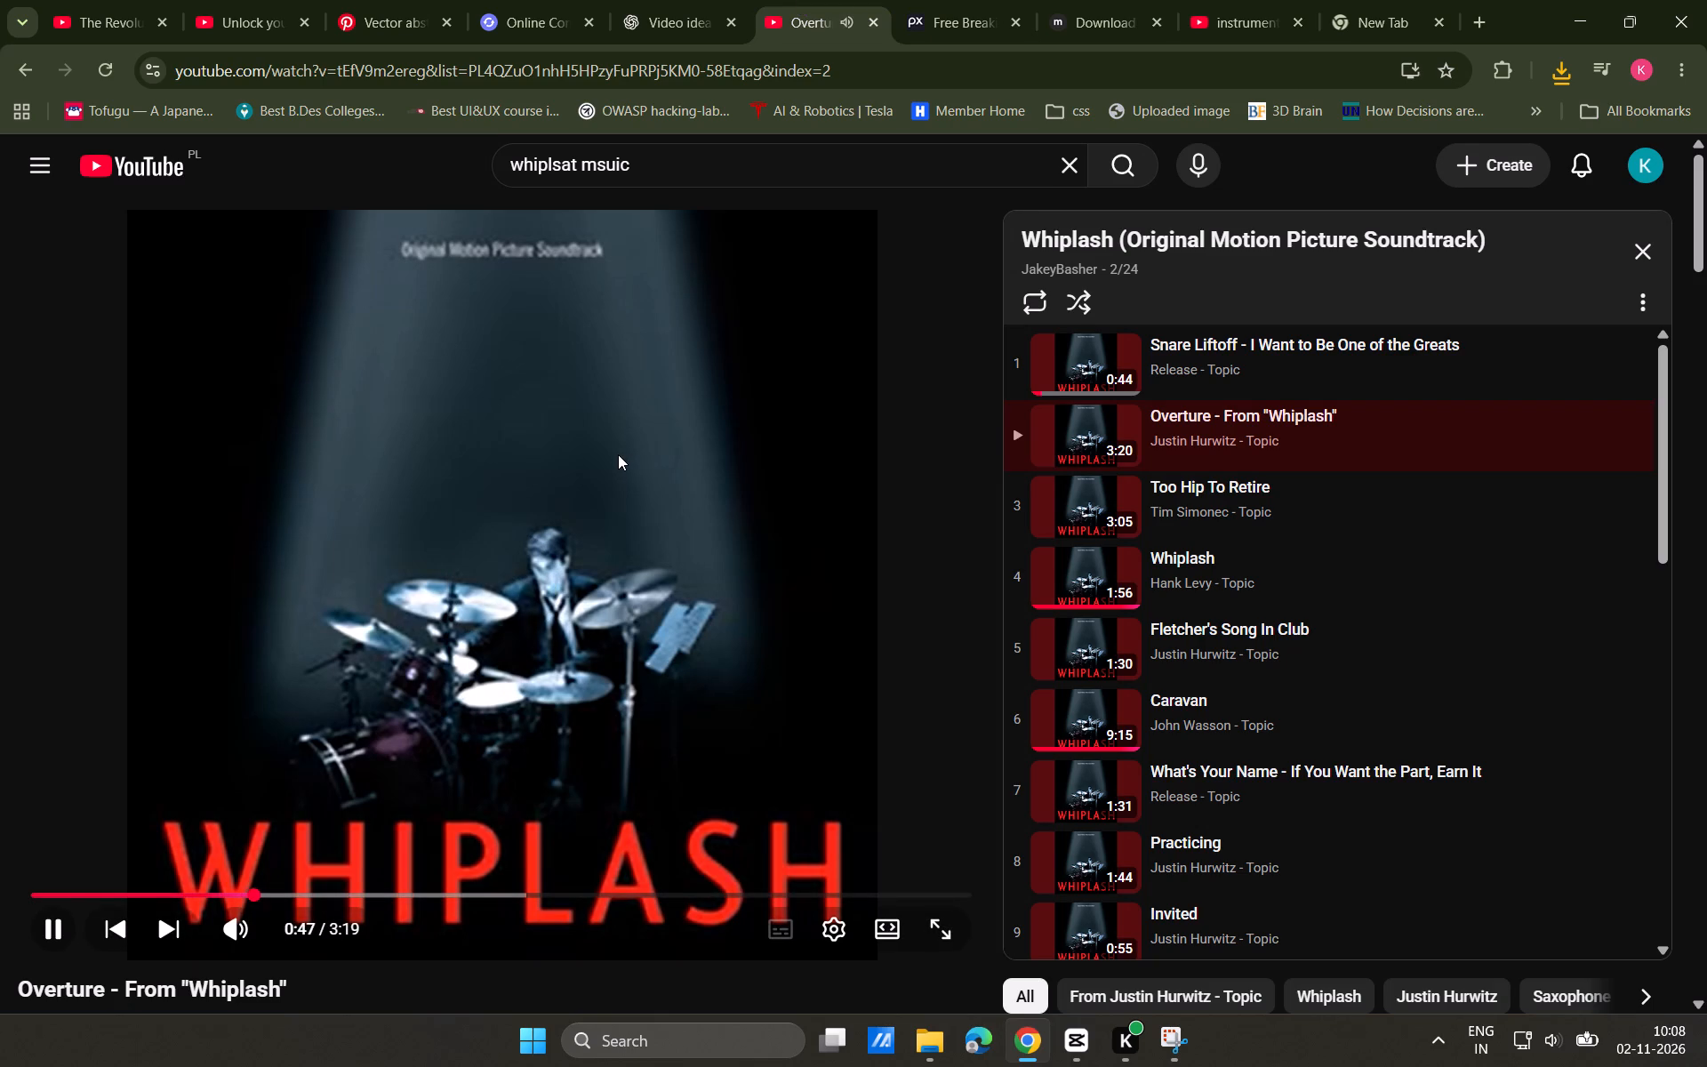
scroll(618, 453, "up", 1)
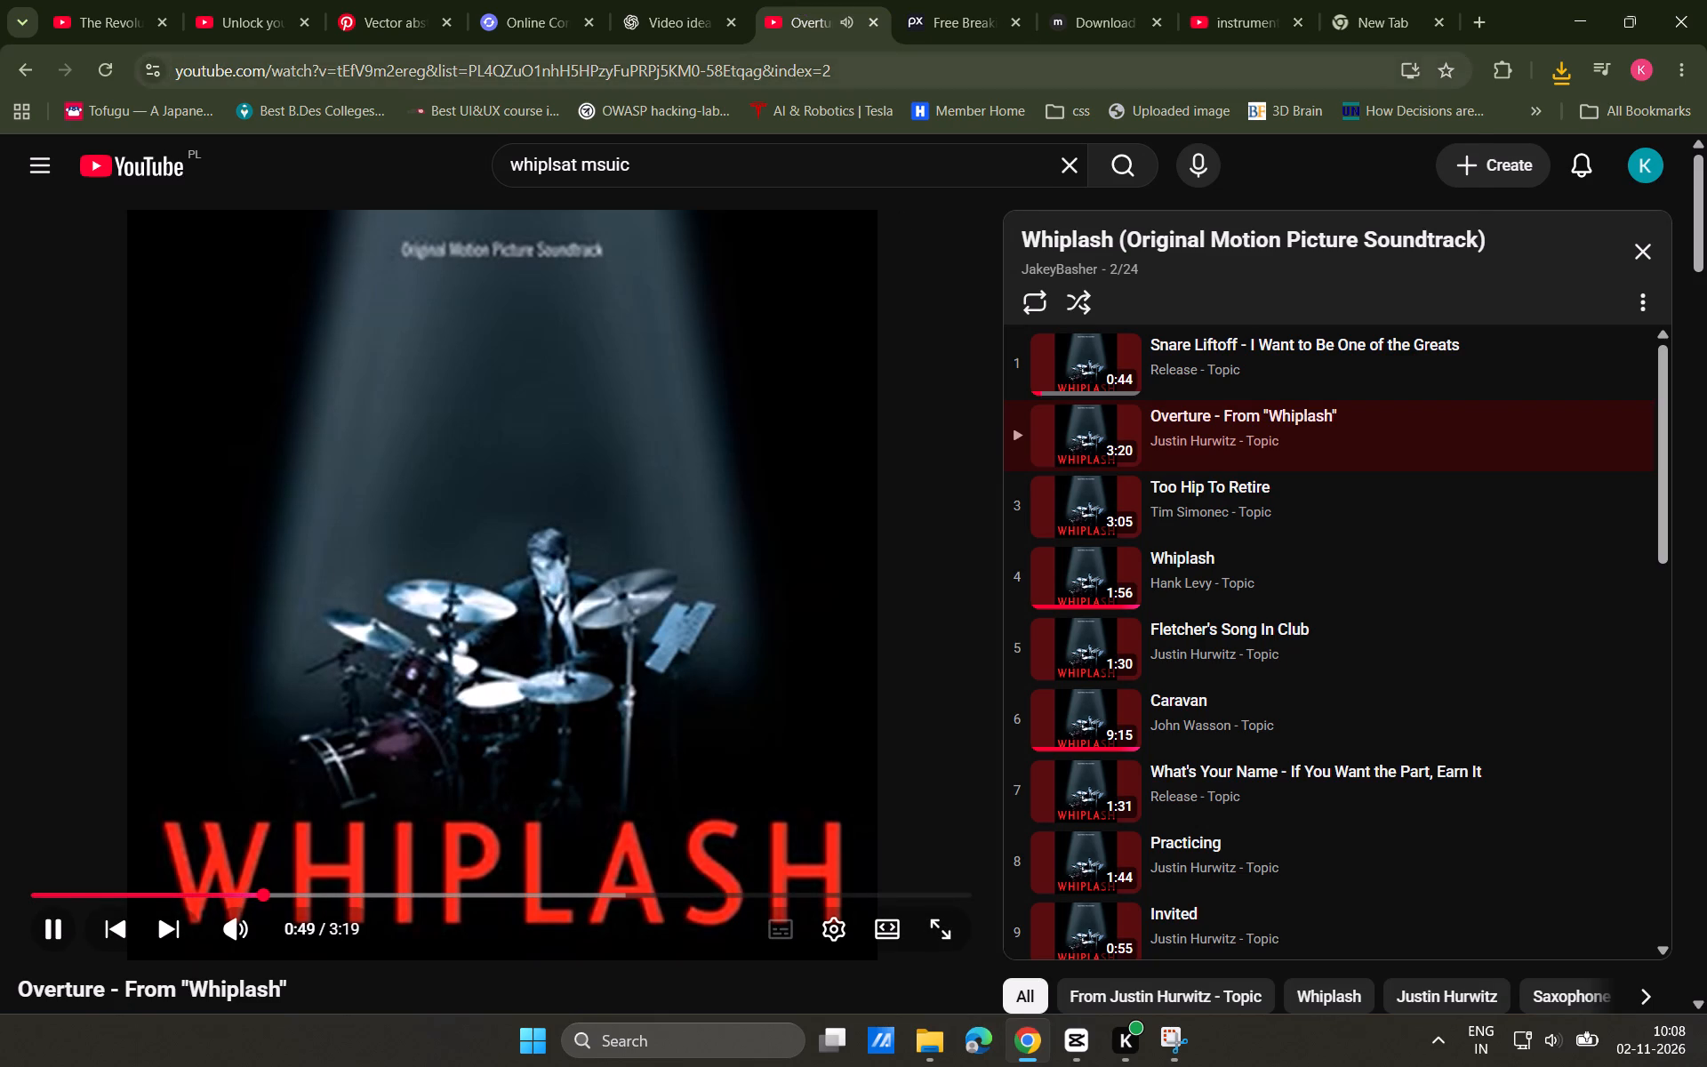
triple_click(889, 60)
key("ctrl+c")
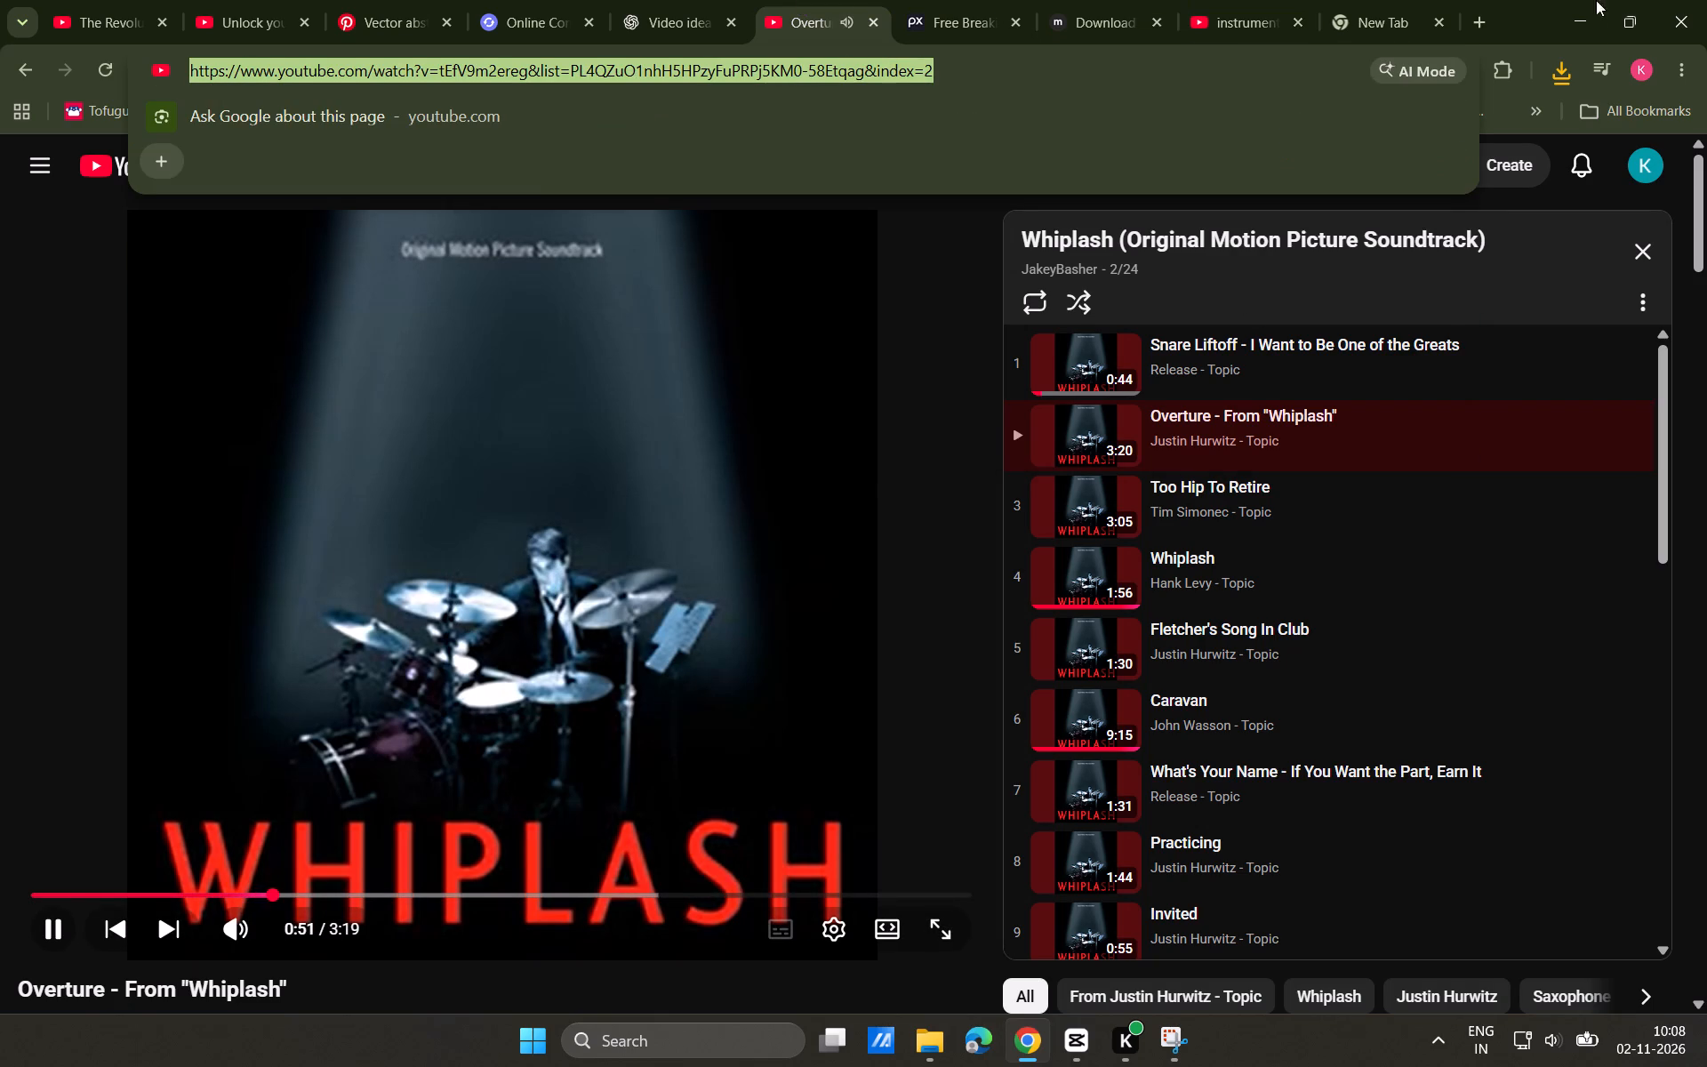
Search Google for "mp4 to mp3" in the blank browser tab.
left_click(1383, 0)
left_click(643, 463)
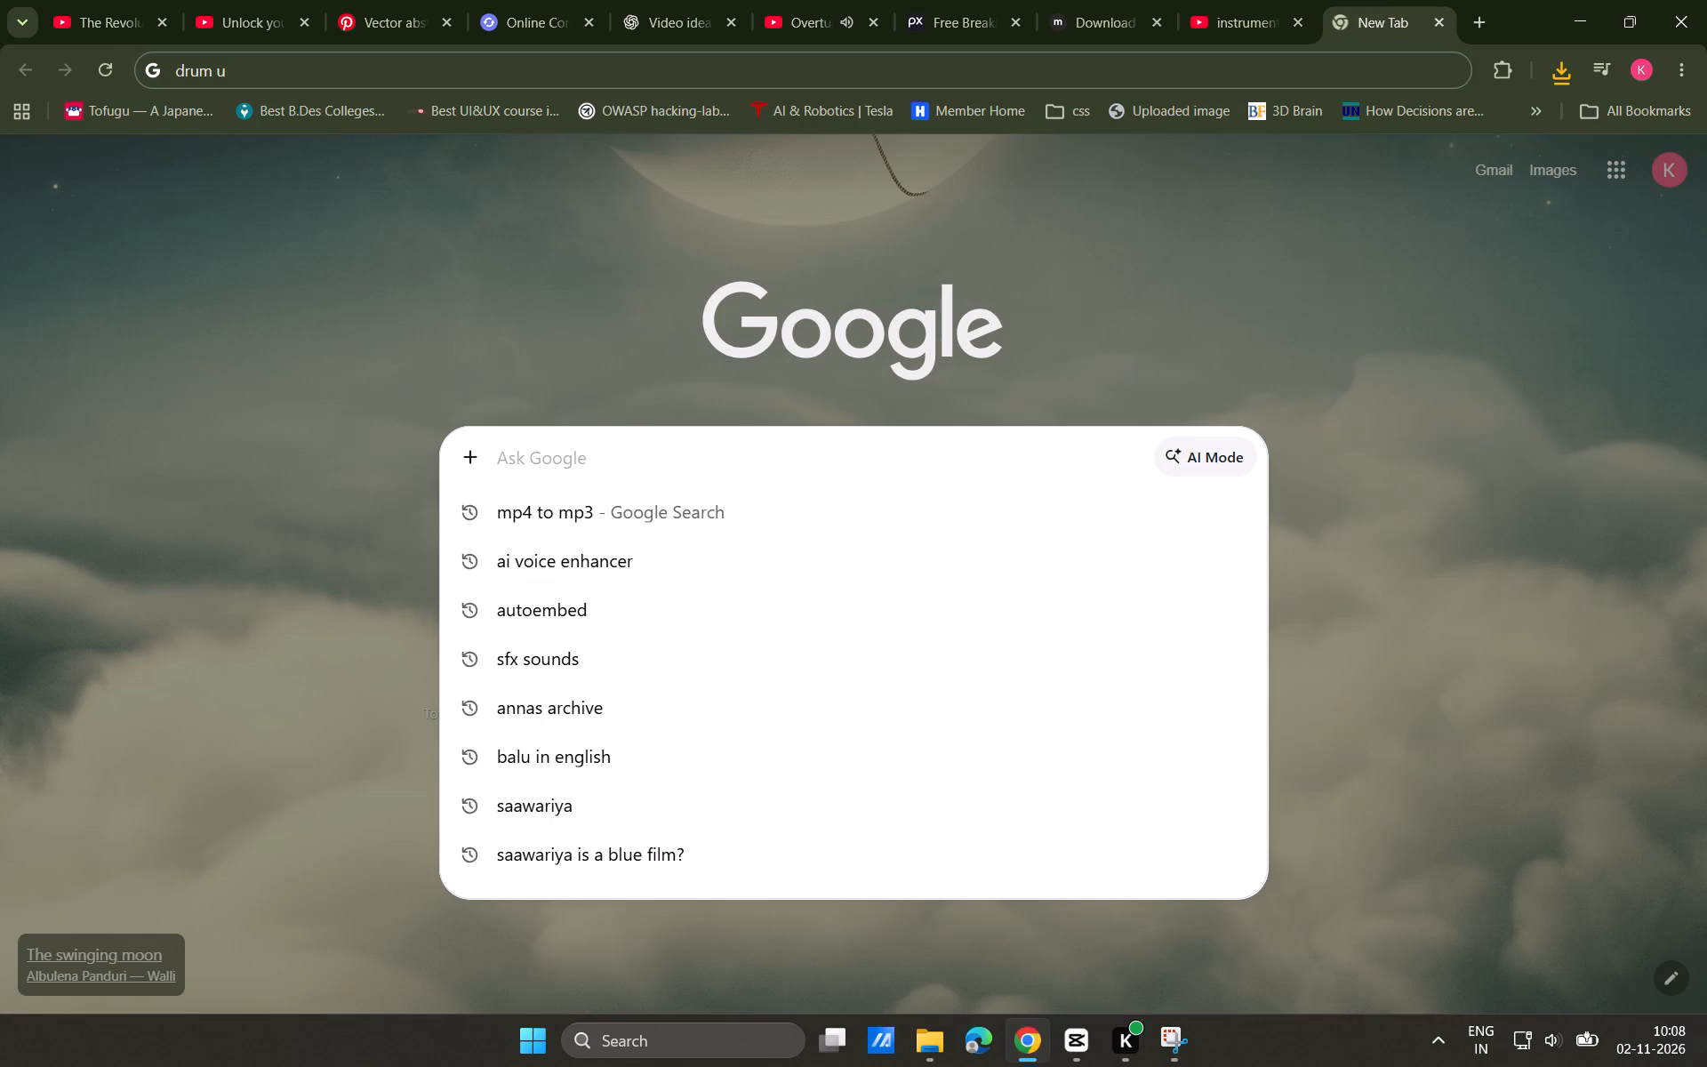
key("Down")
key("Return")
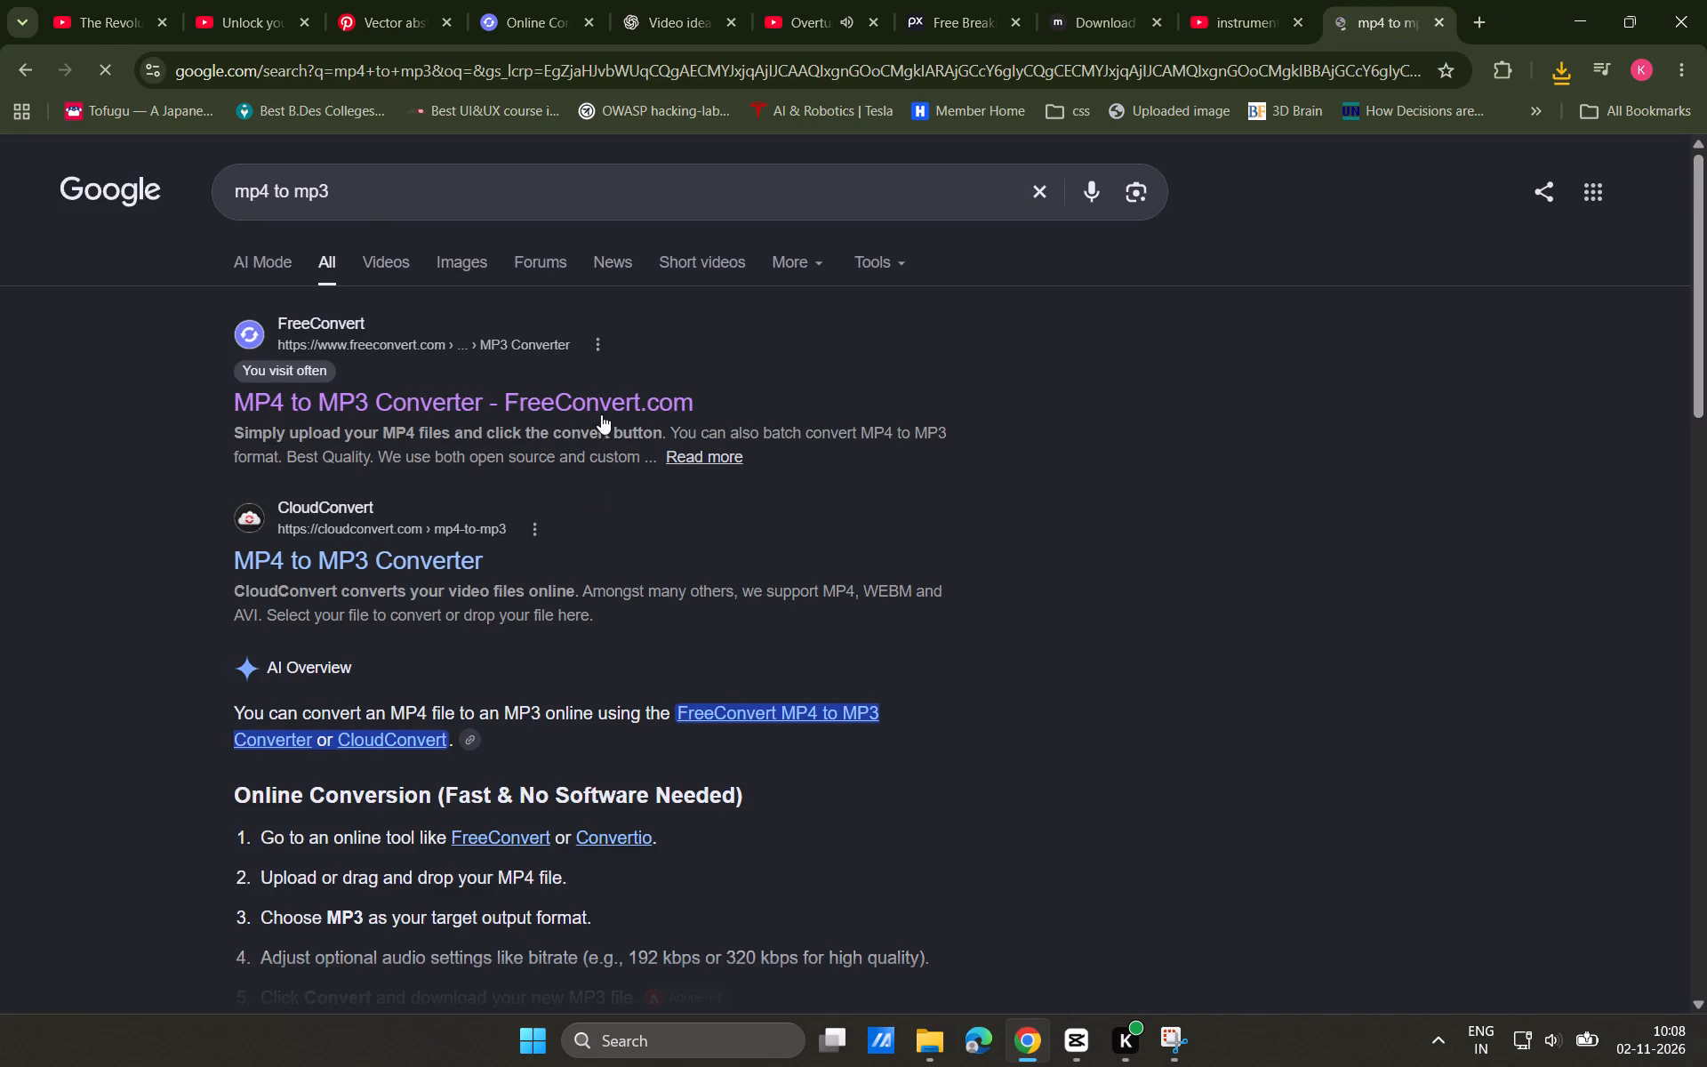
Search Google for "youtube to mp3" and open the Y2Mate converter site.
left_click(480, 169)
triple_click(486, 184)
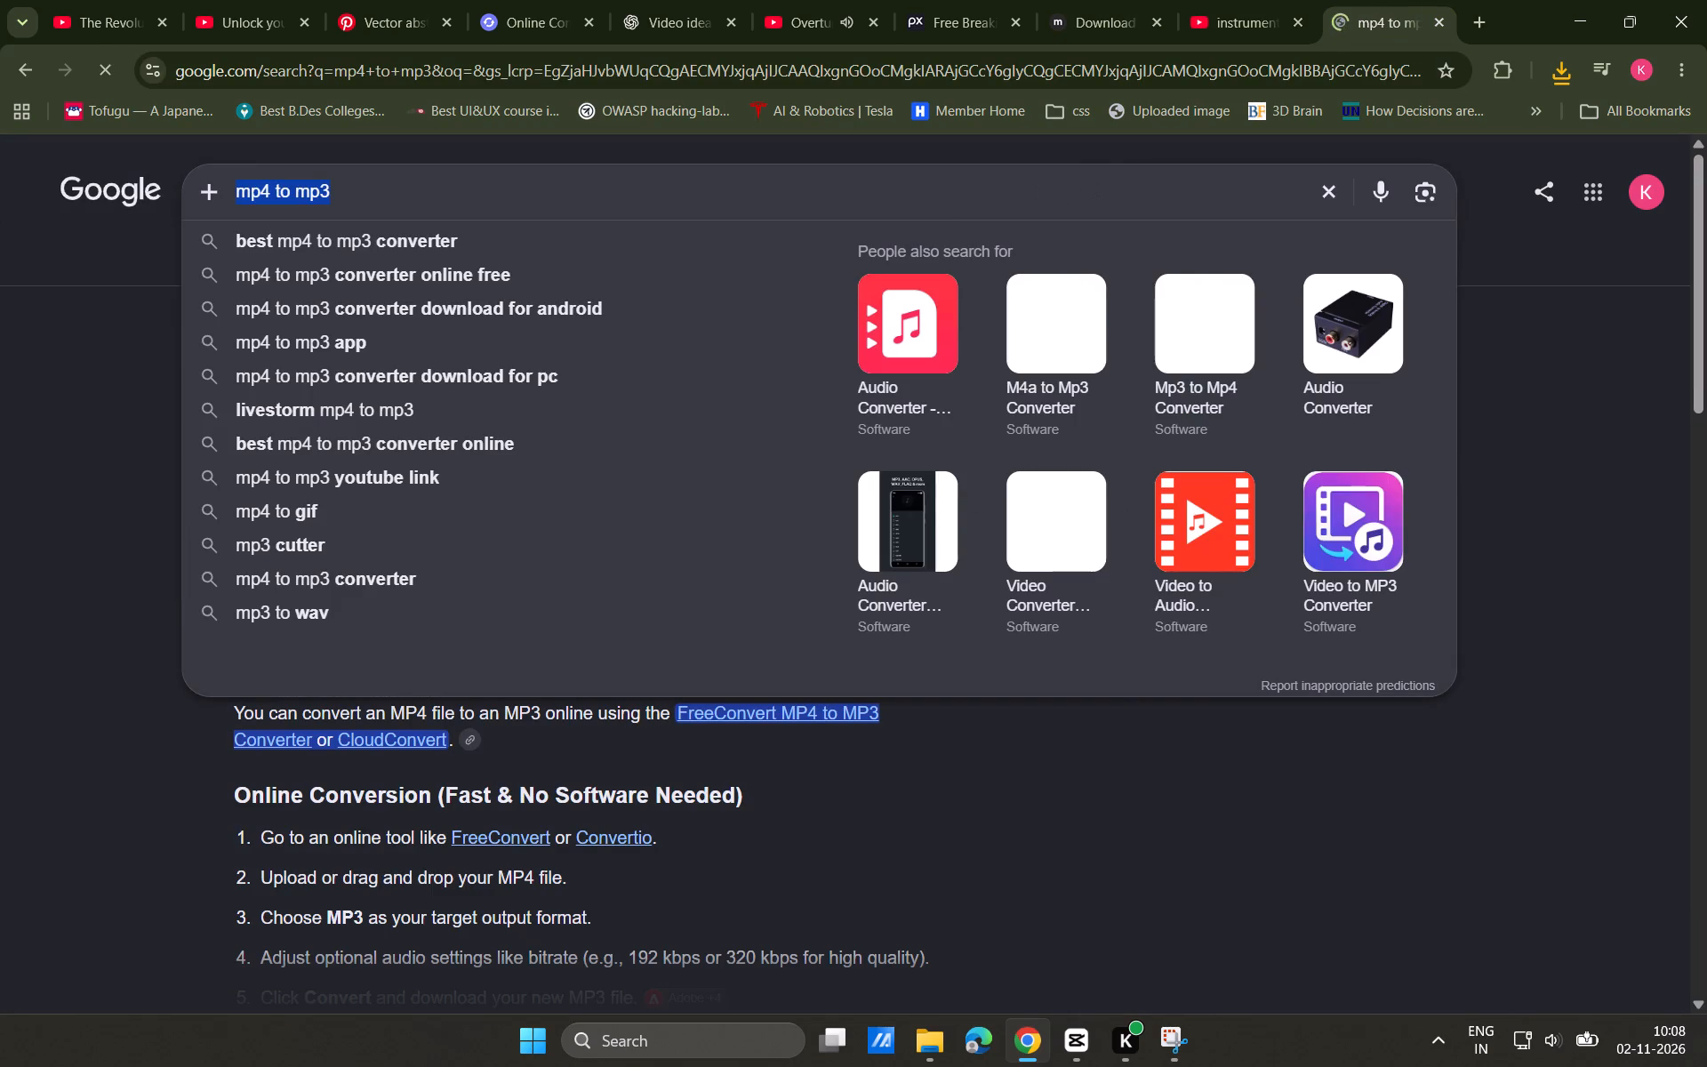
type("youtub")
key("Left")
key("Down")
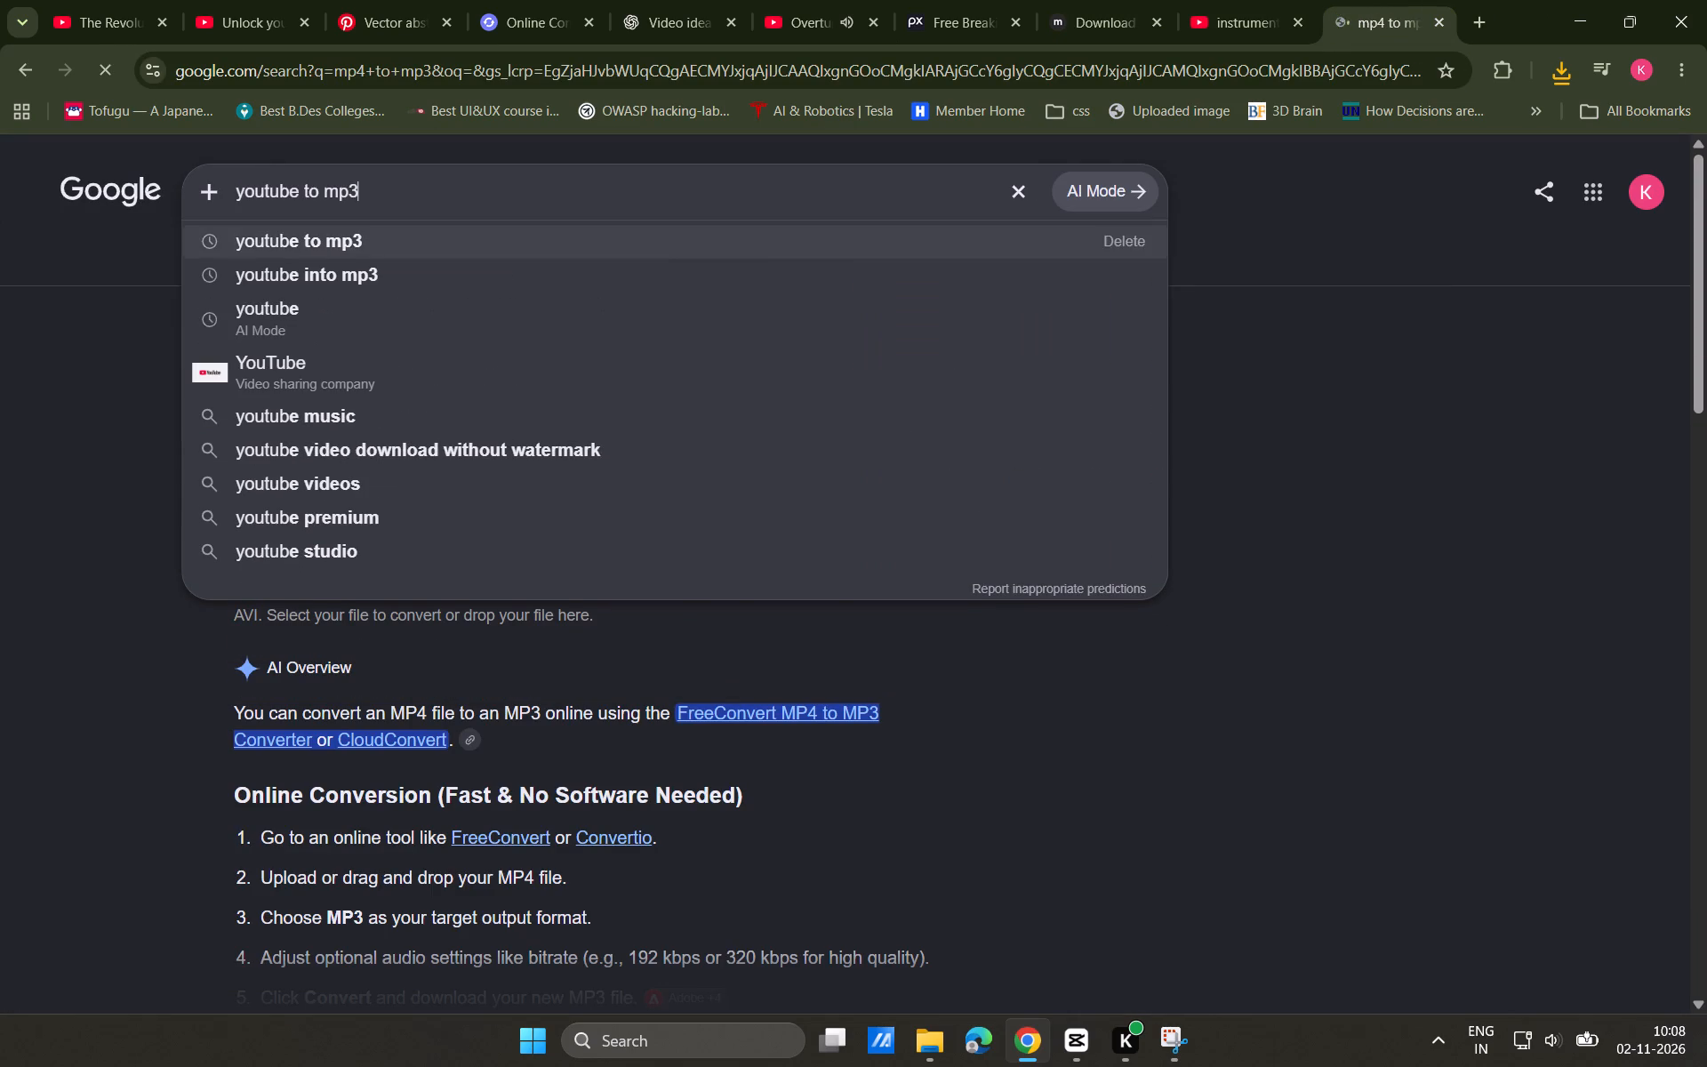
key("Return")
left_click(464, 376)
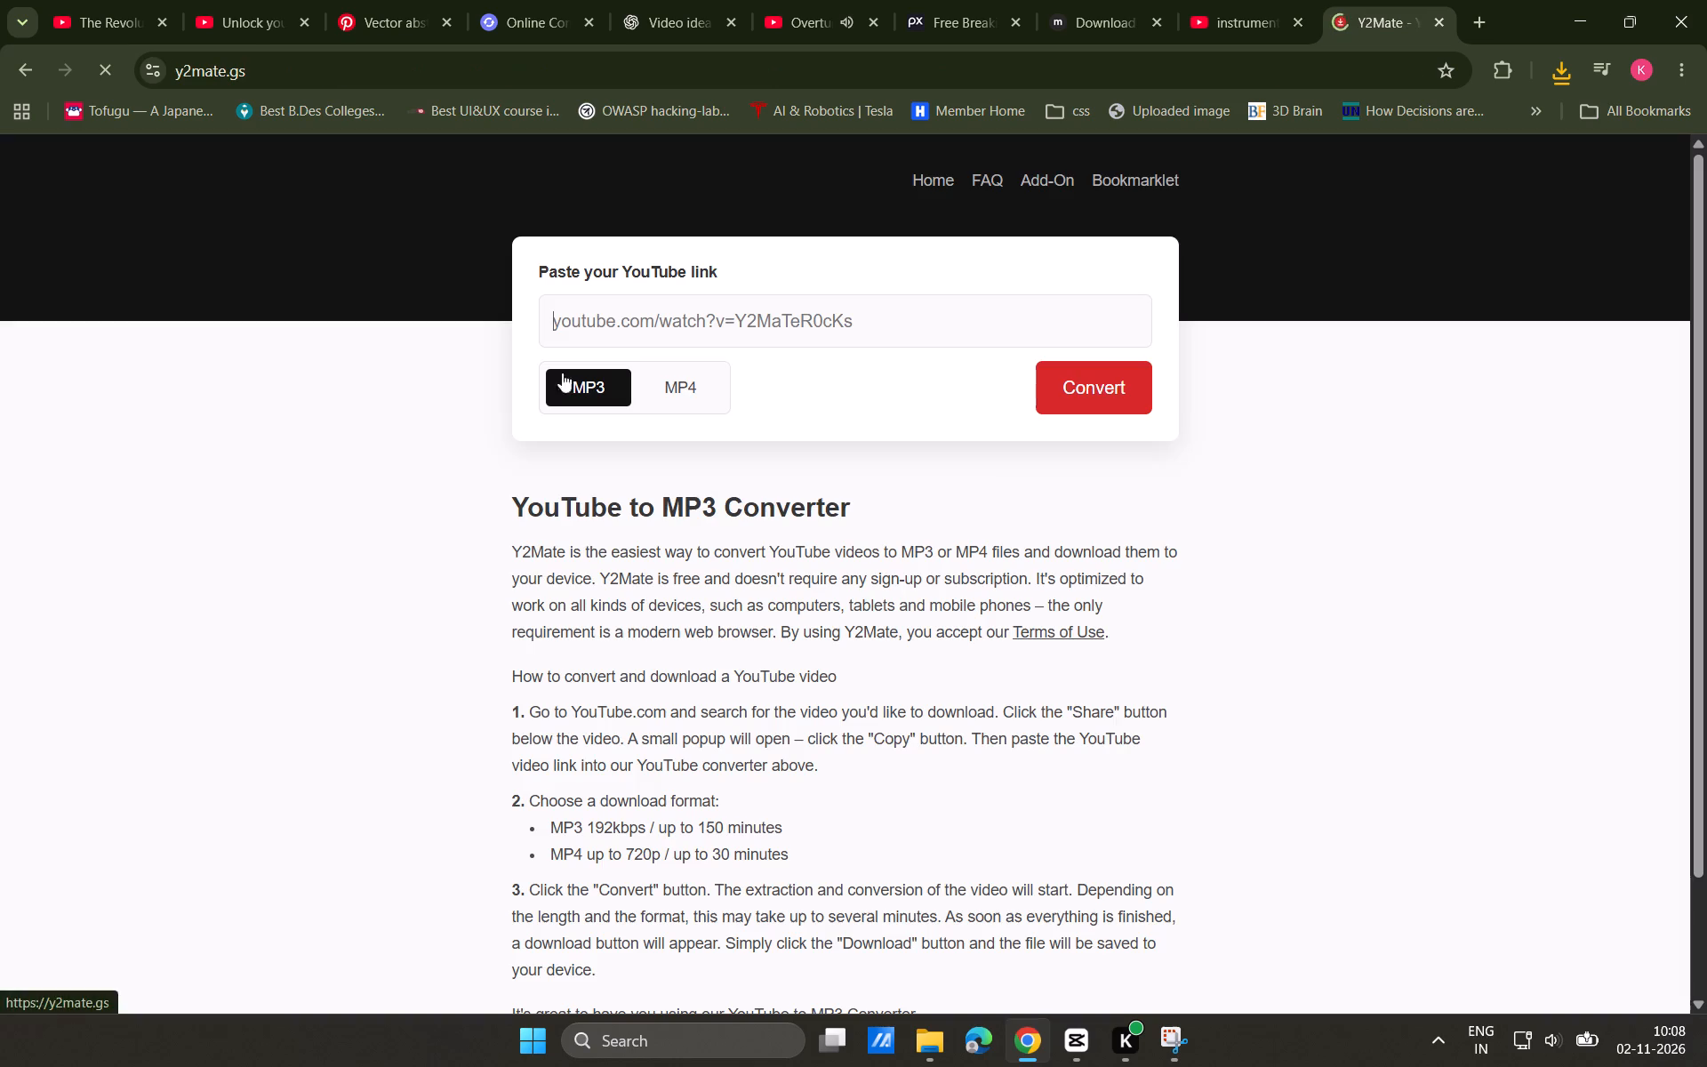
Convert the copied "Overture" YouTube link to MP3 on Y2Mate.
left_click(805, 316)
key("ctrl+v")
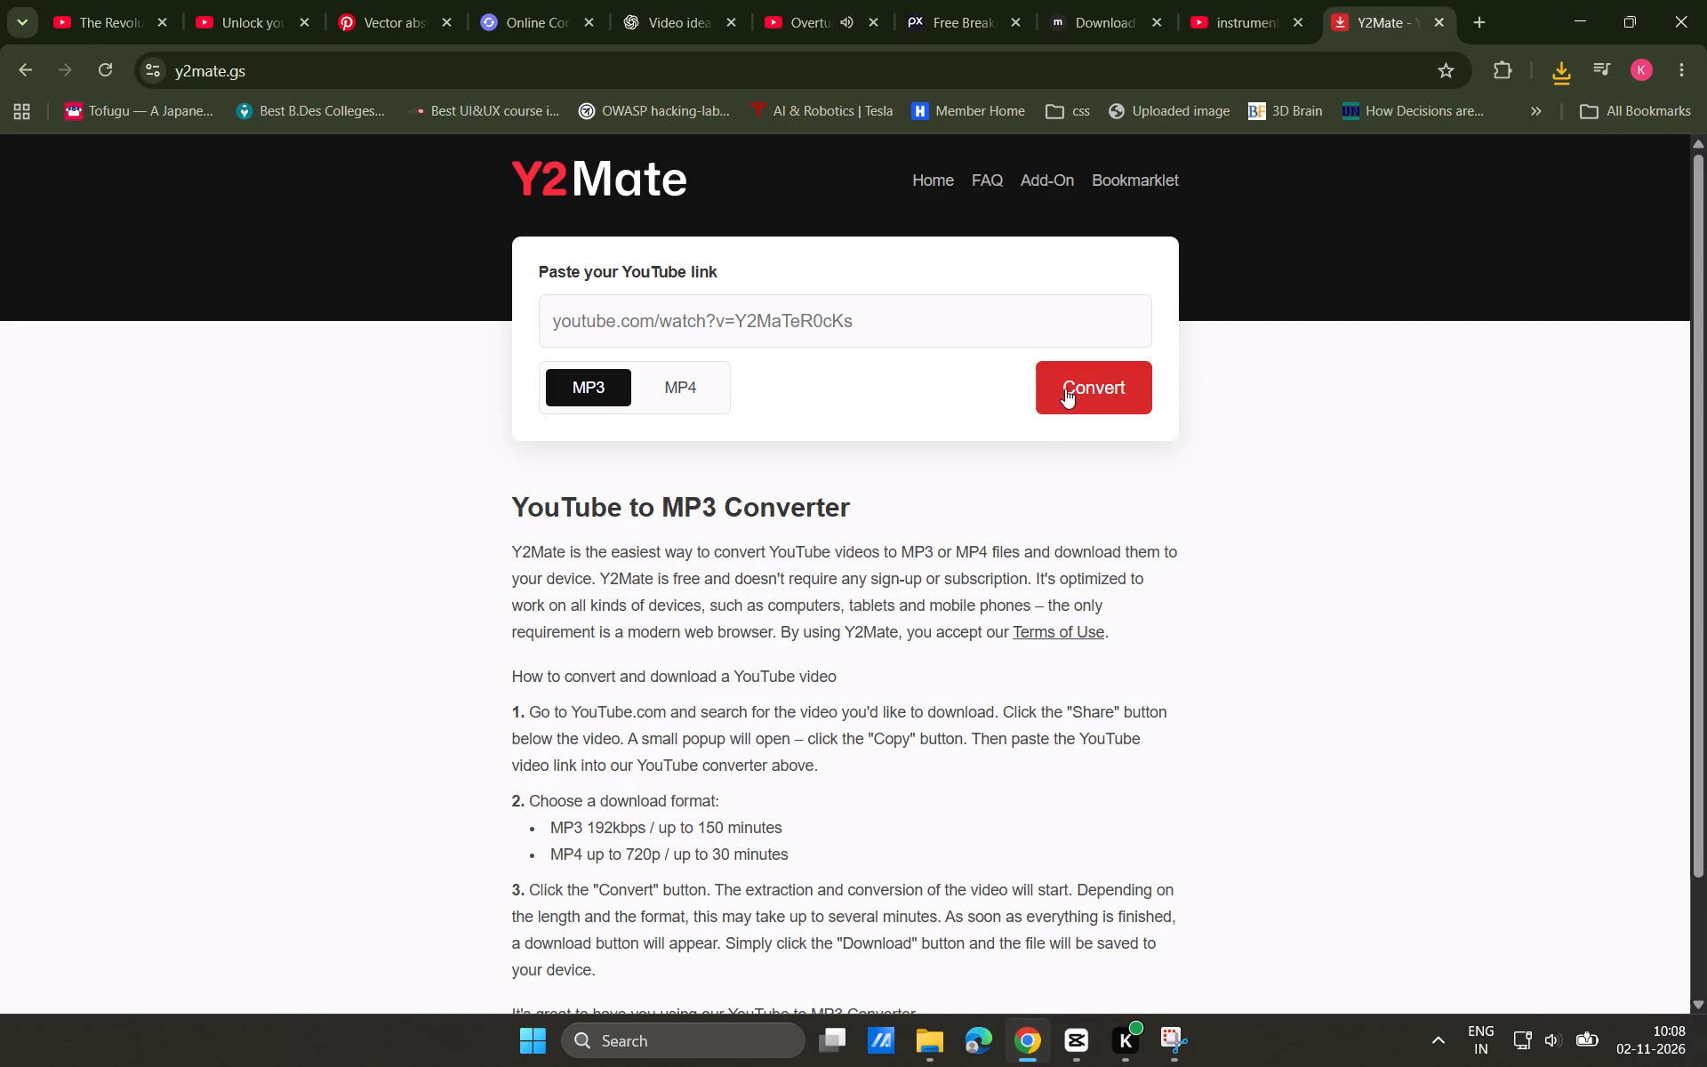
left_click(1068, 389)
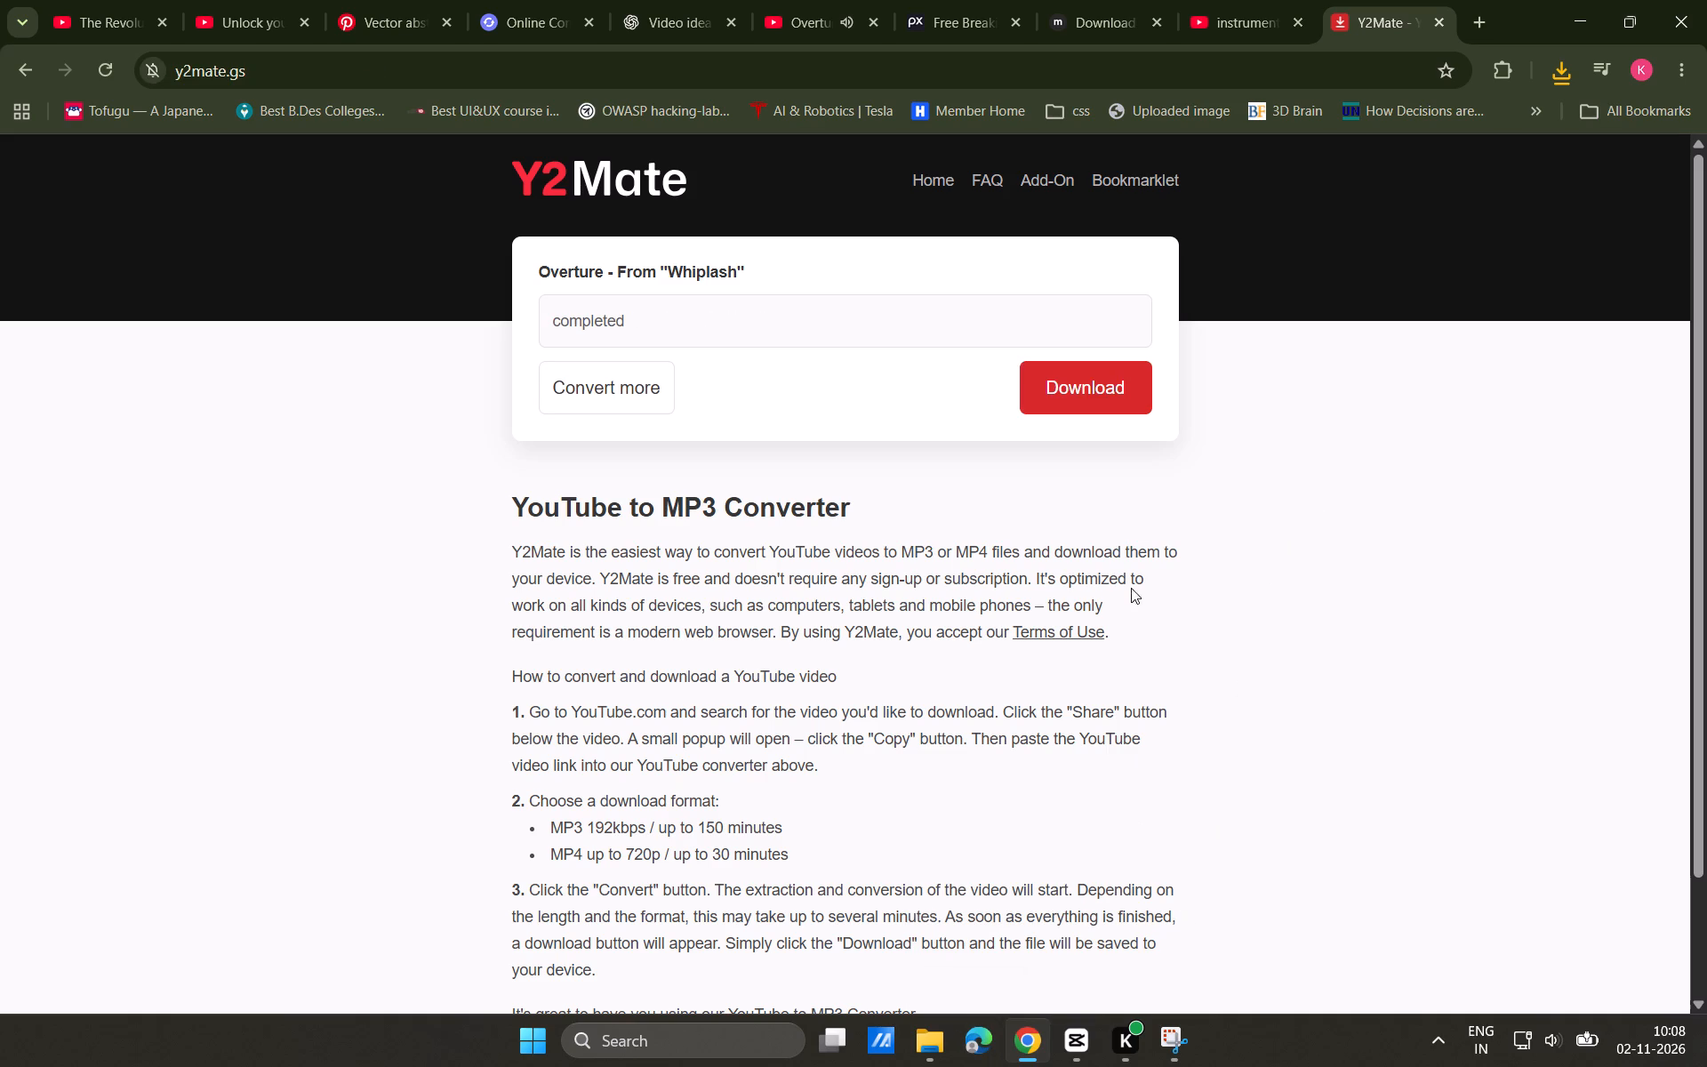
Download the converted "Overture - From 'Whiplash'" MP3 and check the recent downloads for it.
left_click(1081, 374)
left_click(1557, 72)
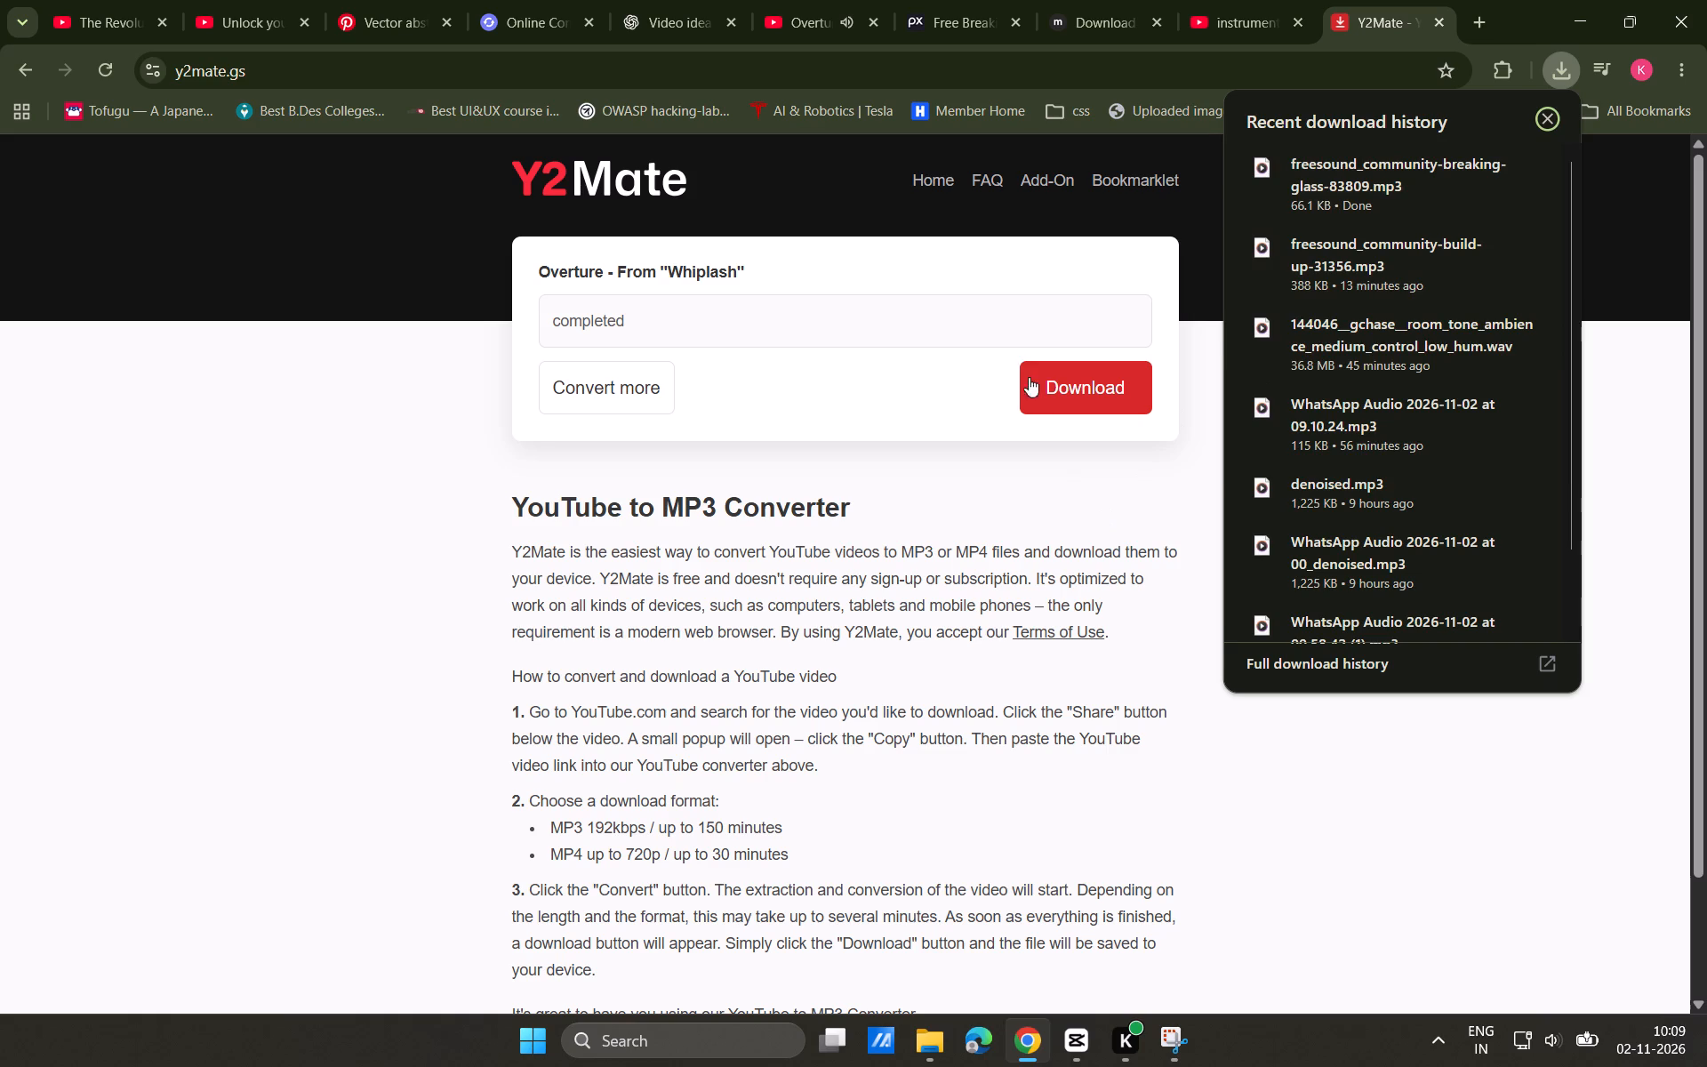
left_click(985, 378)
left_click(1087, 389)
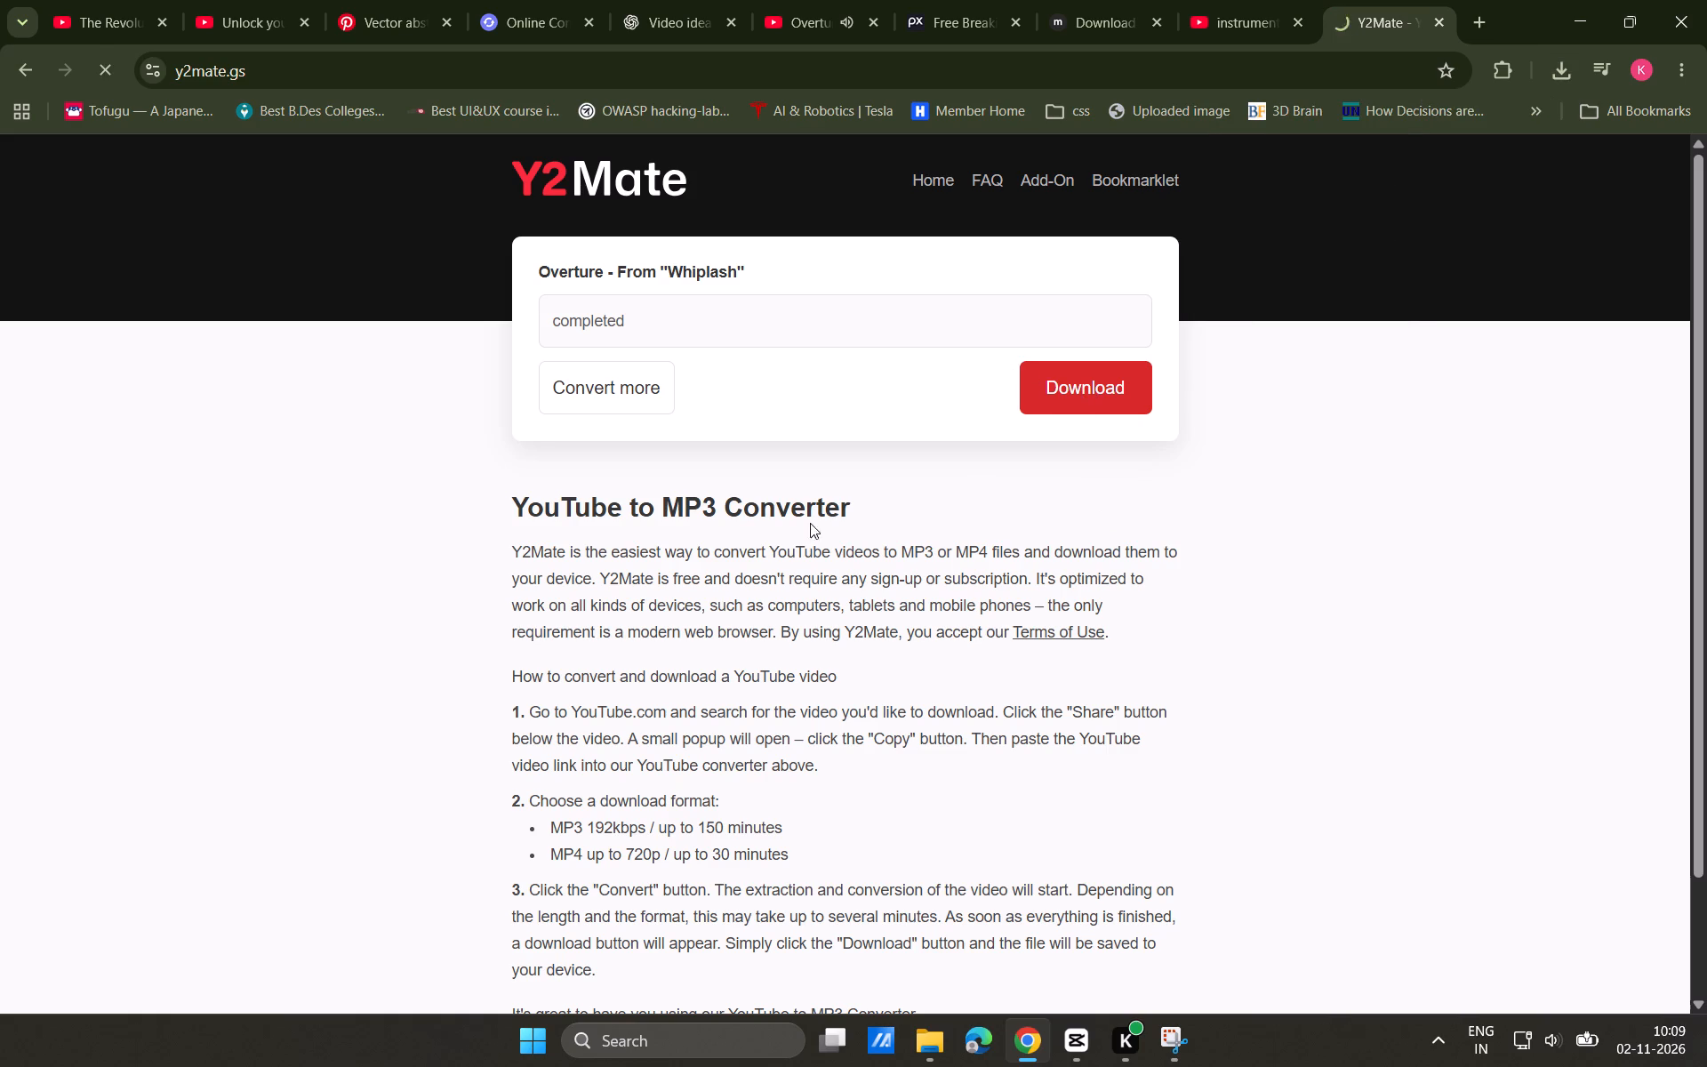
left_click(1569, 63)
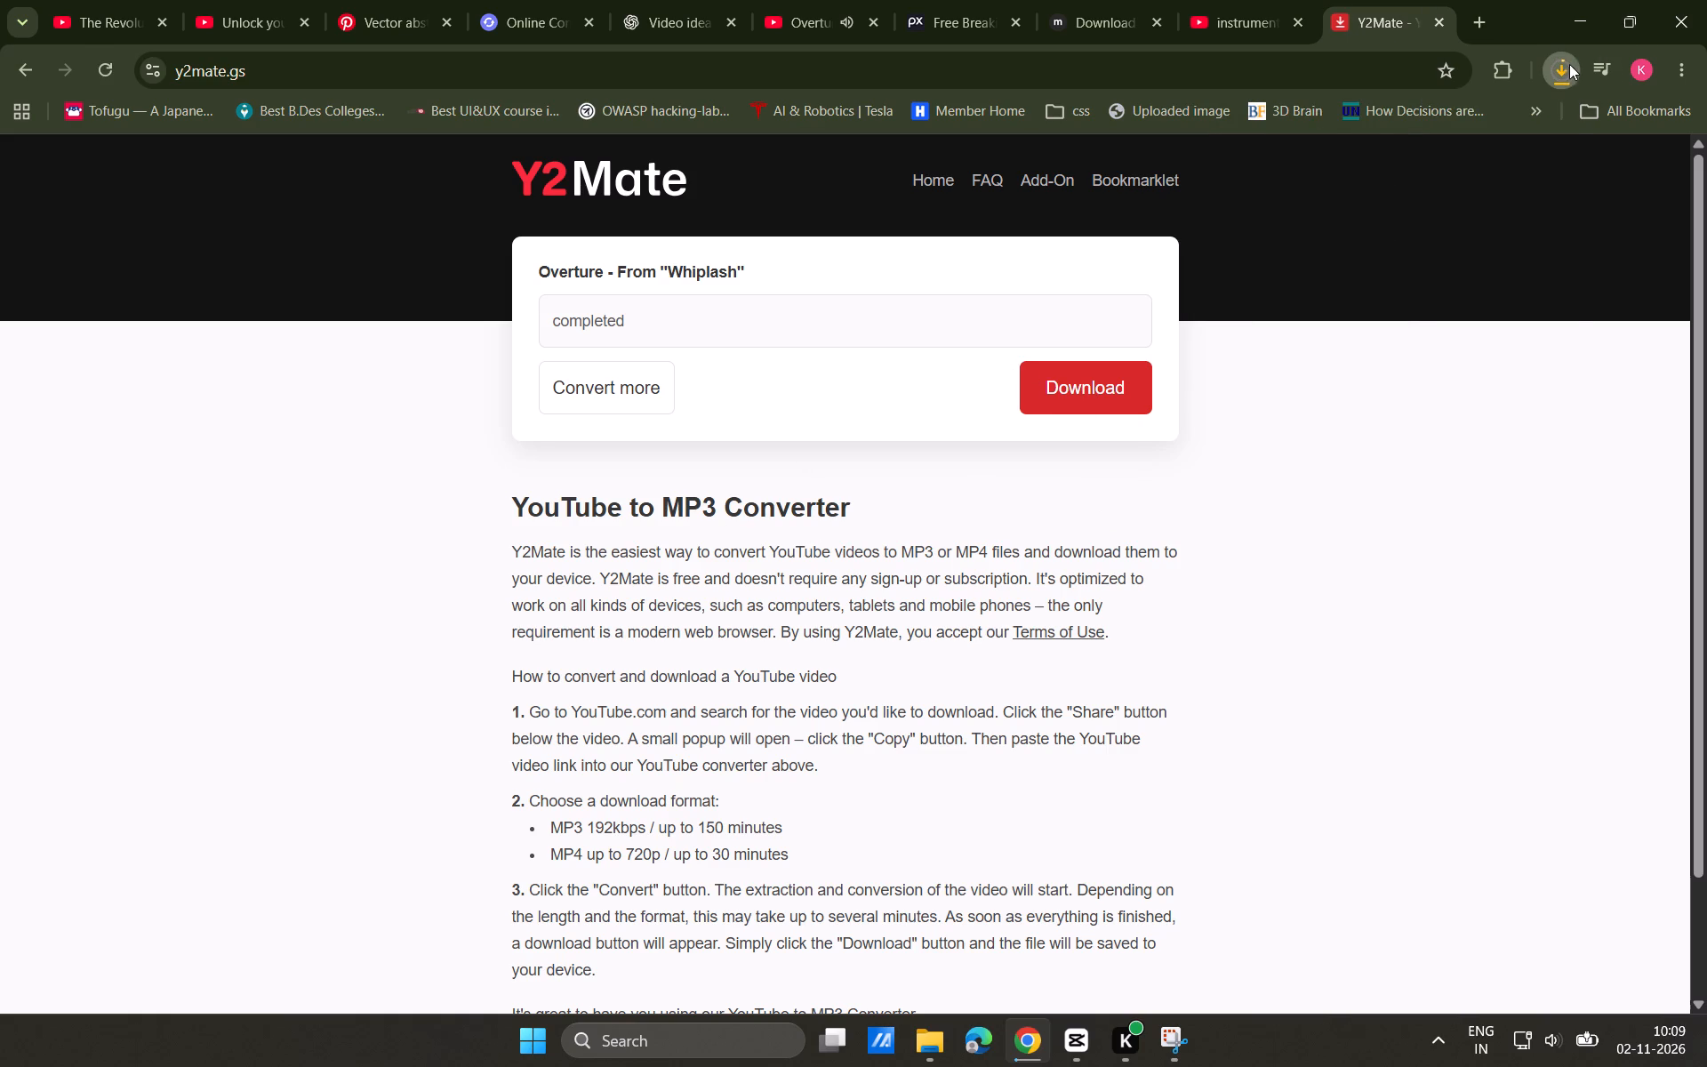
left_click(1033, 531)
Switch back to the YouTube playlist and play "Too Hip To Retire" by Tim Simonec.
left_click(777, 0)
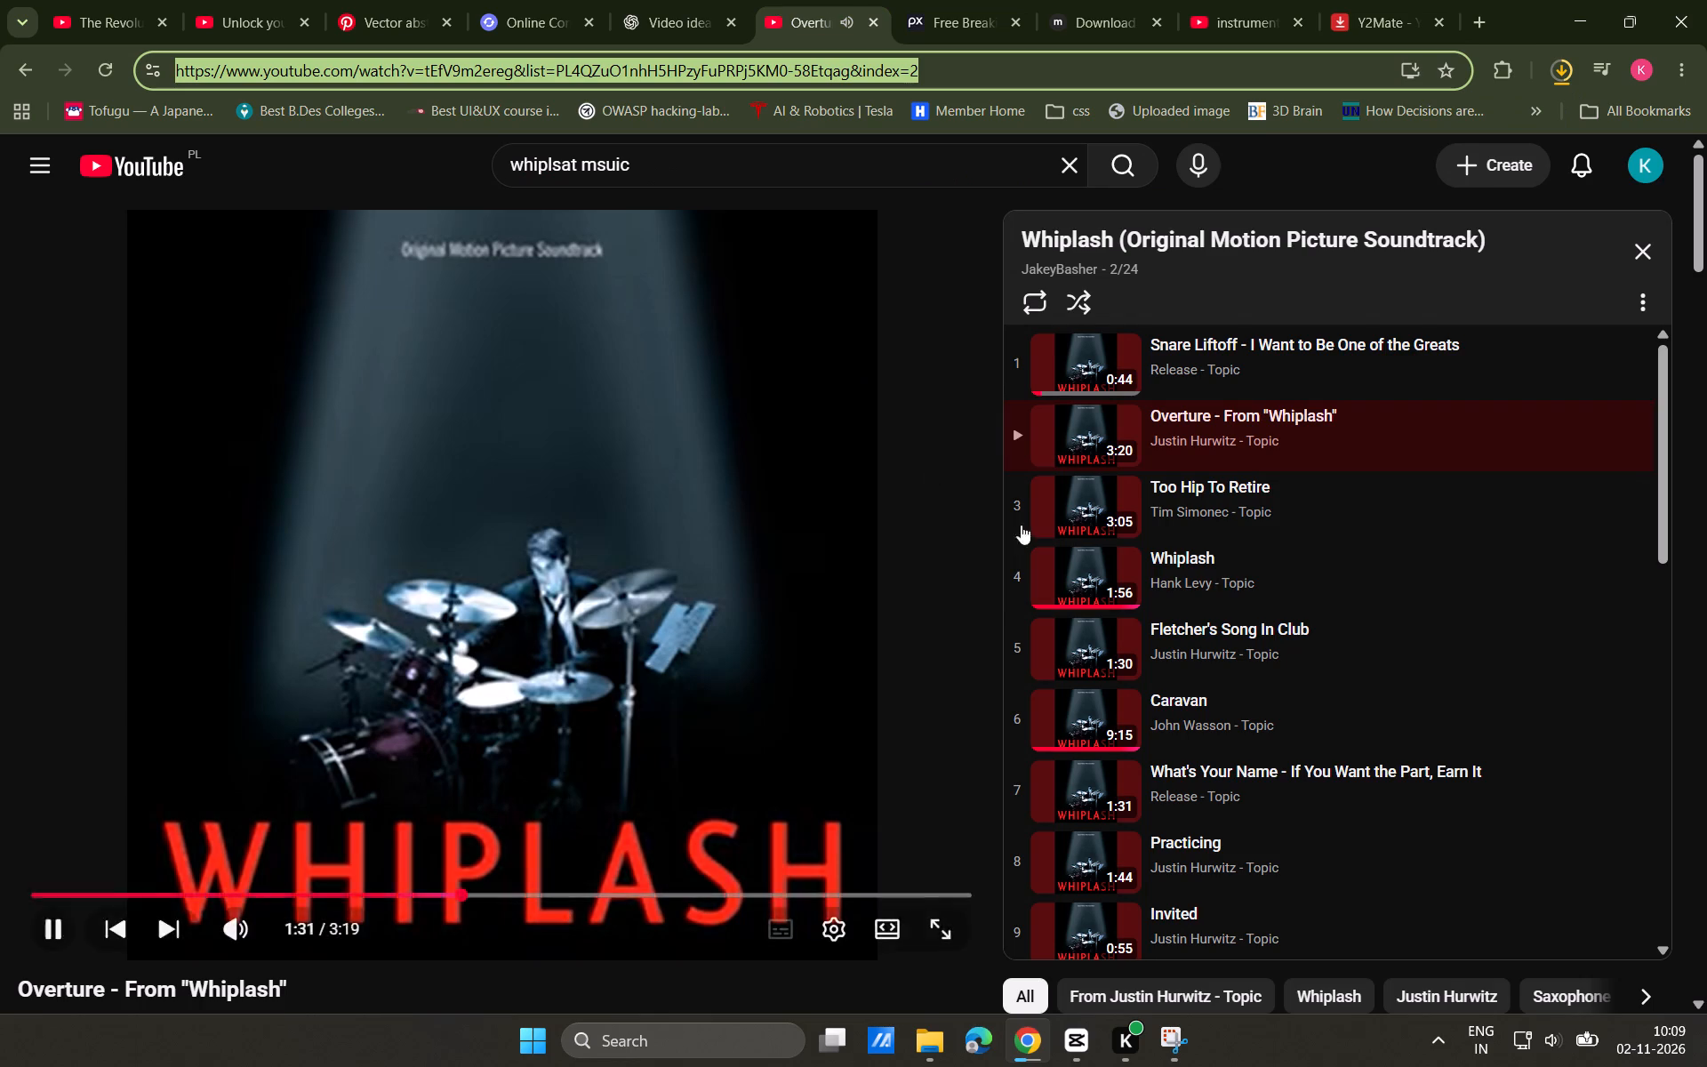
left_click(1078, 507)
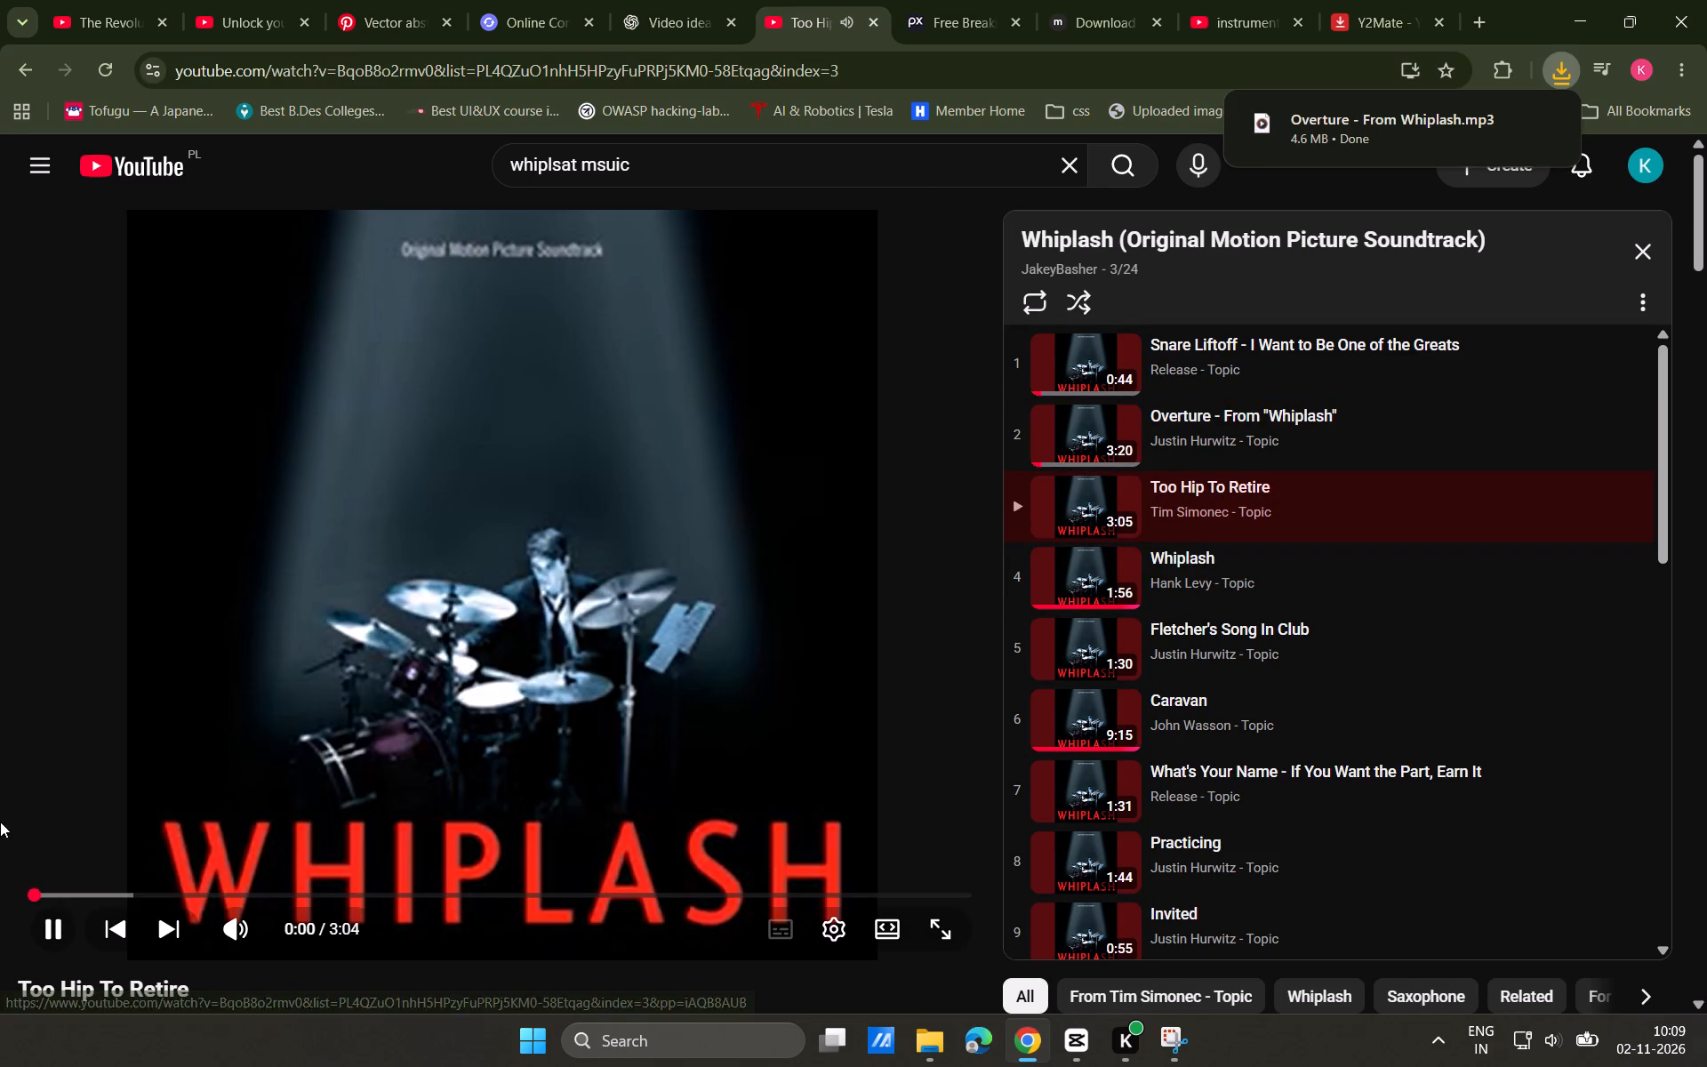
Sample "Too Hip To Retire", "Whiplash" and "Fletcher's Song In Club" from the Whiplash soundtrack playlist.
left_click(114, 894)
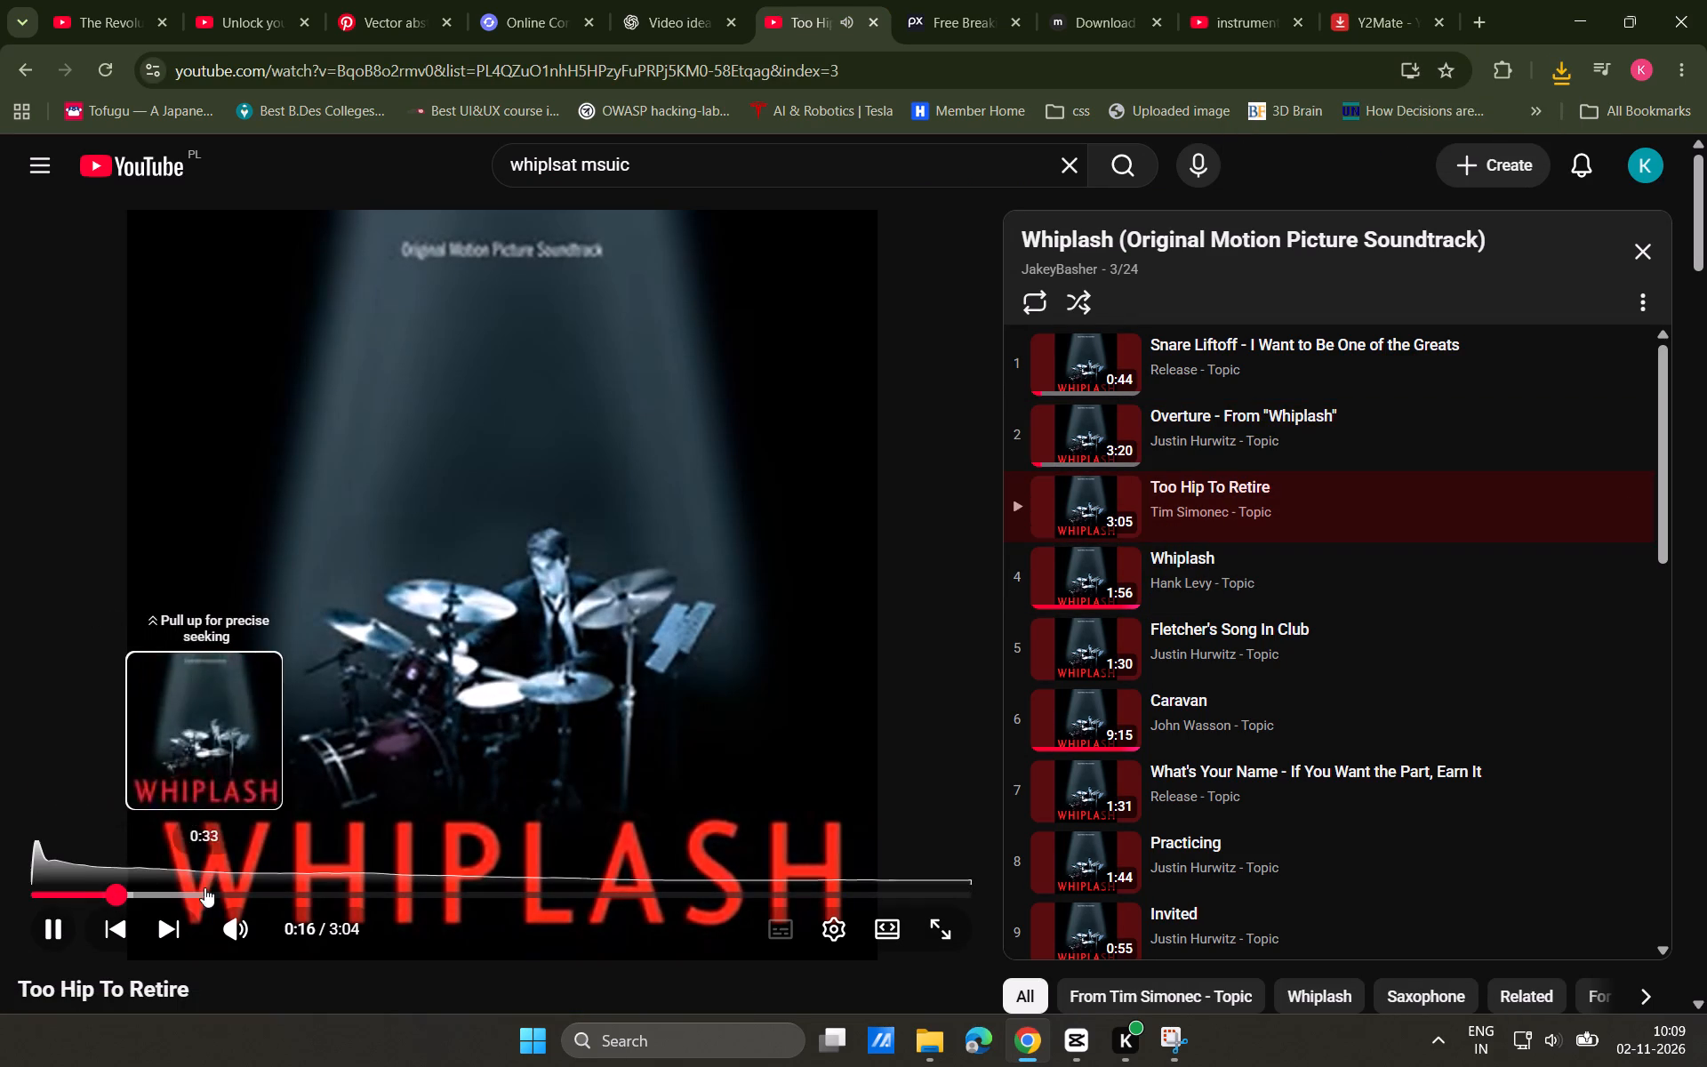
left_click(252, 895)
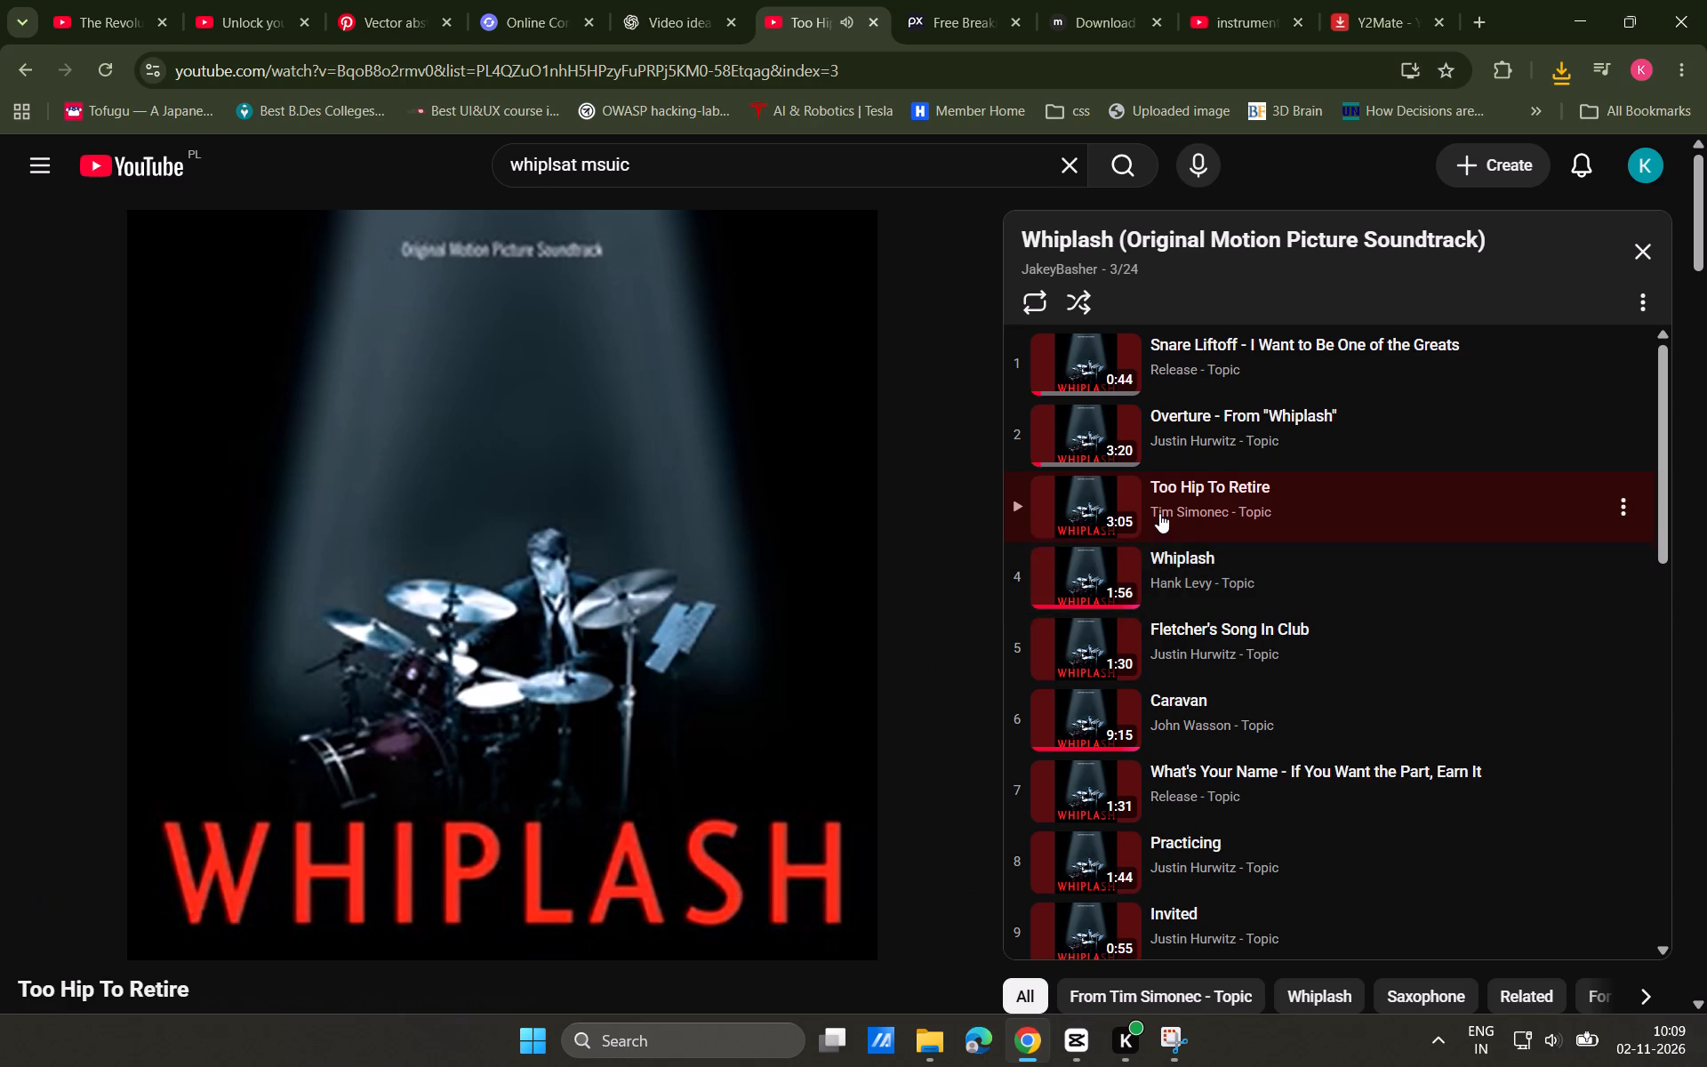
left_click(1089, 565)
left_click(1080, 665)
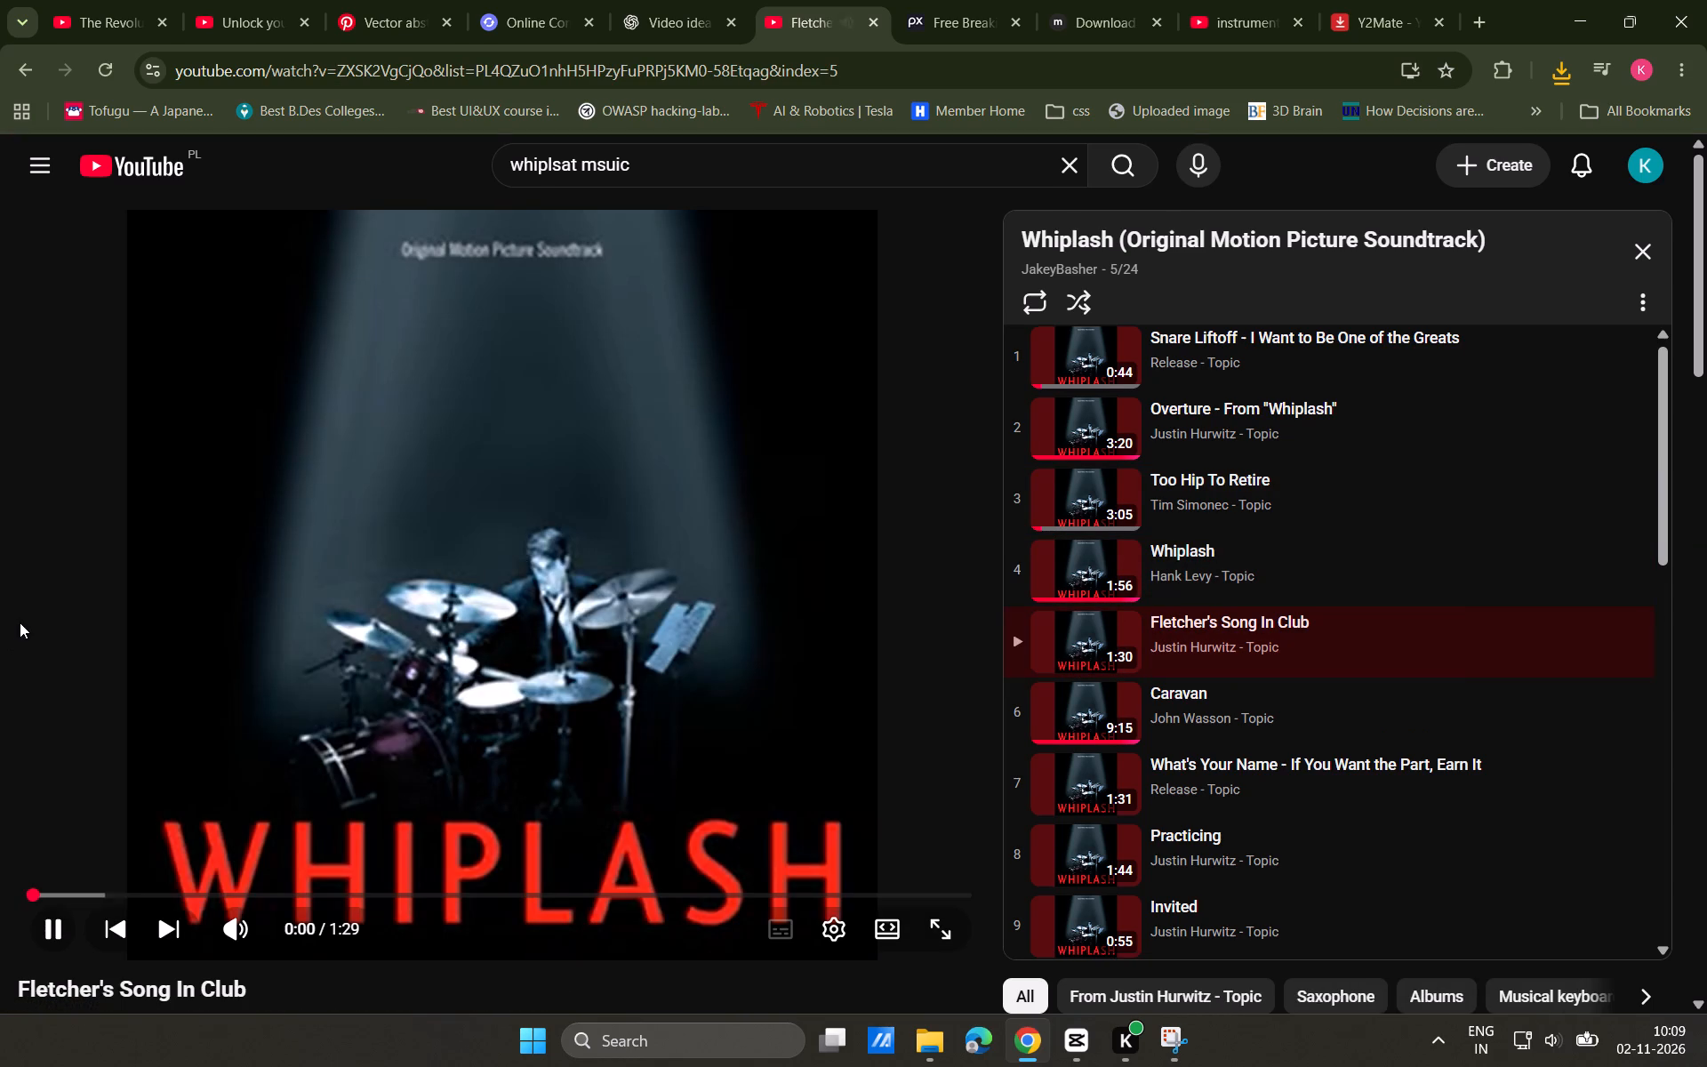
left_click(241, 893)
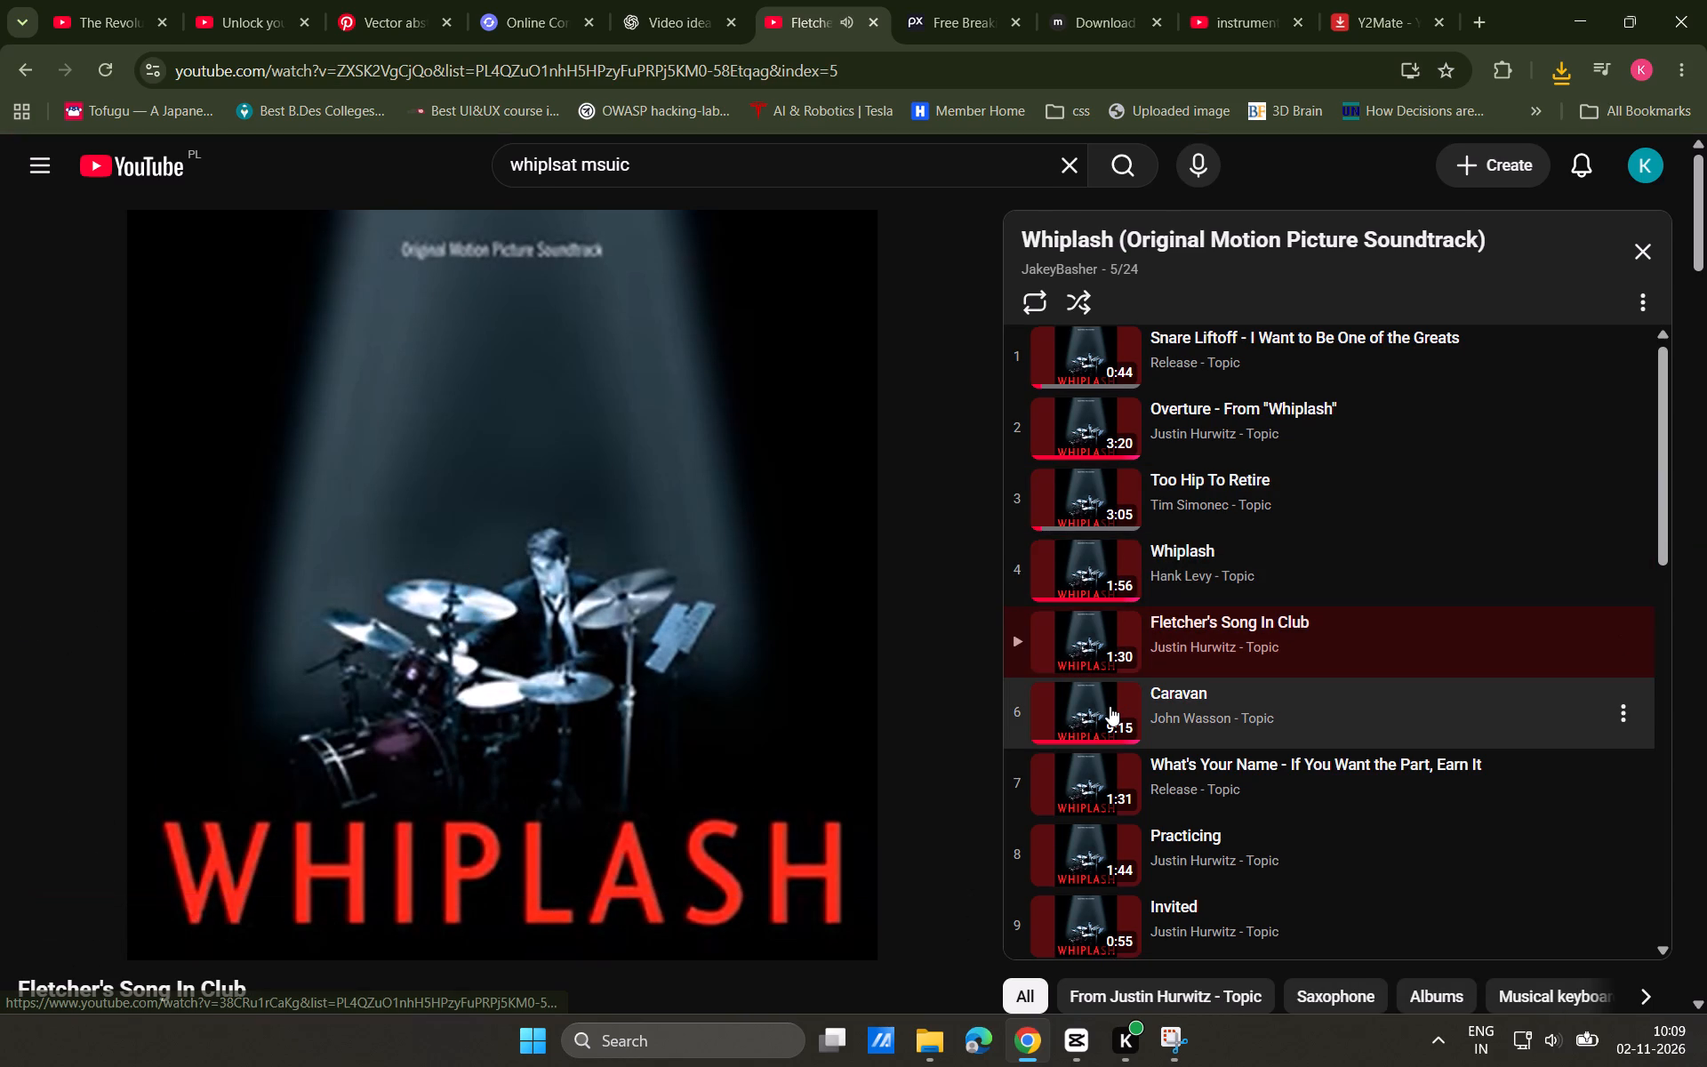
Play "What's Your Name - If You Want the Part, Earn It" and listen to several points across the track.
left_click(1105, 780)
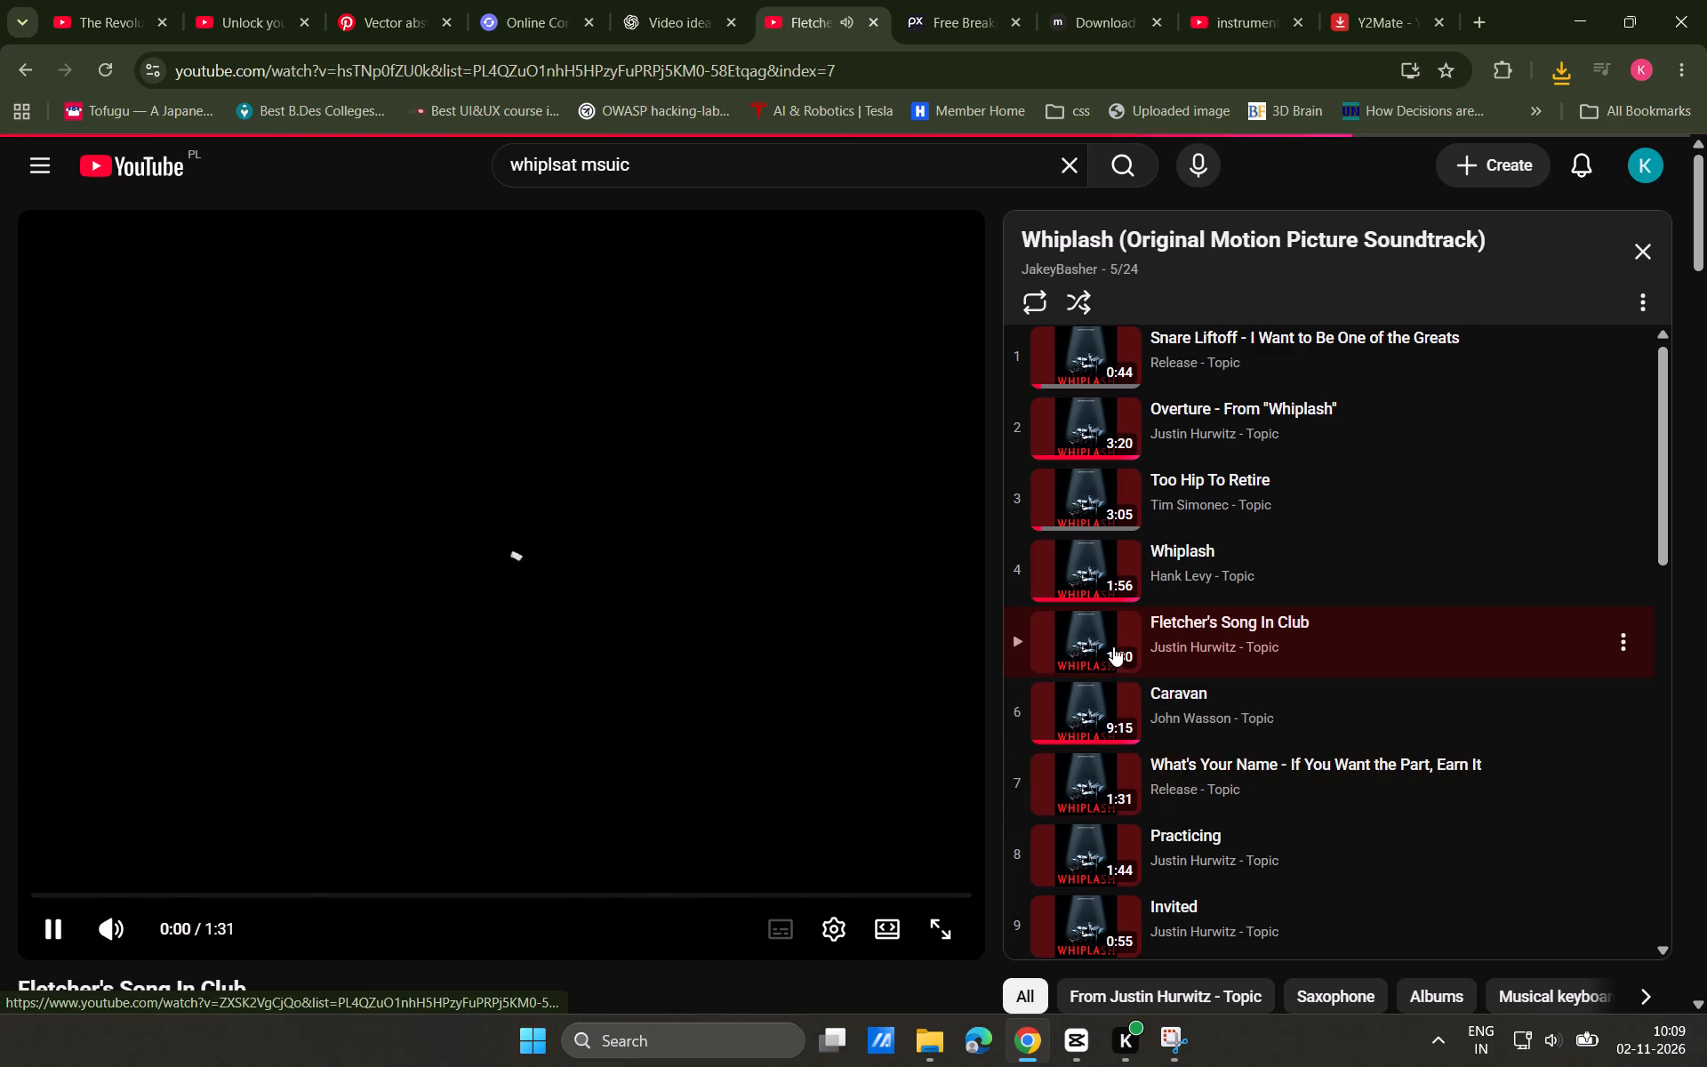
scroll(1112, 645, "down", 2)
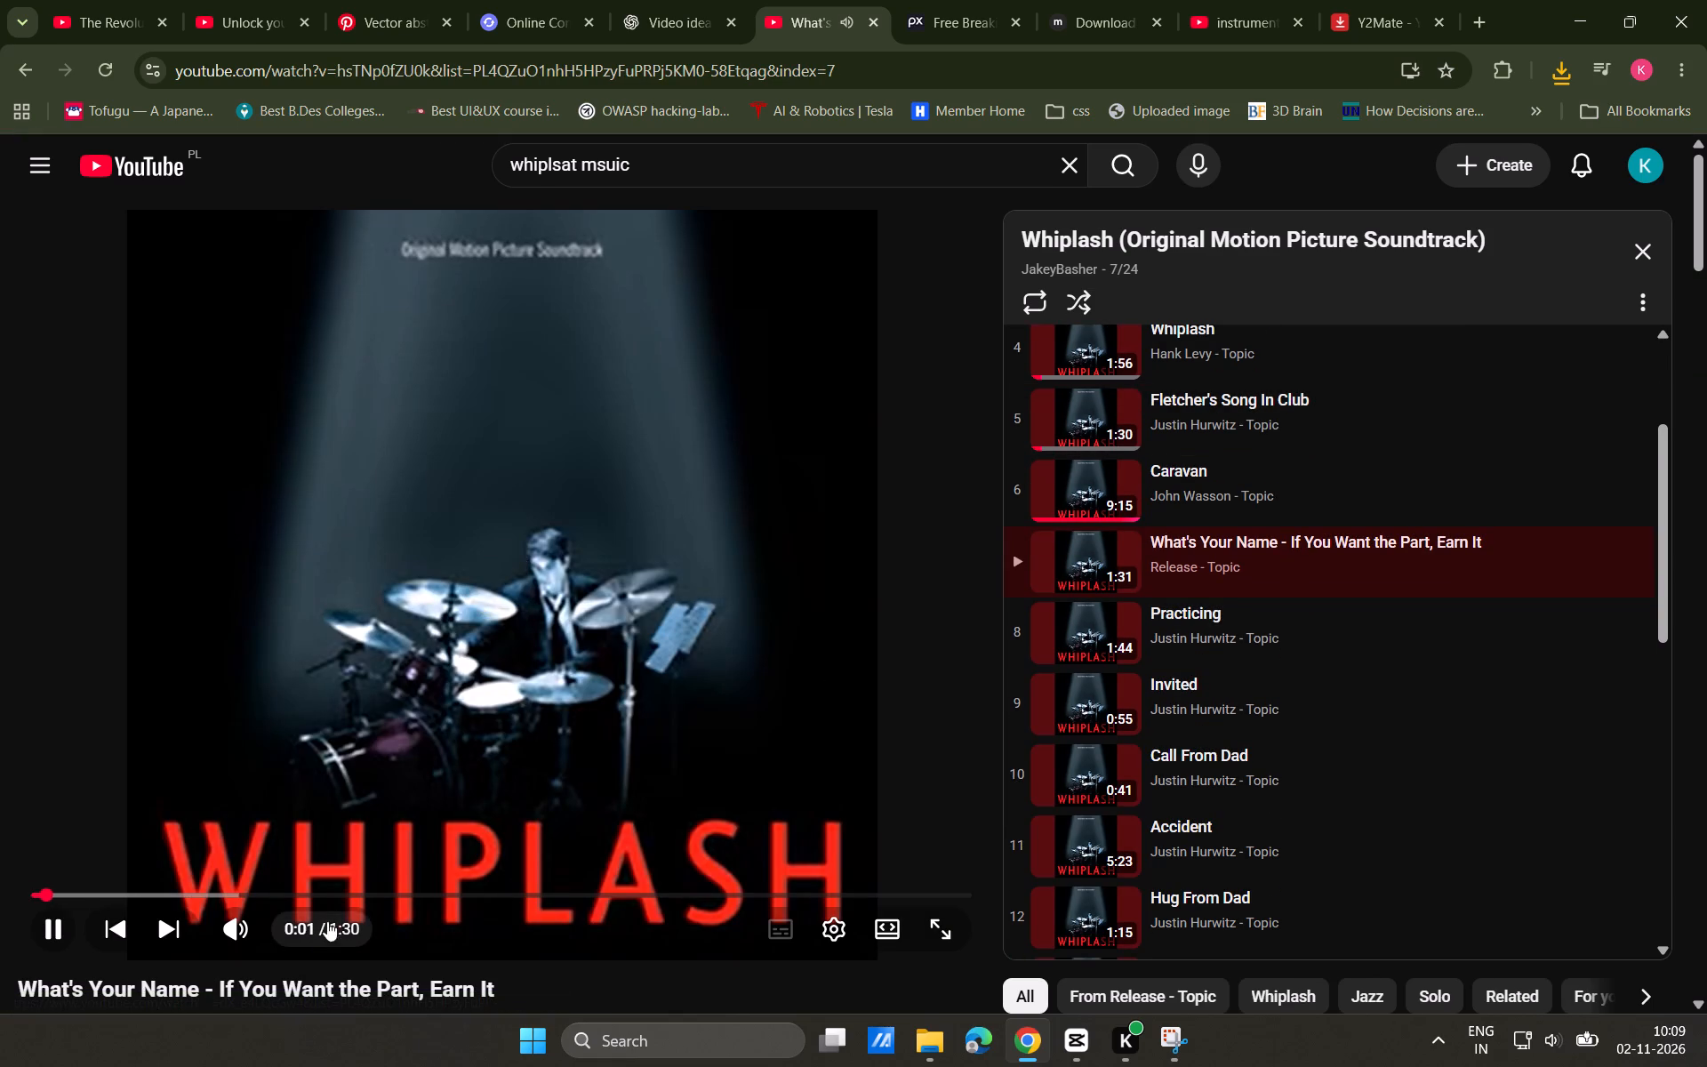
left_click(350, 893)
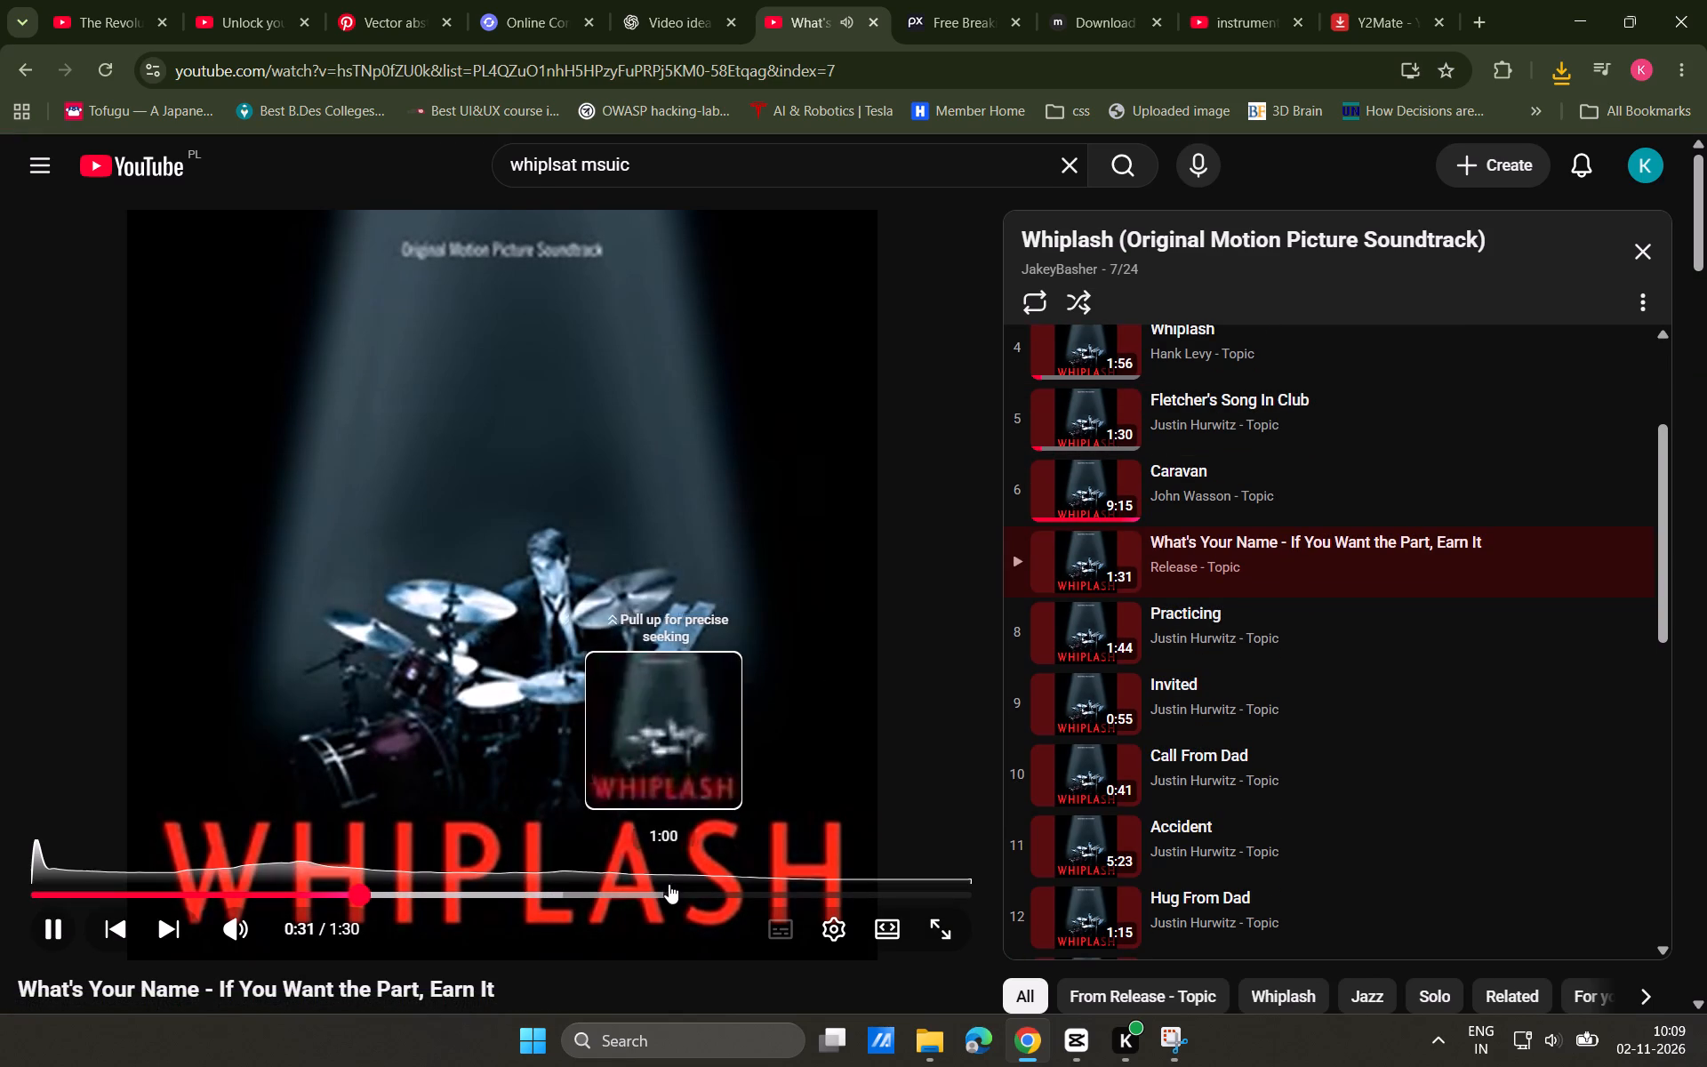
left_click(169, 887)
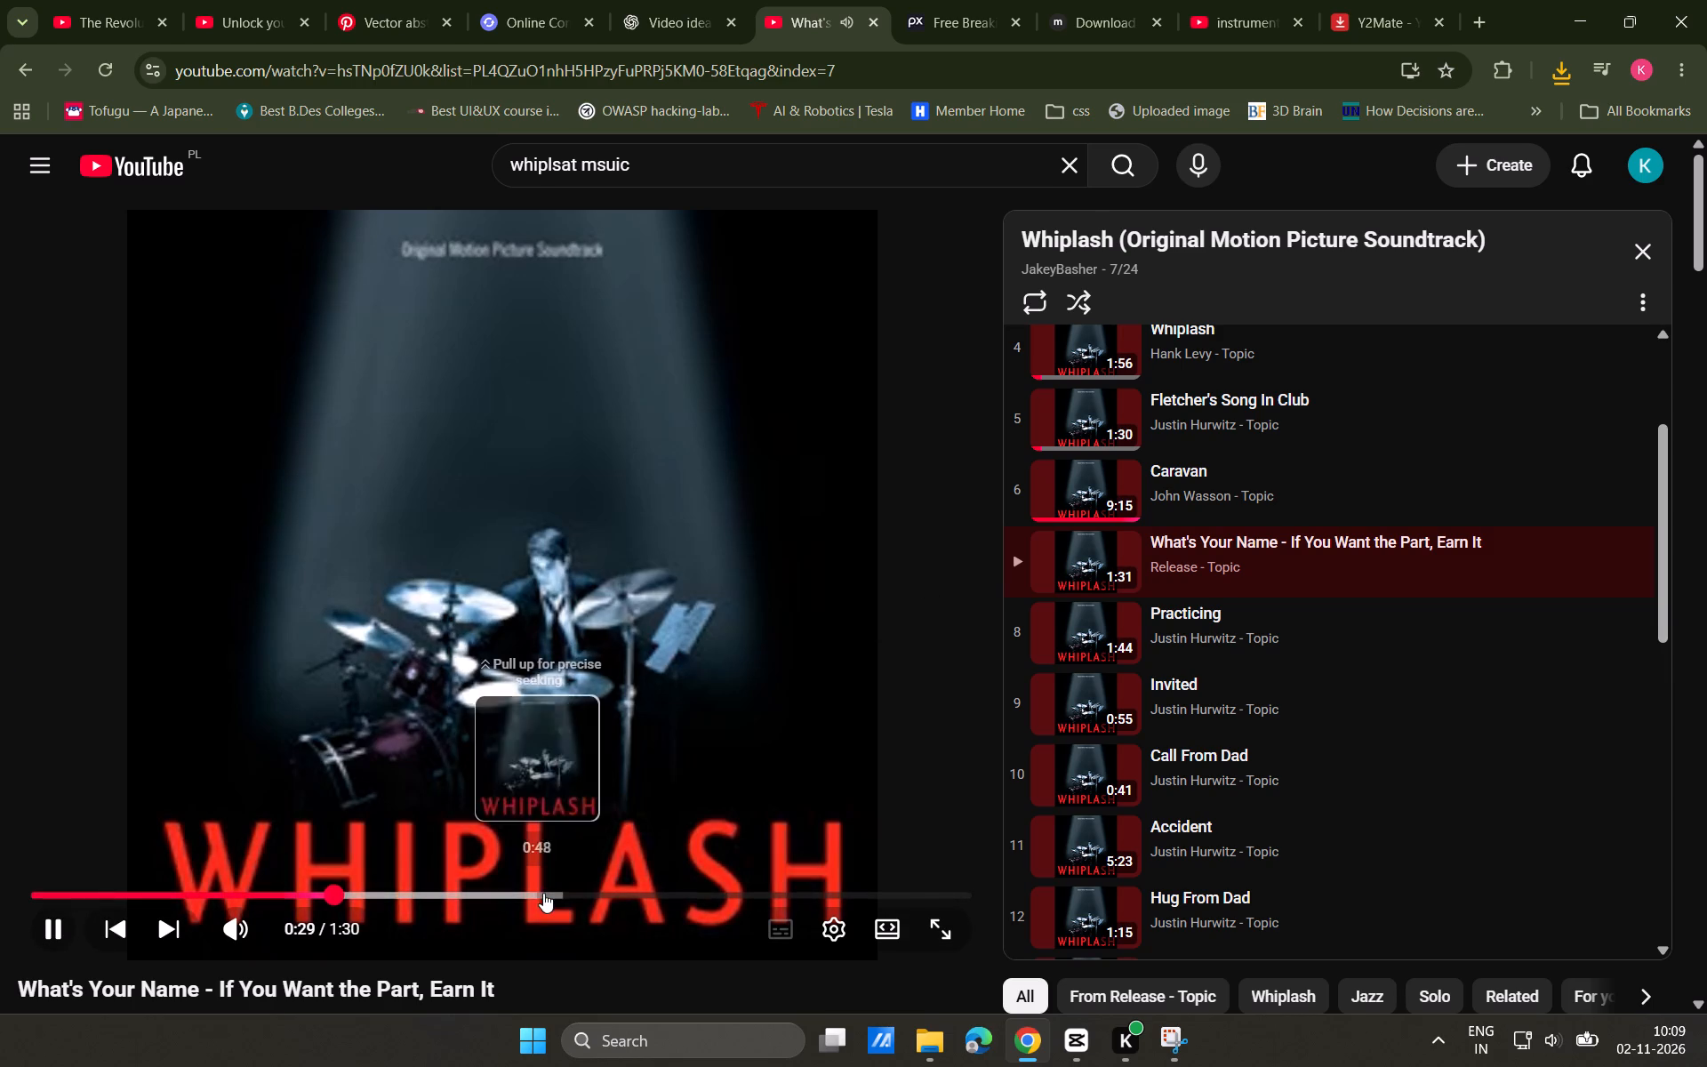
left_click(543, 893)
left_click(764, 891)
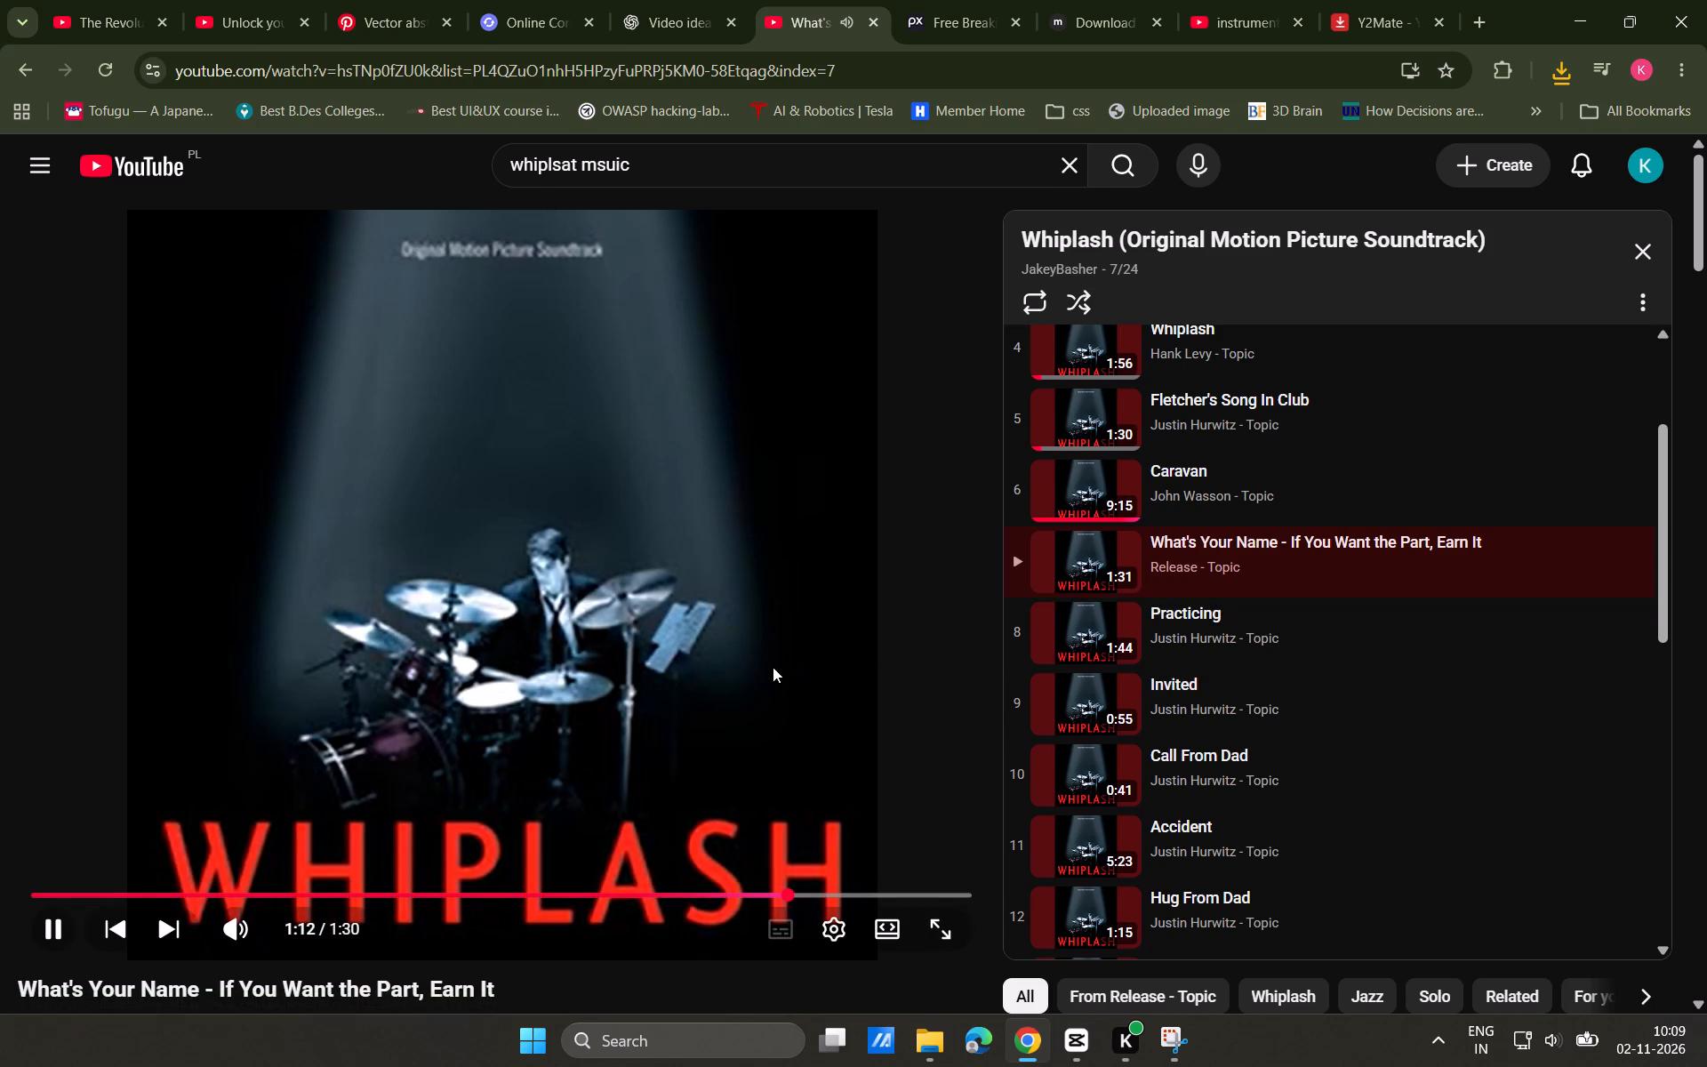
left_click(618, 895)
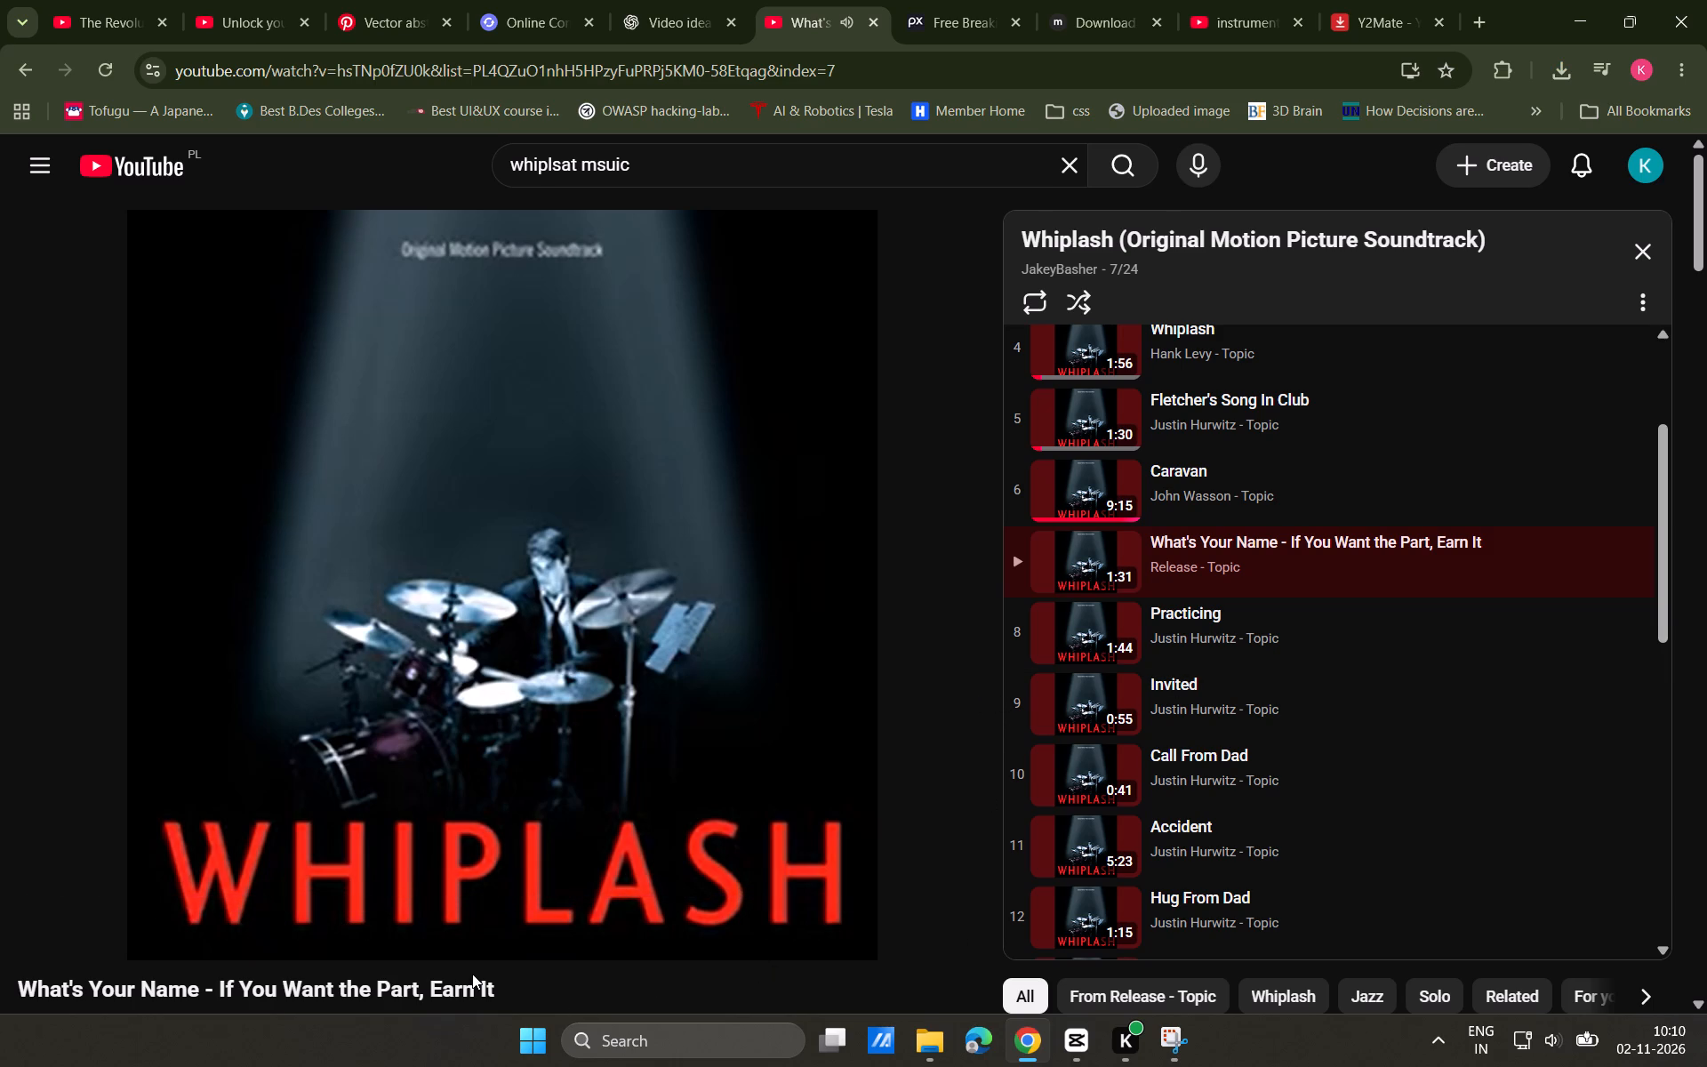
Play "Practicing" from the playlist, skipping the ad, look through the remaining tracks, and jump ahead in the song.
left_click(1094, 601)
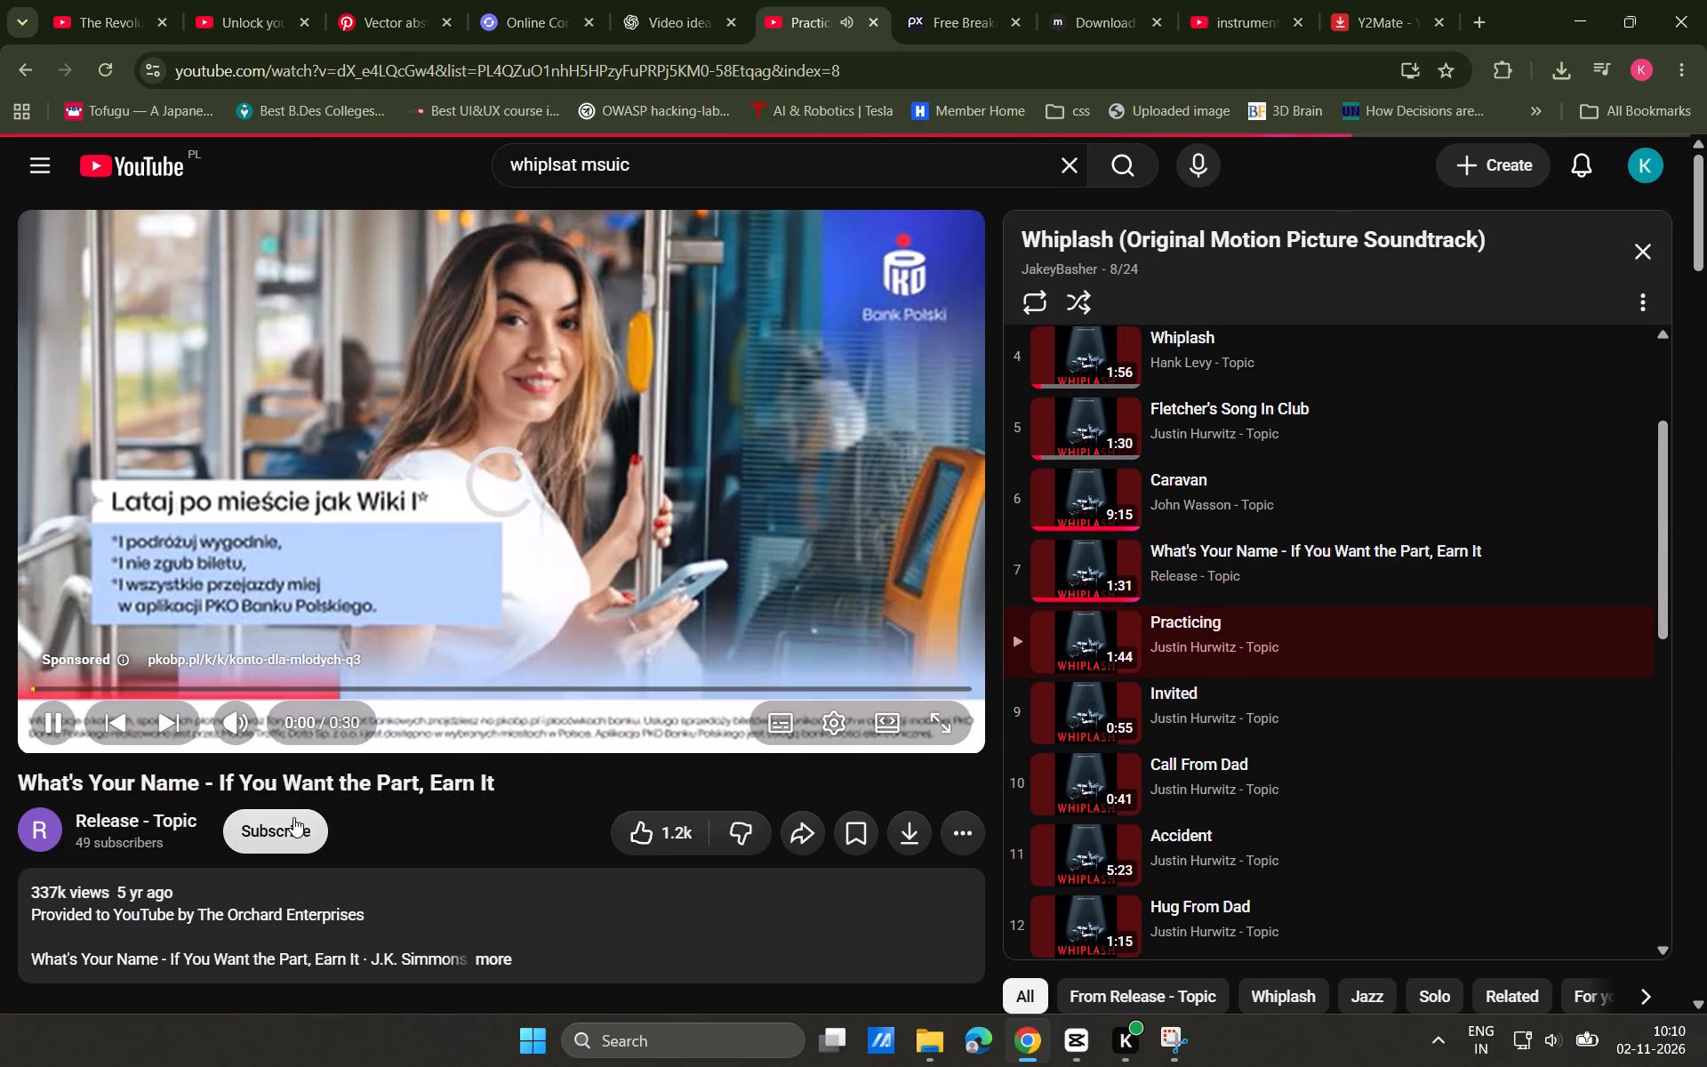
scroll(1406, 632, "down", 3)
scroll(1264, 631, "down", 3)
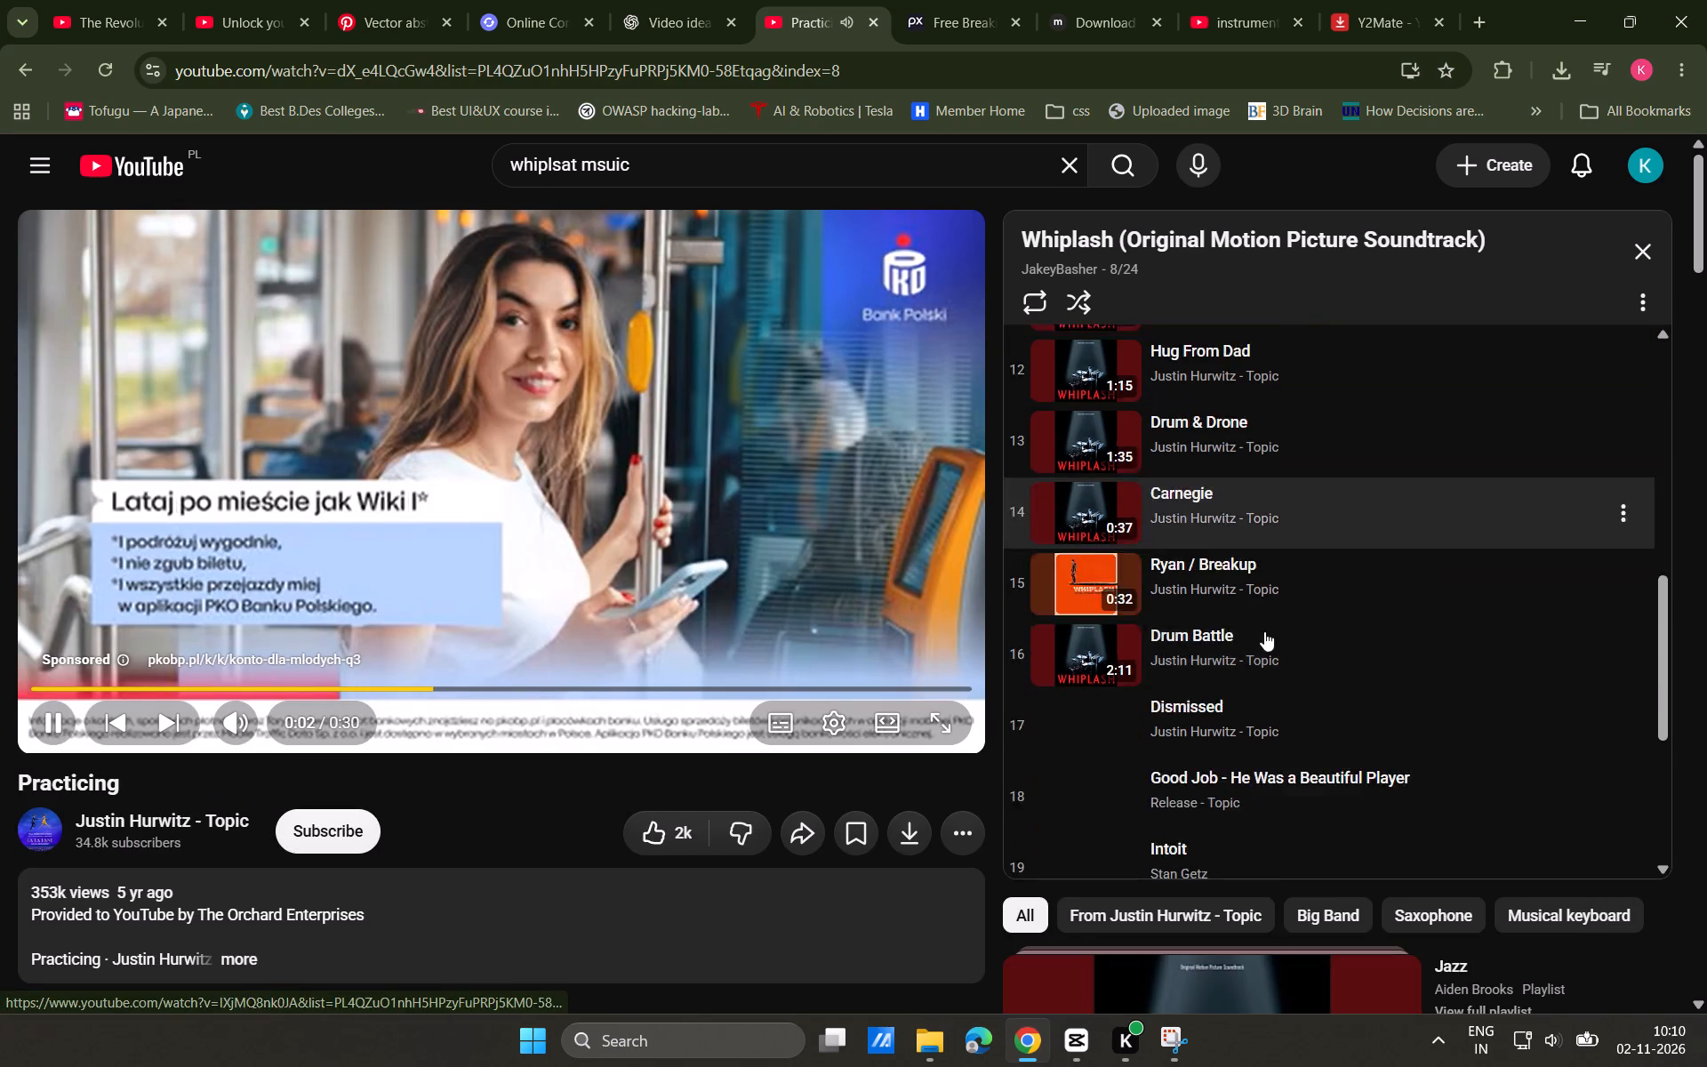
scroll(1264, 631, "down", 4)
scroll(1010, 590, "up", 2)
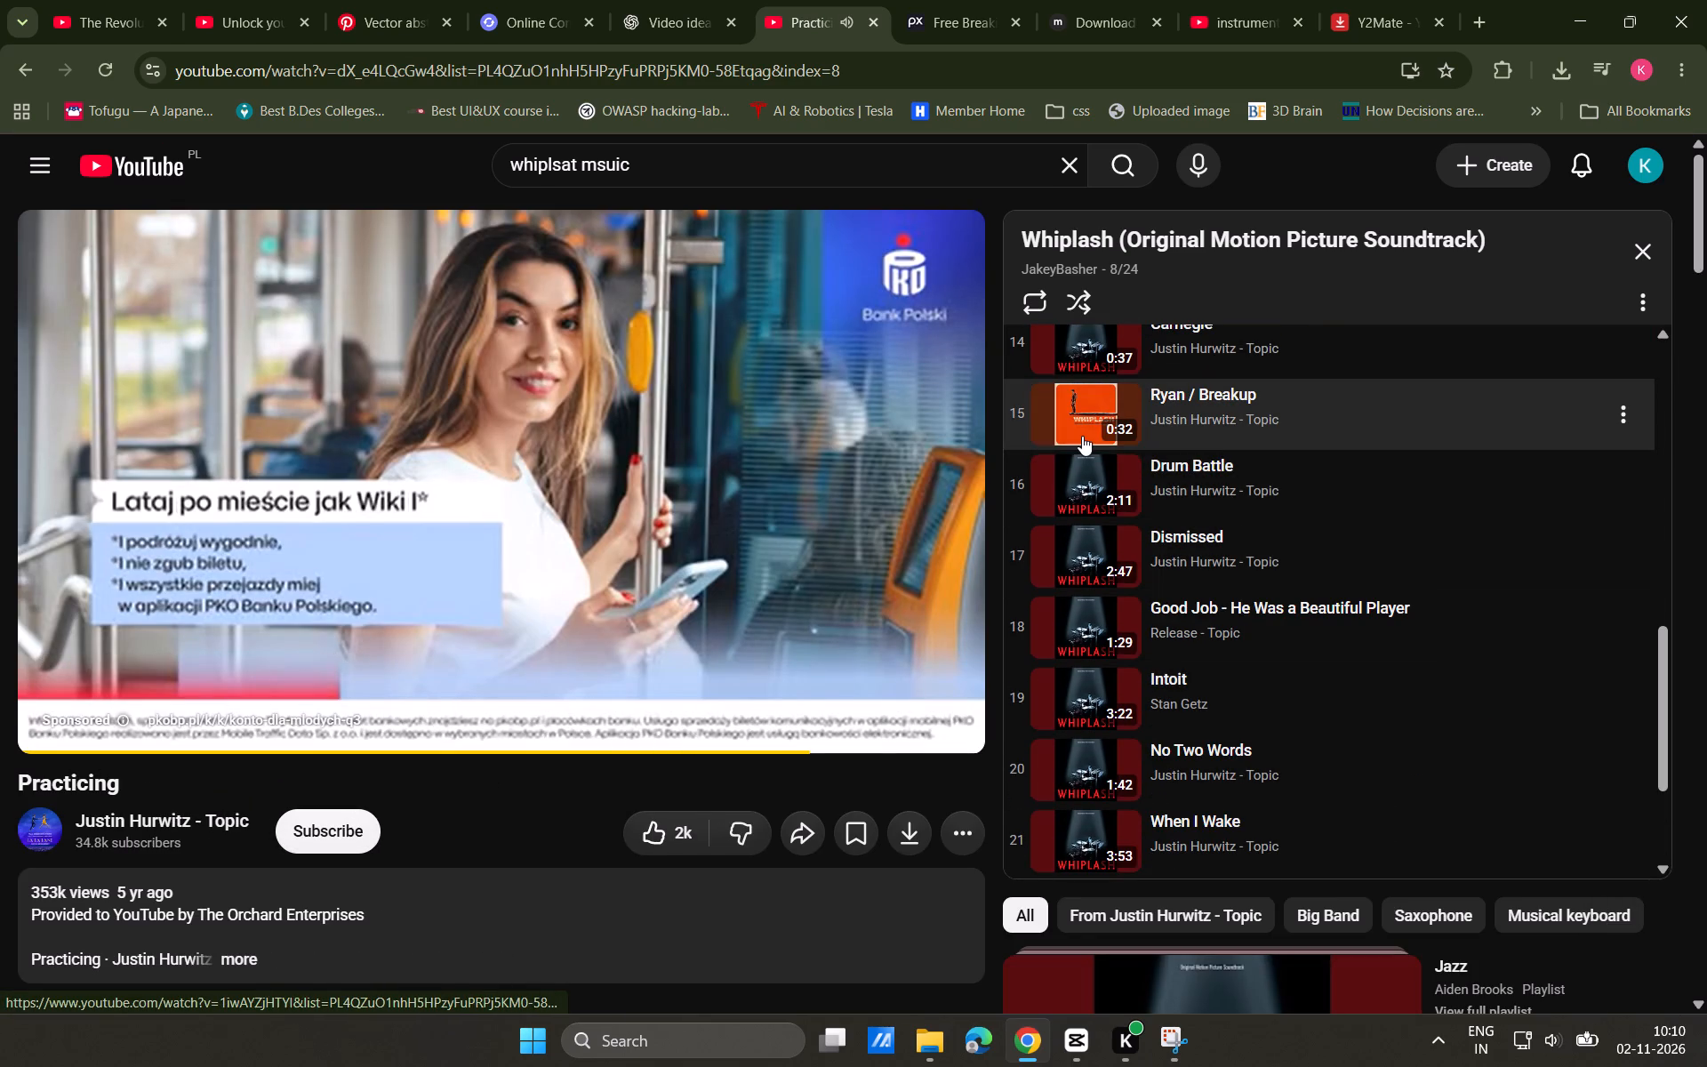
left_click(935, 662)
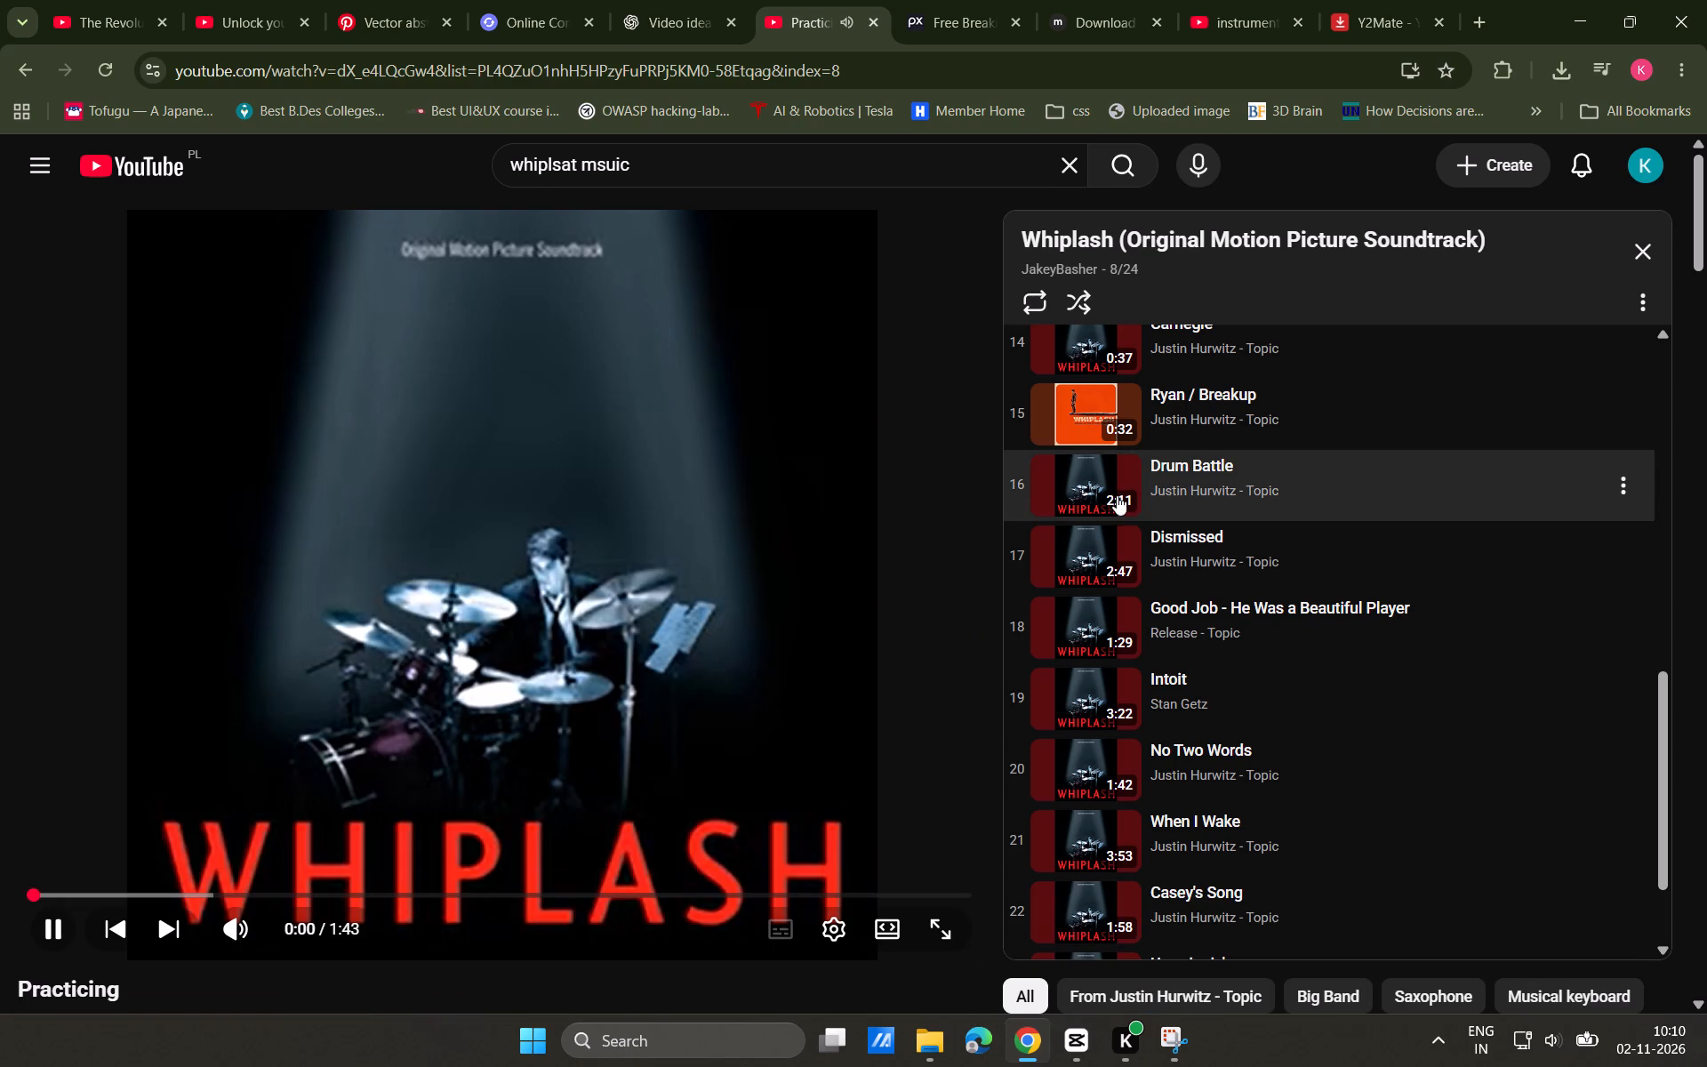
scroll(0, 637, "down", 3)
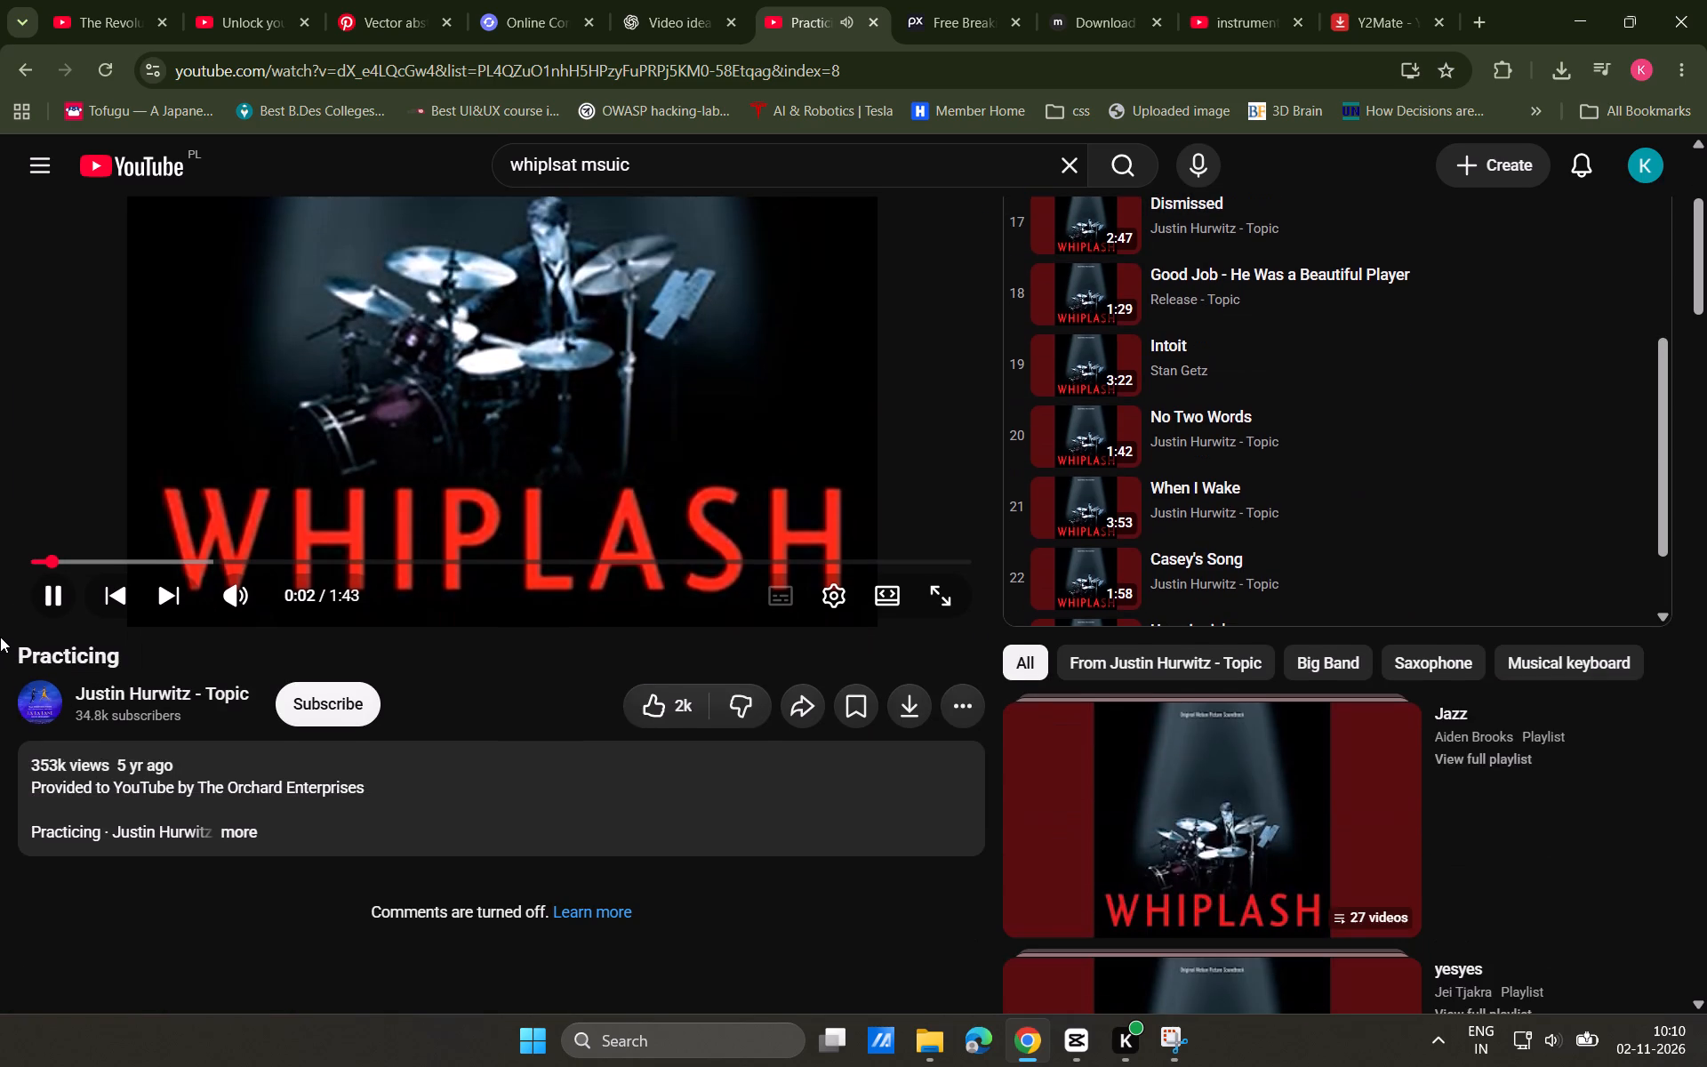
scroll(0, 595, "up", 4)
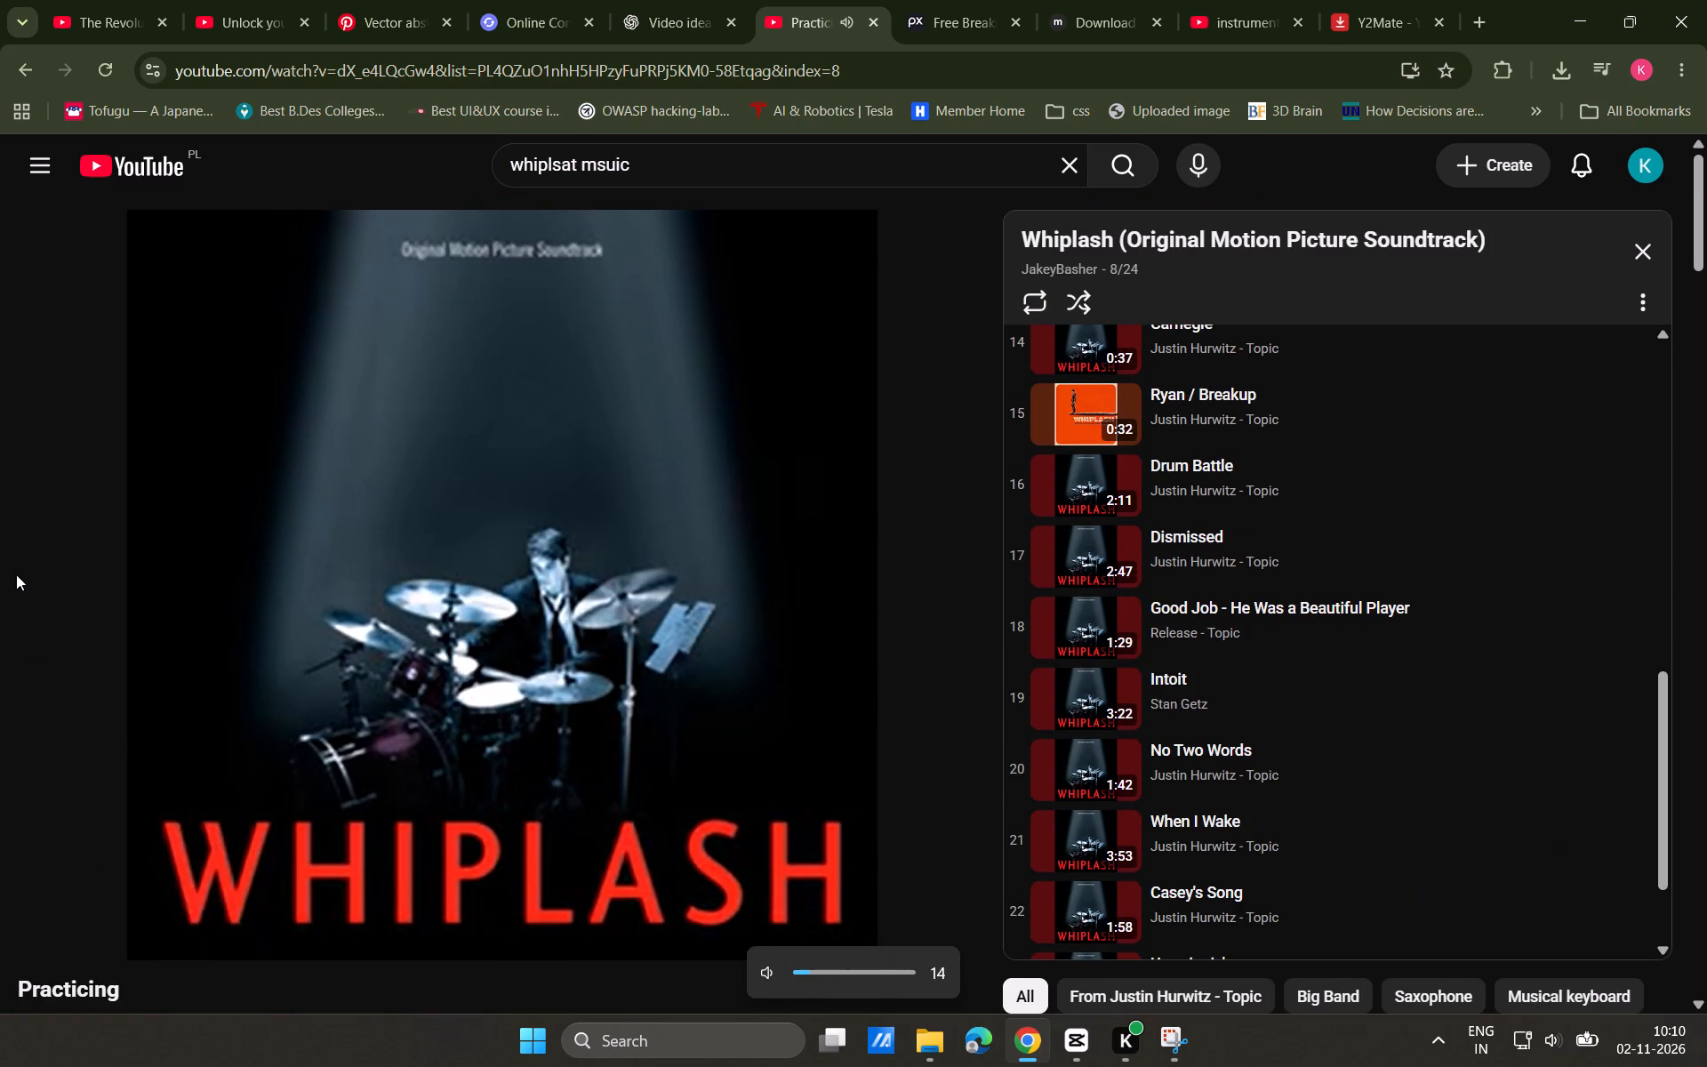
key("Right")
key("Right")
key("Right")
key("Right")
key("Right")
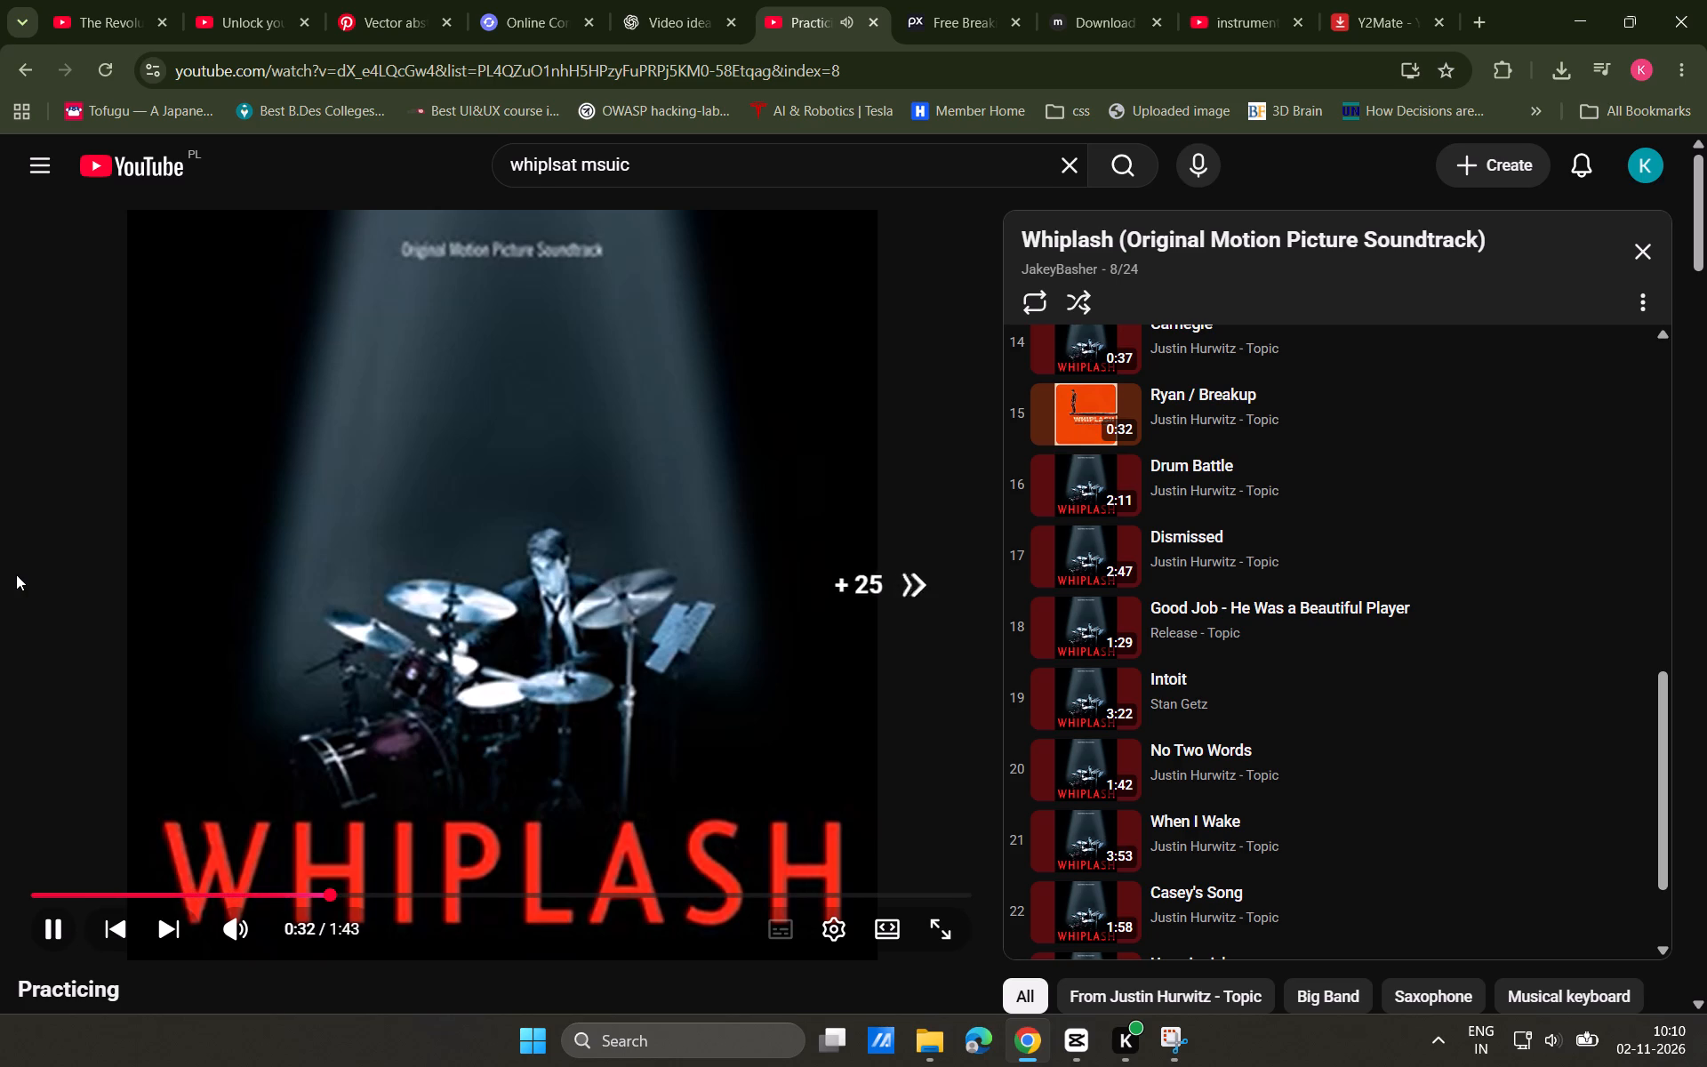
key("Right")
Play "Drum Battle", sample its beginning, middle and end, and leave for the YouTube home page.
left_click(1169, 494)
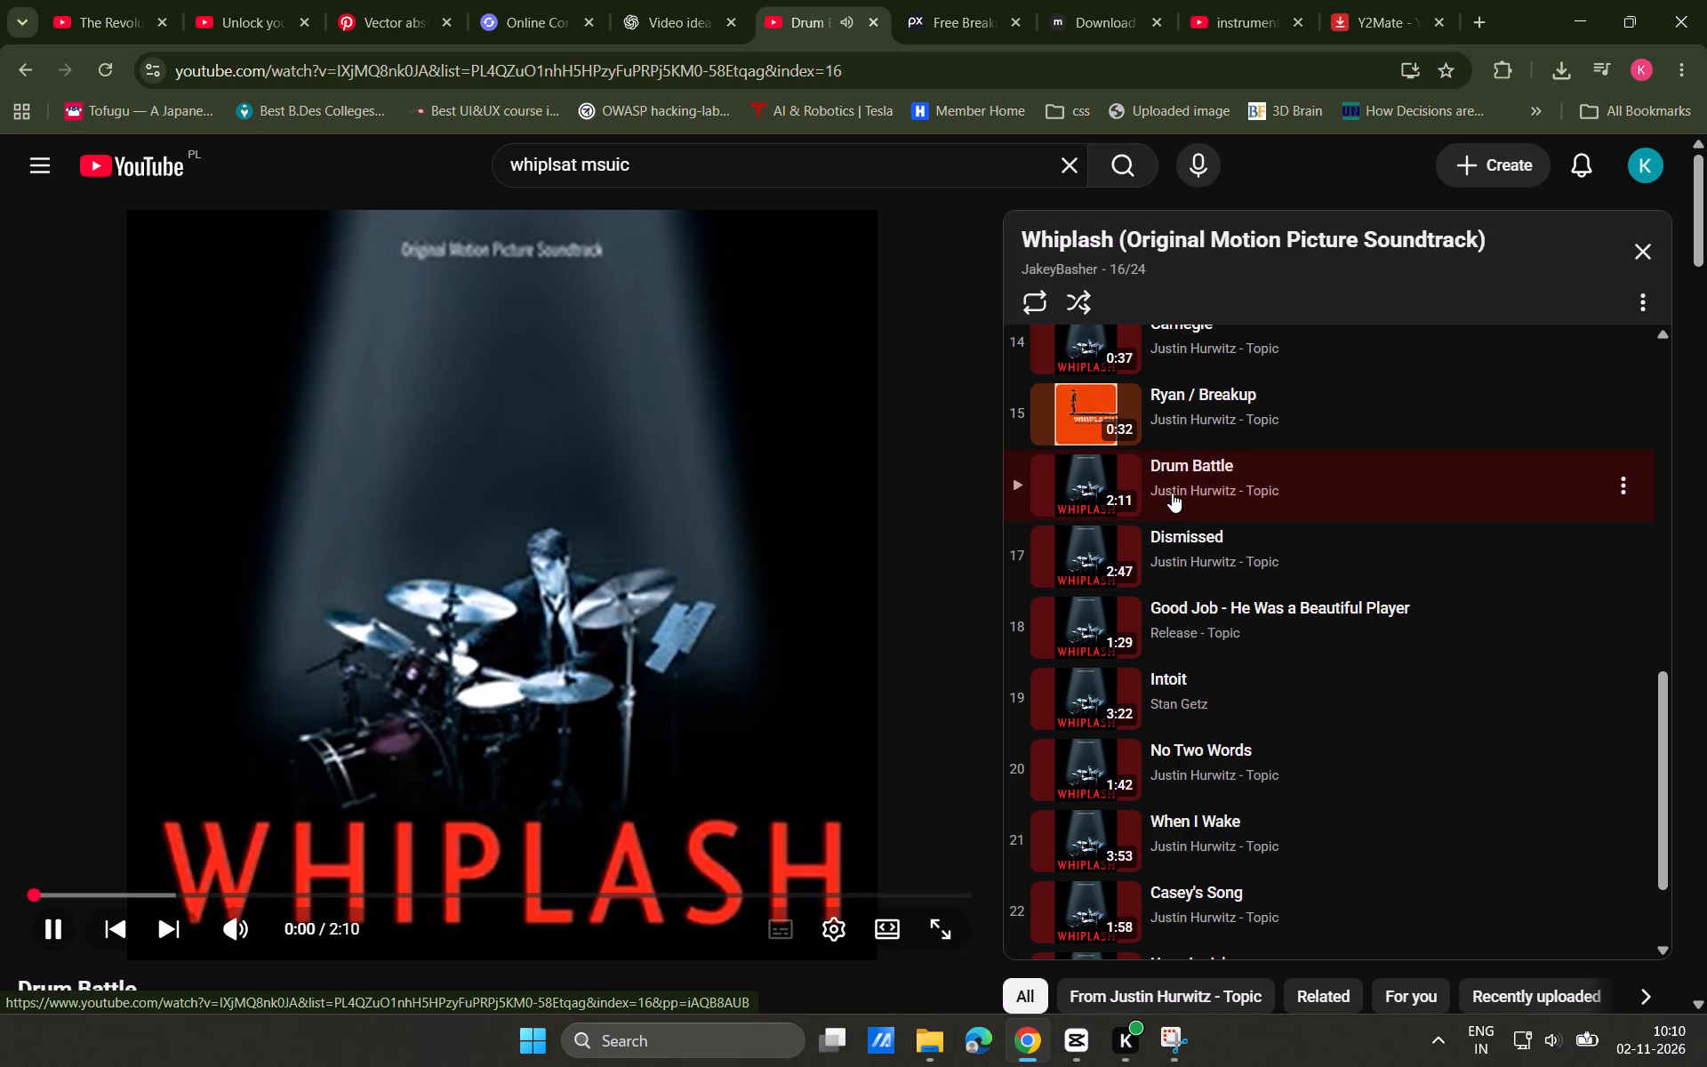
left_click(157, 895)
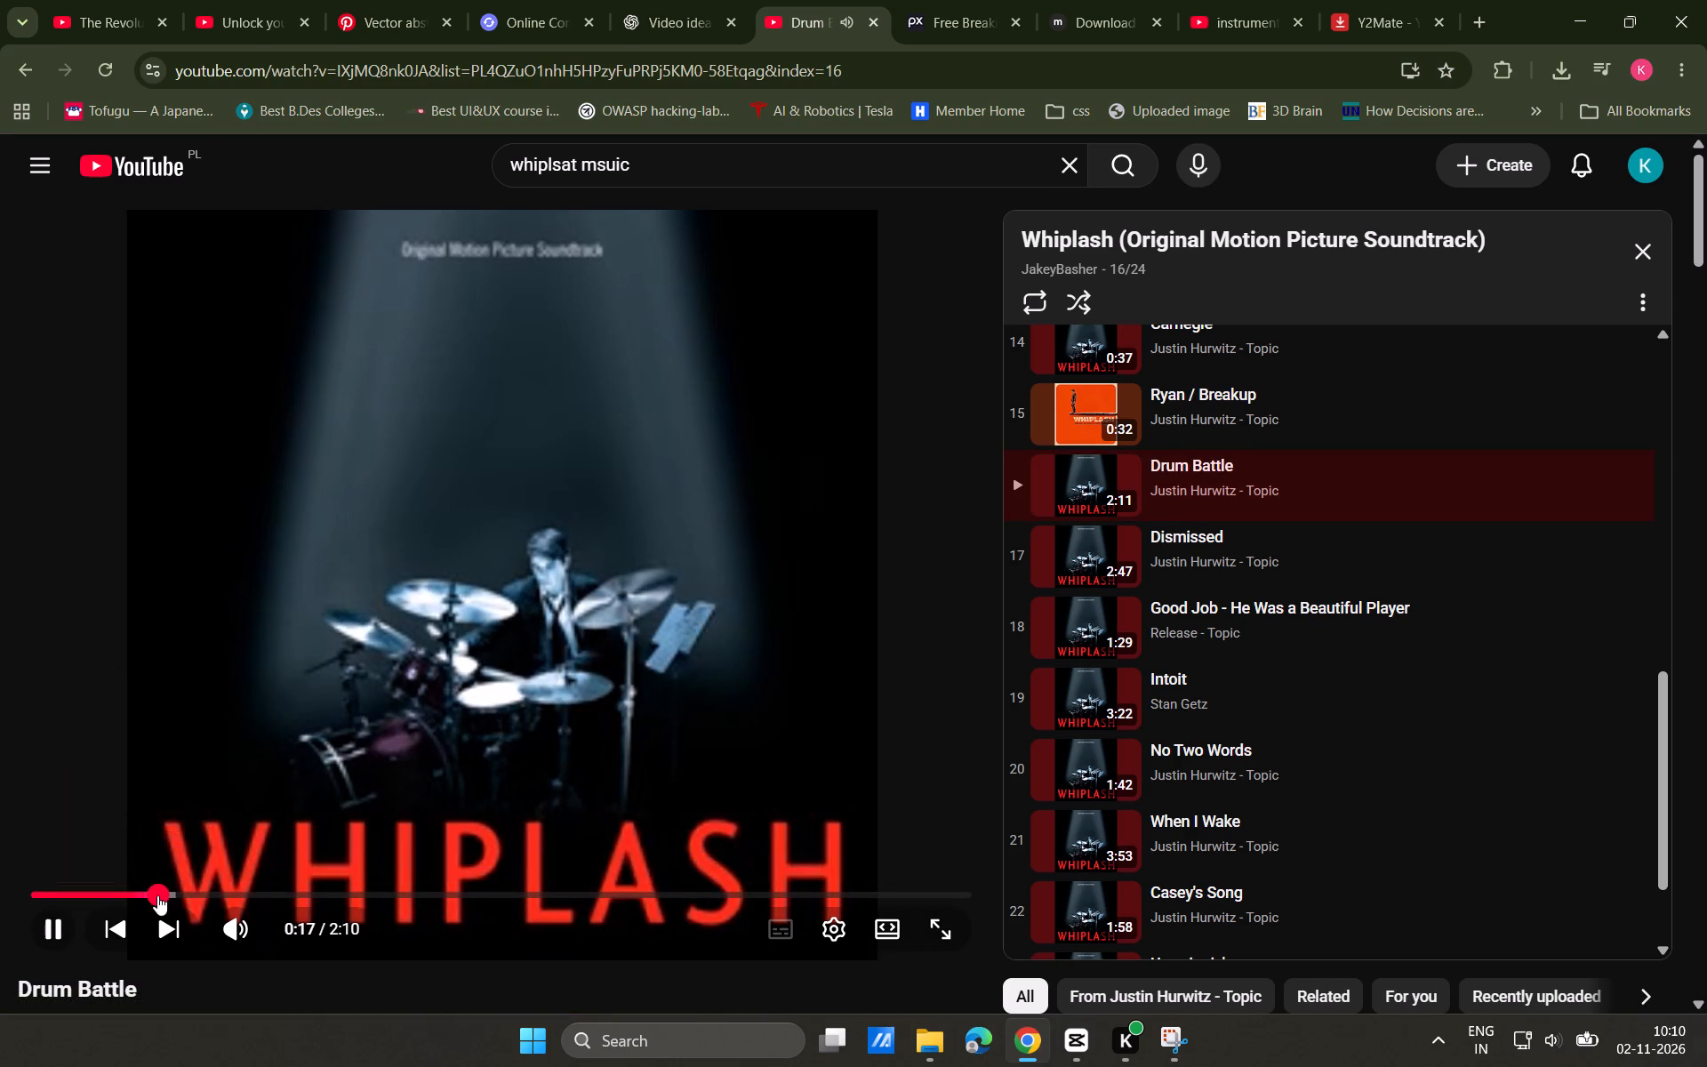
scroll(1195, 693, "down", 6)
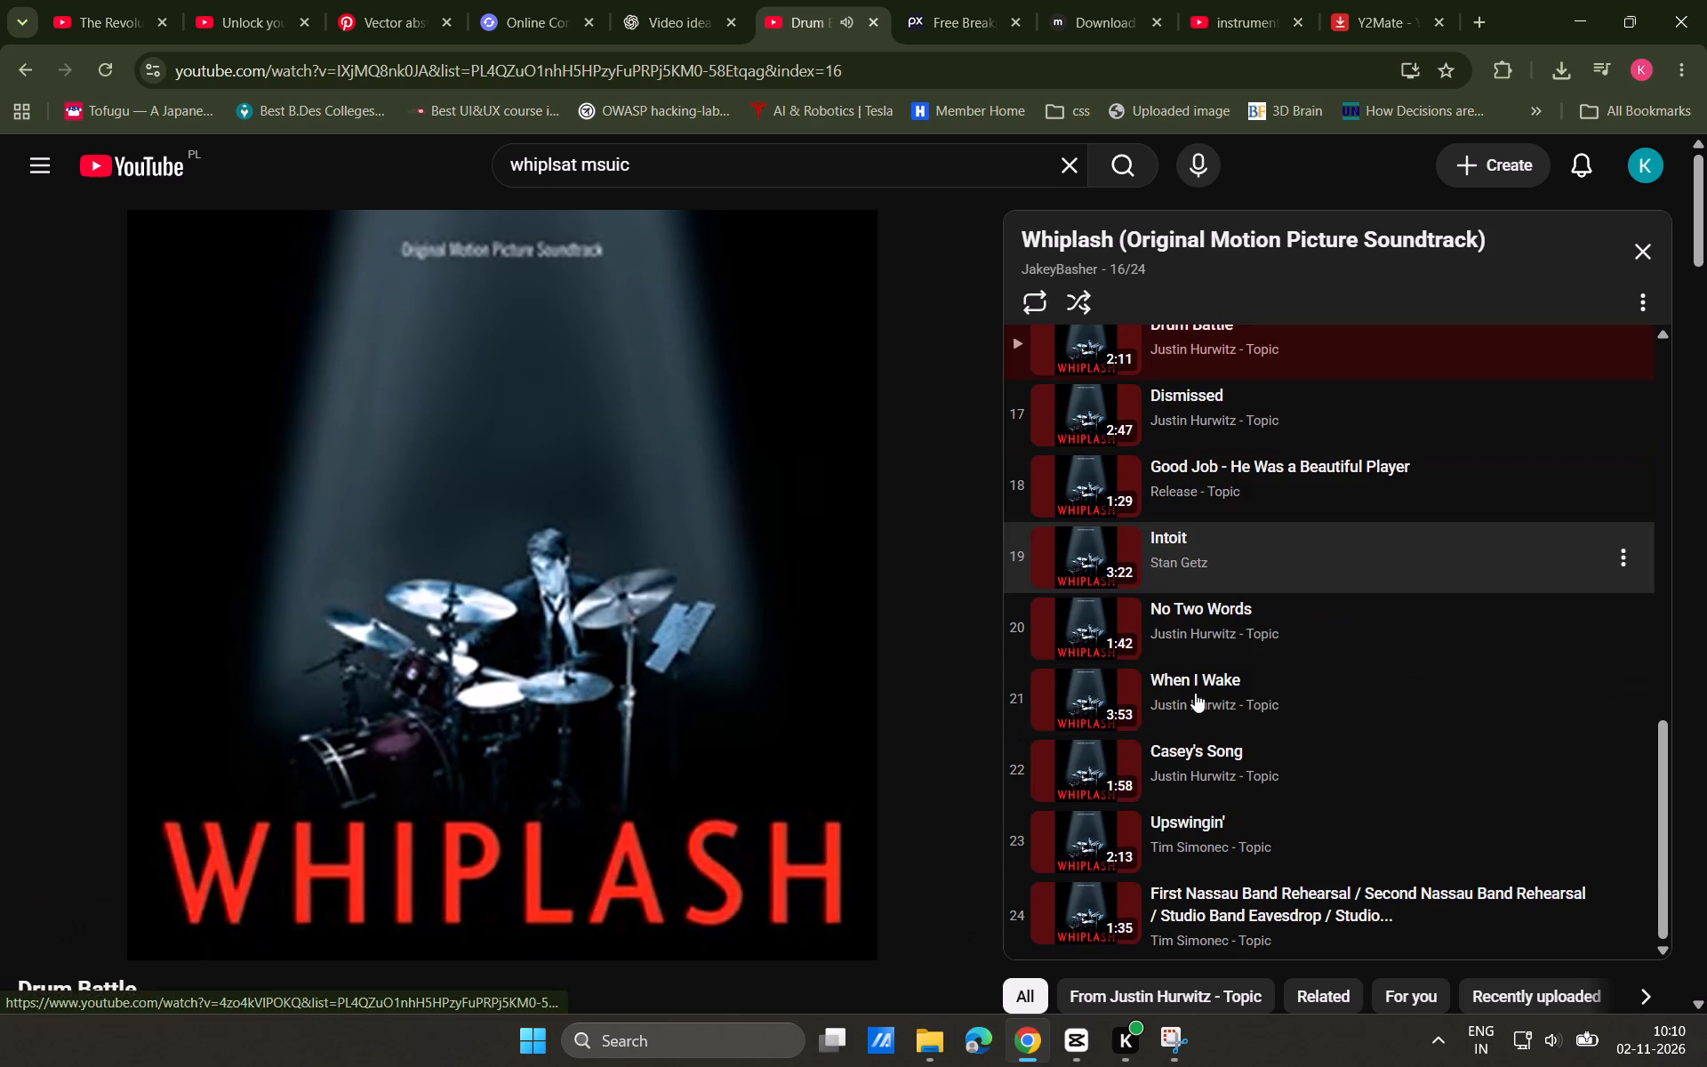
left_click(511, 893)
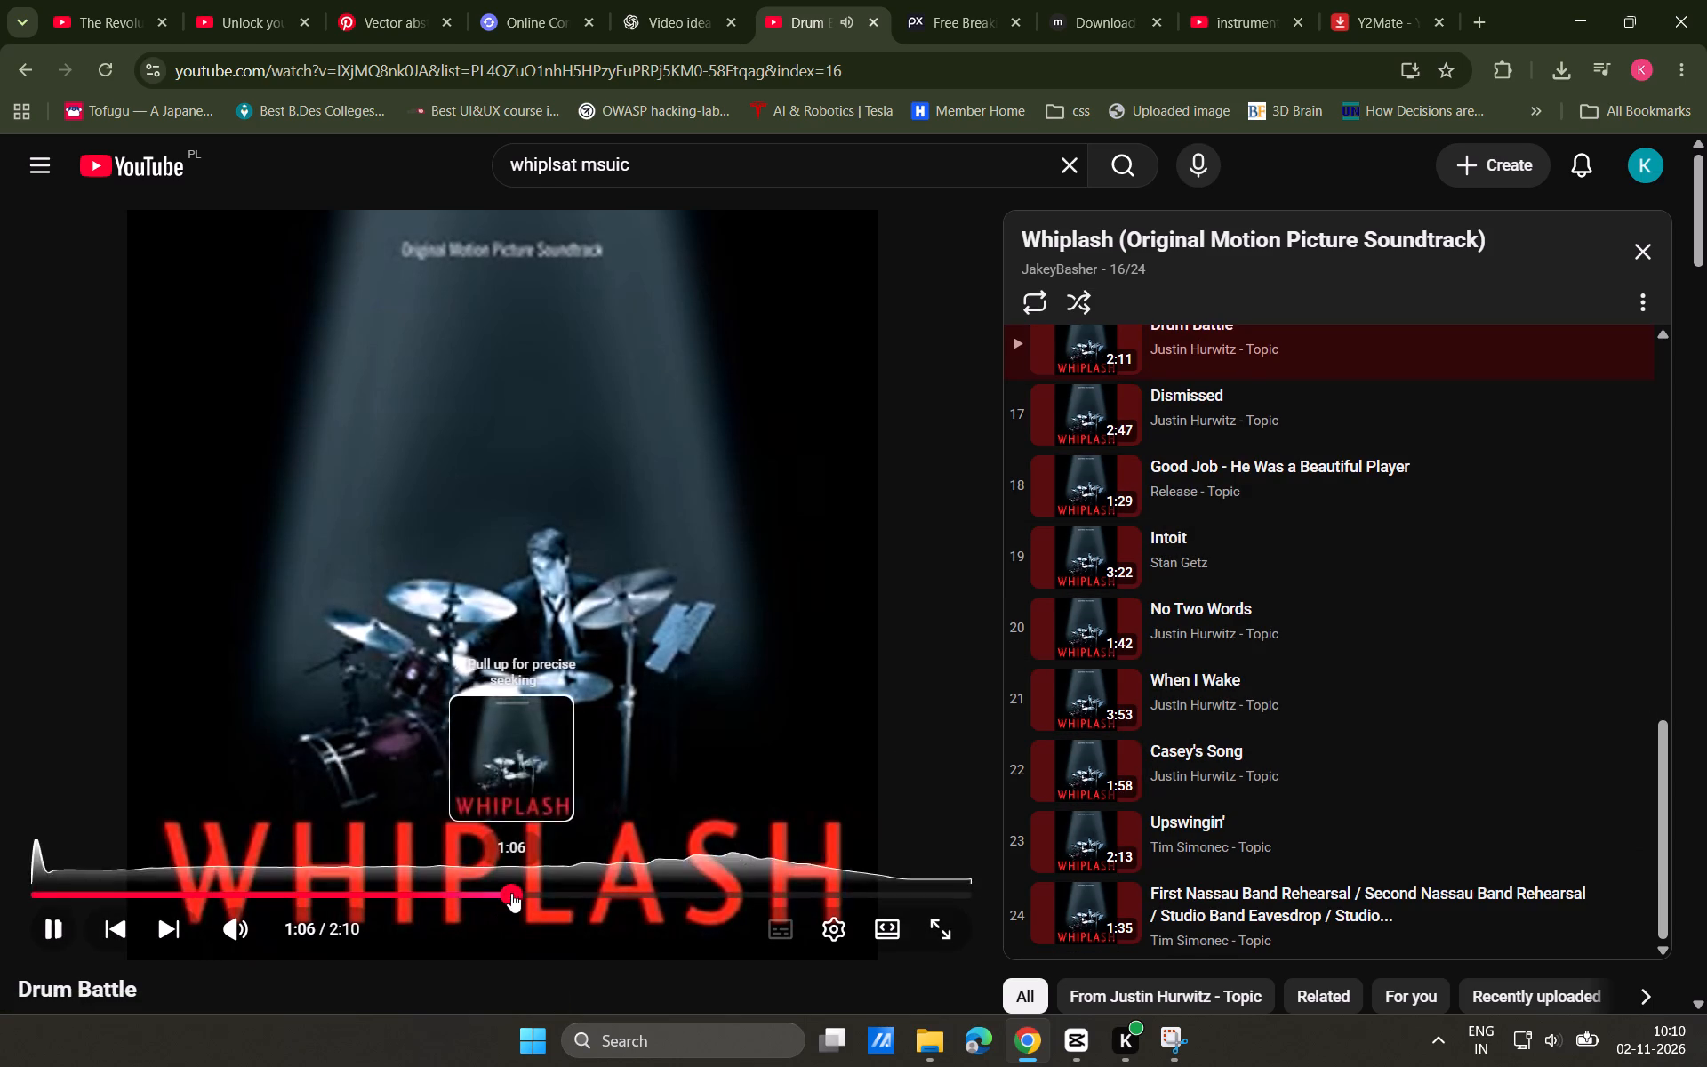
left_click(837, 889)
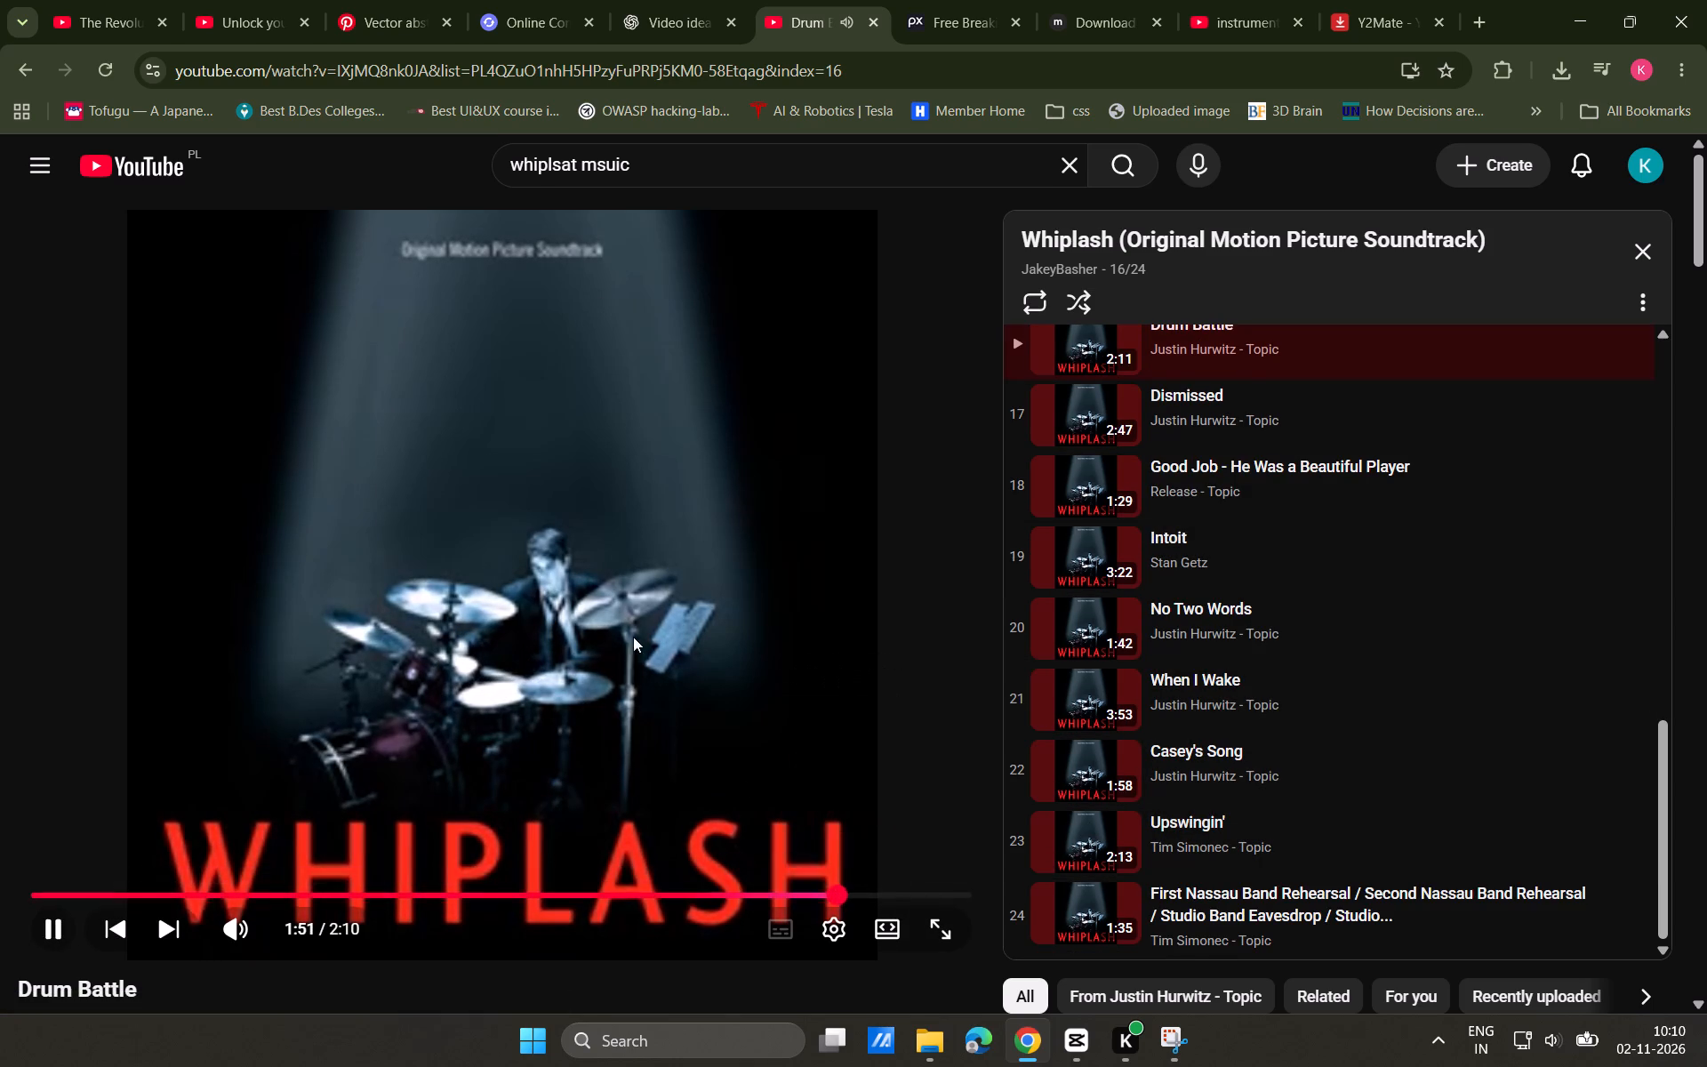
left_click(177, 160)
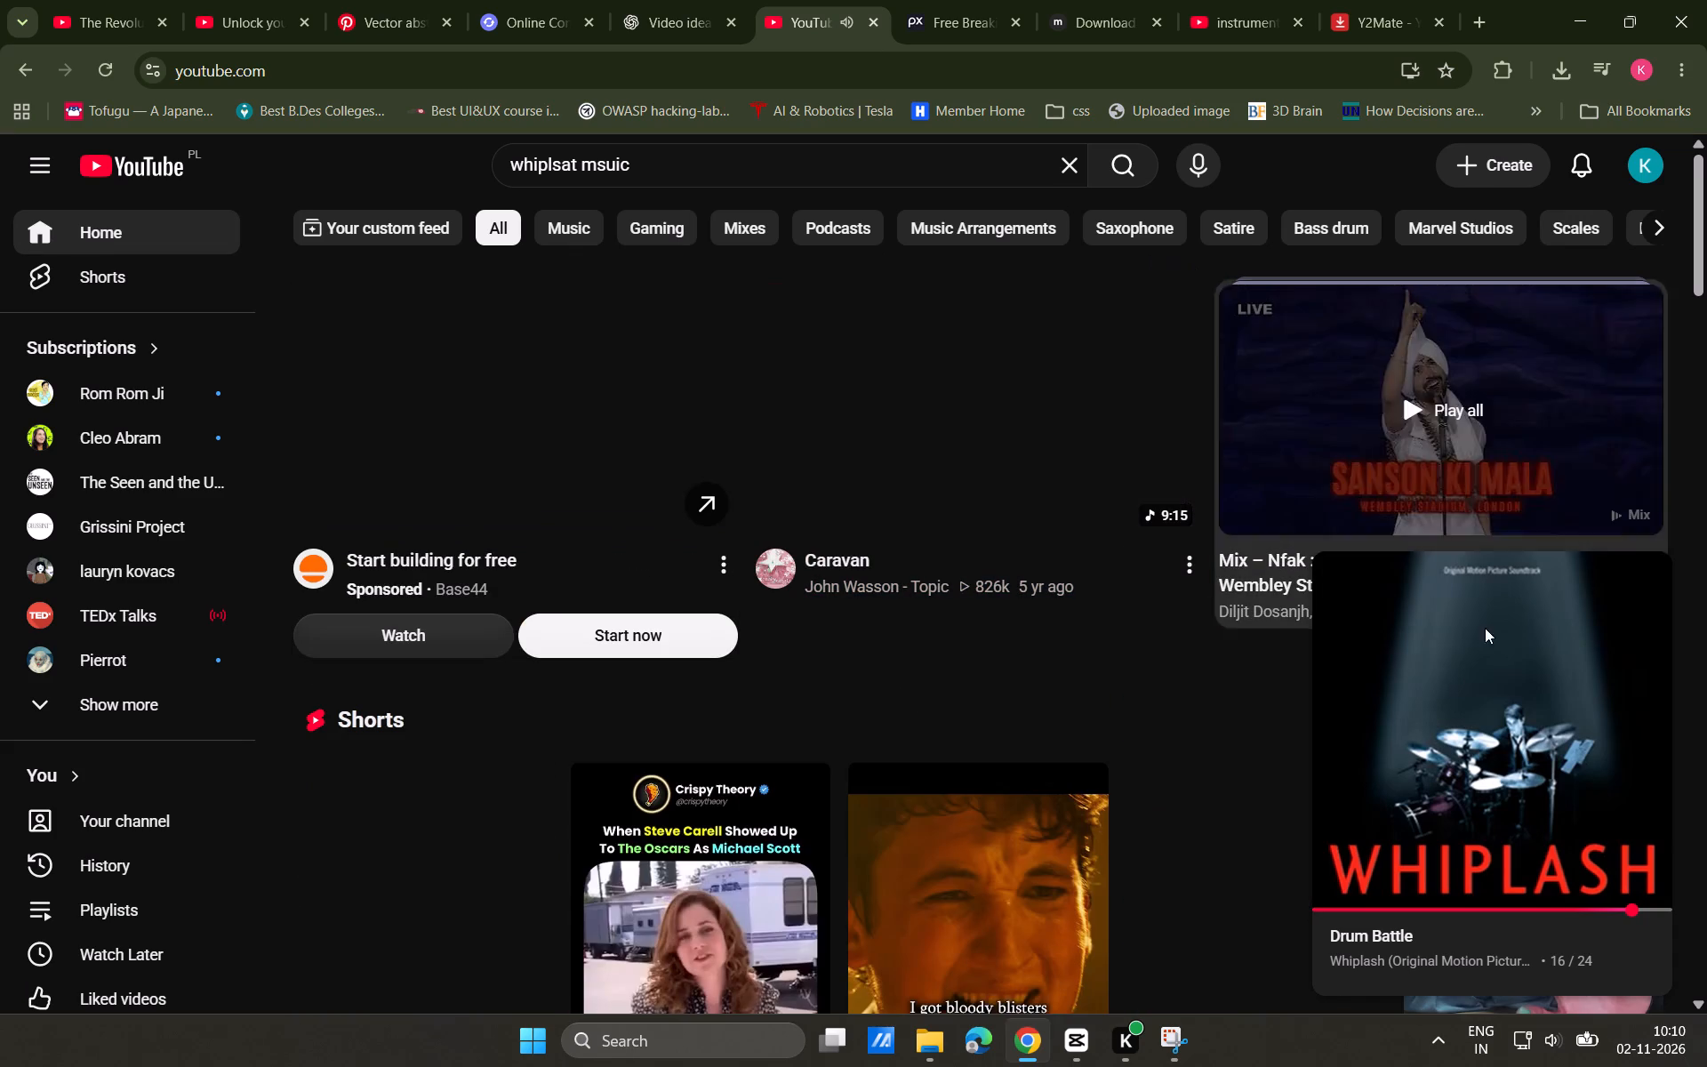
Play the "Nfak : Sanson Ki Mala : Diljit Dosanjh : Wembley Stadium" mix from the YouTube home page.
left_click(1642, 576)
left_click(1555, 475)
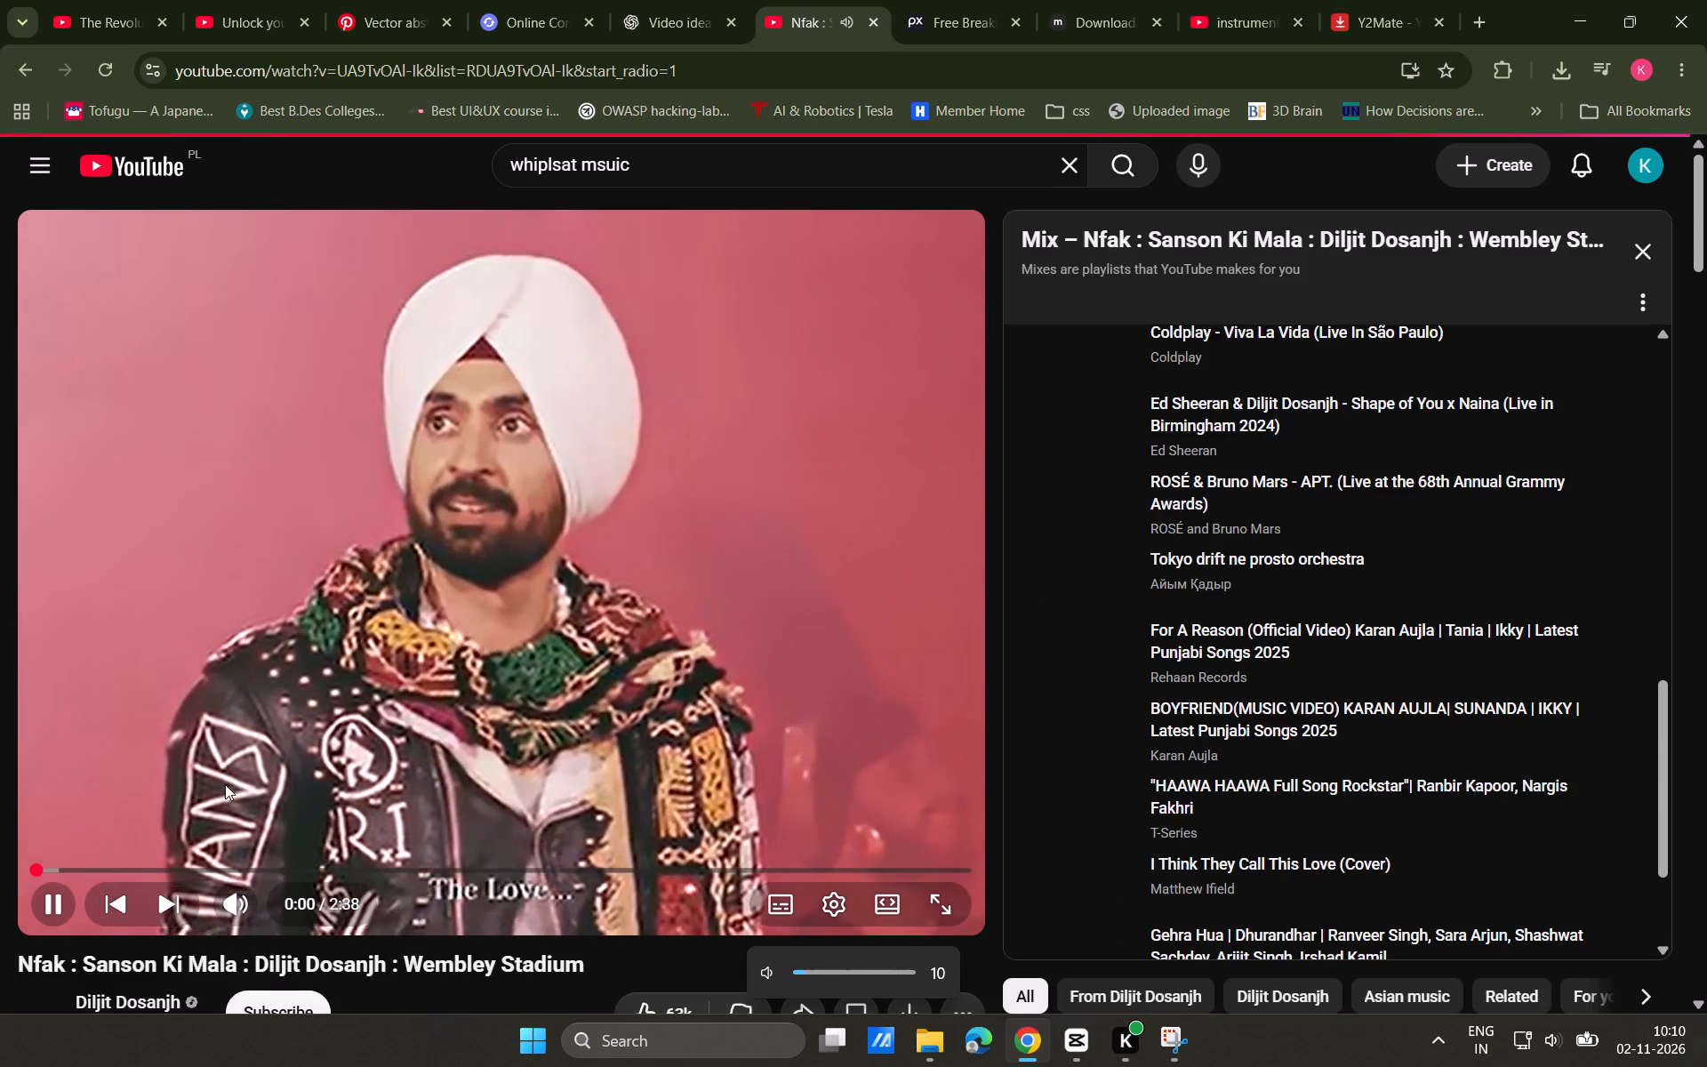
Switch to CapCut, move the short WhatsApp Audio 09.10.24 clip to start at about 23 seconds, and scrub the timeline's opening section.
left_click(1042, 0)
left_click(959, 0)
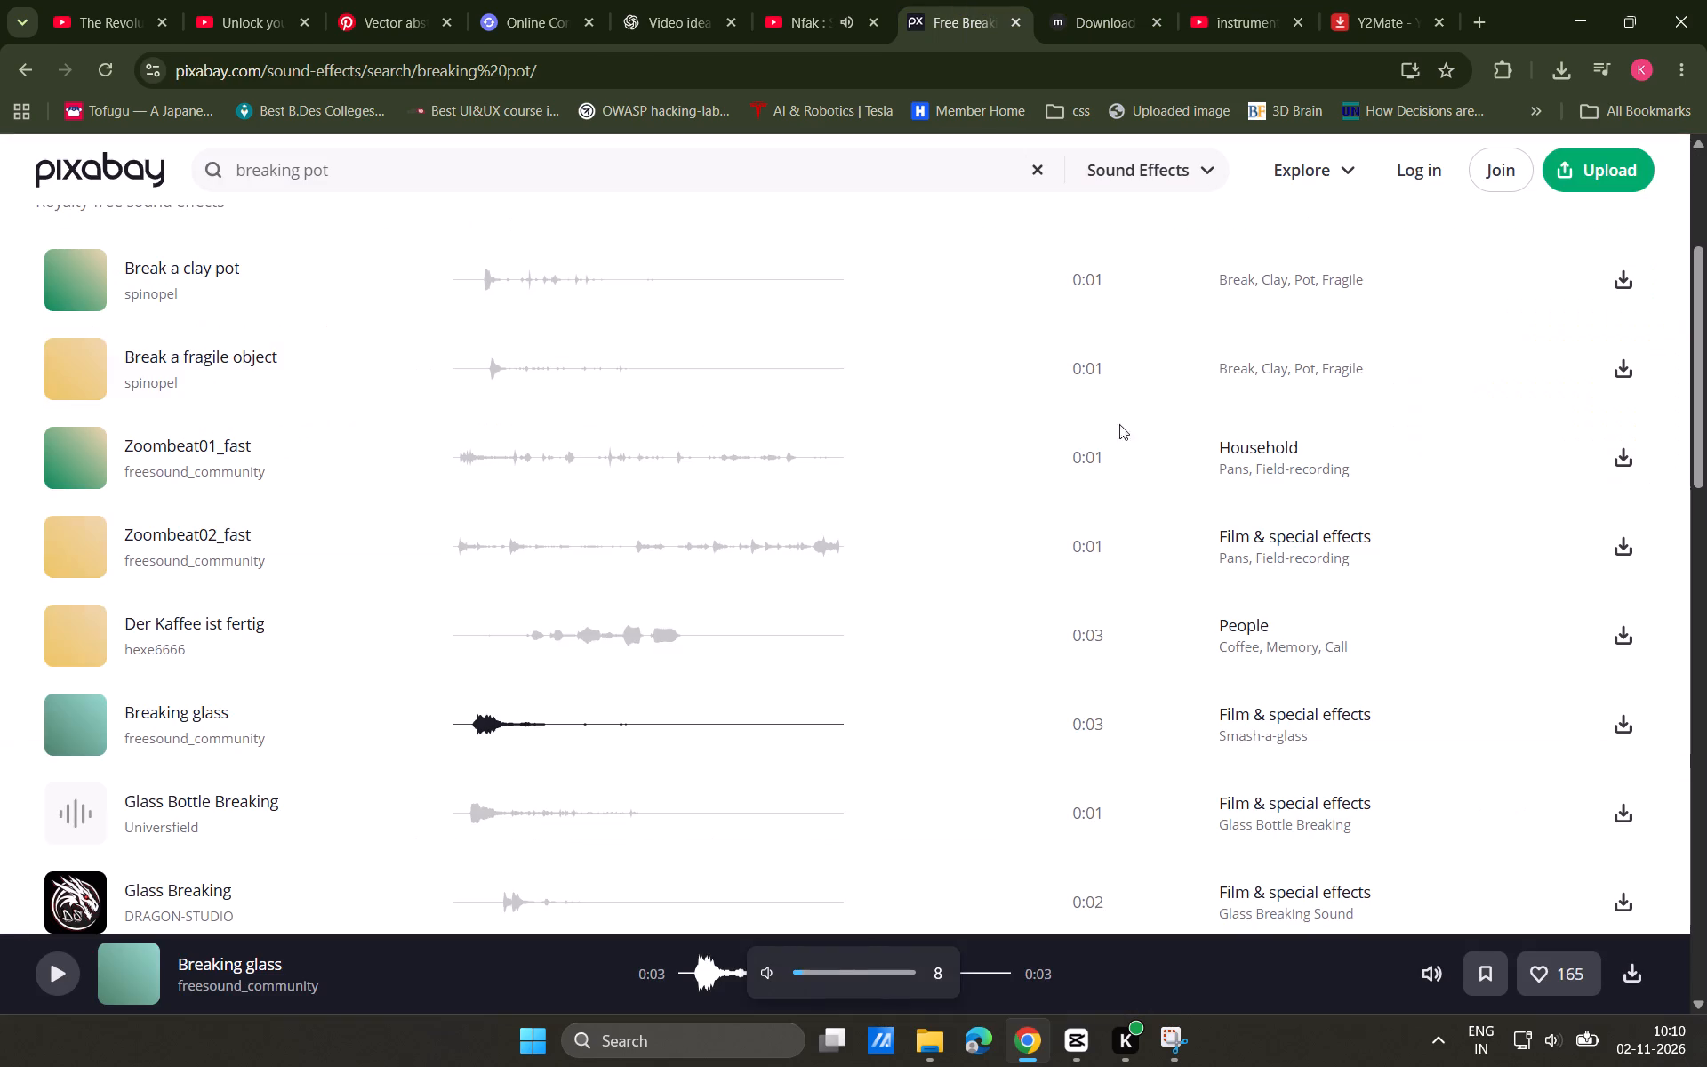
left_click(1070, 1063)
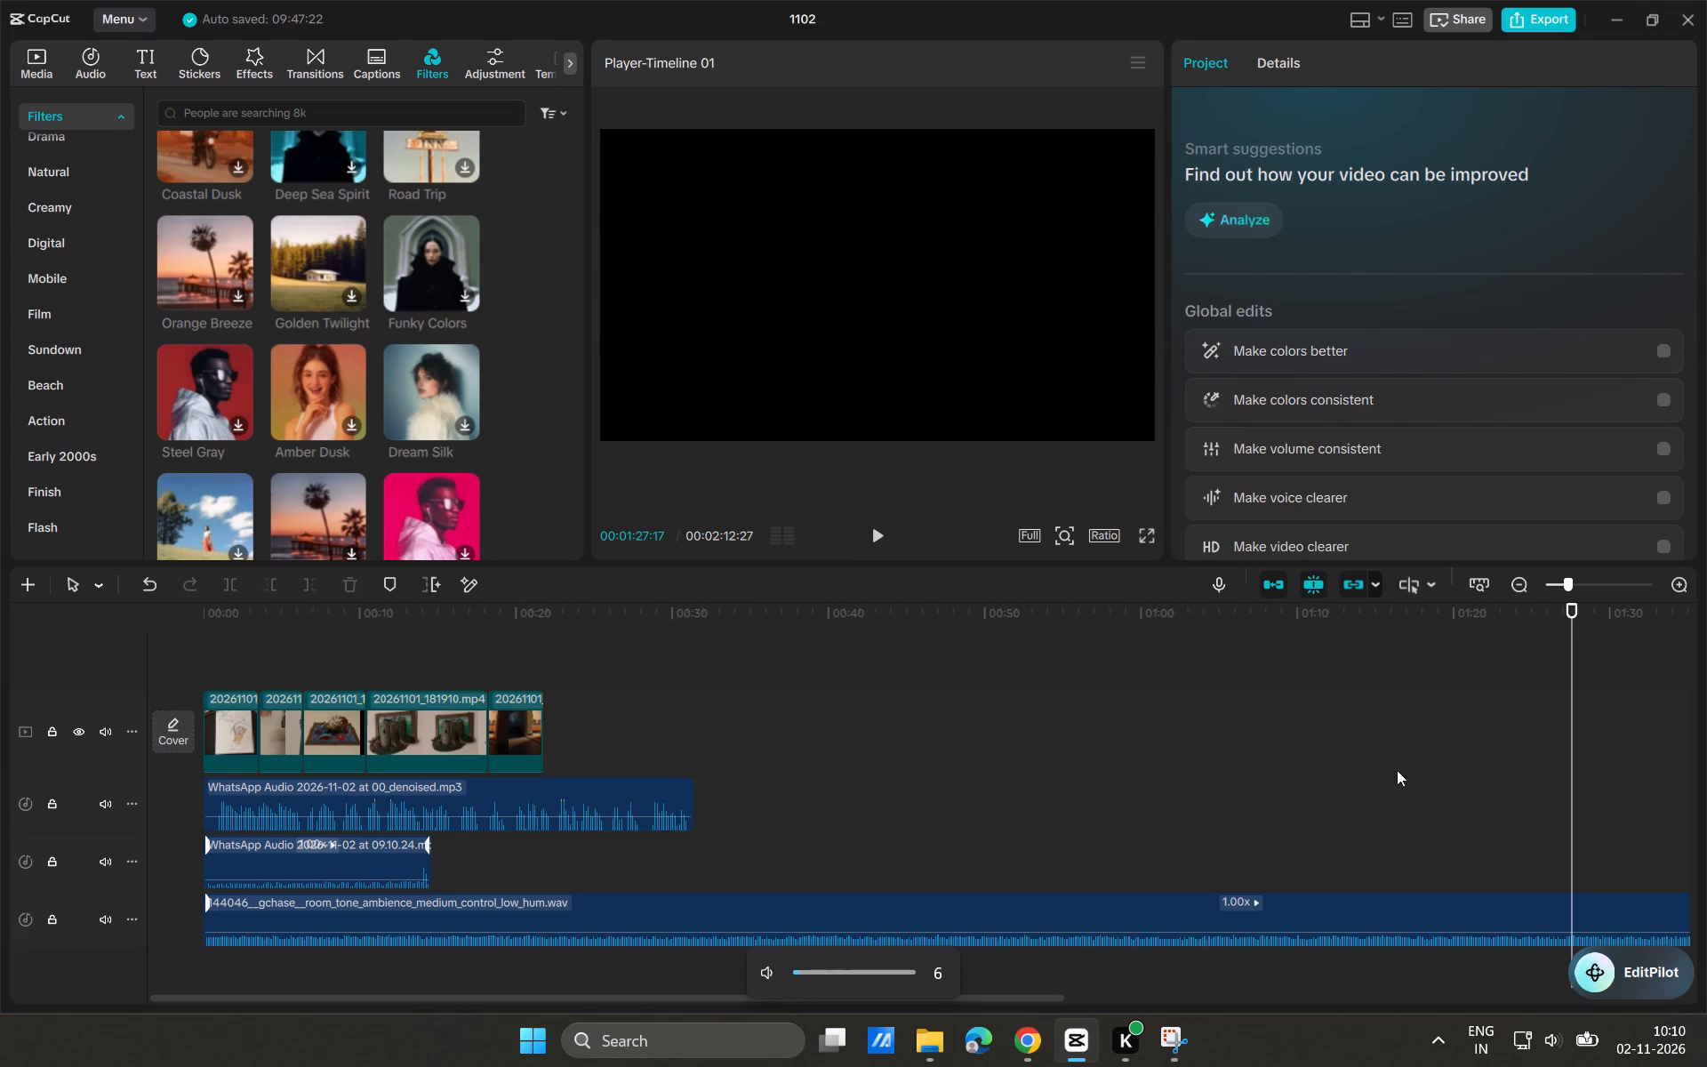
left_click_drag(1573, 778, 0, 823)
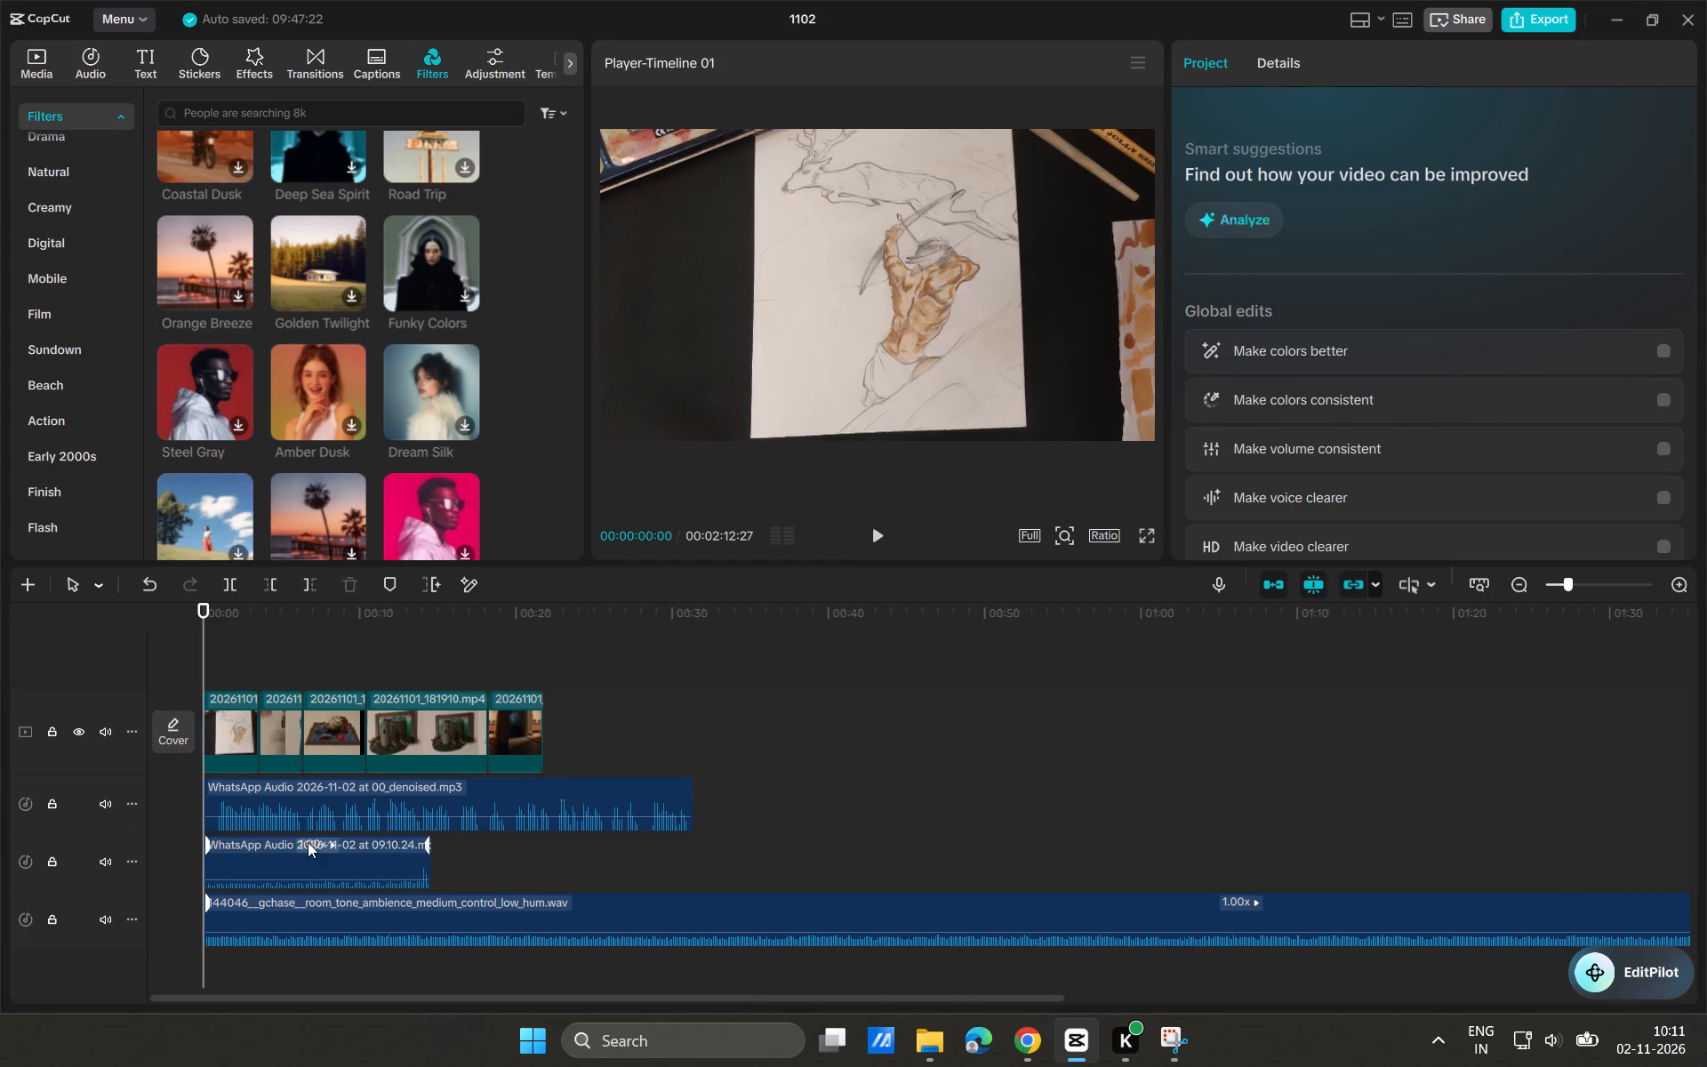
left_click_drag(315, 859, 674, 873)
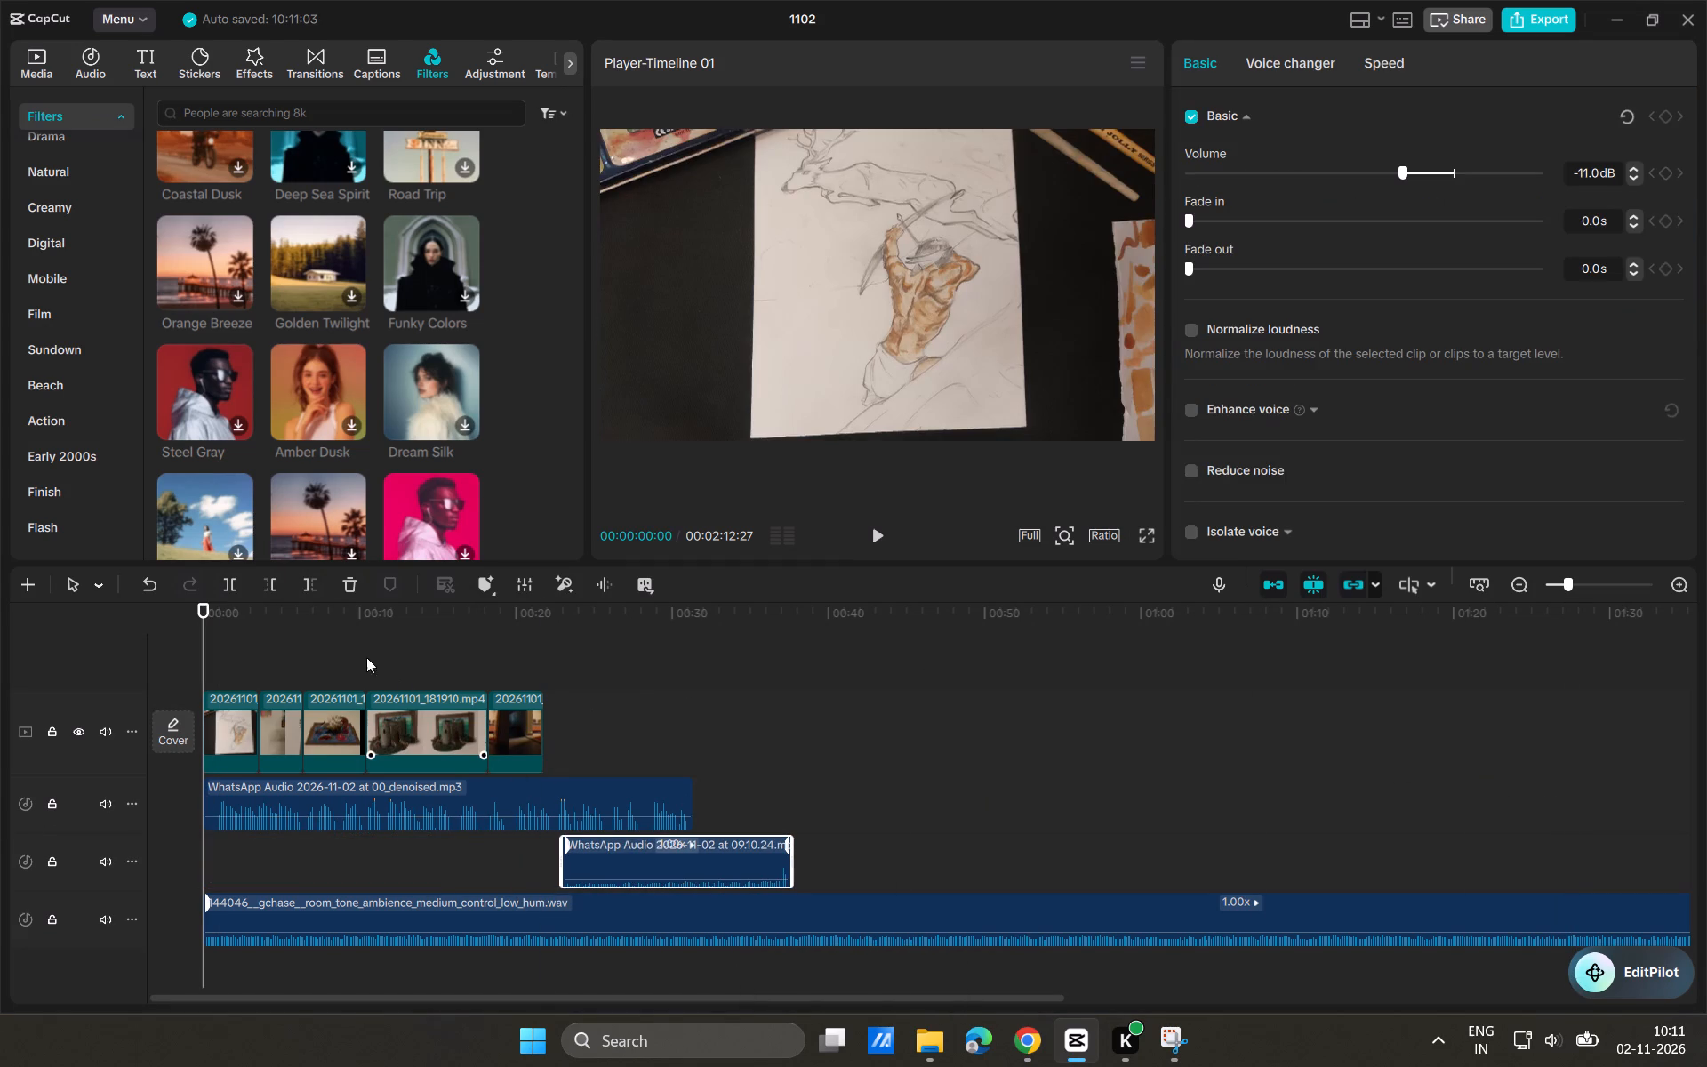
left_click_drag(199, 663, 409, 675)
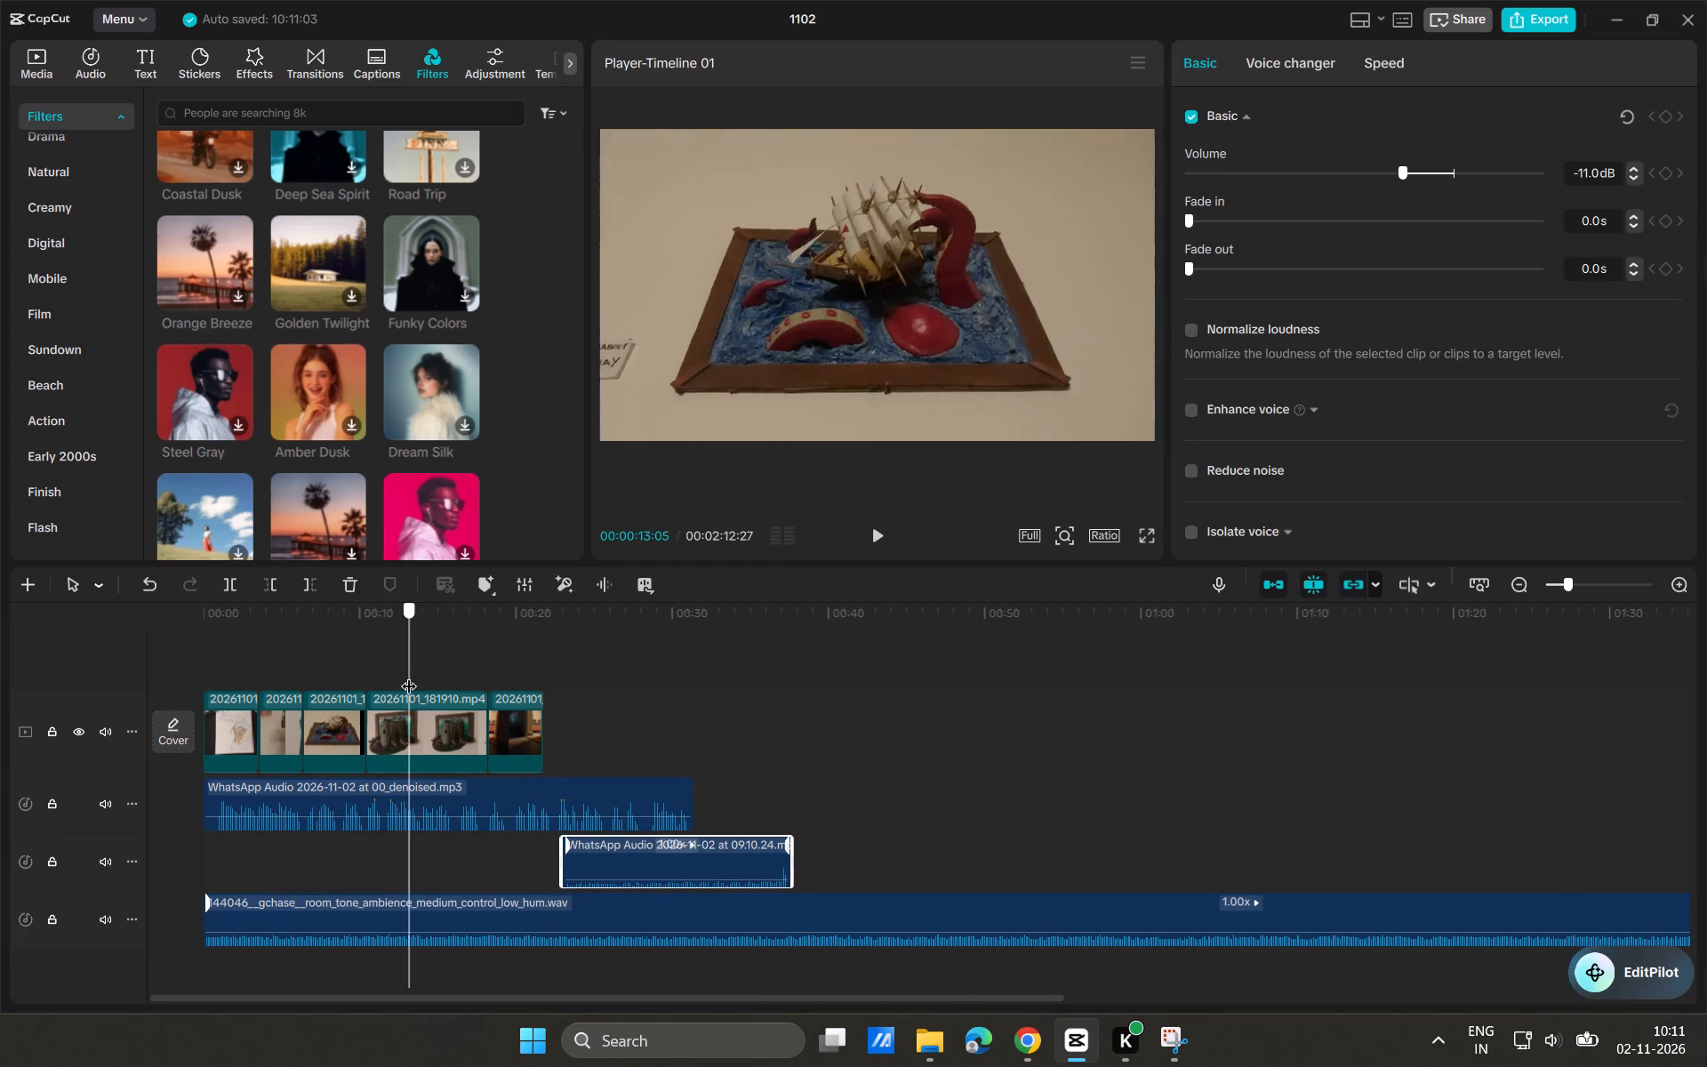
left_click_drag(409, 675, 6, 665)
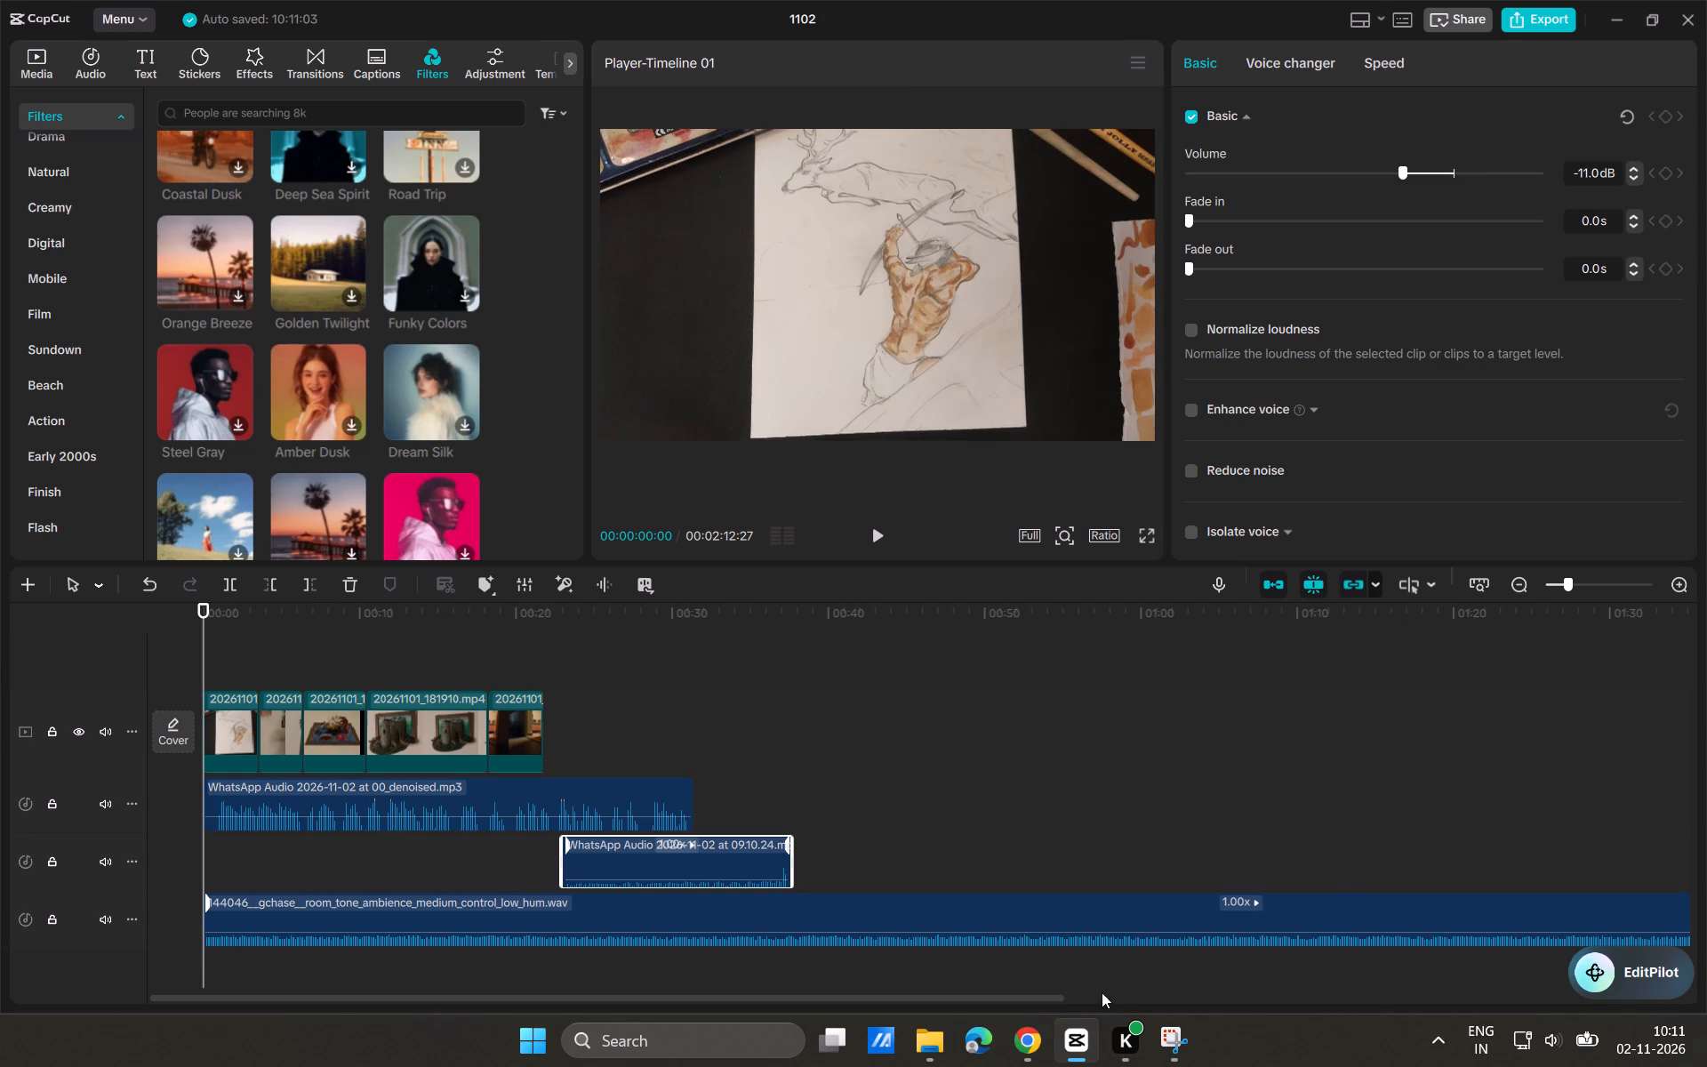
Return to Pixabay in Chrome and search its sound effects for "edit clip sound".
left_click(1022, 1061)
scroll(865, 268, "up", 14)
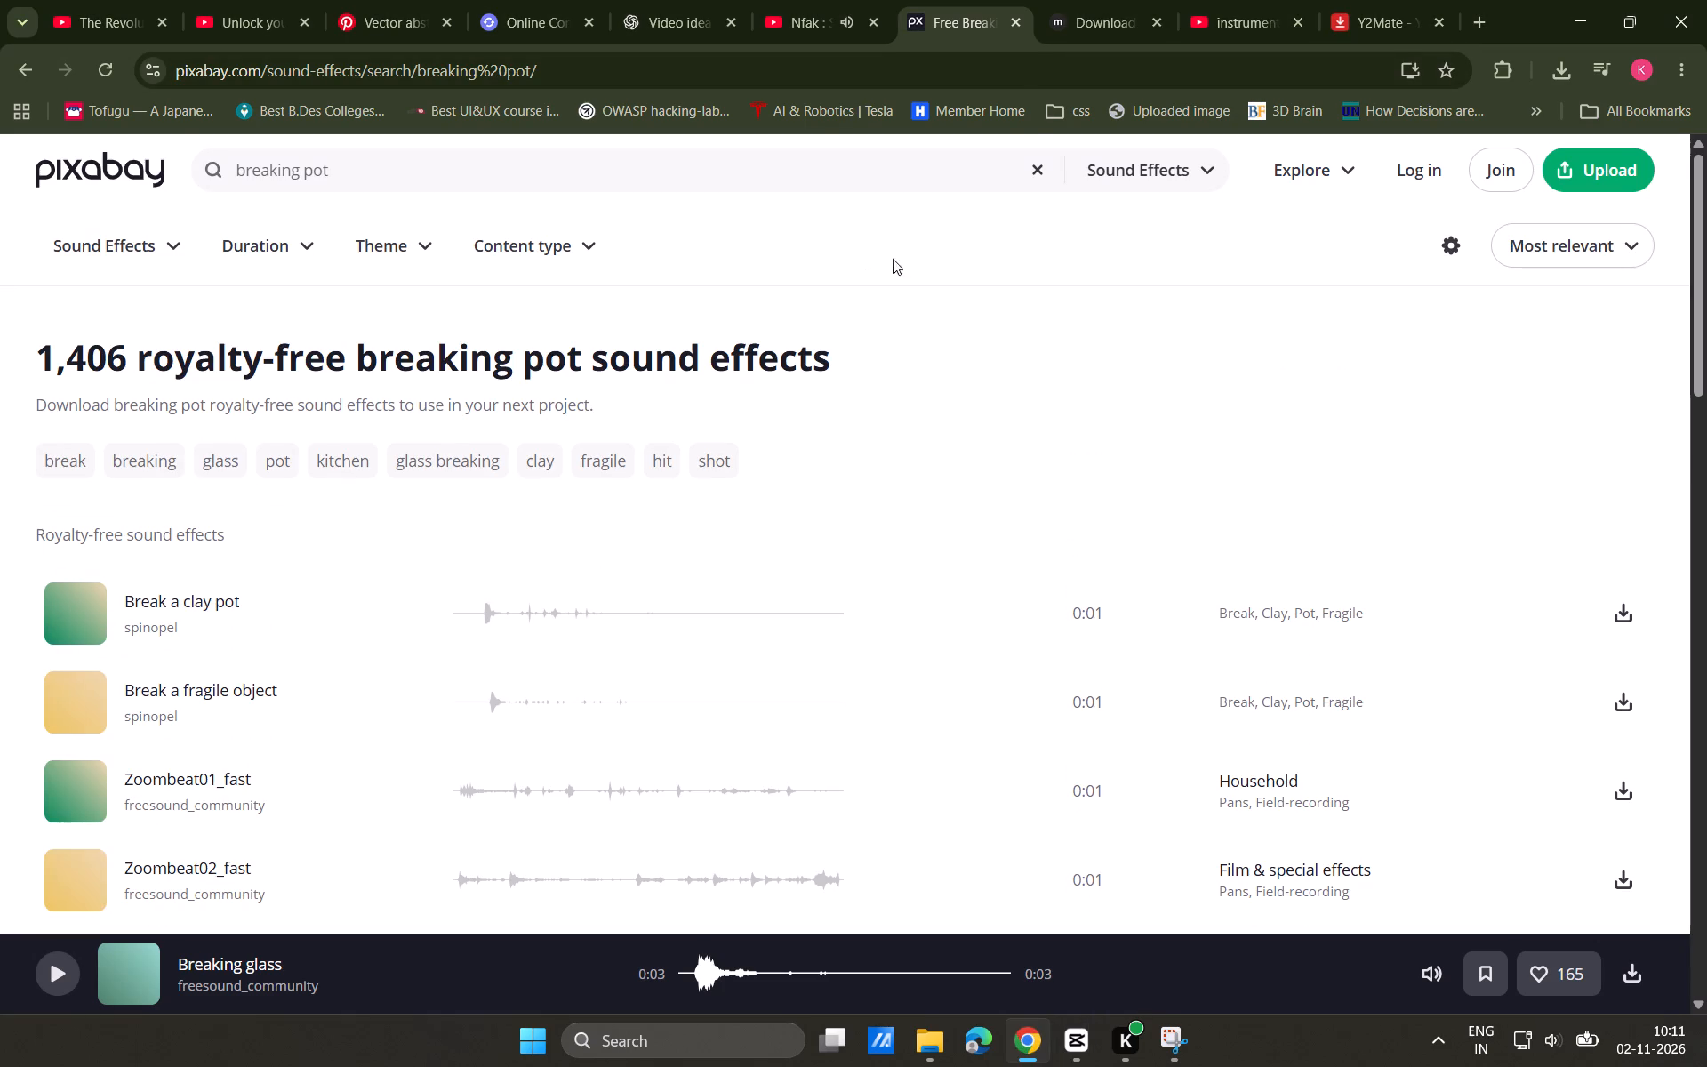
left_click(1020, 166)
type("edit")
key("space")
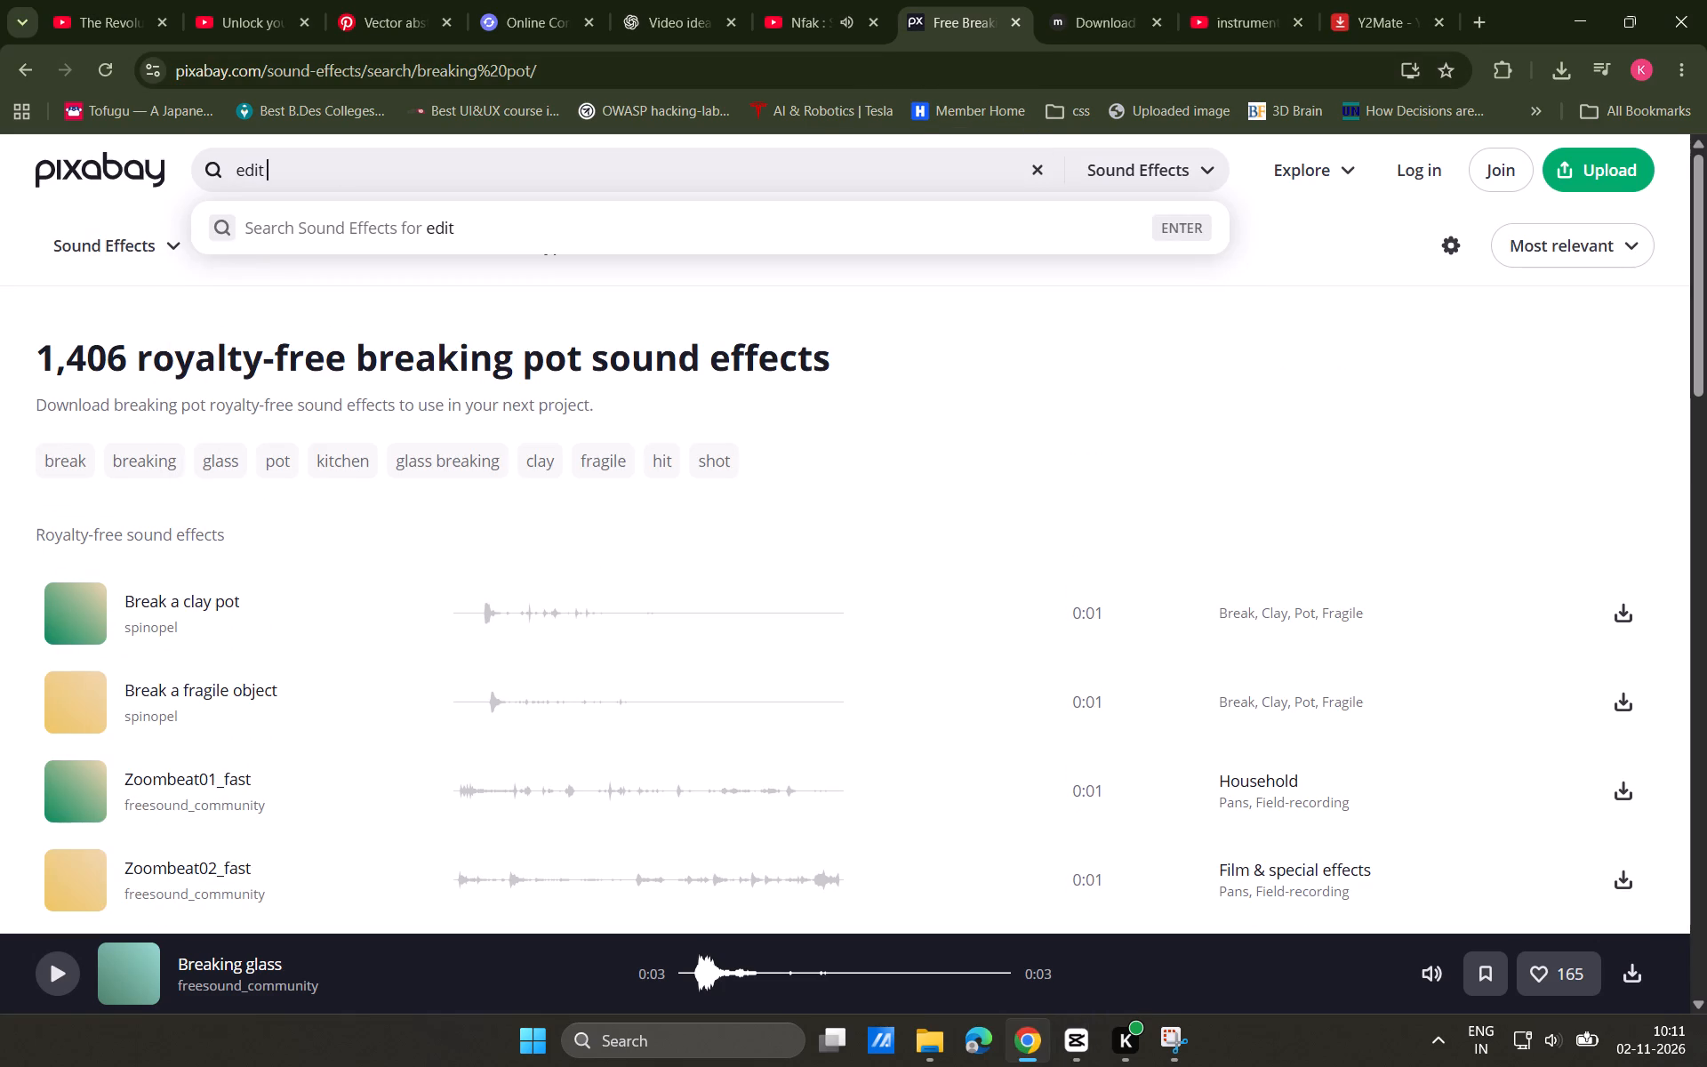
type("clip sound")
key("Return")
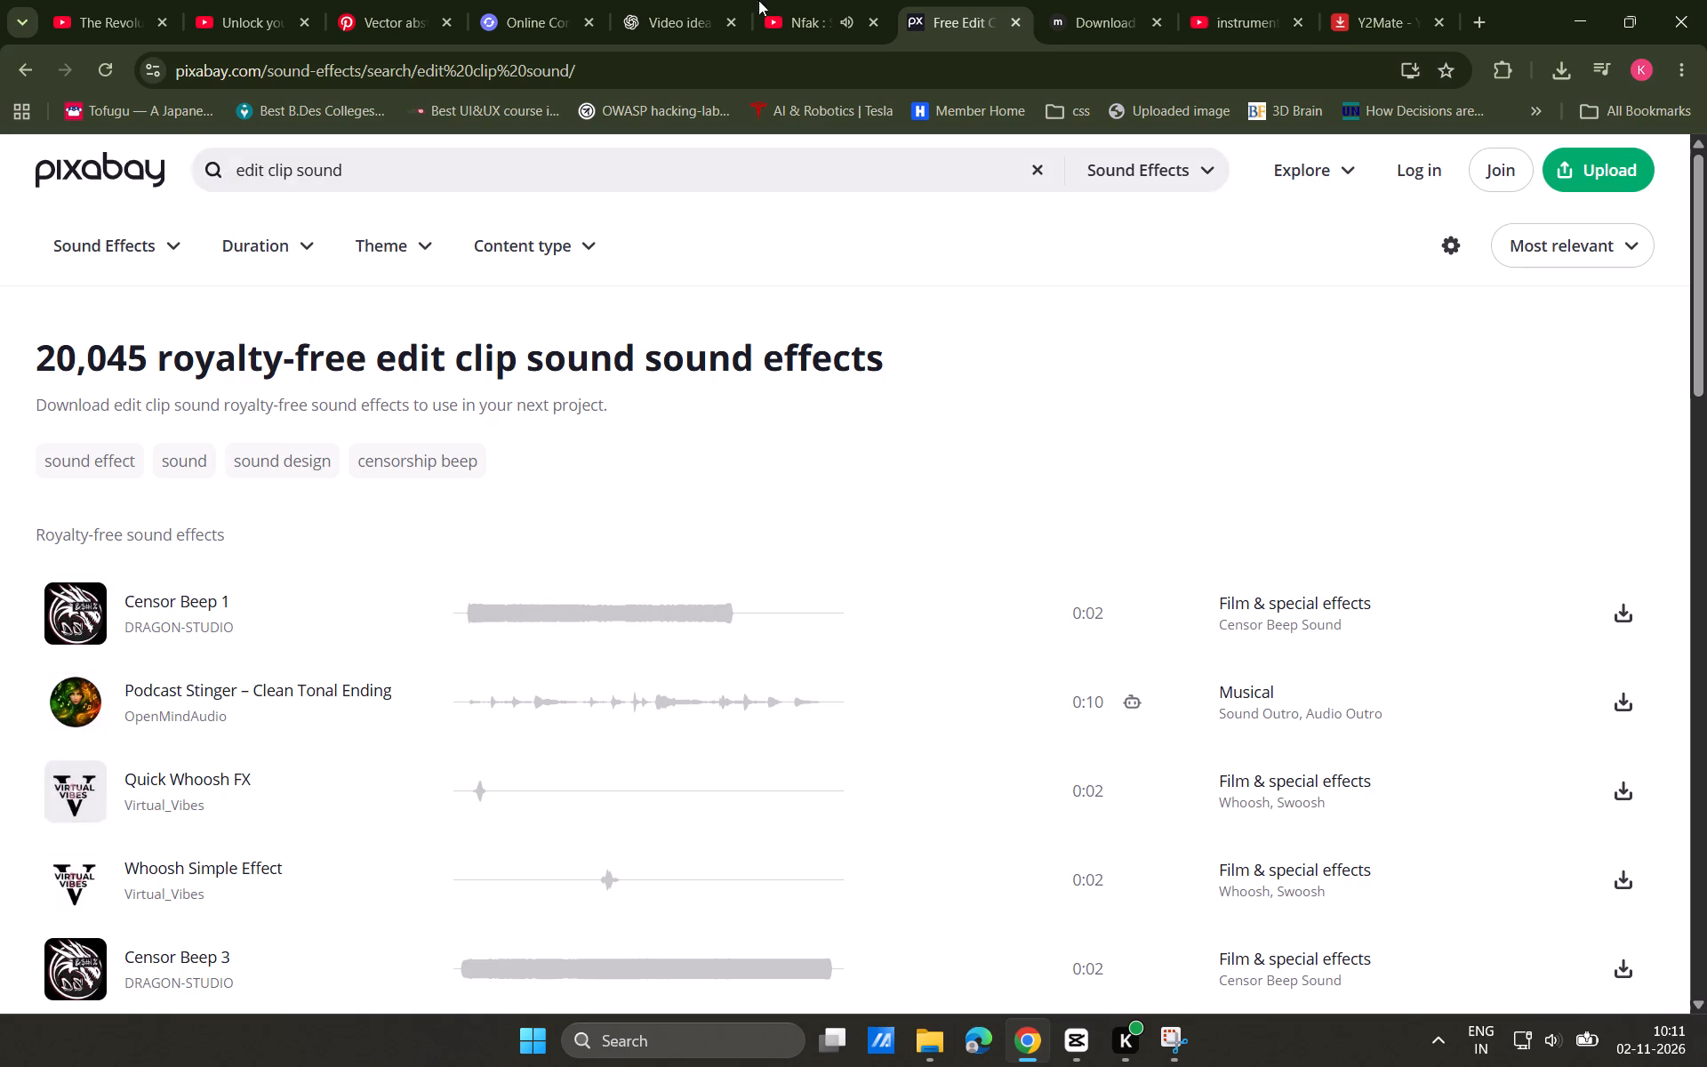
Go back to the open YouTube results for "instrumental build up music".
left_click(1250, 0)
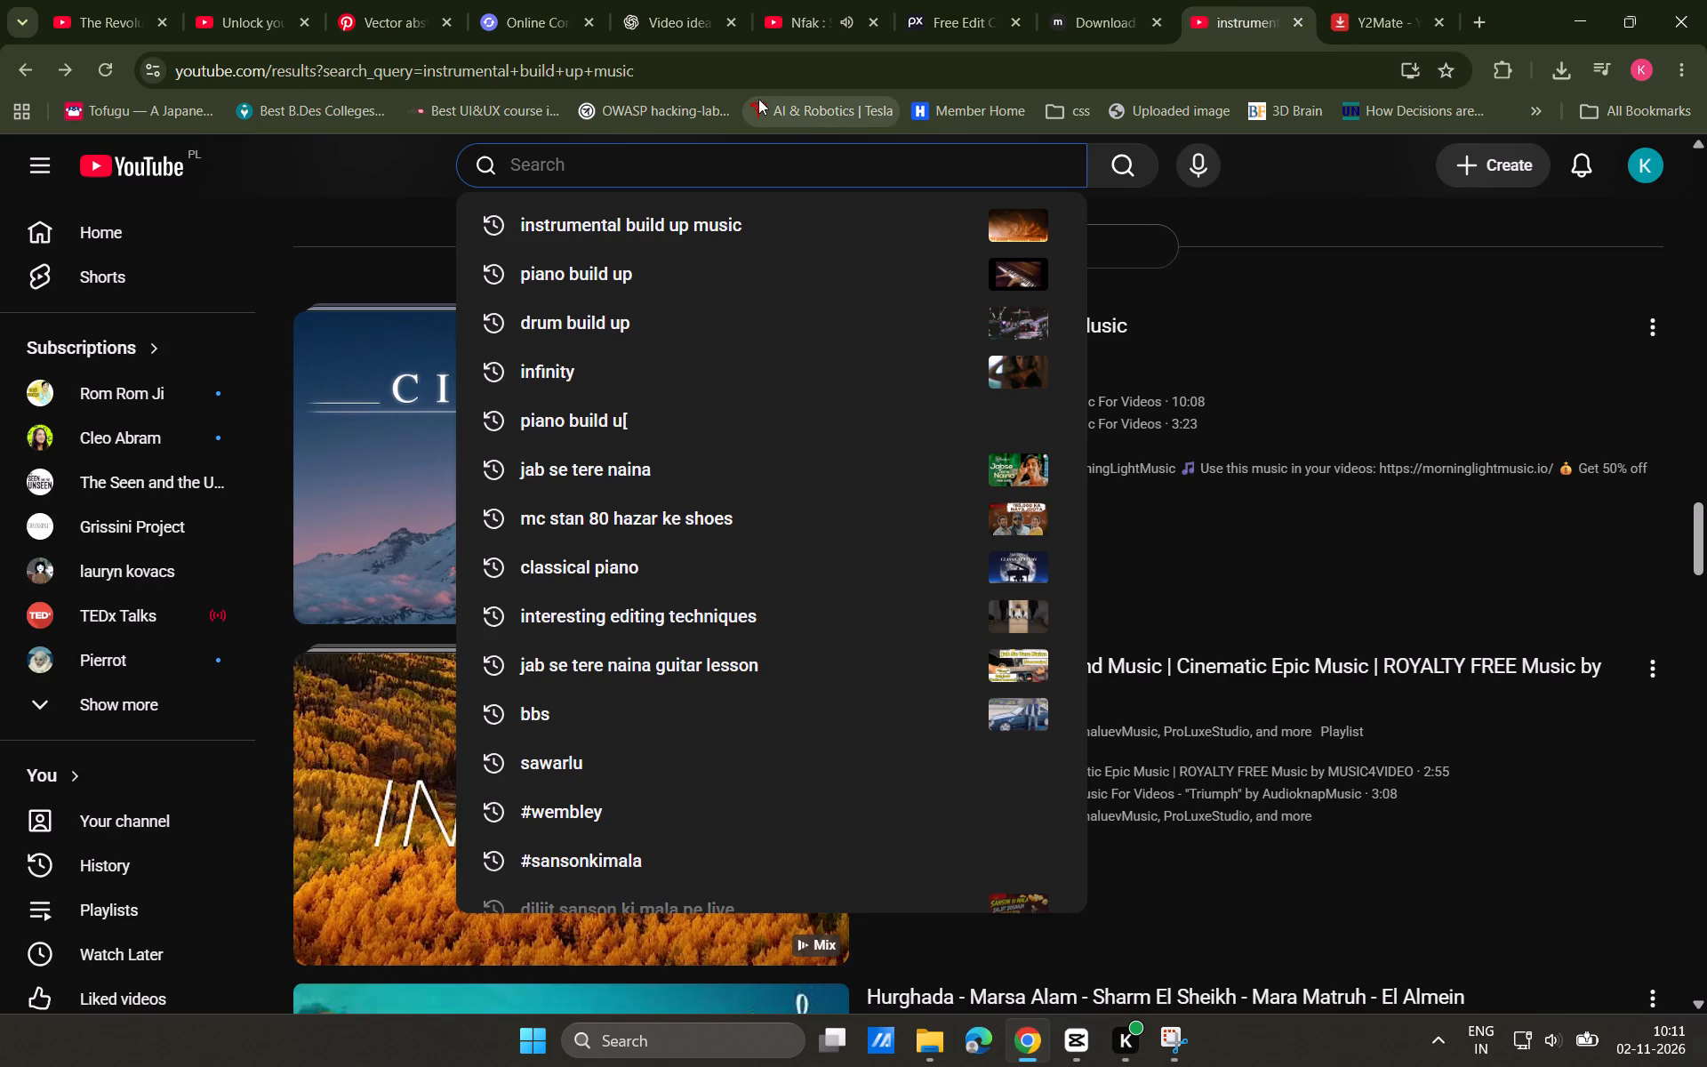
Search YouTube for "edit clip sound" and open the video "20 Sound Effect For Edits - Sound Effect".
type("edit clip sound")
key("Return")
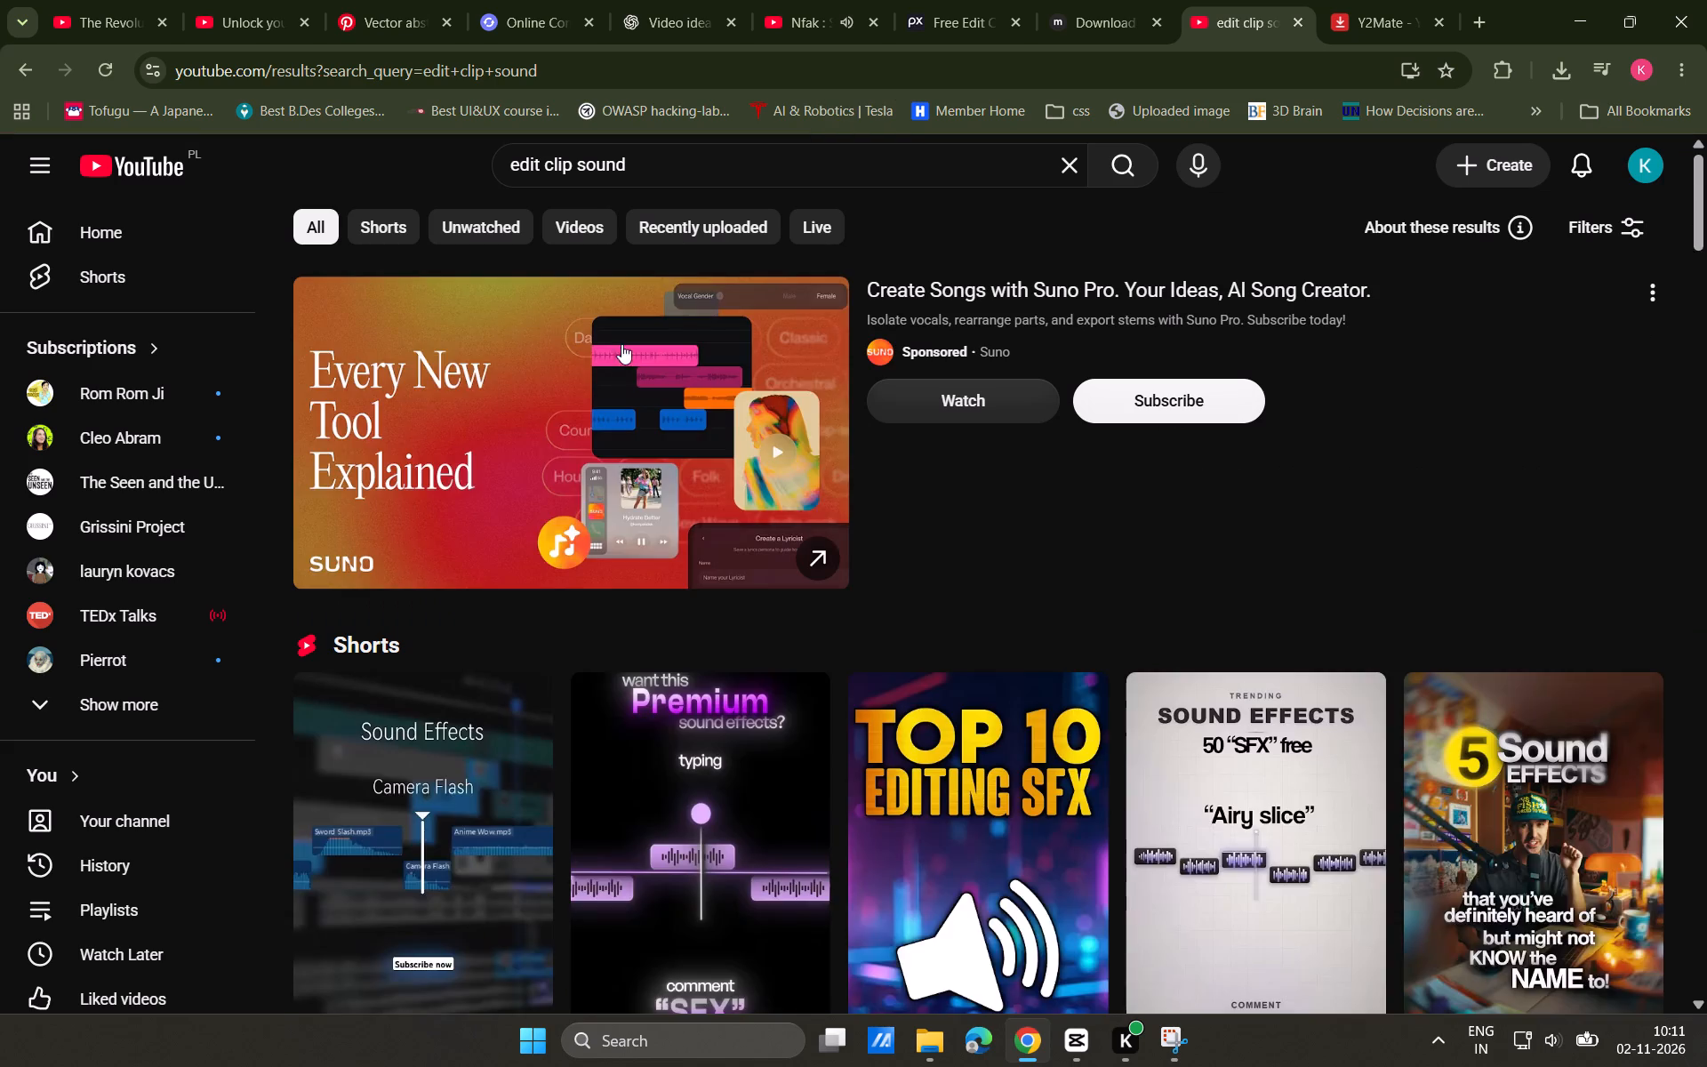
scroll(621, 370, "down", 3)
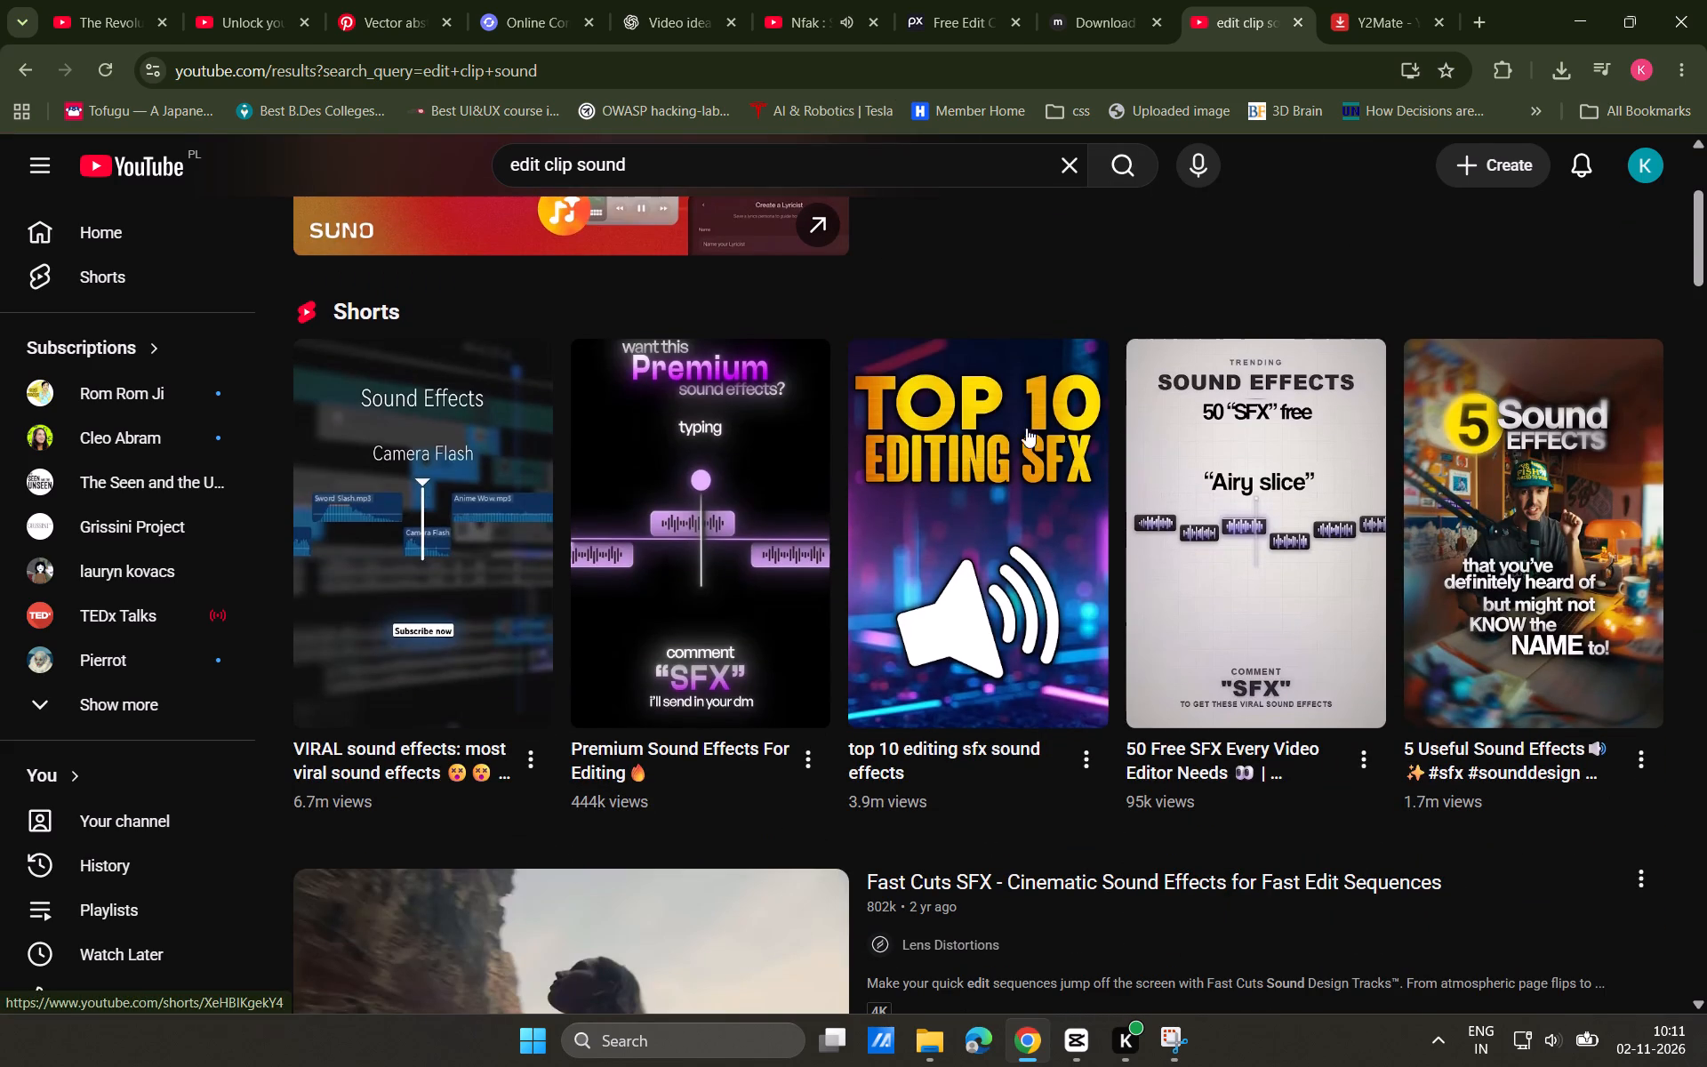
scroll(376, 524, "down", 10)
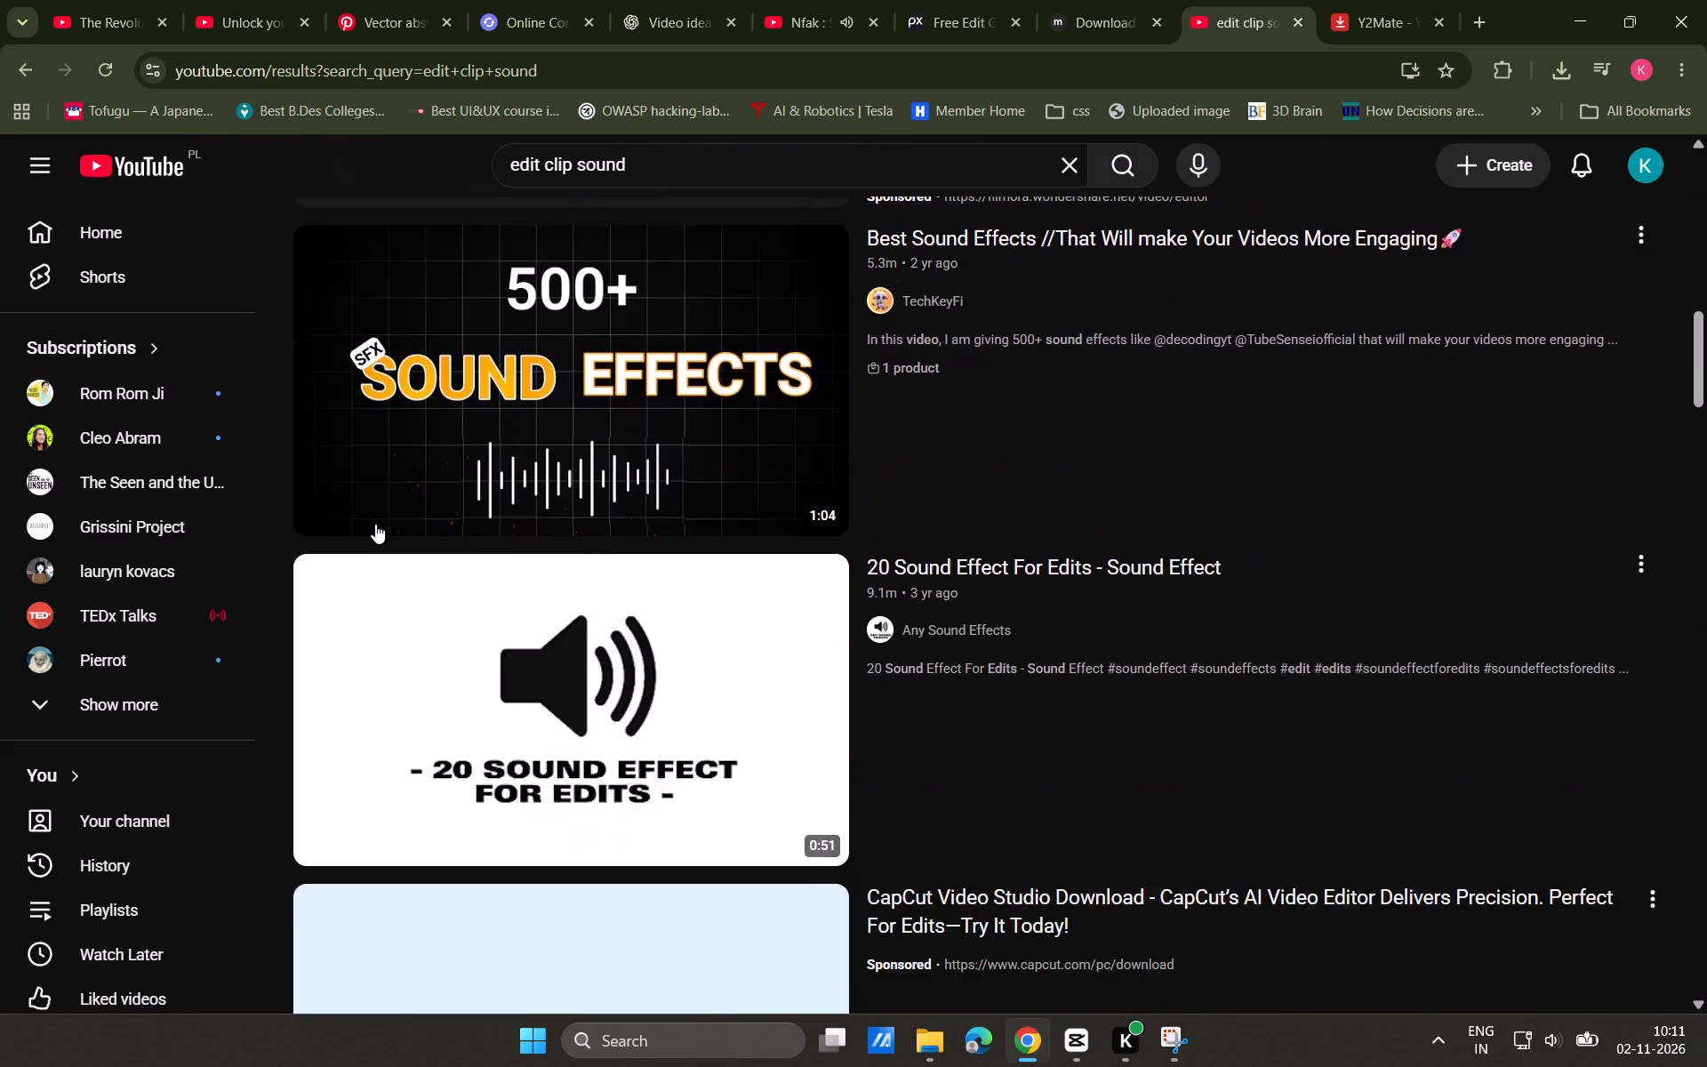
scroll(375, 524, "down", 3)
left_click(443, 373)
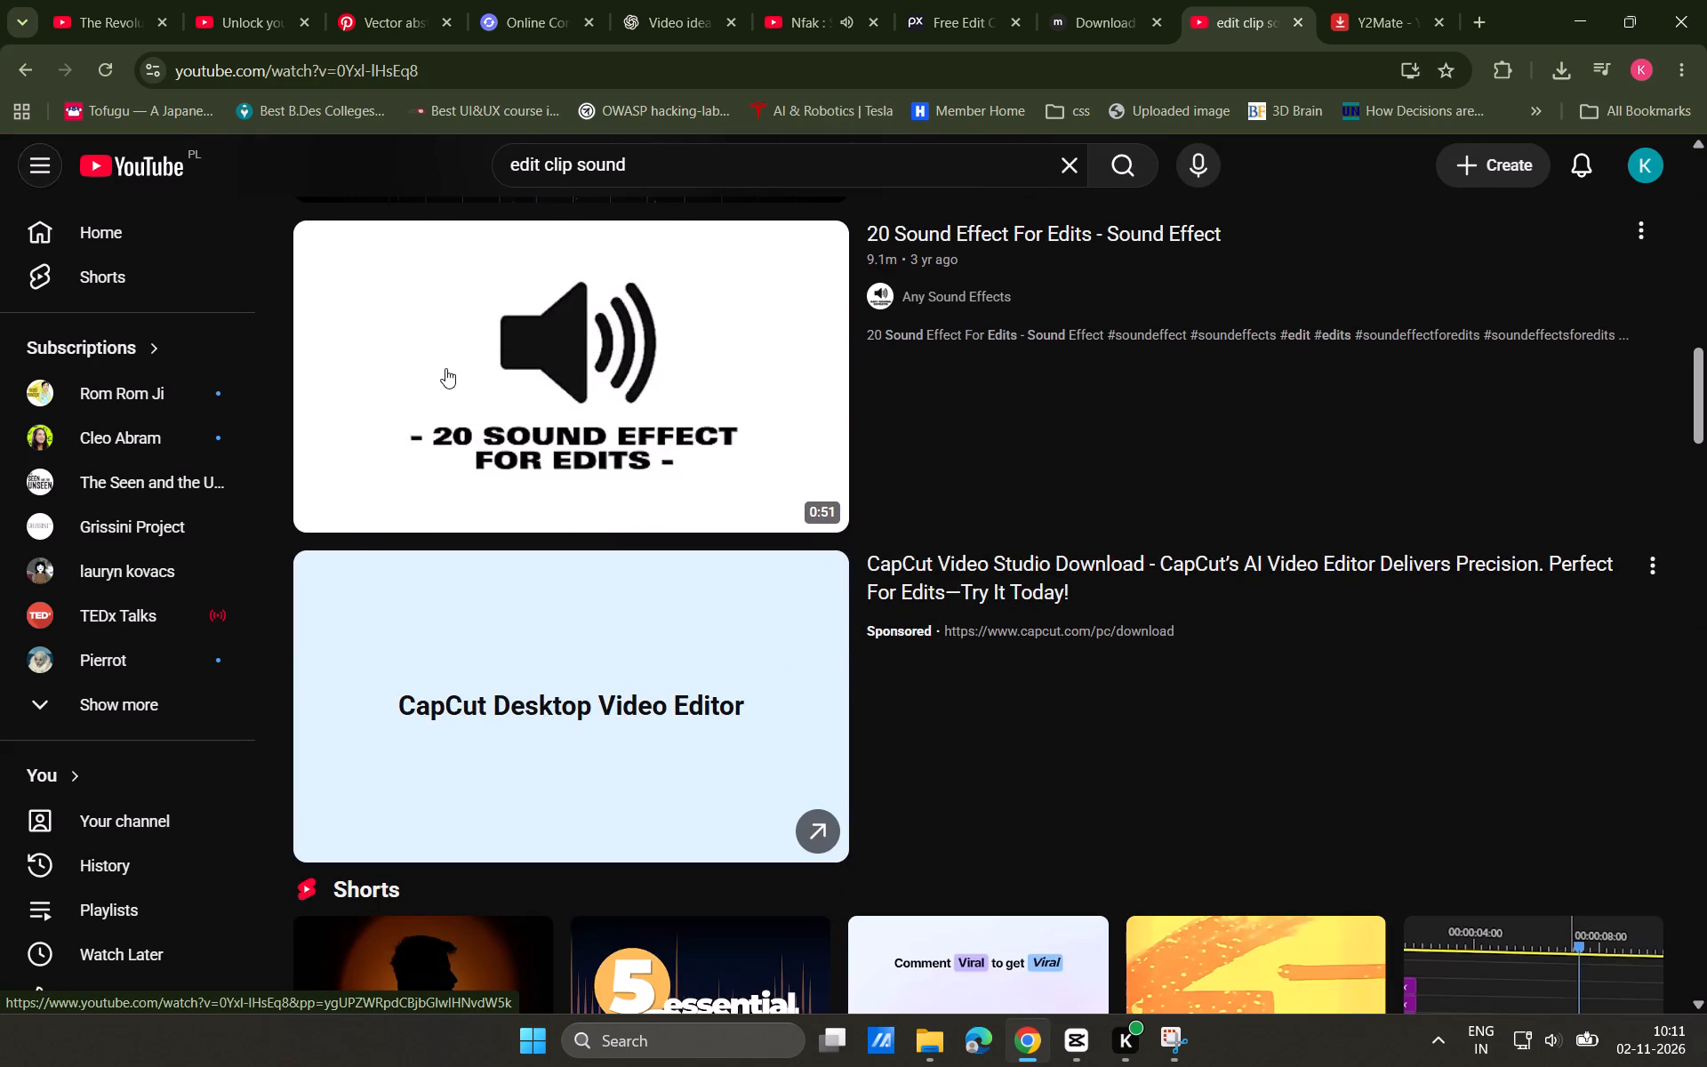
Pause the Diljit Dosanjh music video playing in the other YouTube tab.
left_click(822, 0)
key("space")
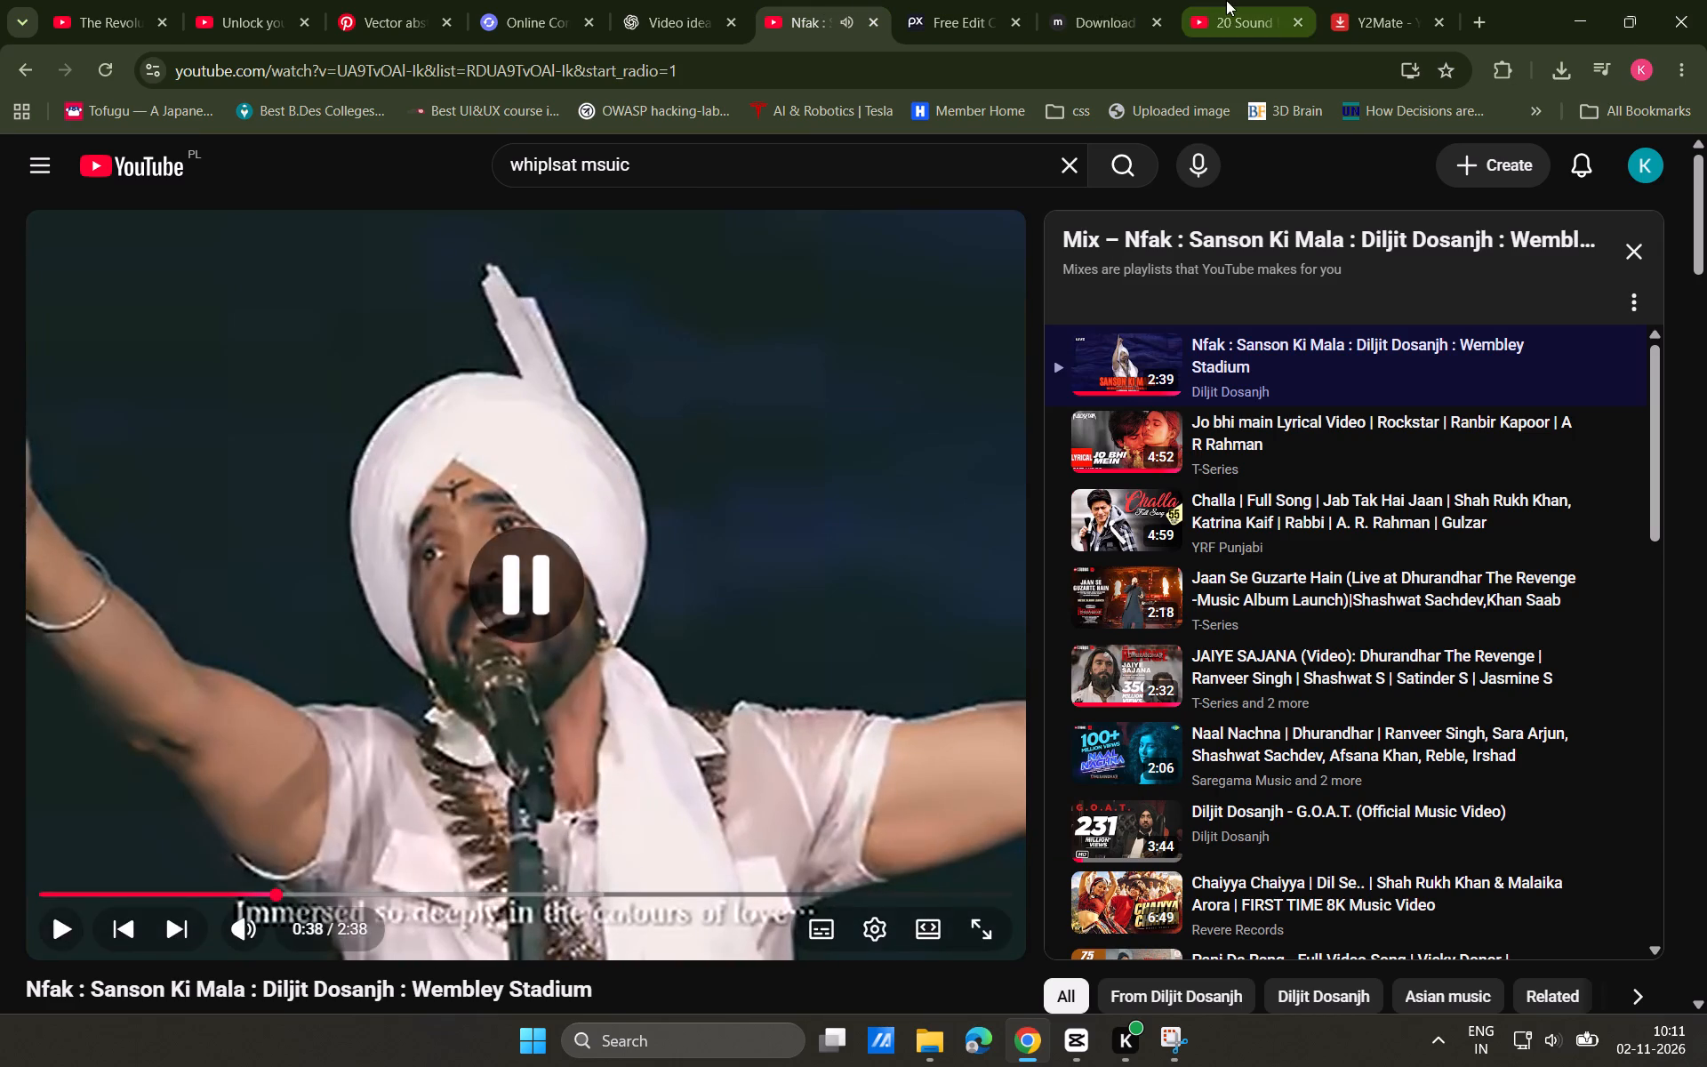
Return to the "20 Sound Effect For Edits" video, skim ahead through its sounds, and go back to the search results.
left_click(1226, 0)
key("Right")
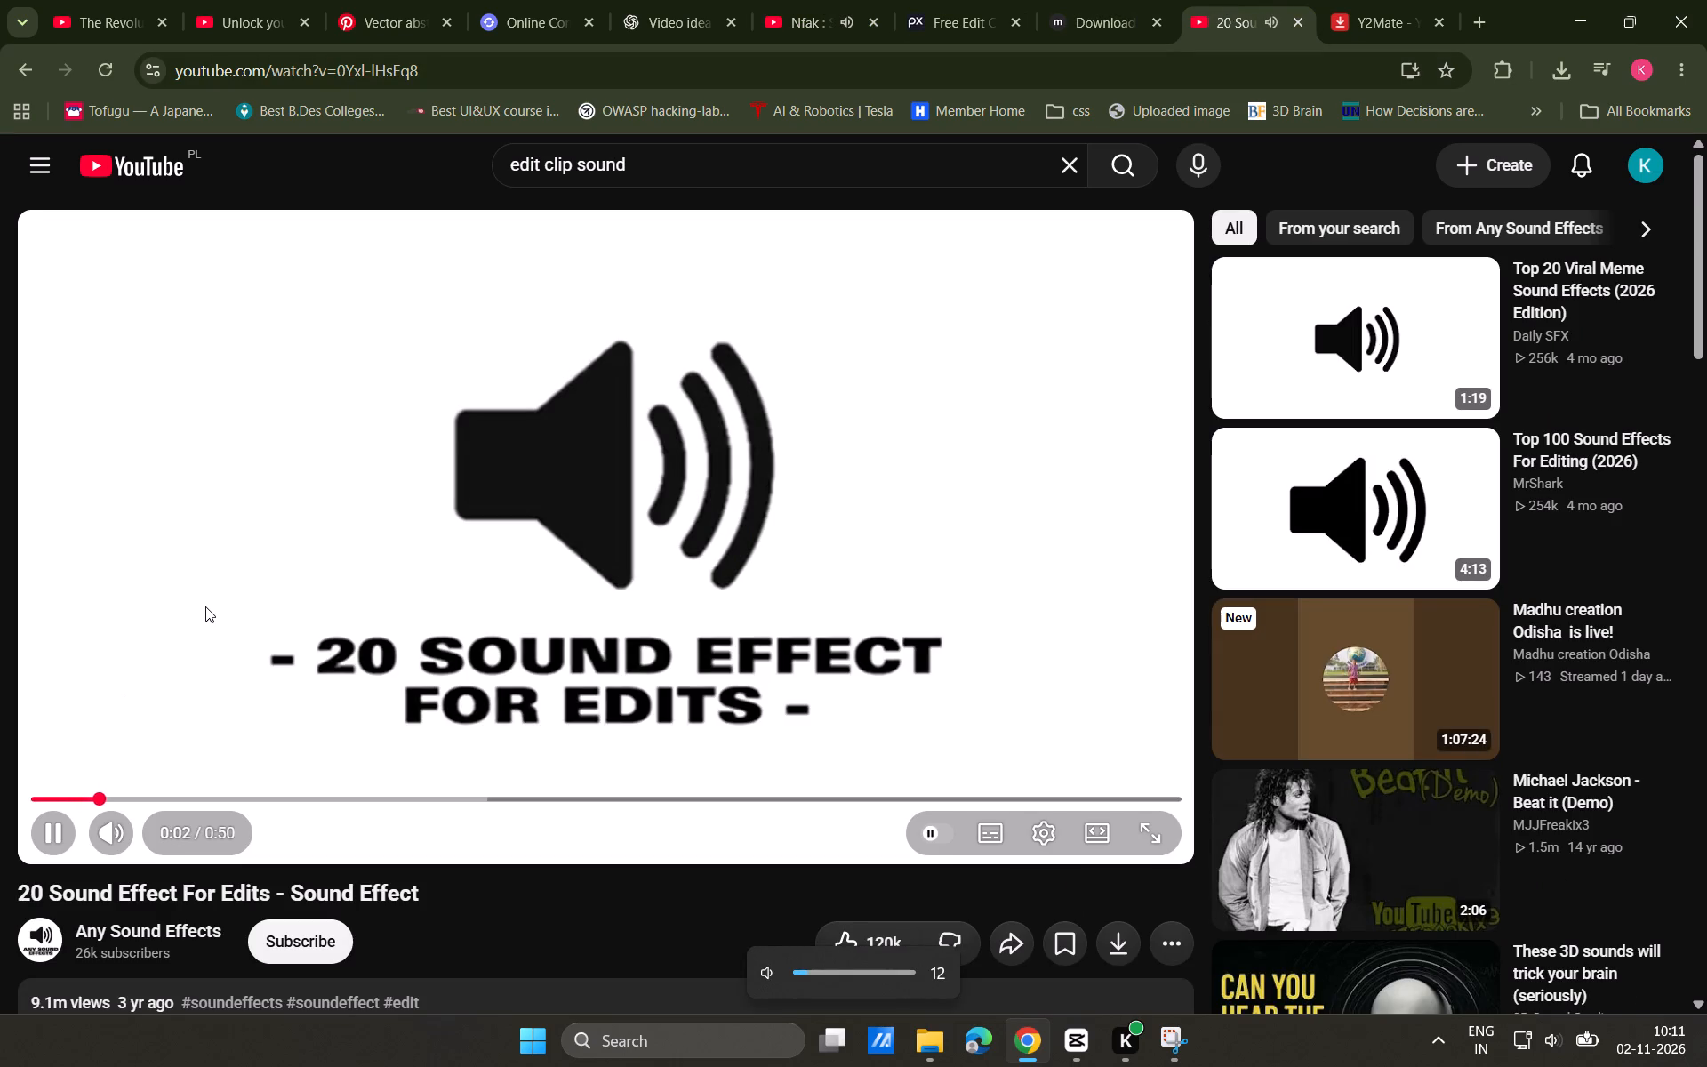
key("Right")
key("Right")
left_click(29, 66)
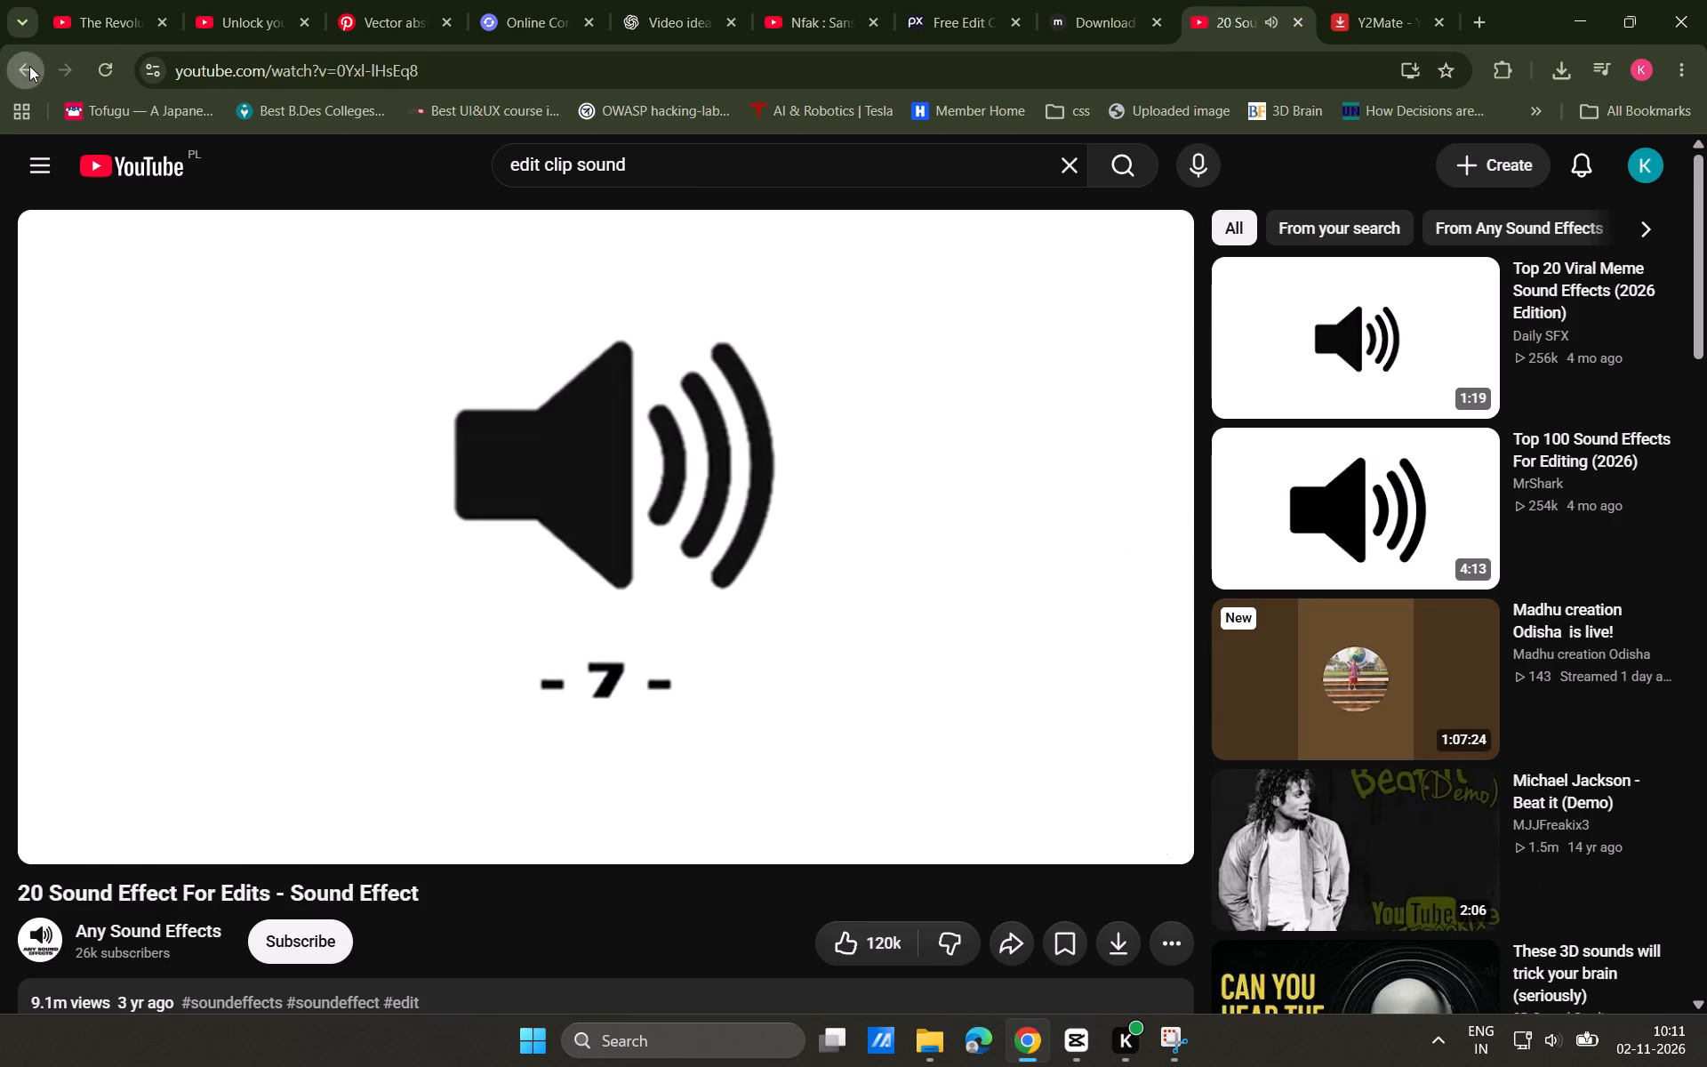
Change the YouTube search to "cut clip sound" and run it.
left_click(546, 166)
key("BackSpace")
key("BackSpace")
key("BackSpace")
key("BackSpace")
key("BackSpace")
key("BackSpace")
key("BackSpace")
key("BackSpace")
key("BackSpace")
key("BackSpace")
key("BackSpace")
key("BackSpace")
key("BackSpace")
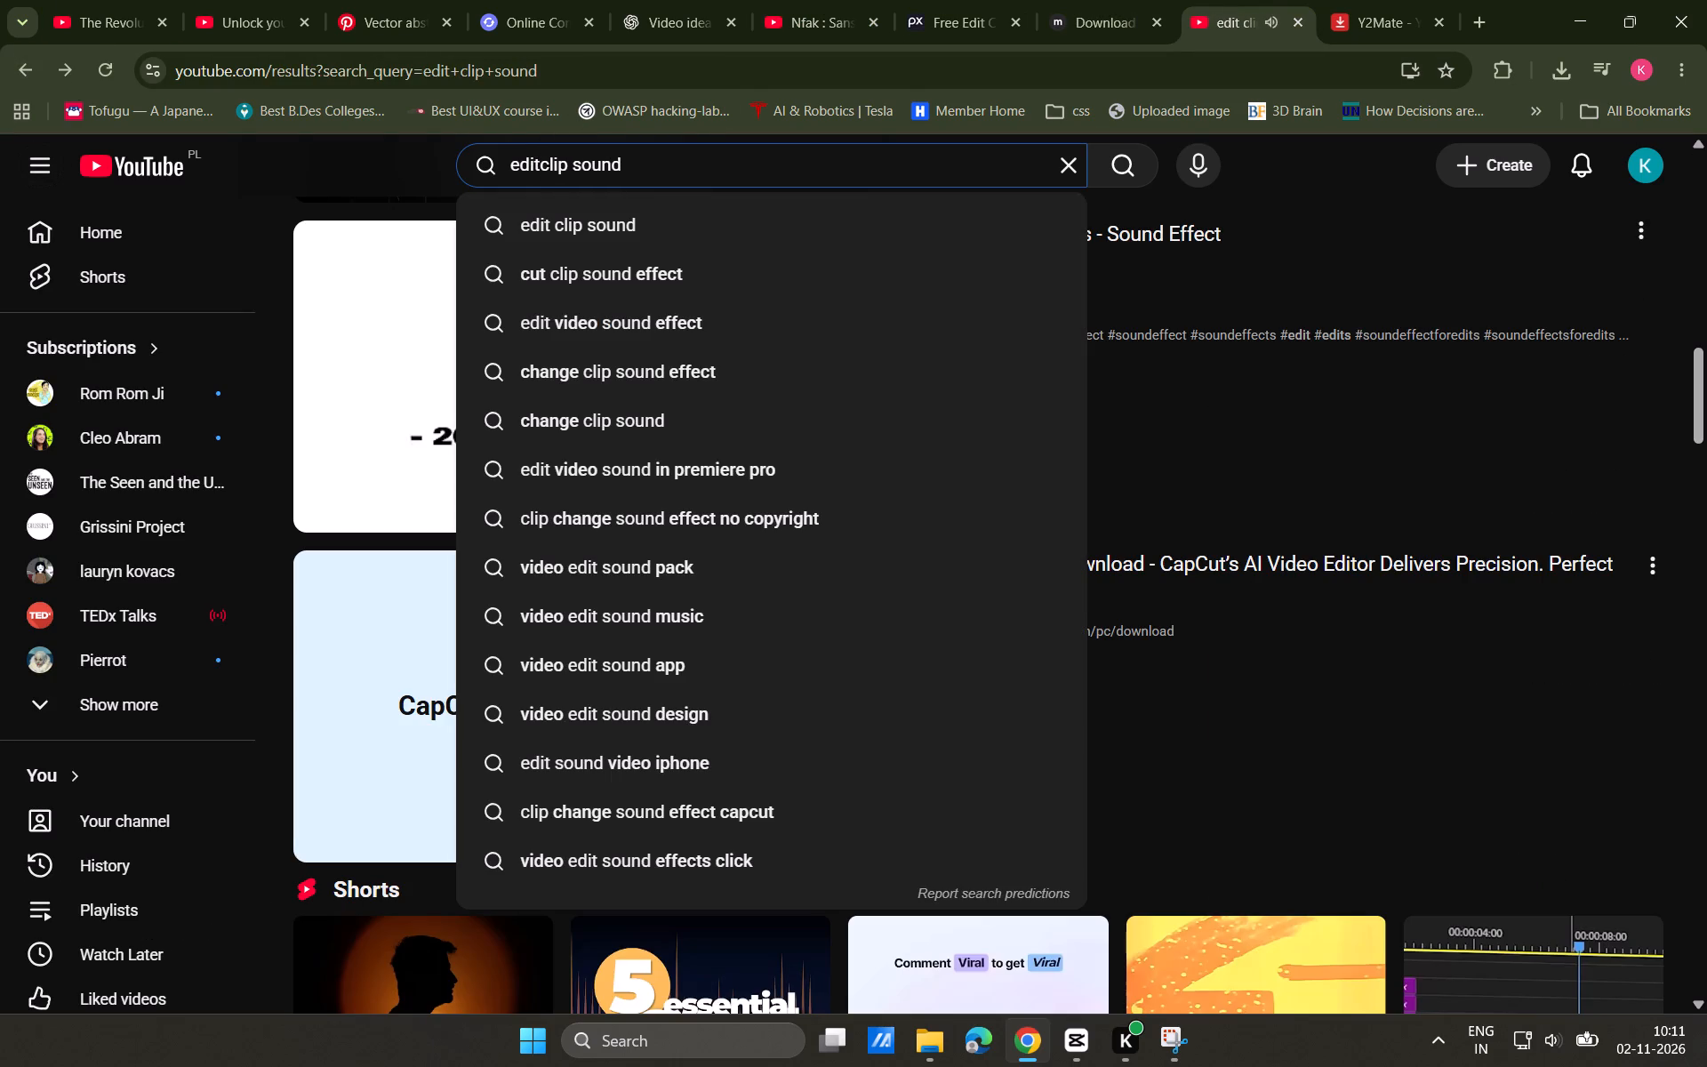
type("cut")
key("space")
key("Return")
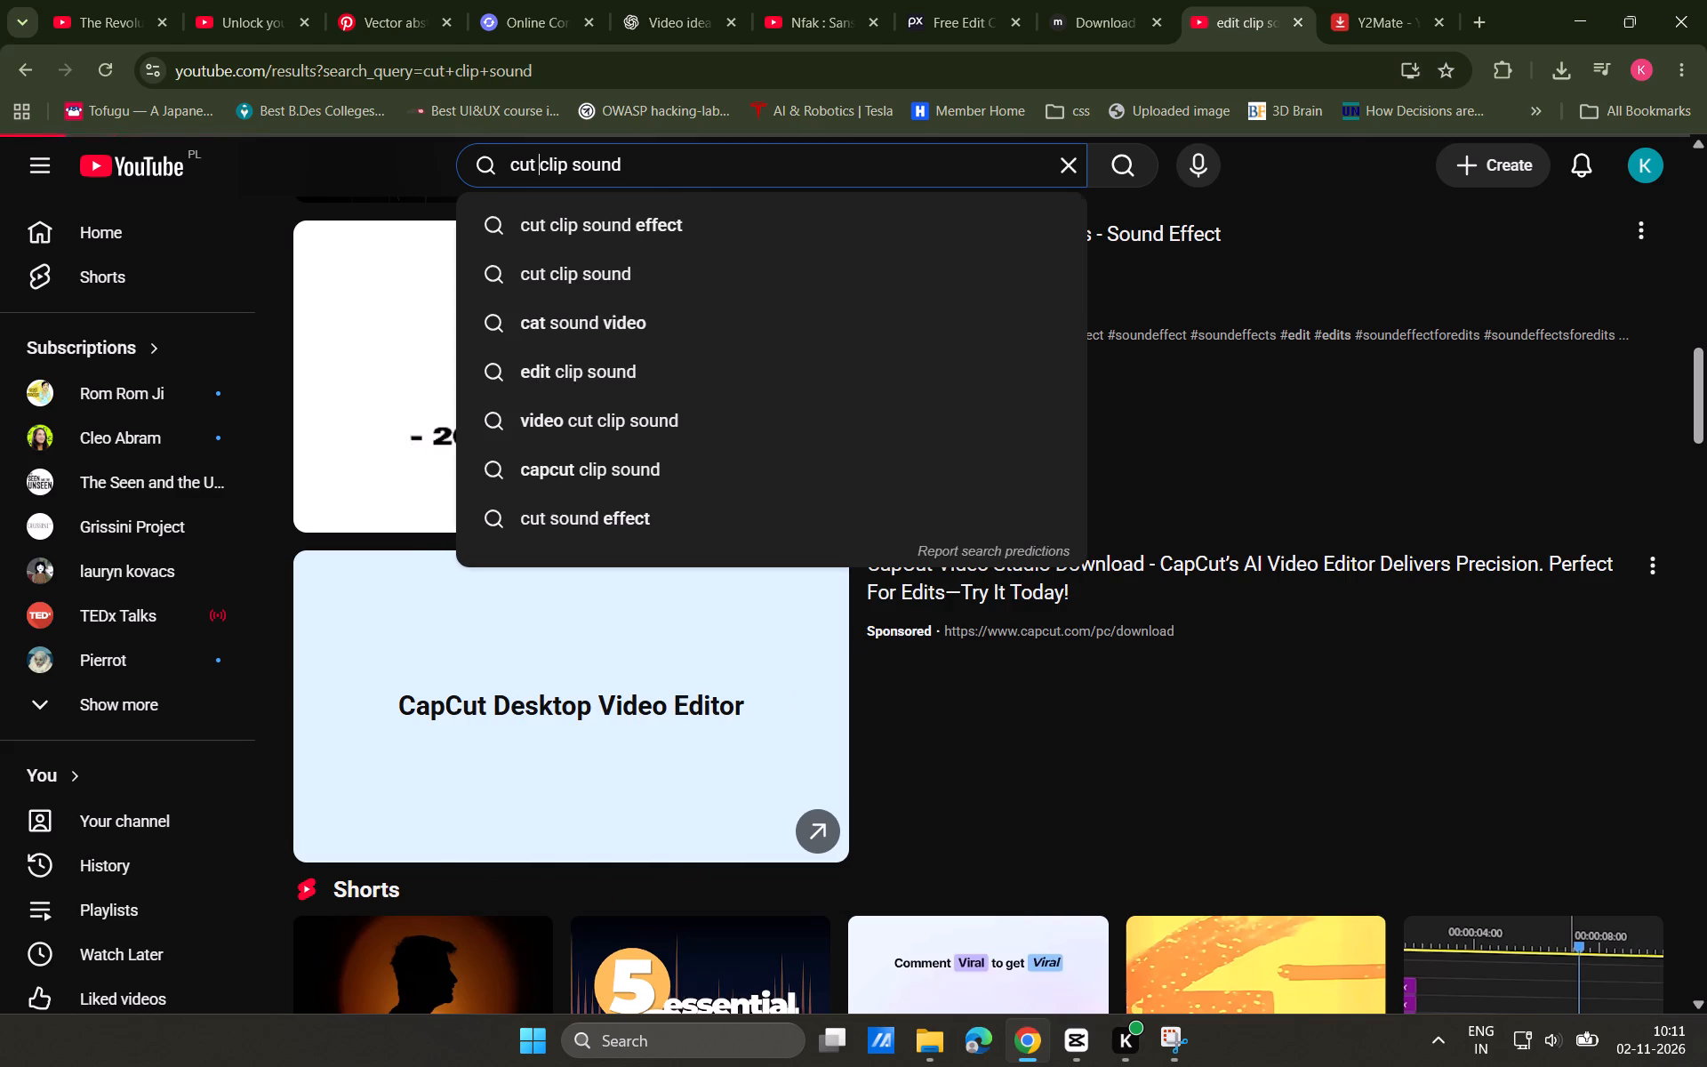
Open the Short "Recording cut sound effect copyright free", mute the sound, and move on to the following Short.
scroll(440, 177, "down", 2)
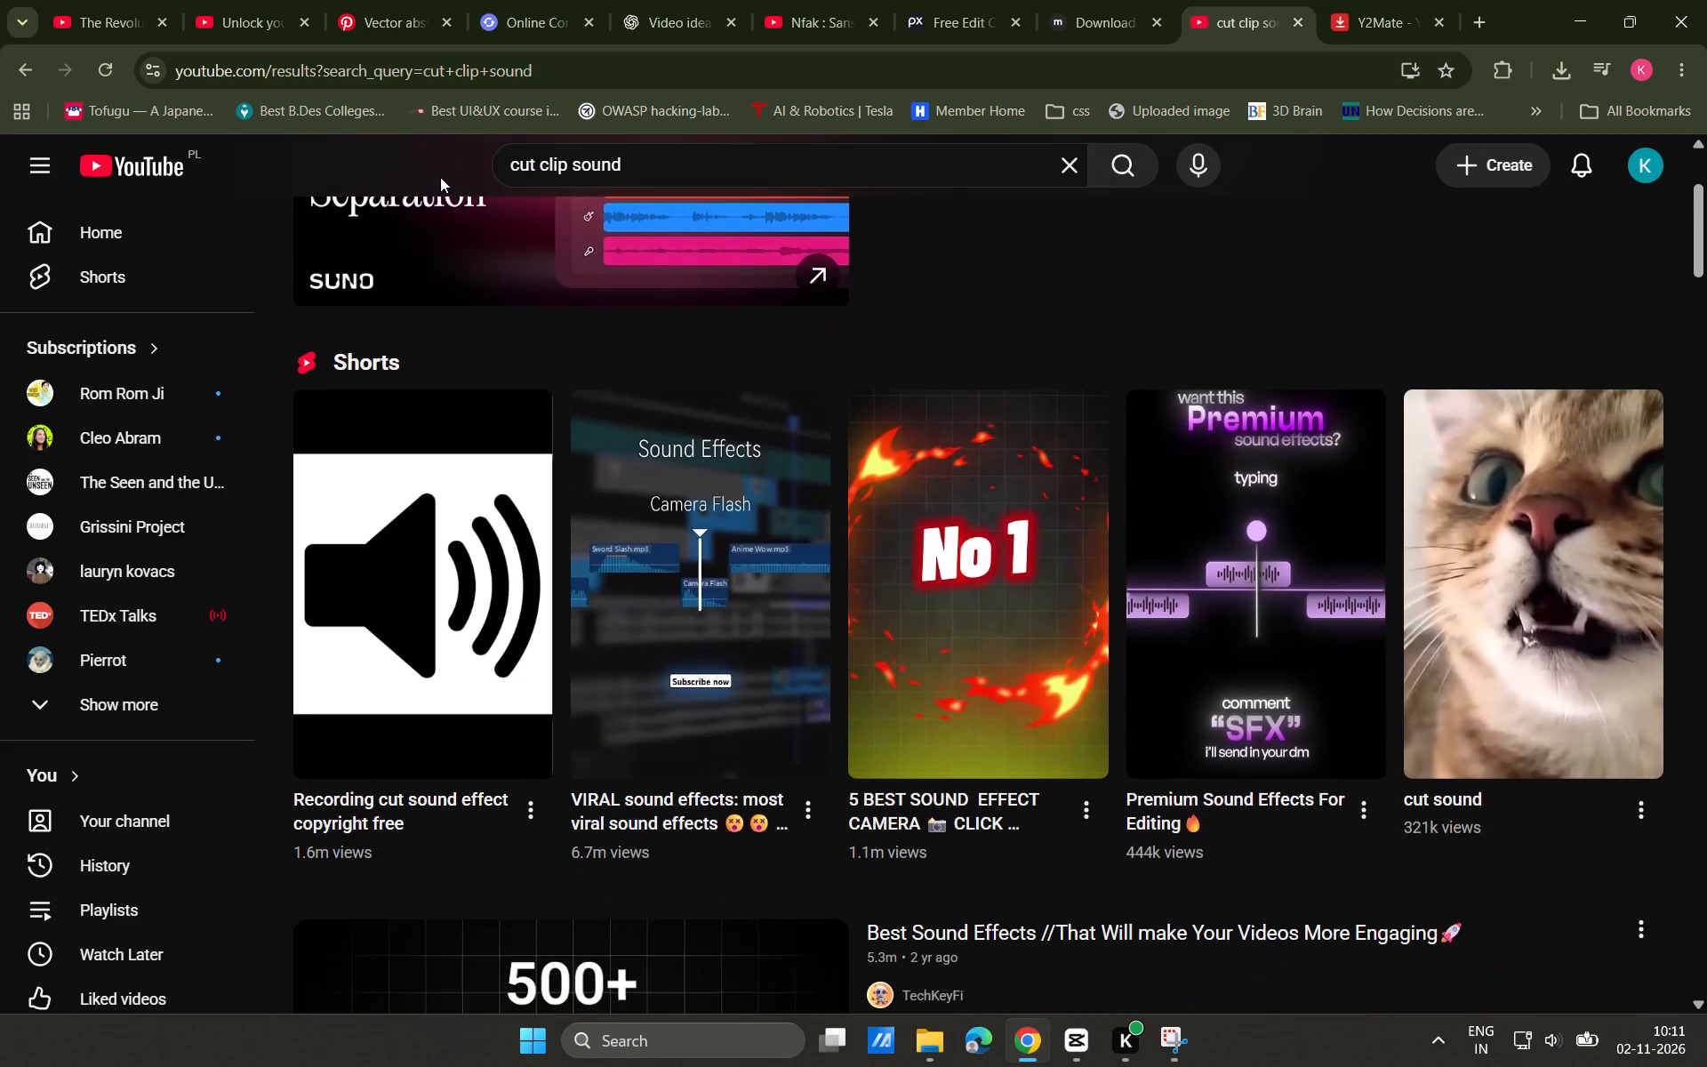
left_click(477, 656)
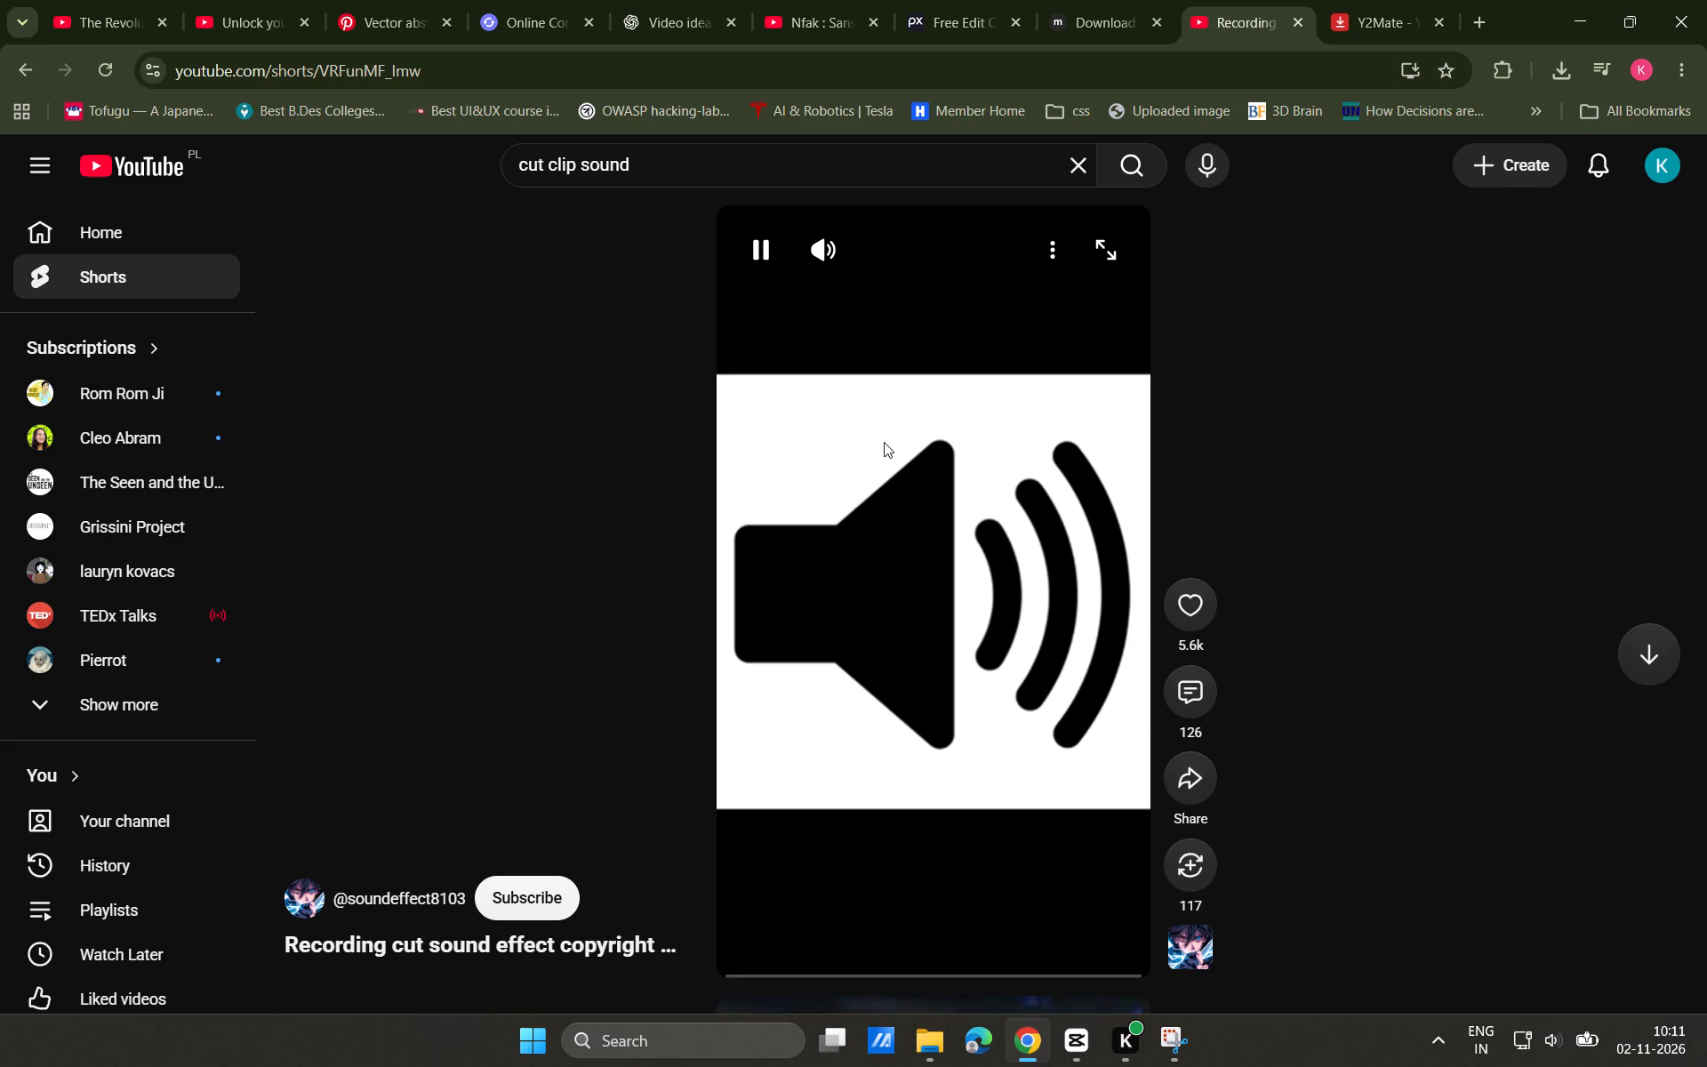
key("m")
key("Down")
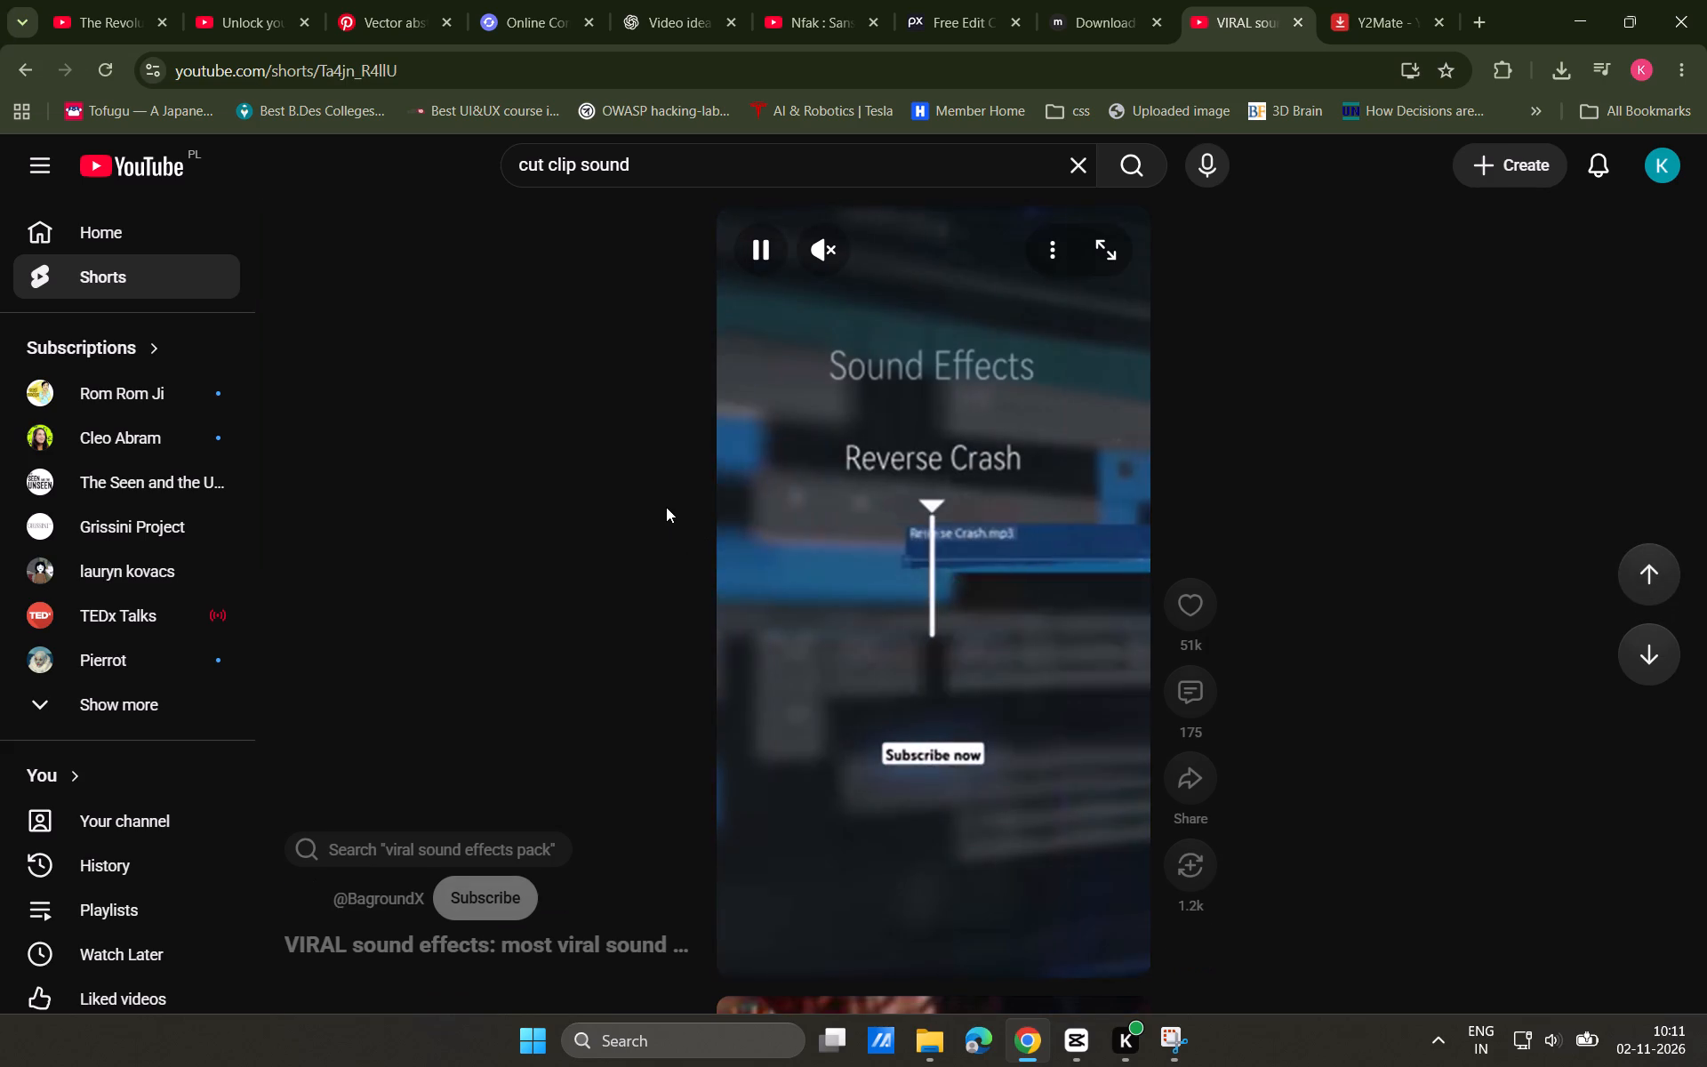
Unmute the "VIRAL sound effects" Short, raise its volume to listen, and go back from it.
key("m")
key("Up")
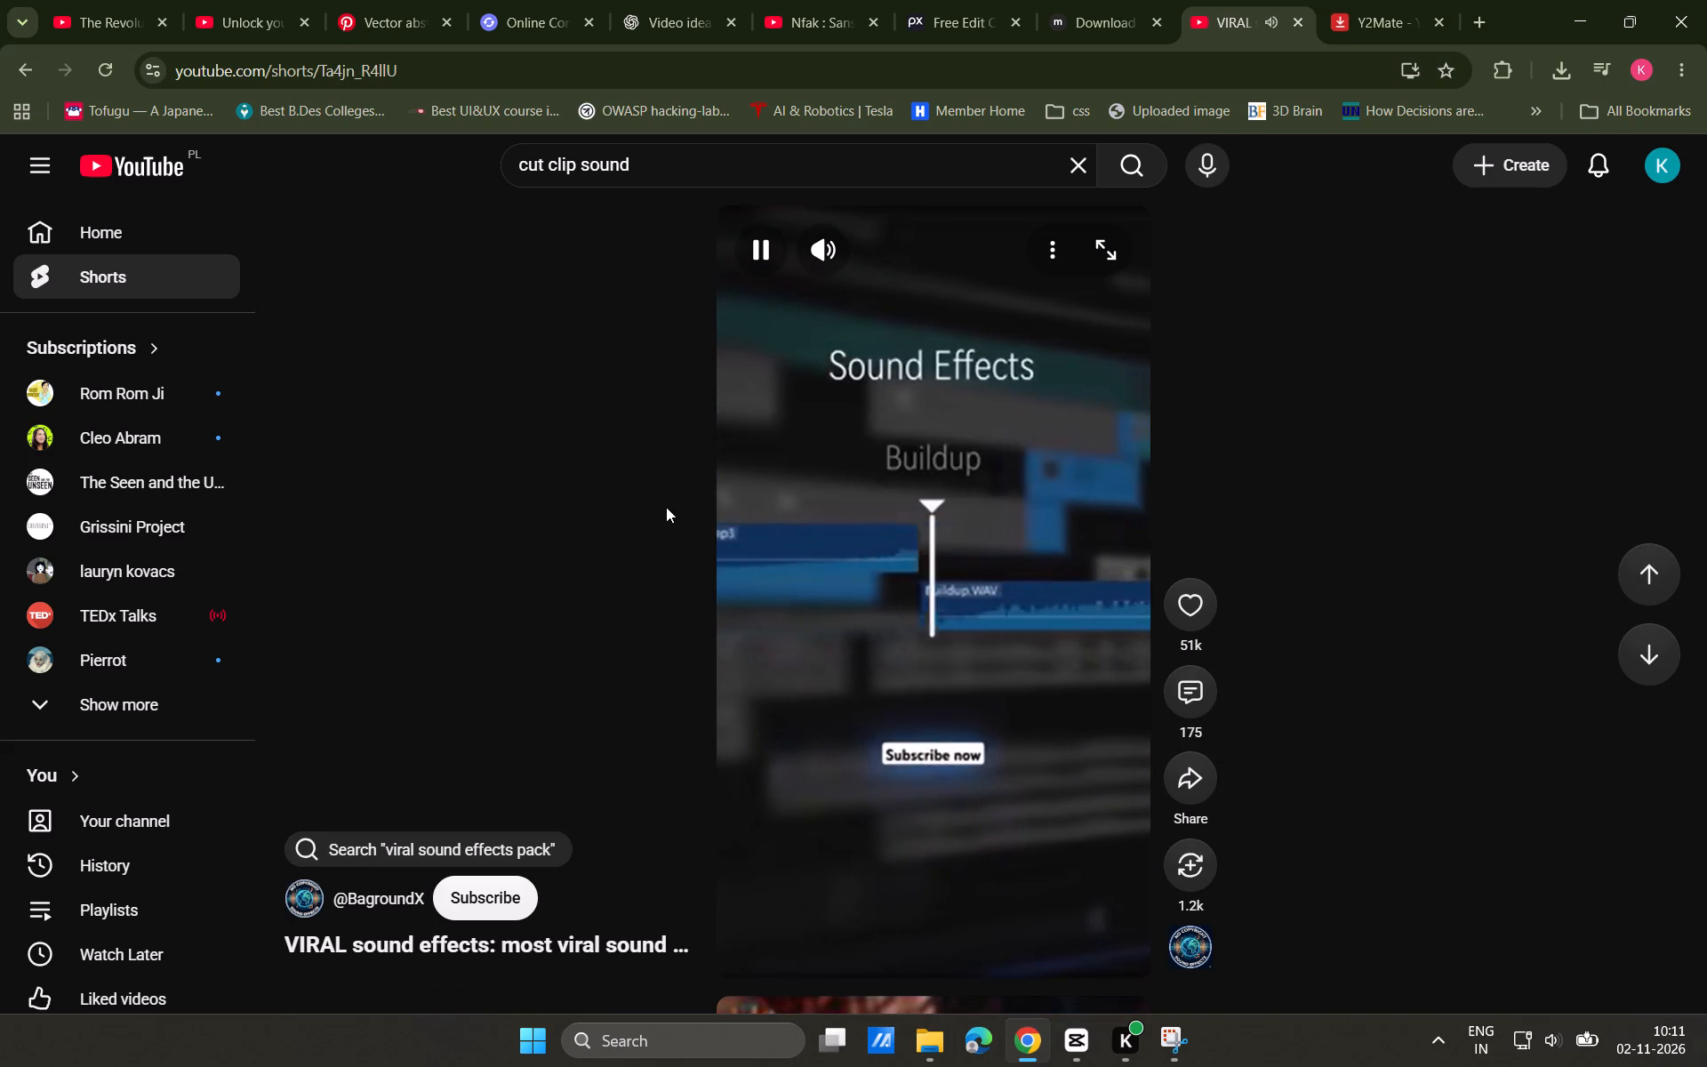
left_click(24, 71)
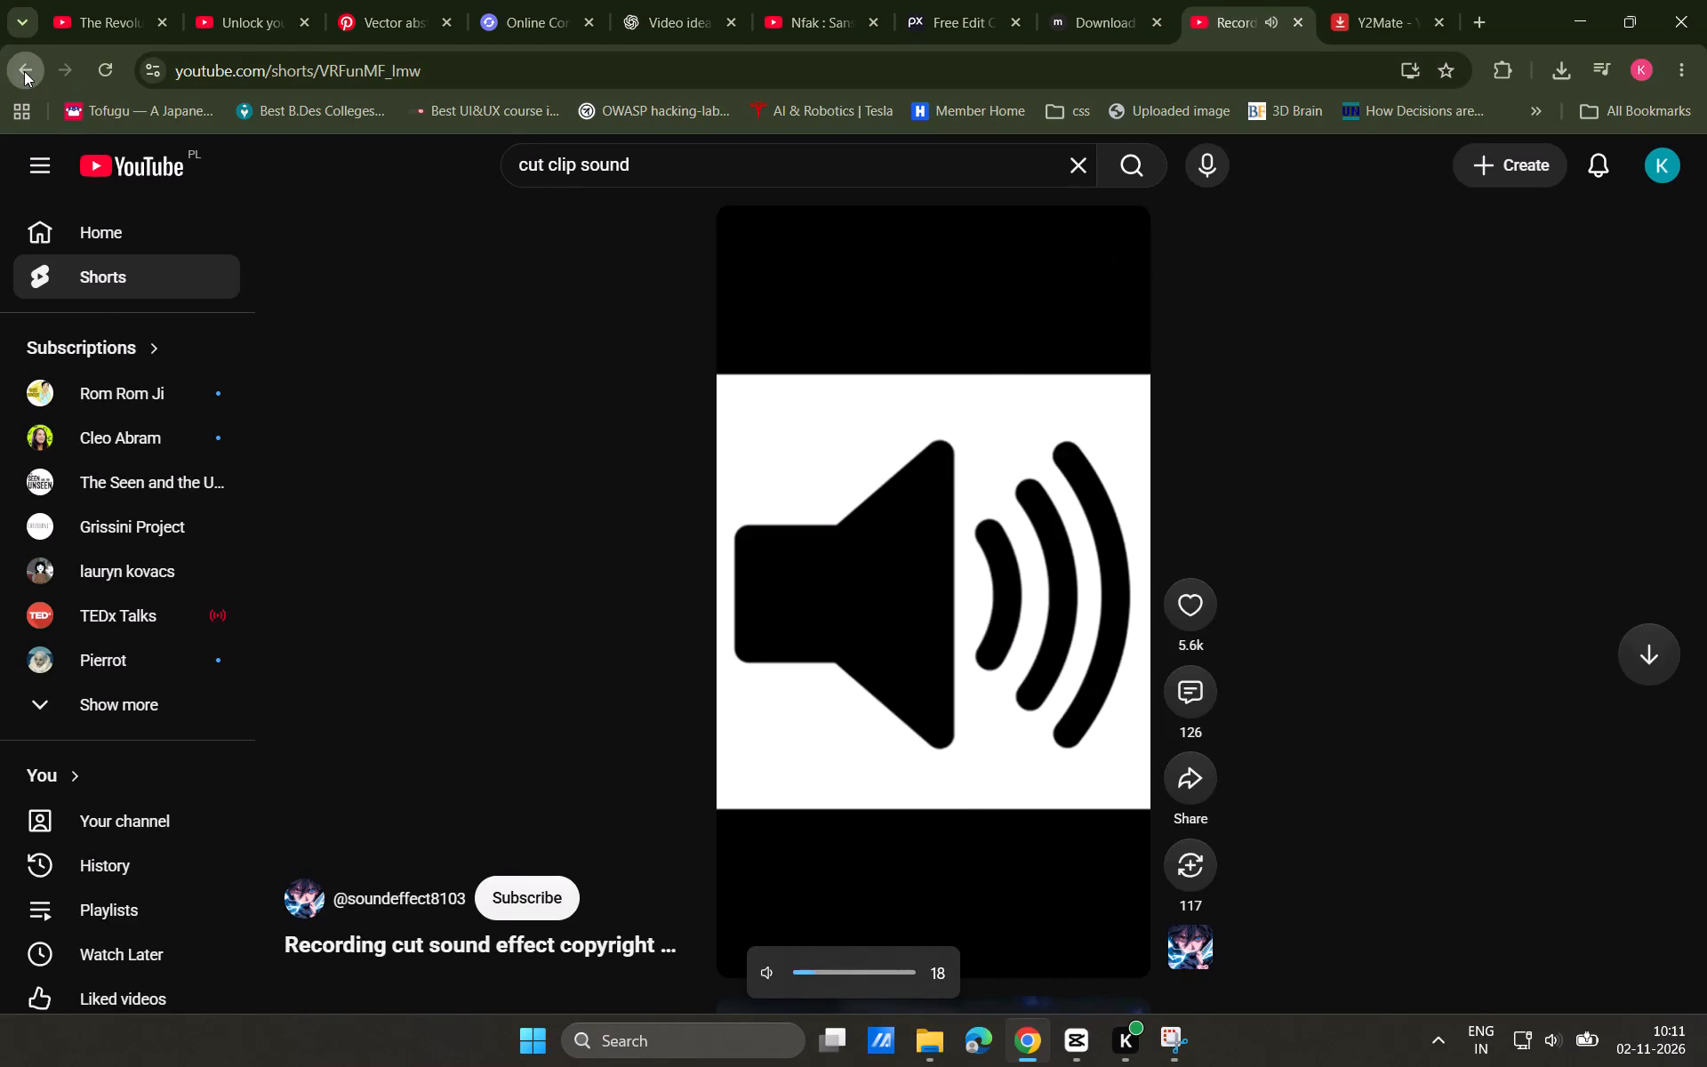
Browse the "cut clip sound" results, sample "Katana Swing Cut - Sound Effect for editing", and return to the results.
scroll(781, 816, "down", 2)
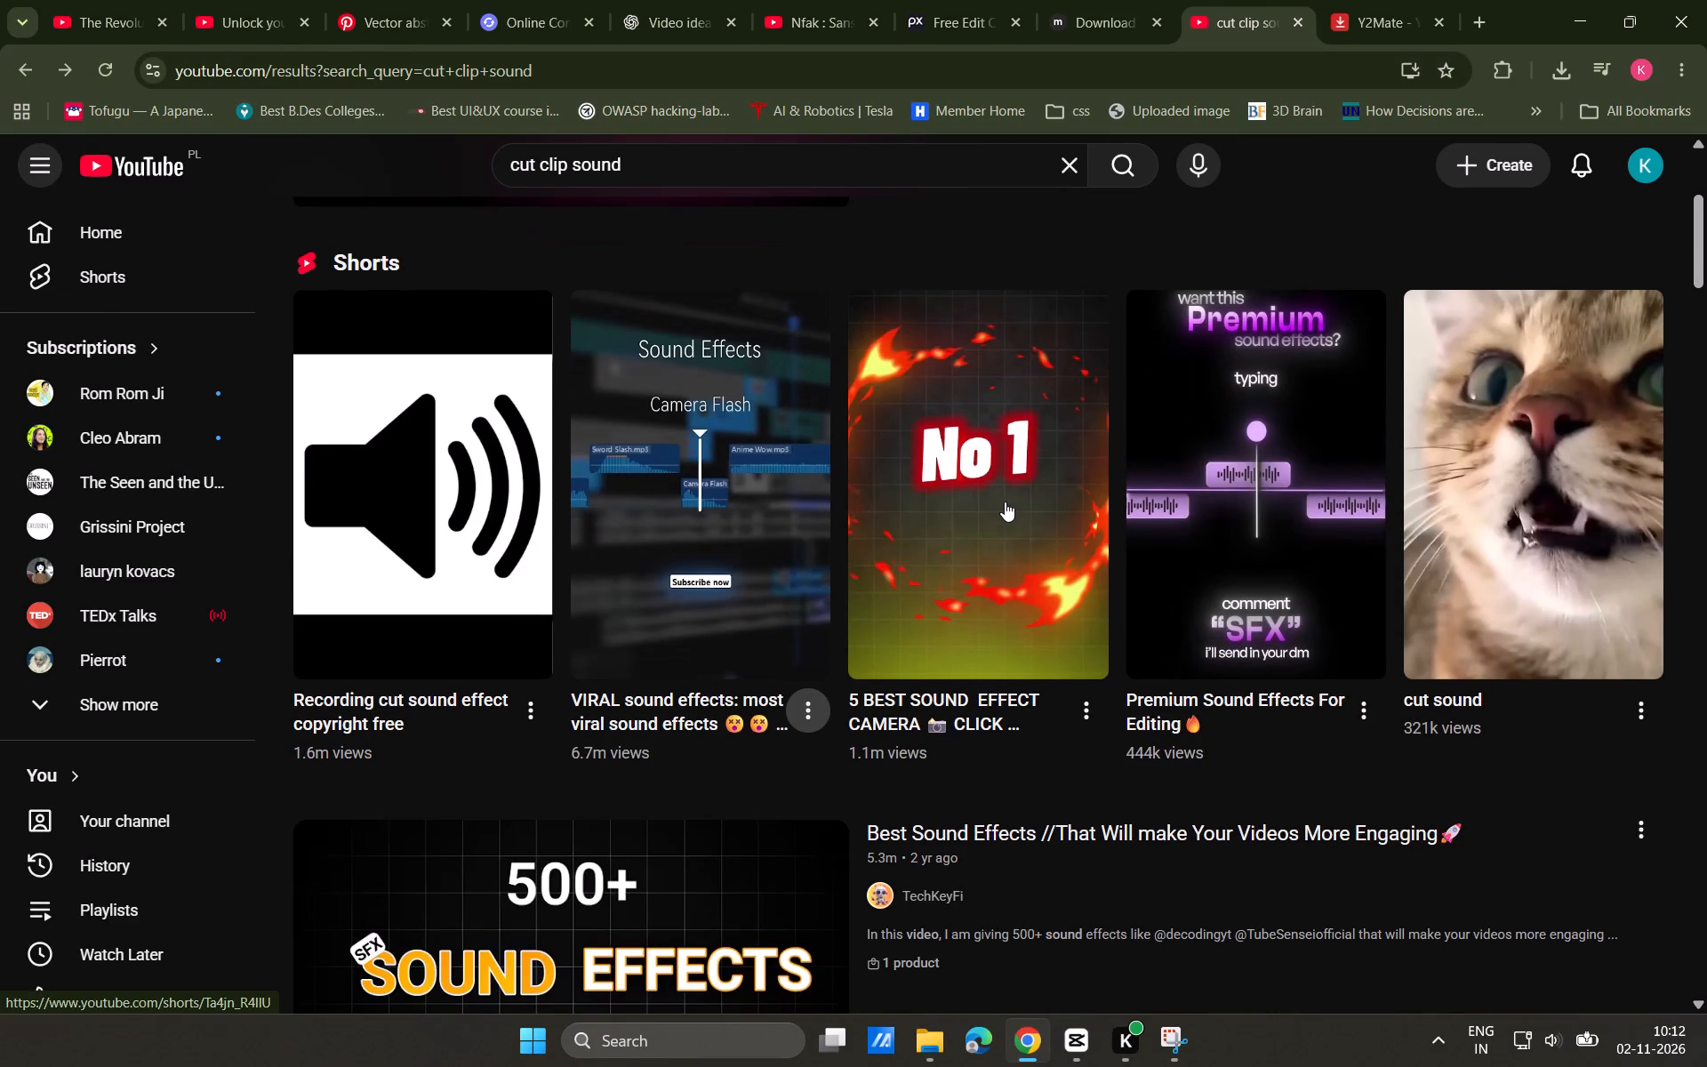
scroll(1005, 501, "down", 4)
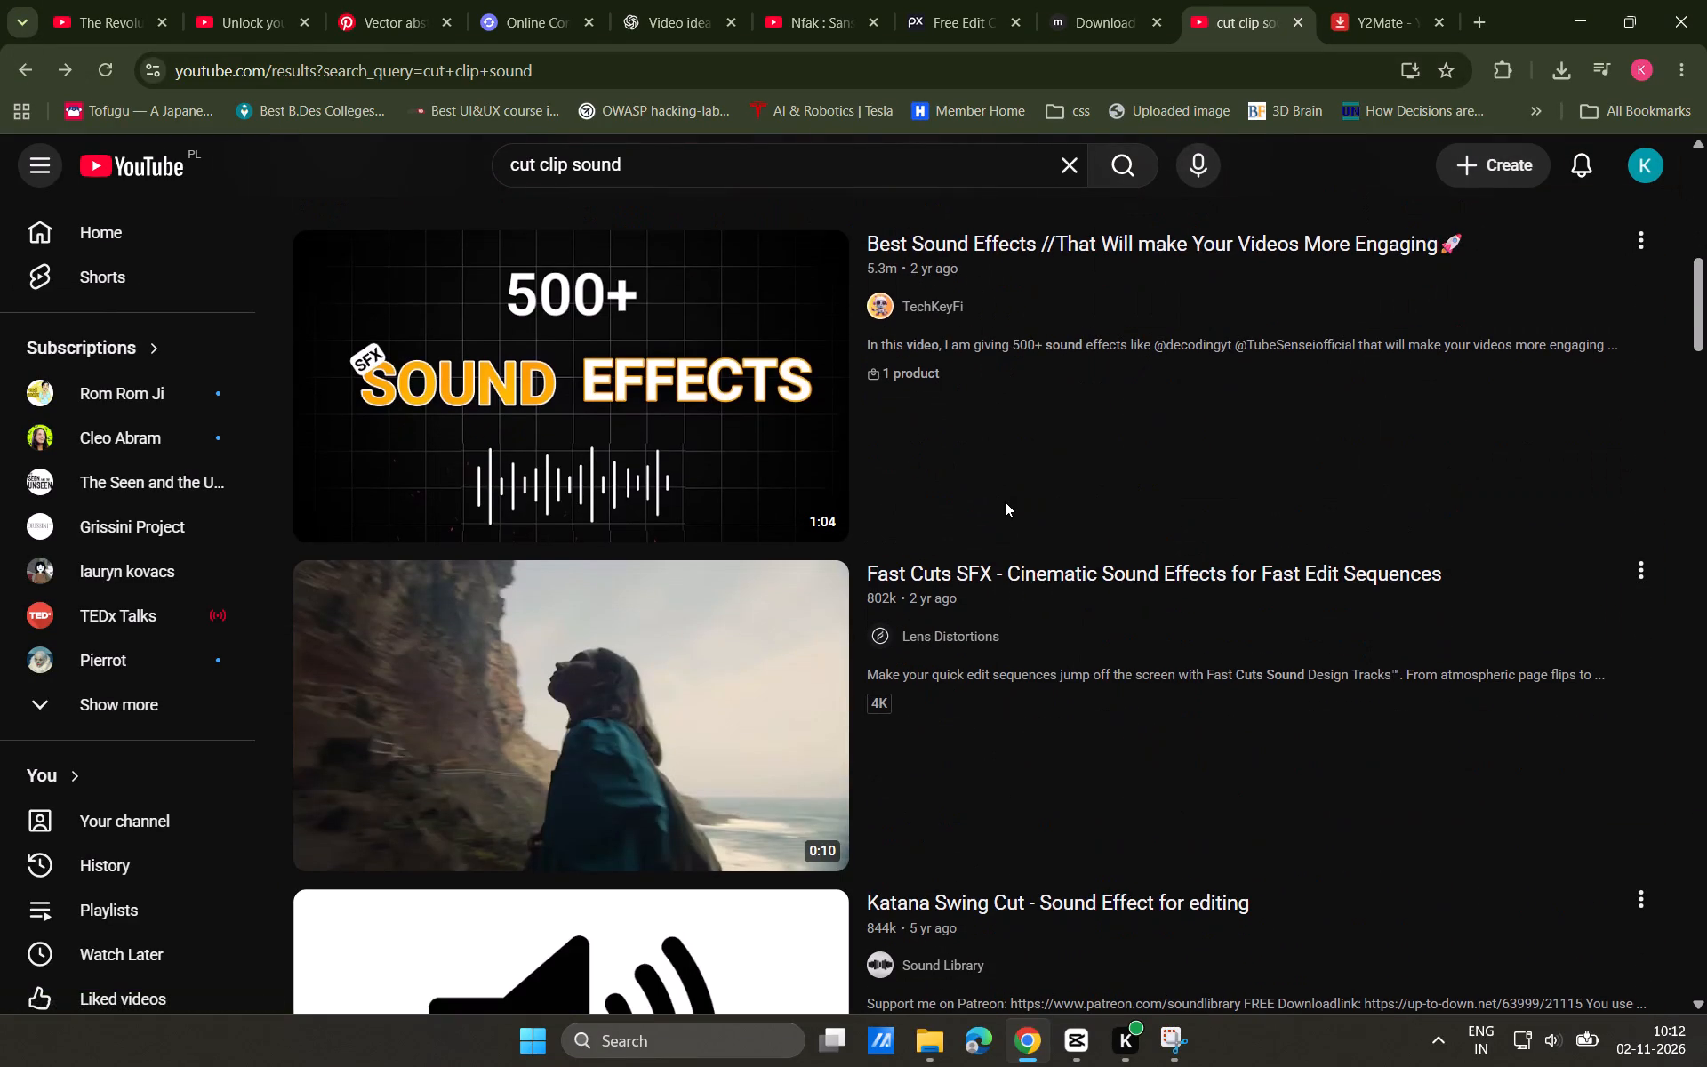
scroll(1005, 501, "down", 2)
scroll(1700, 461, "down", 1)
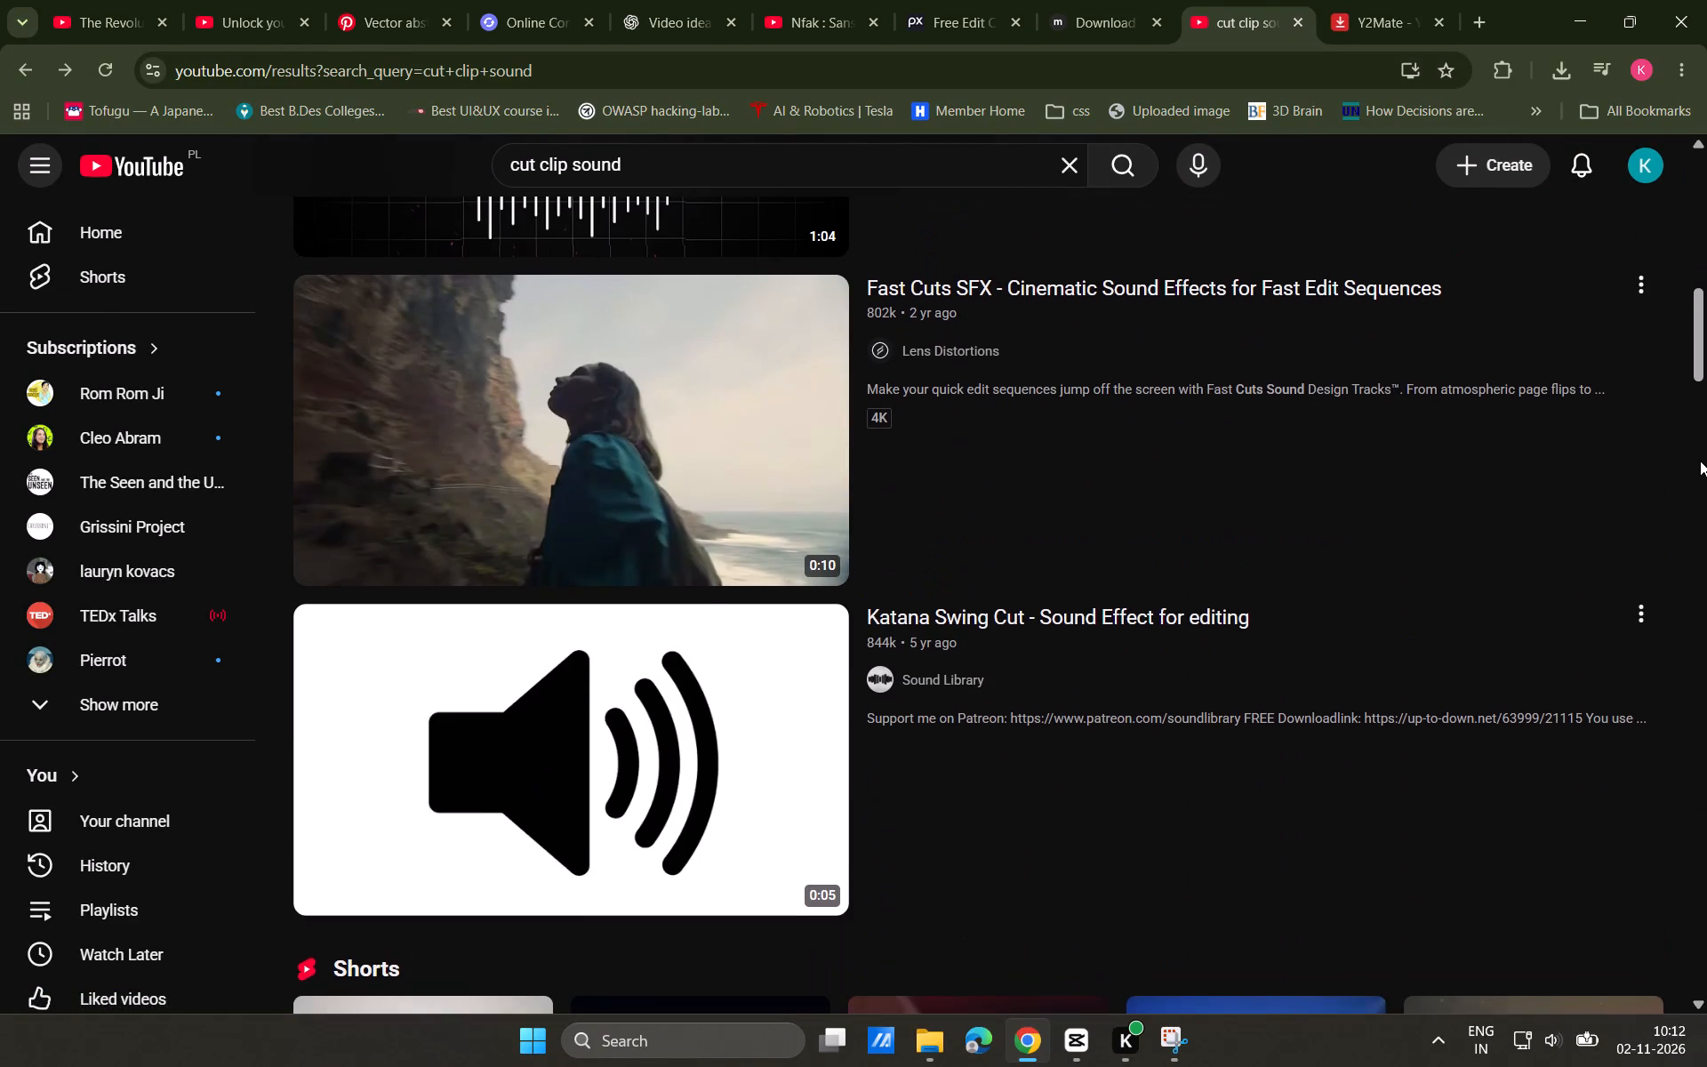
scroll(1700, 461, "down", 2)
scroll(819, 410, "up", 1)
left_click(707, 431)
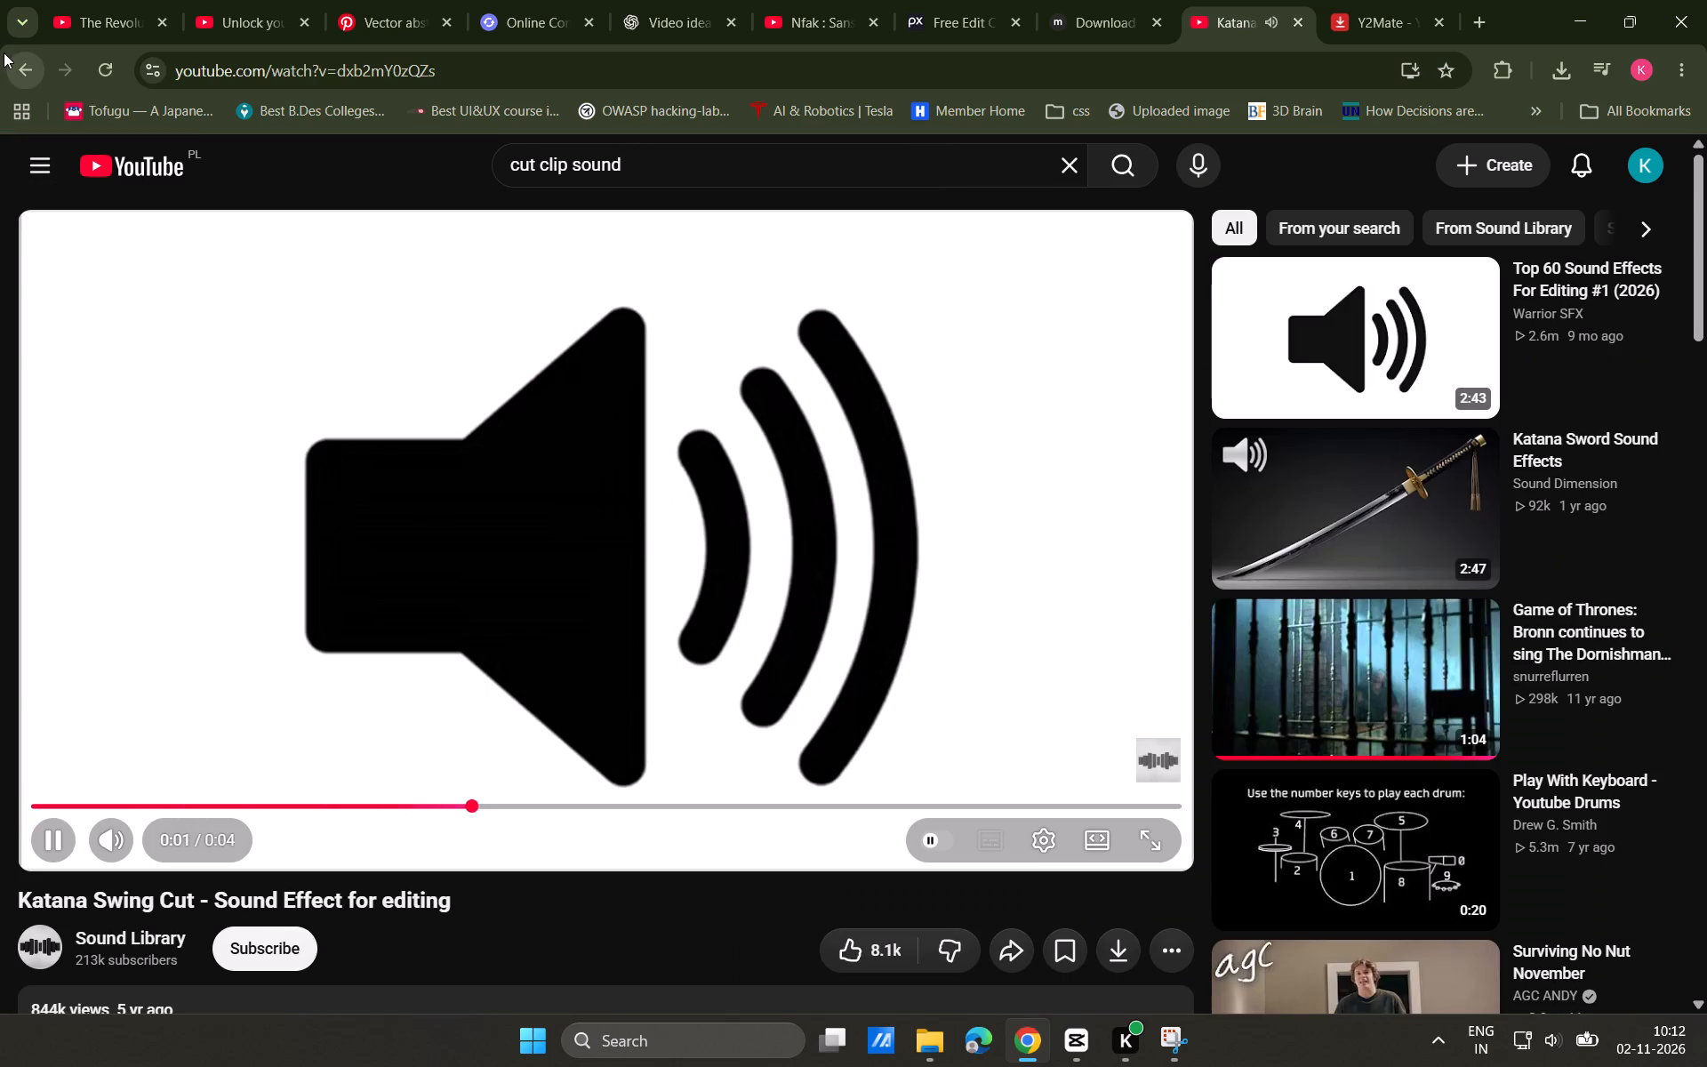
left_click(6, 64)
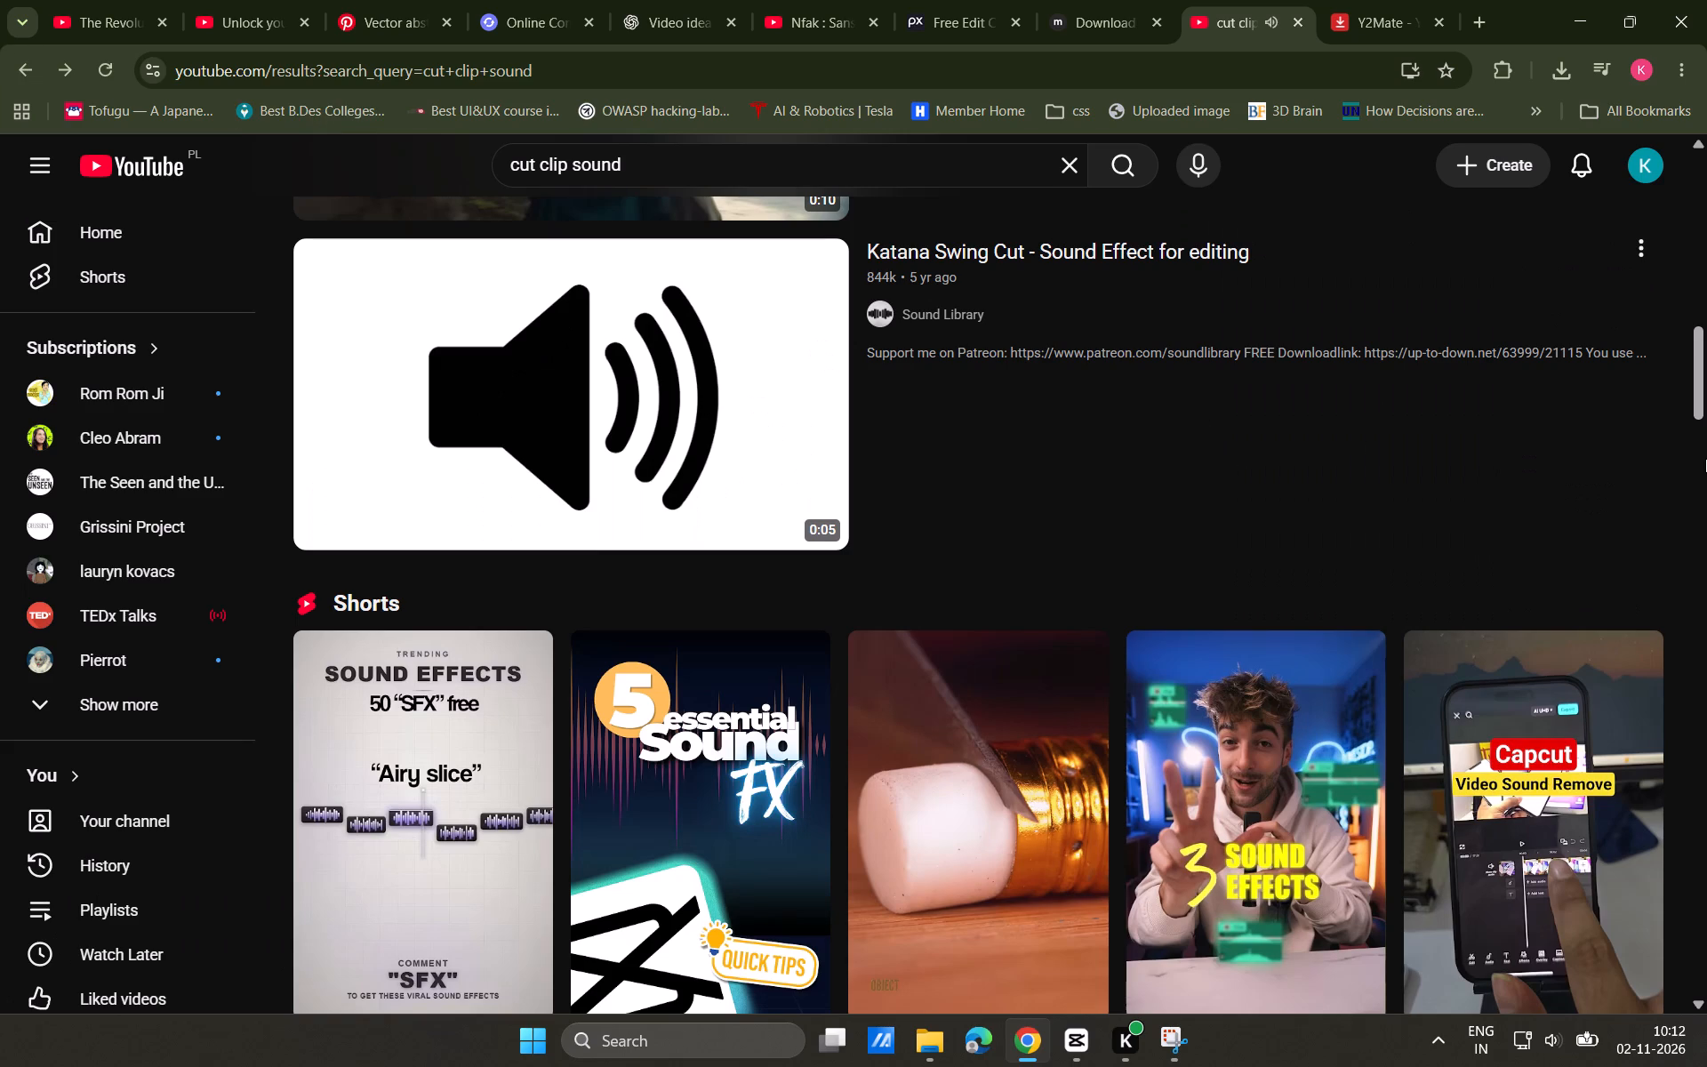
scroll(1705, 458, "down", 6)
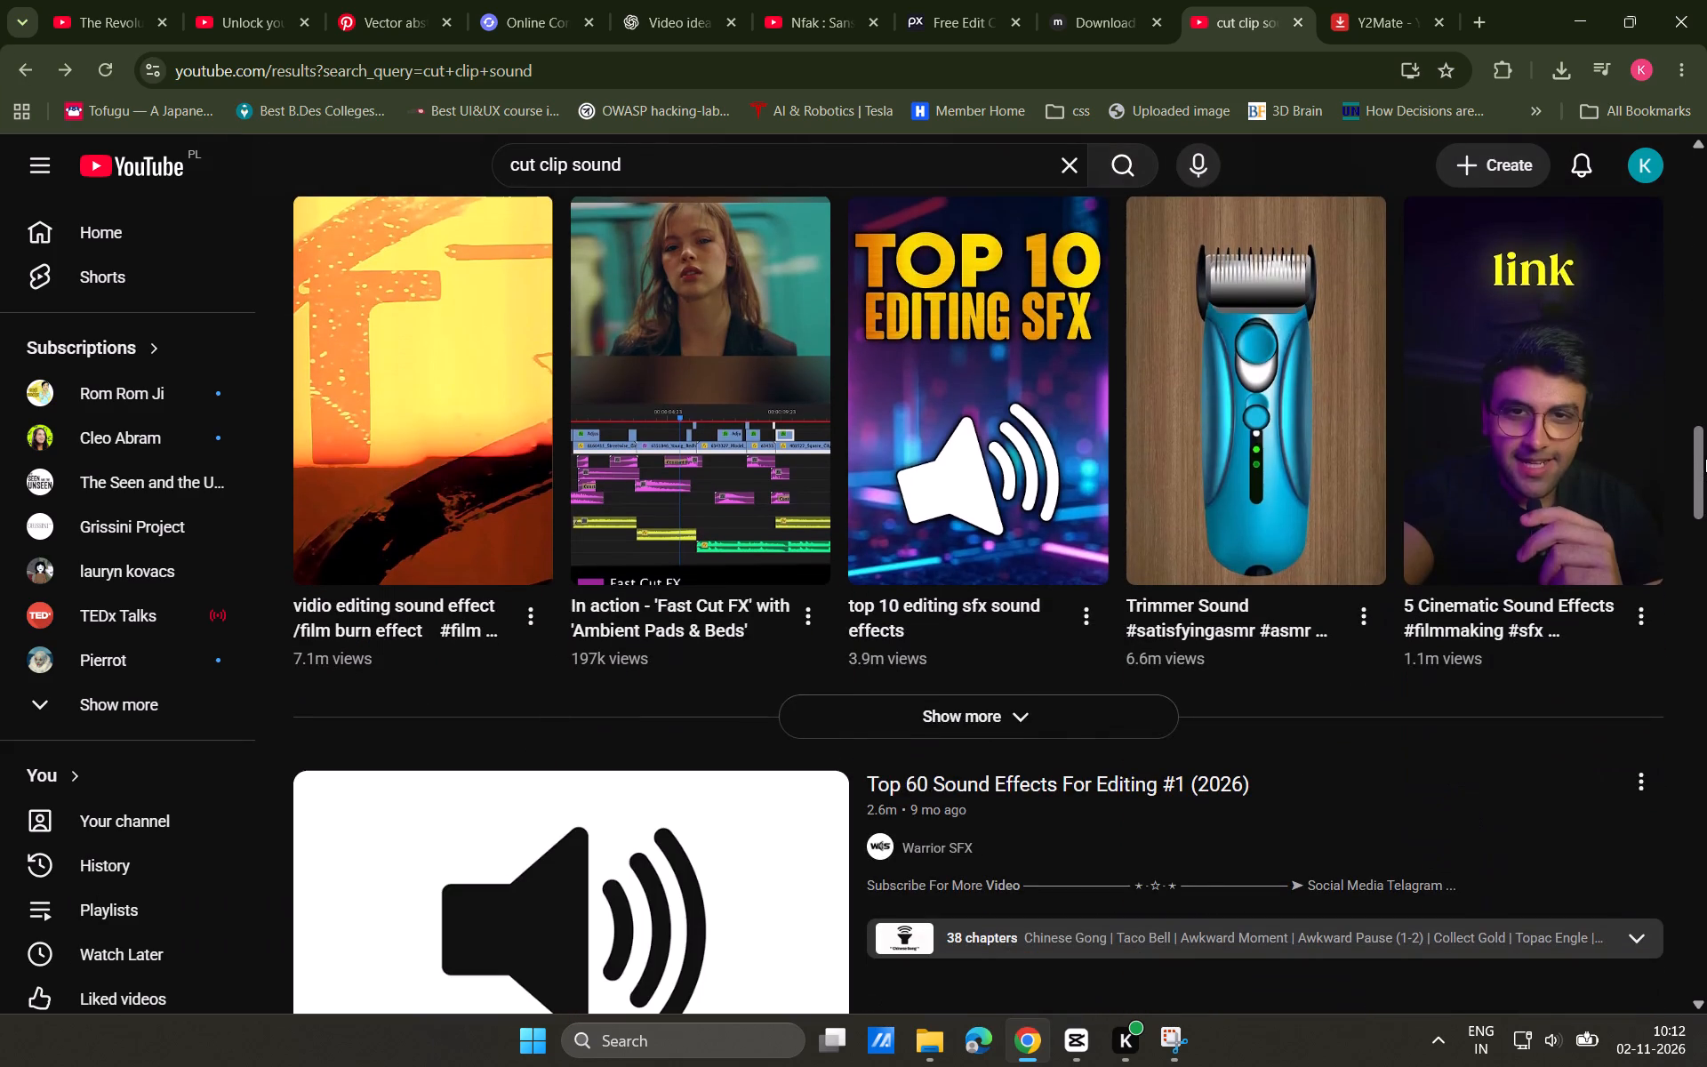
scroll(1705, 458, "down", 2)
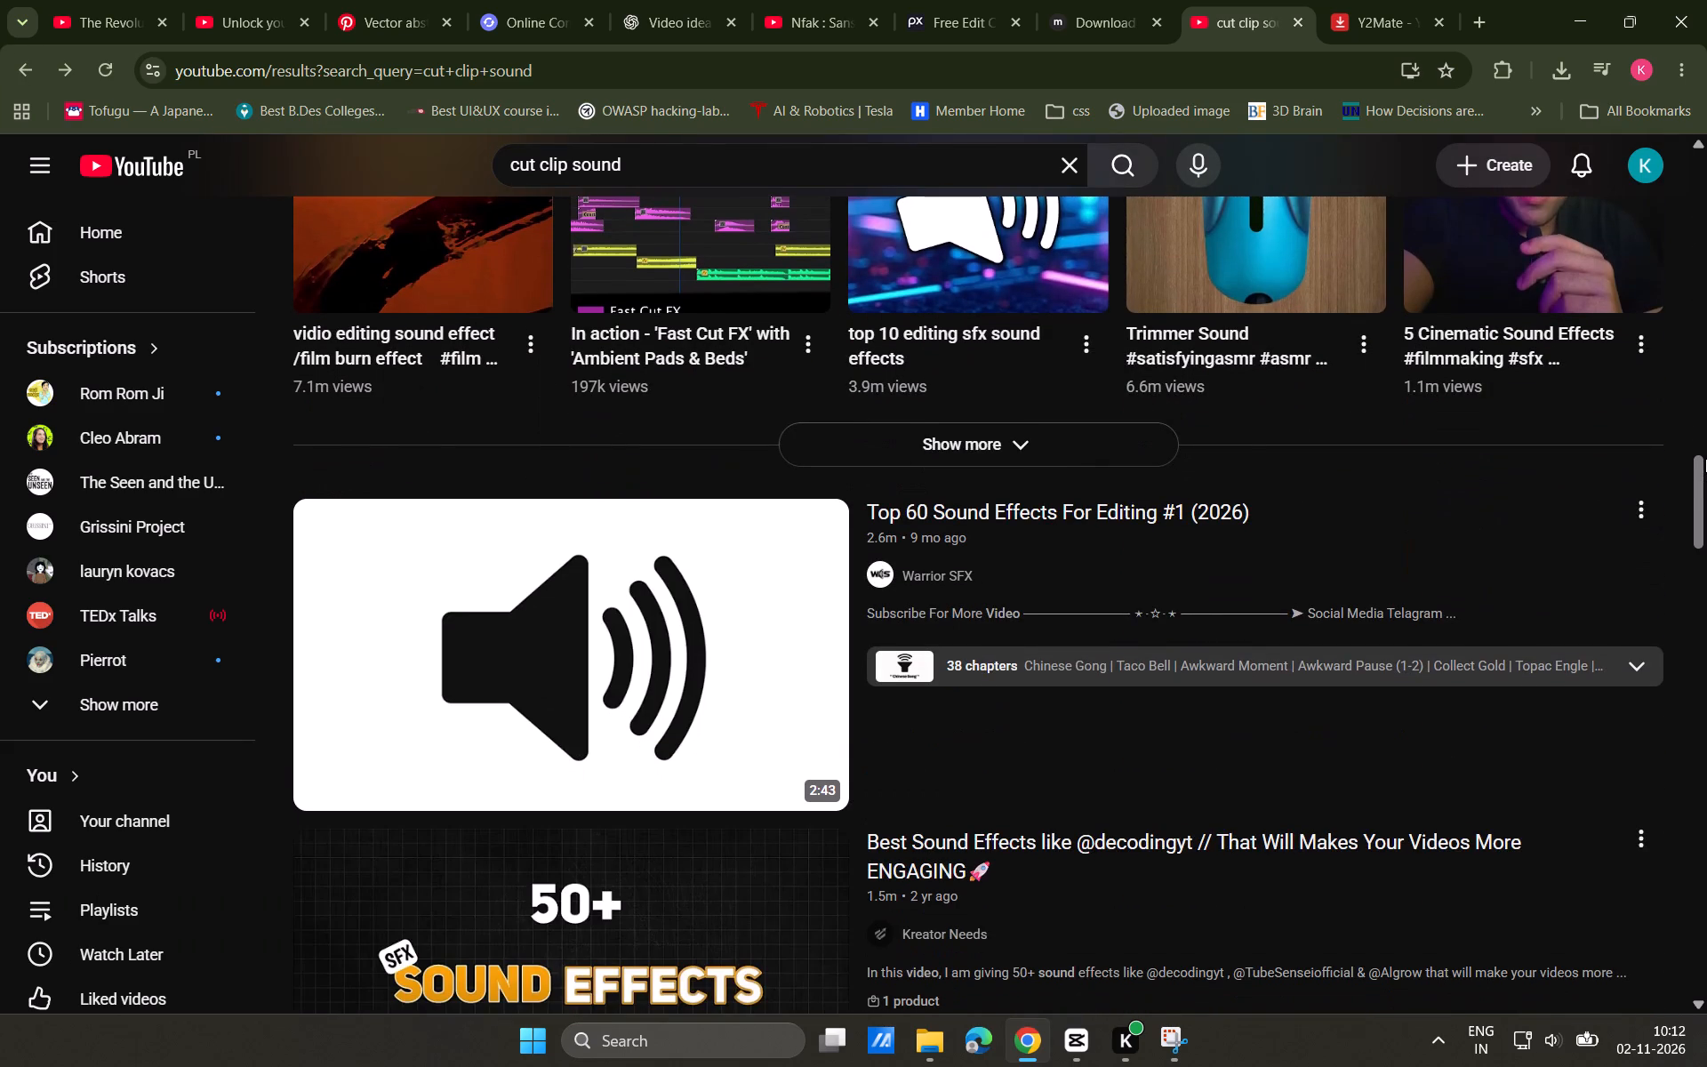
scroll(1705, 458, "down", 1)
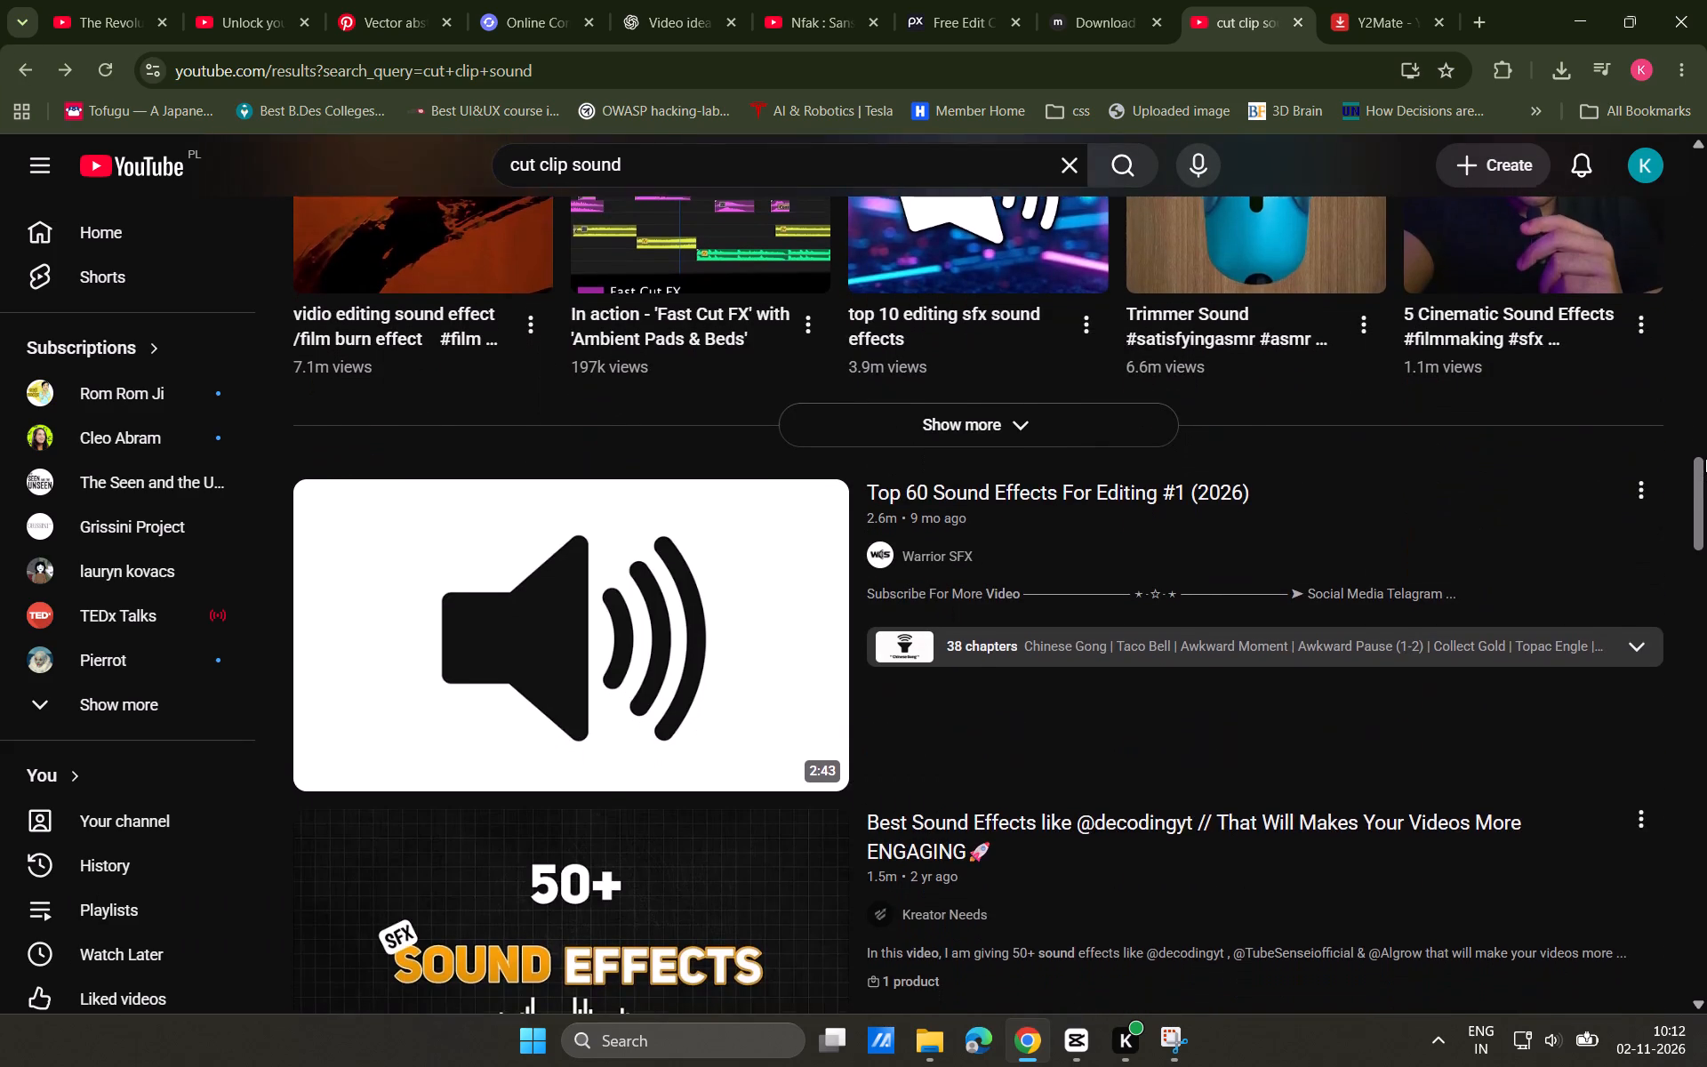
scroll(1705, 458, "down", 2)
scroll(1705, 458, "up", 1)
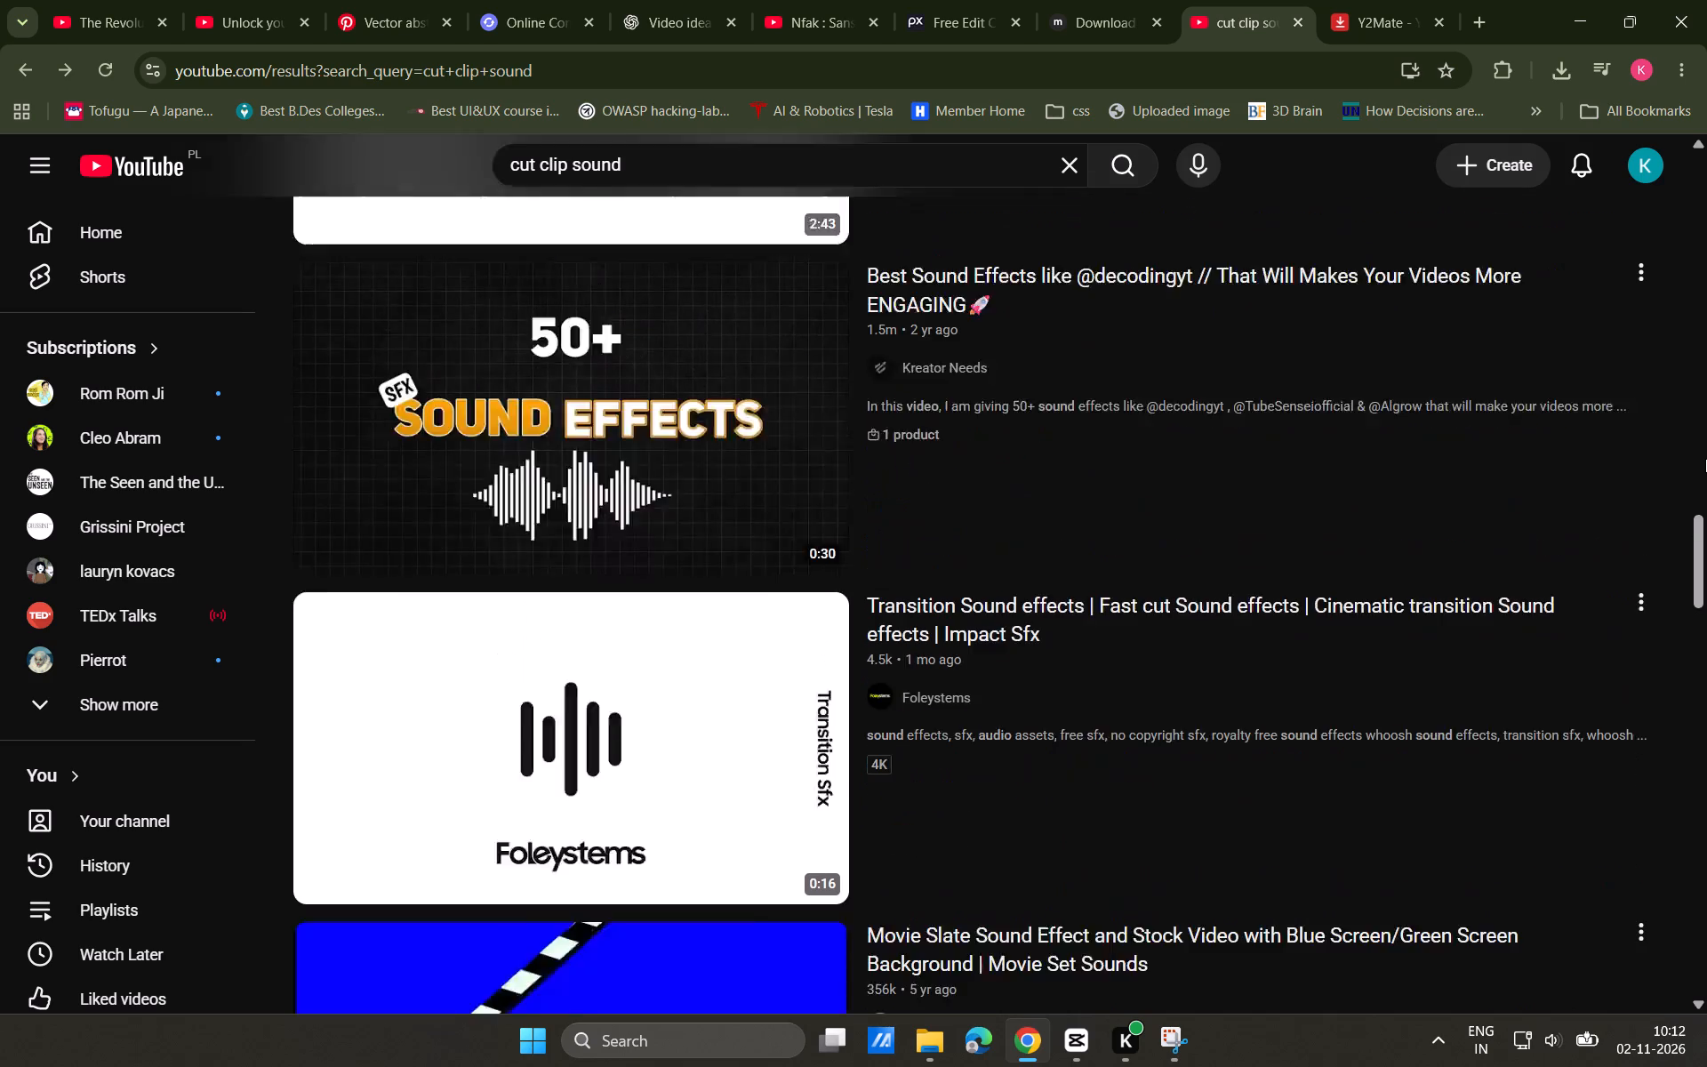
scroll(1705, 458, "up", 1)
left_click(647, 404)
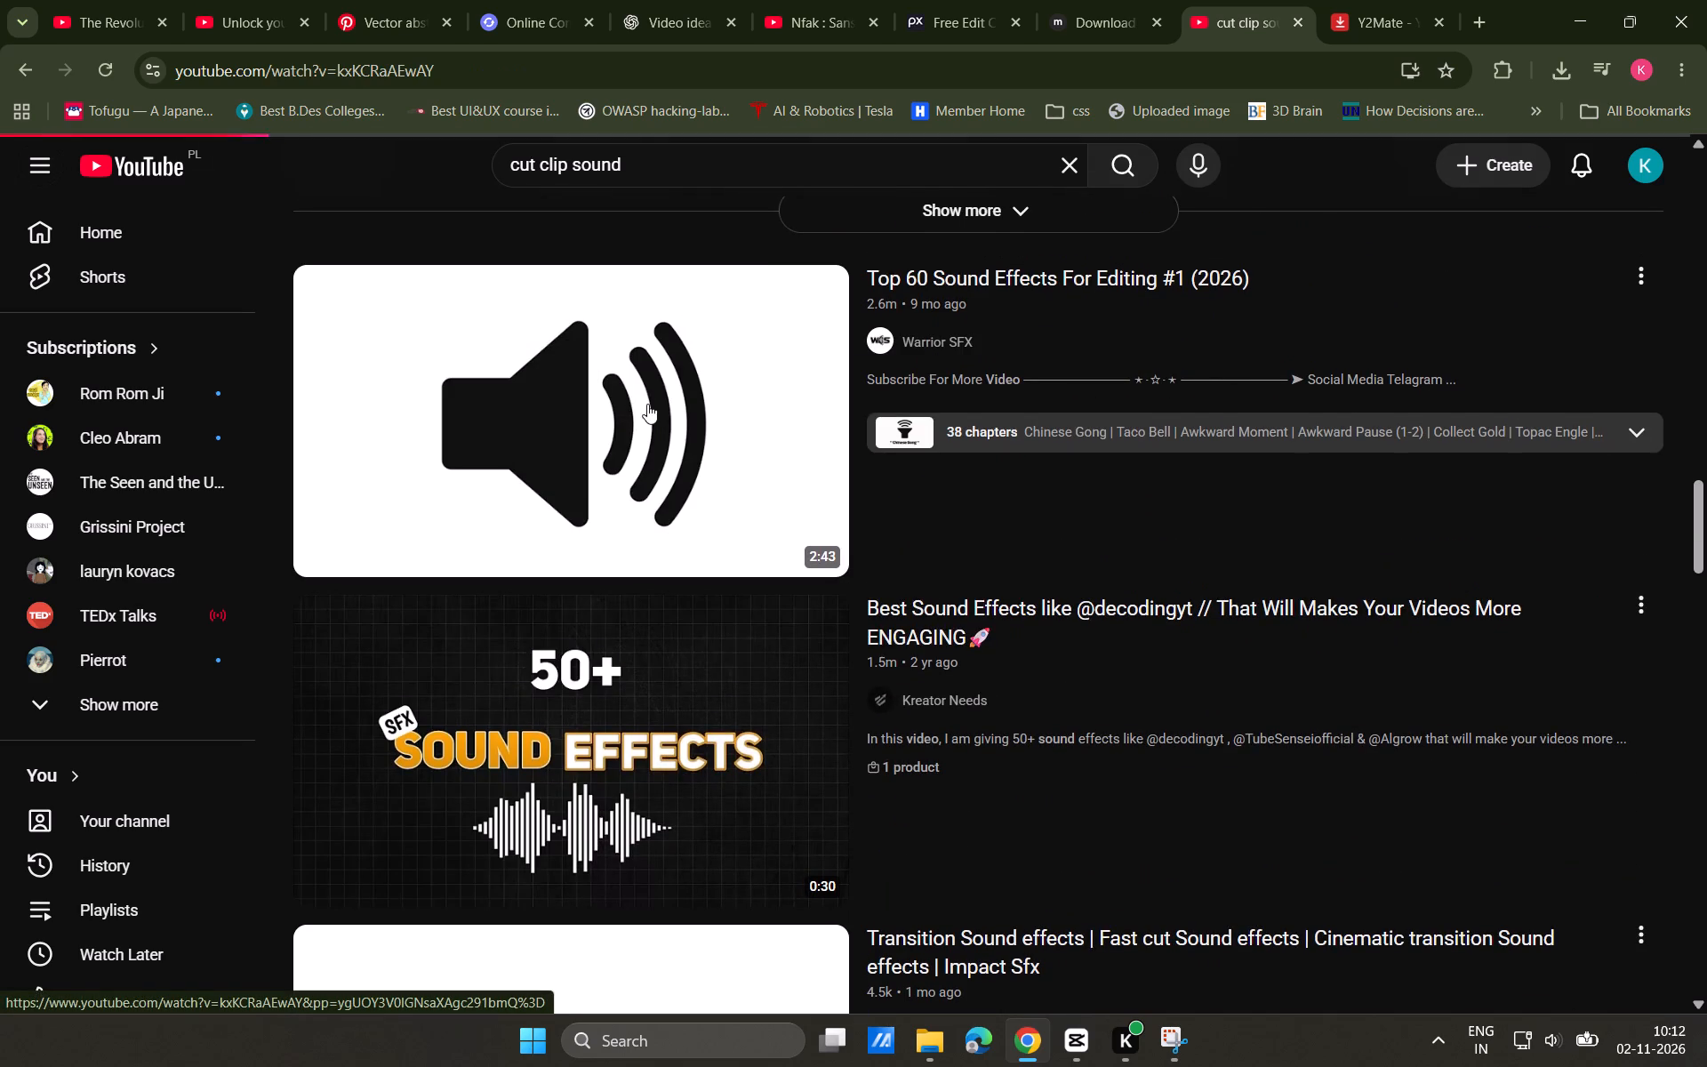
key("Right")
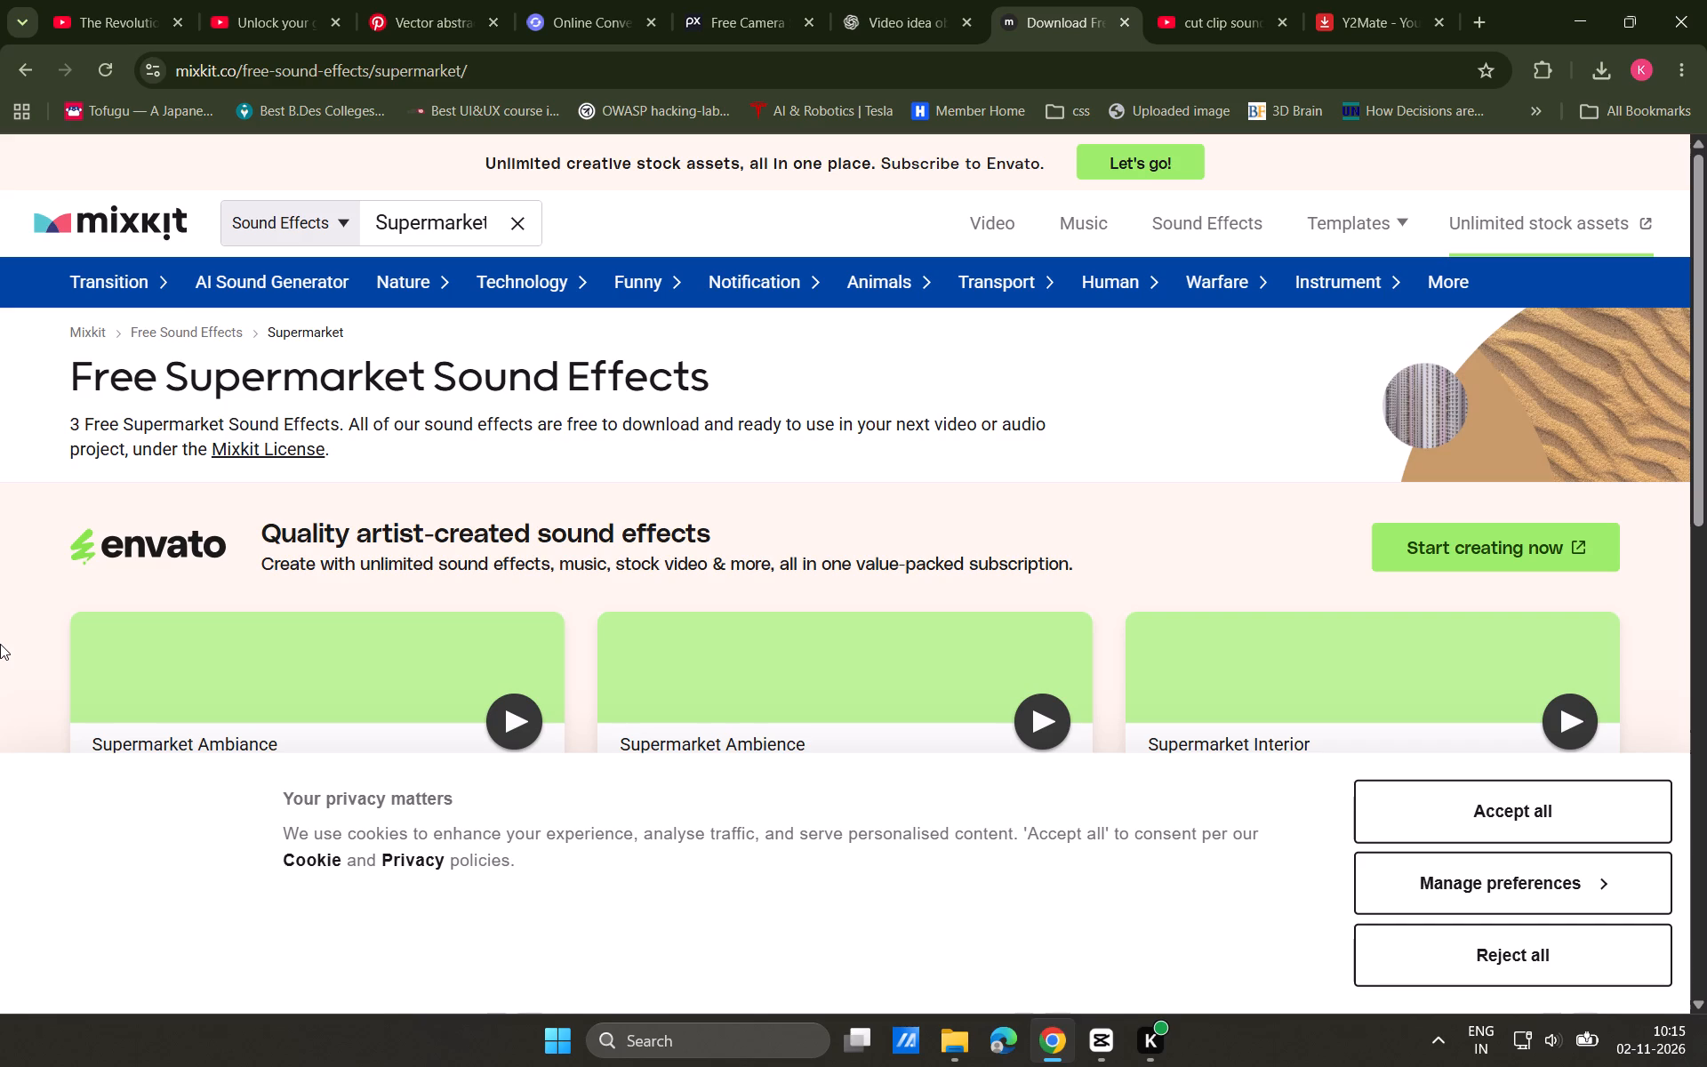
left_click(1213, 0)
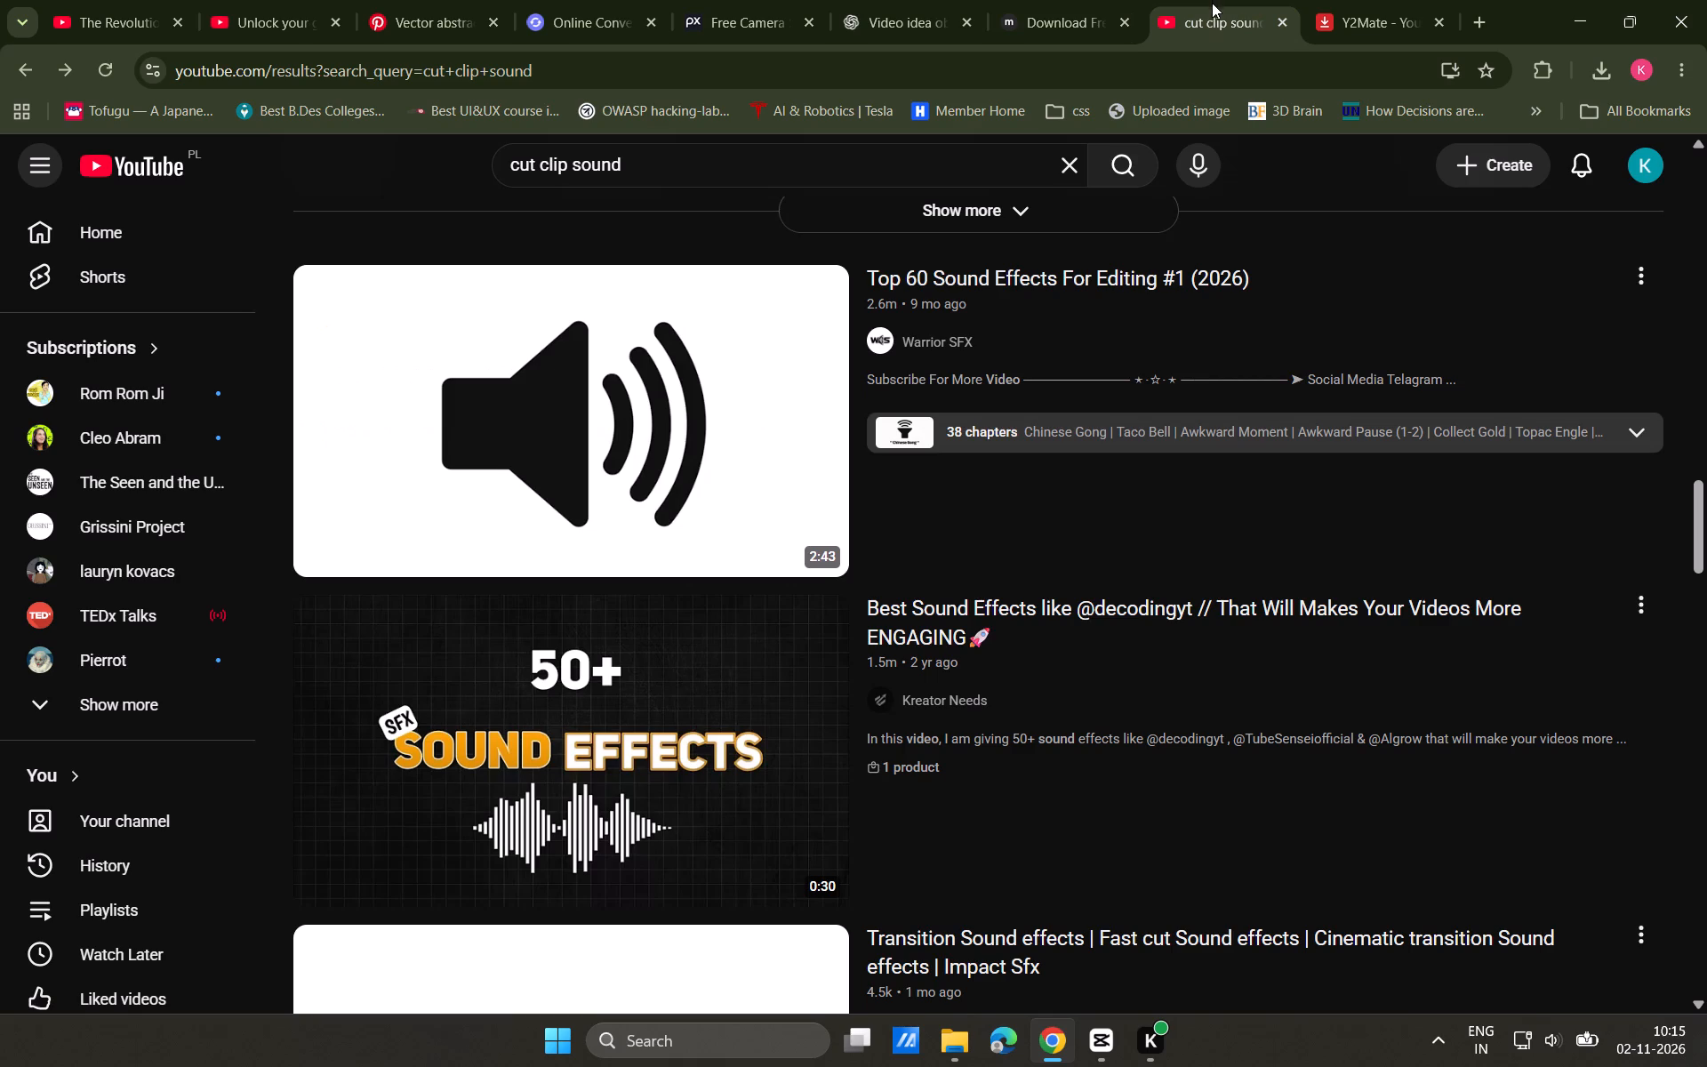
In CapCut, set the green hue to -69 in the HSL adjustments of the last video clip, the dark doorway shot.
left_click(1108, 1049)
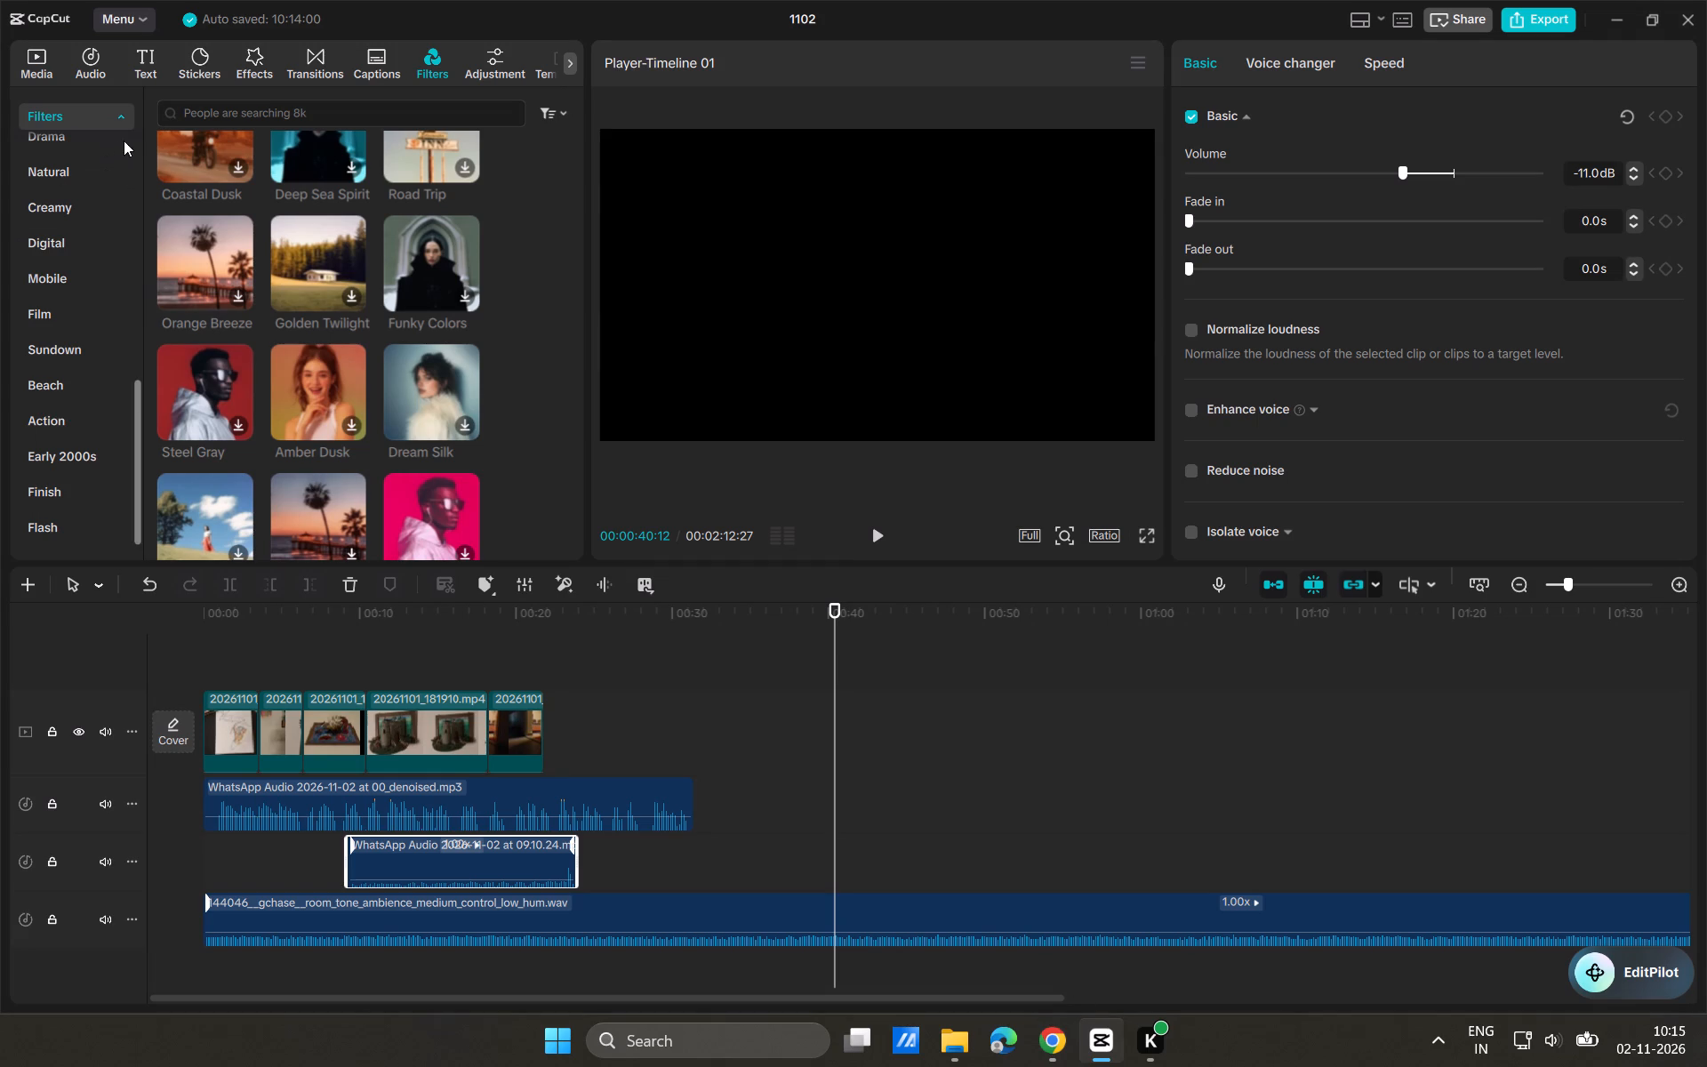
scroll(208, 338, "up", 14)
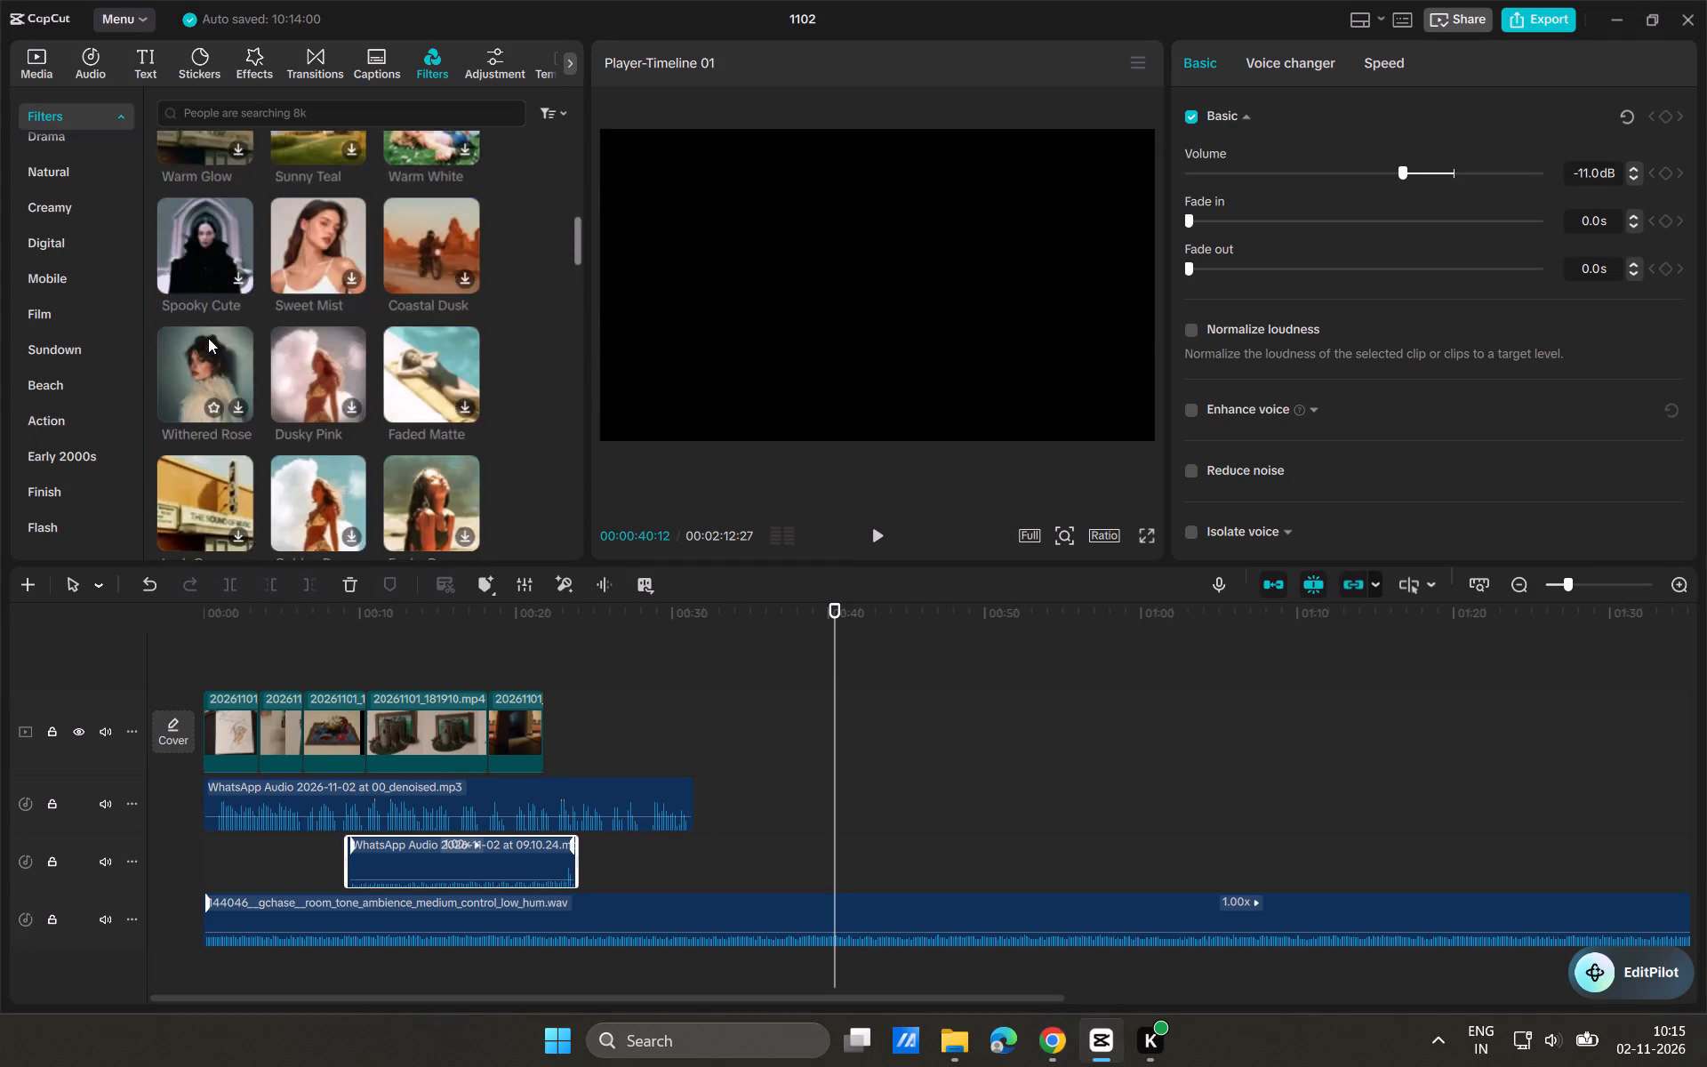
scroll(208, 338, "up", 20)
scroll(208, 338, "up", 1)
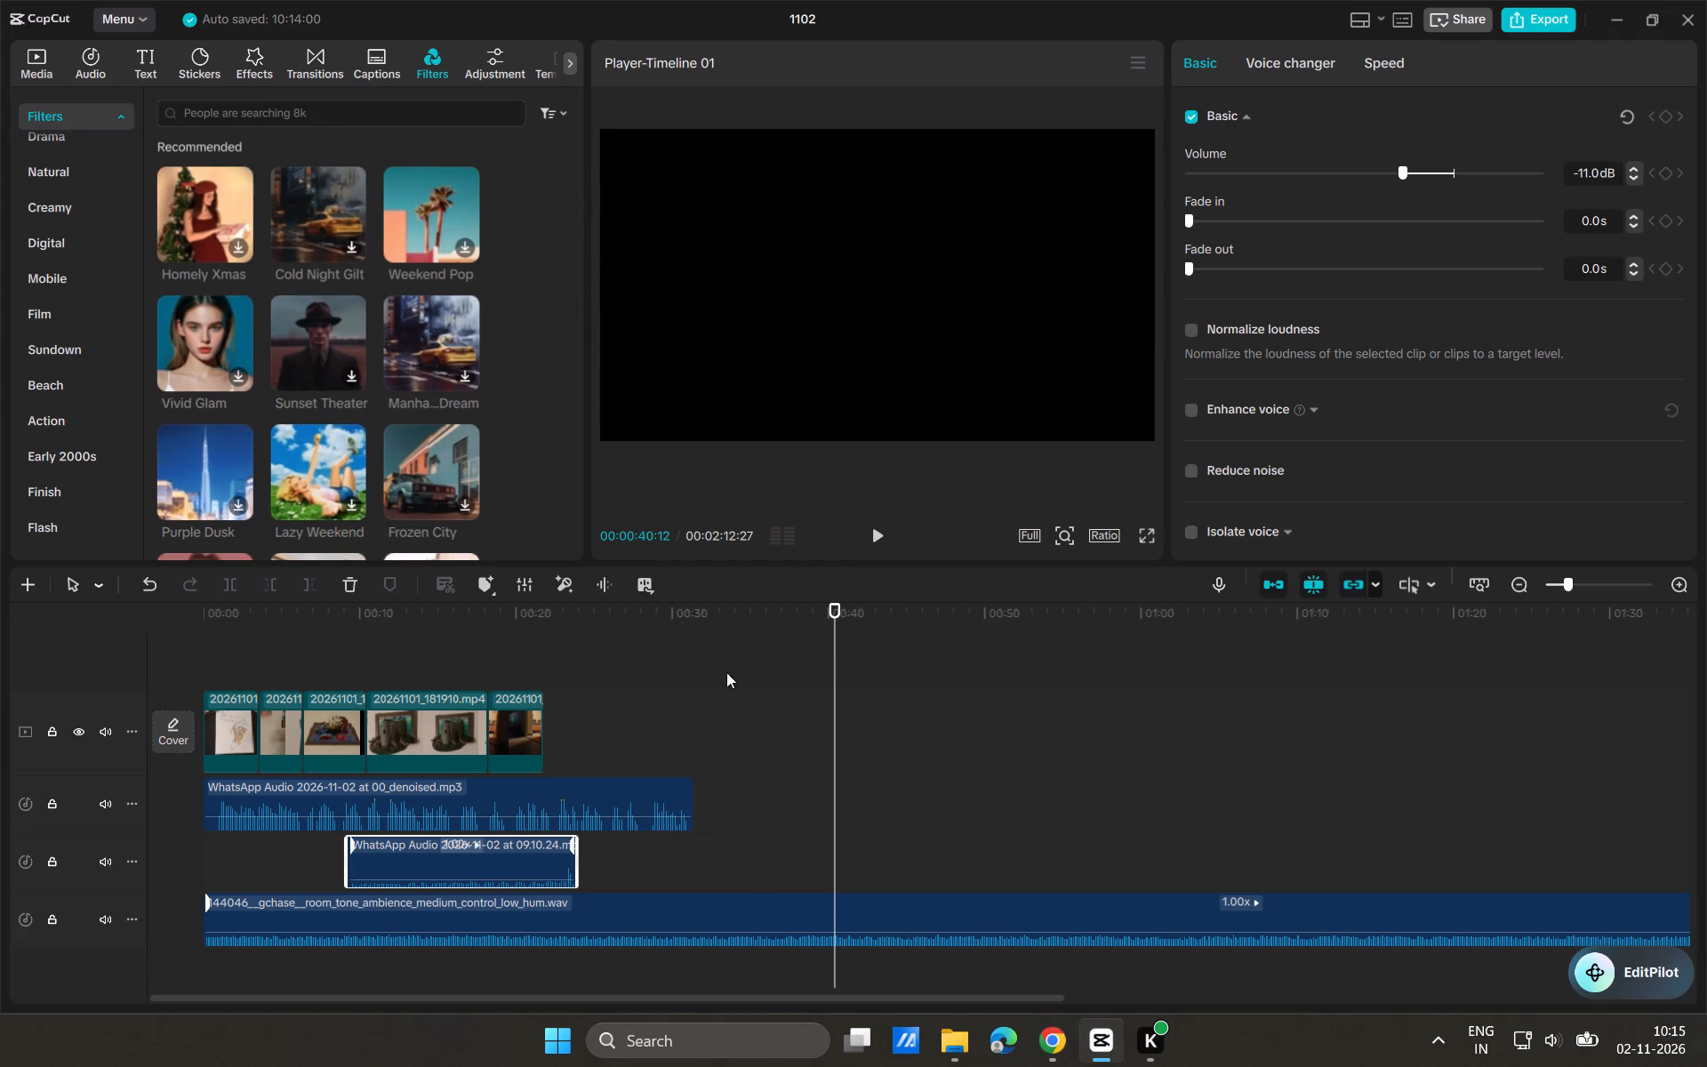
left_click_drag(838, 812, 504, 826)
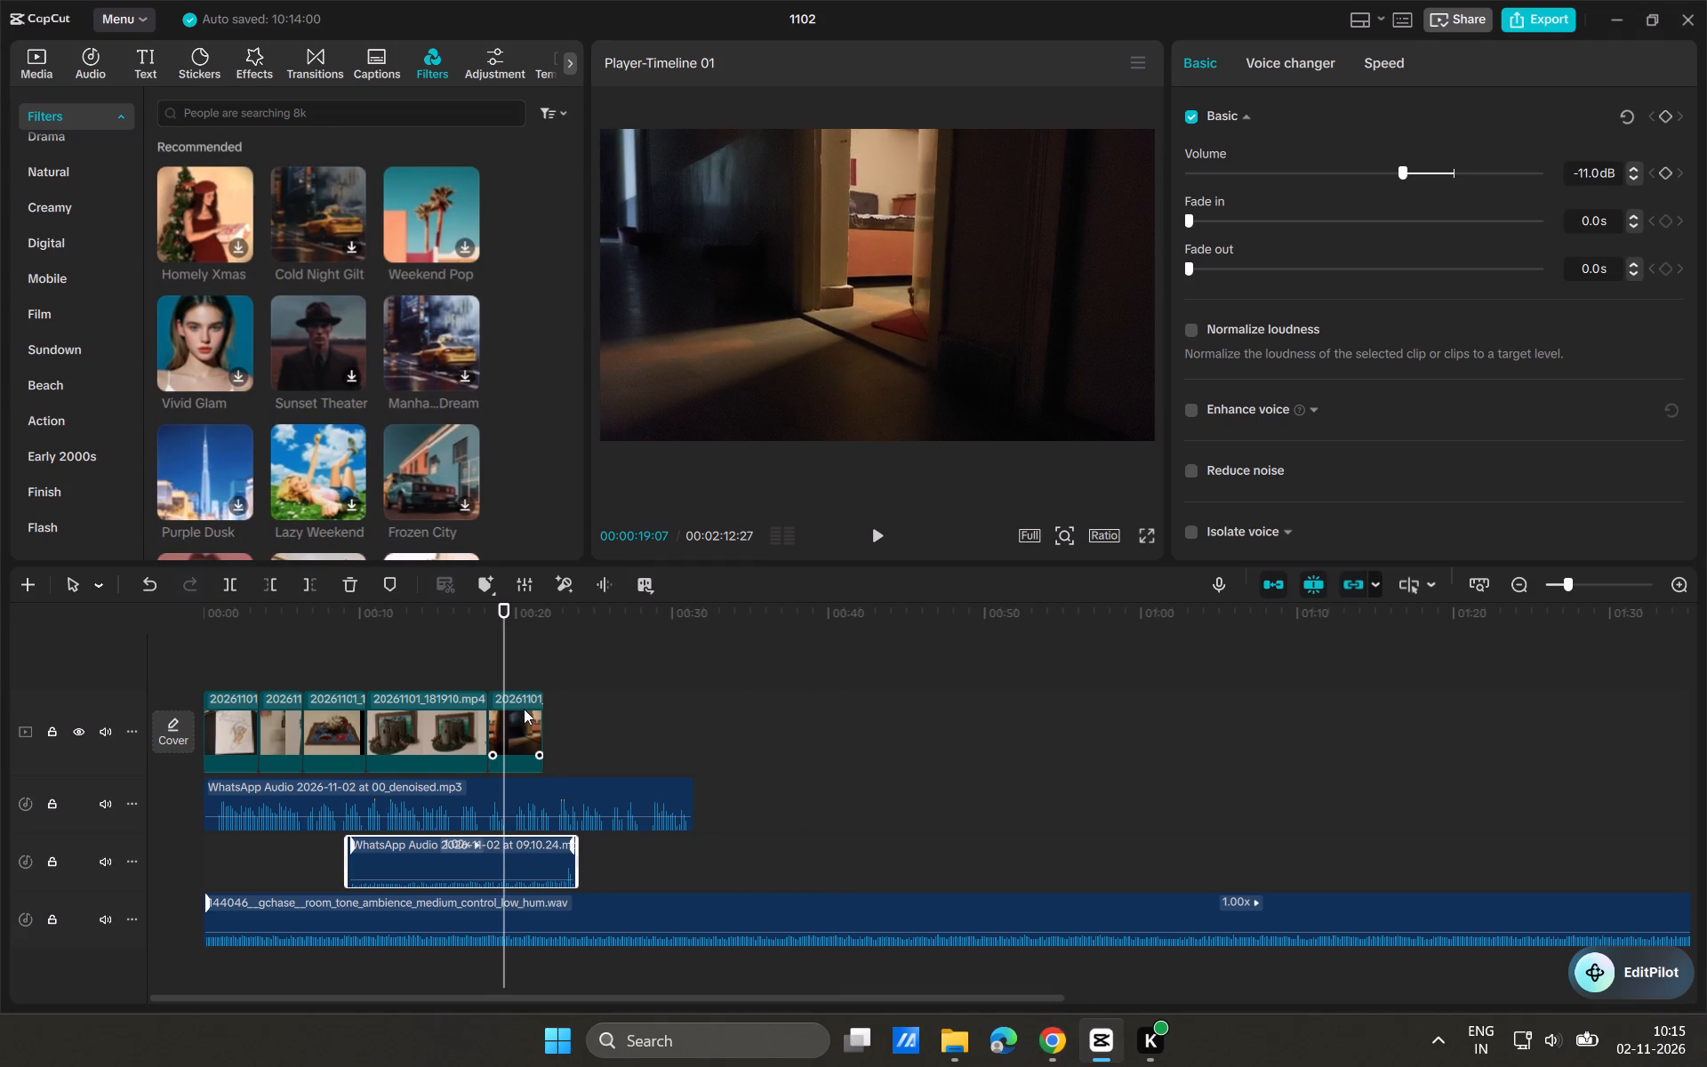
left_click(525, 715)
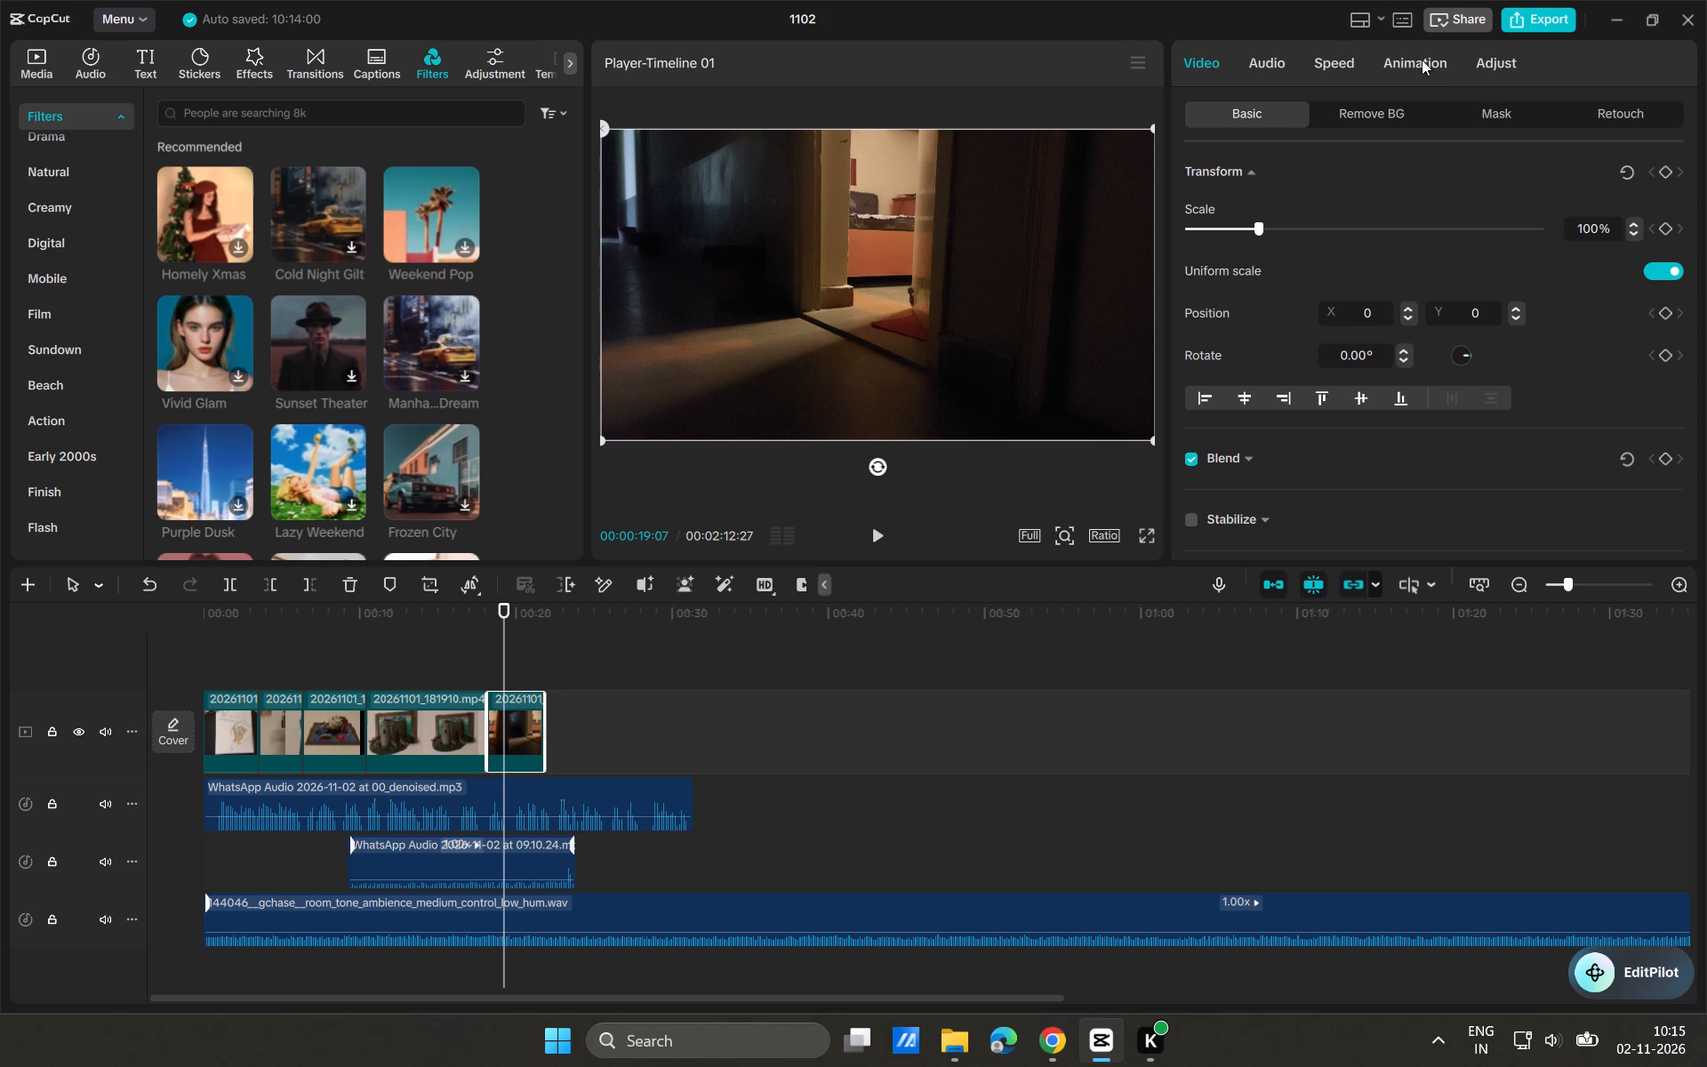
left_click(1503, 70)
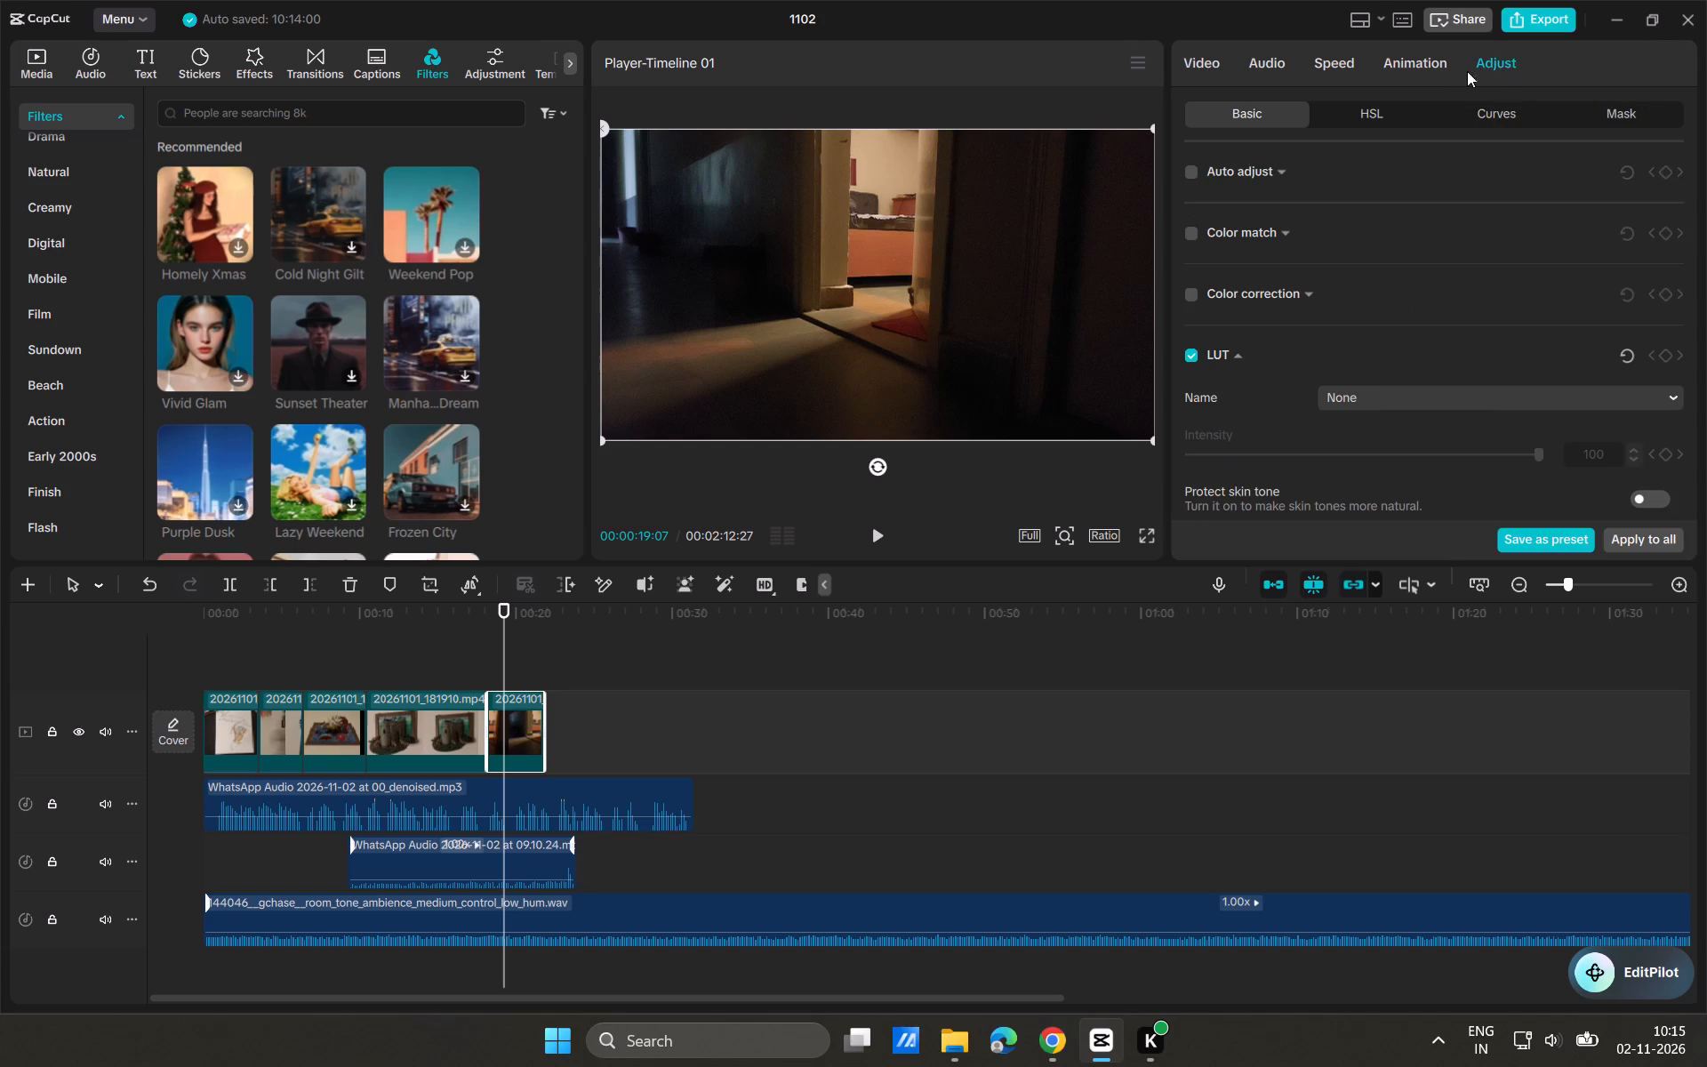
left_click(1342, 116)
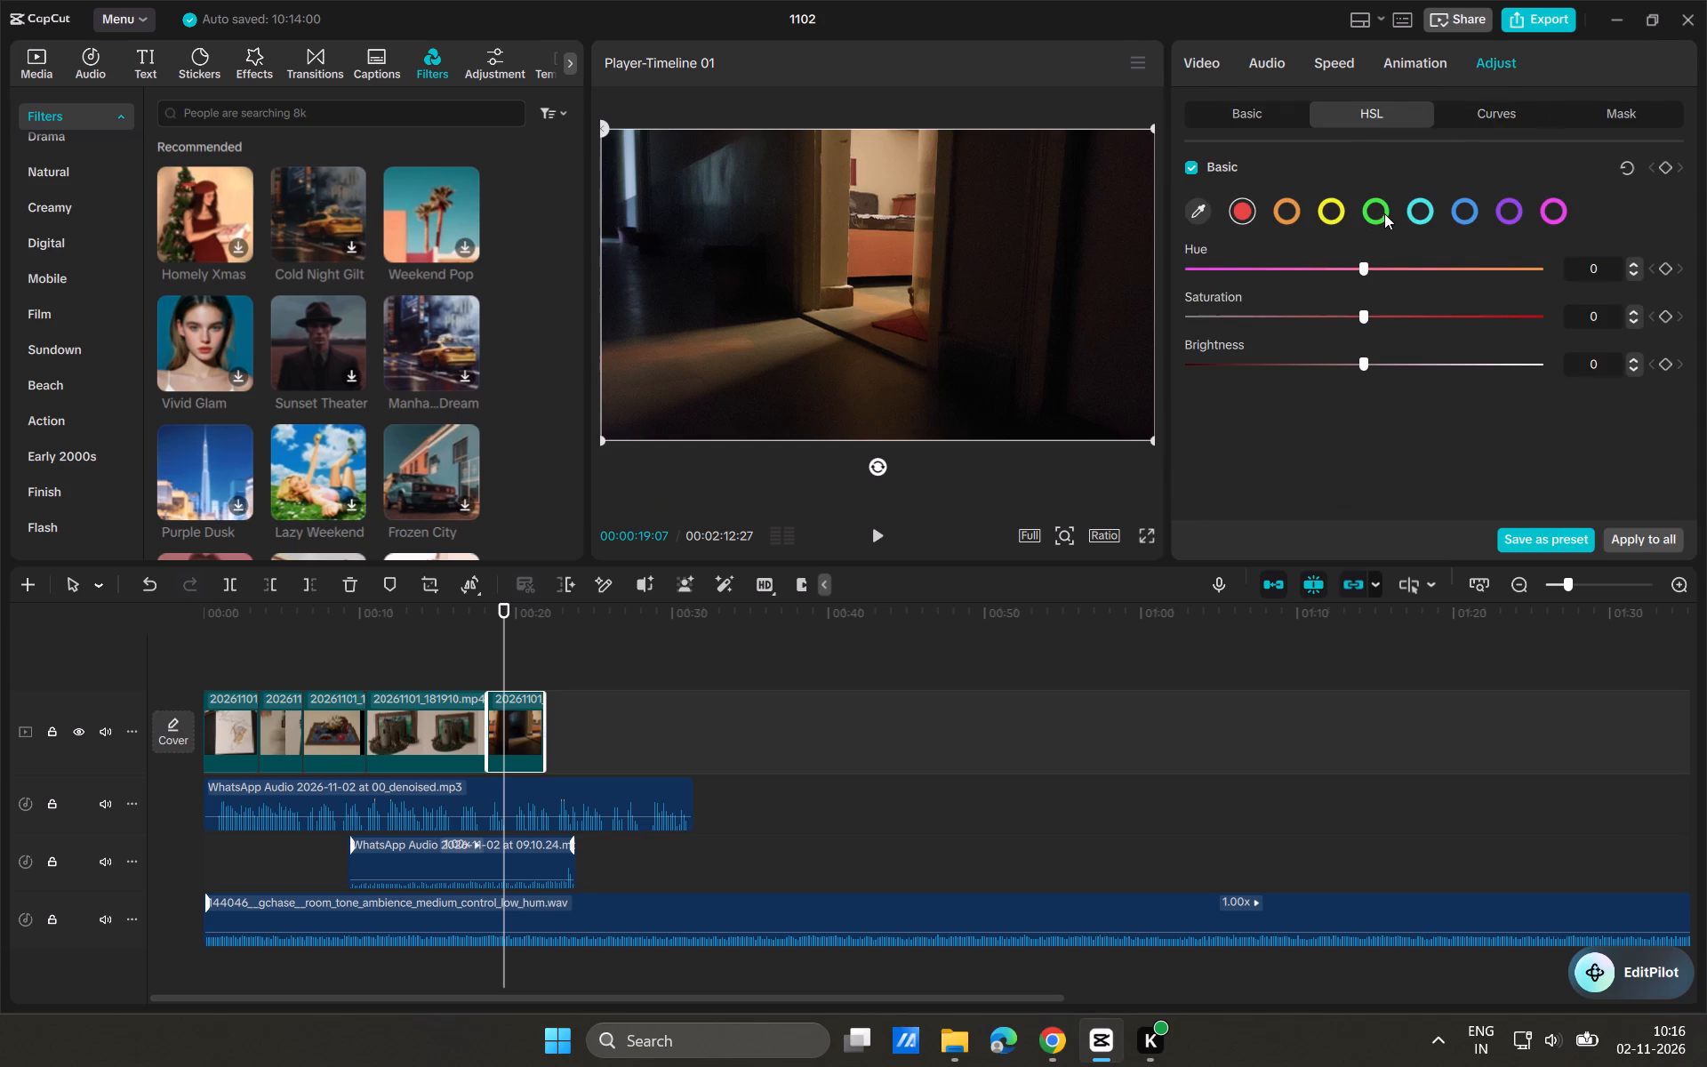
left_click(1385, 213)
left_click_drag(1356, 261, 1308, 277)
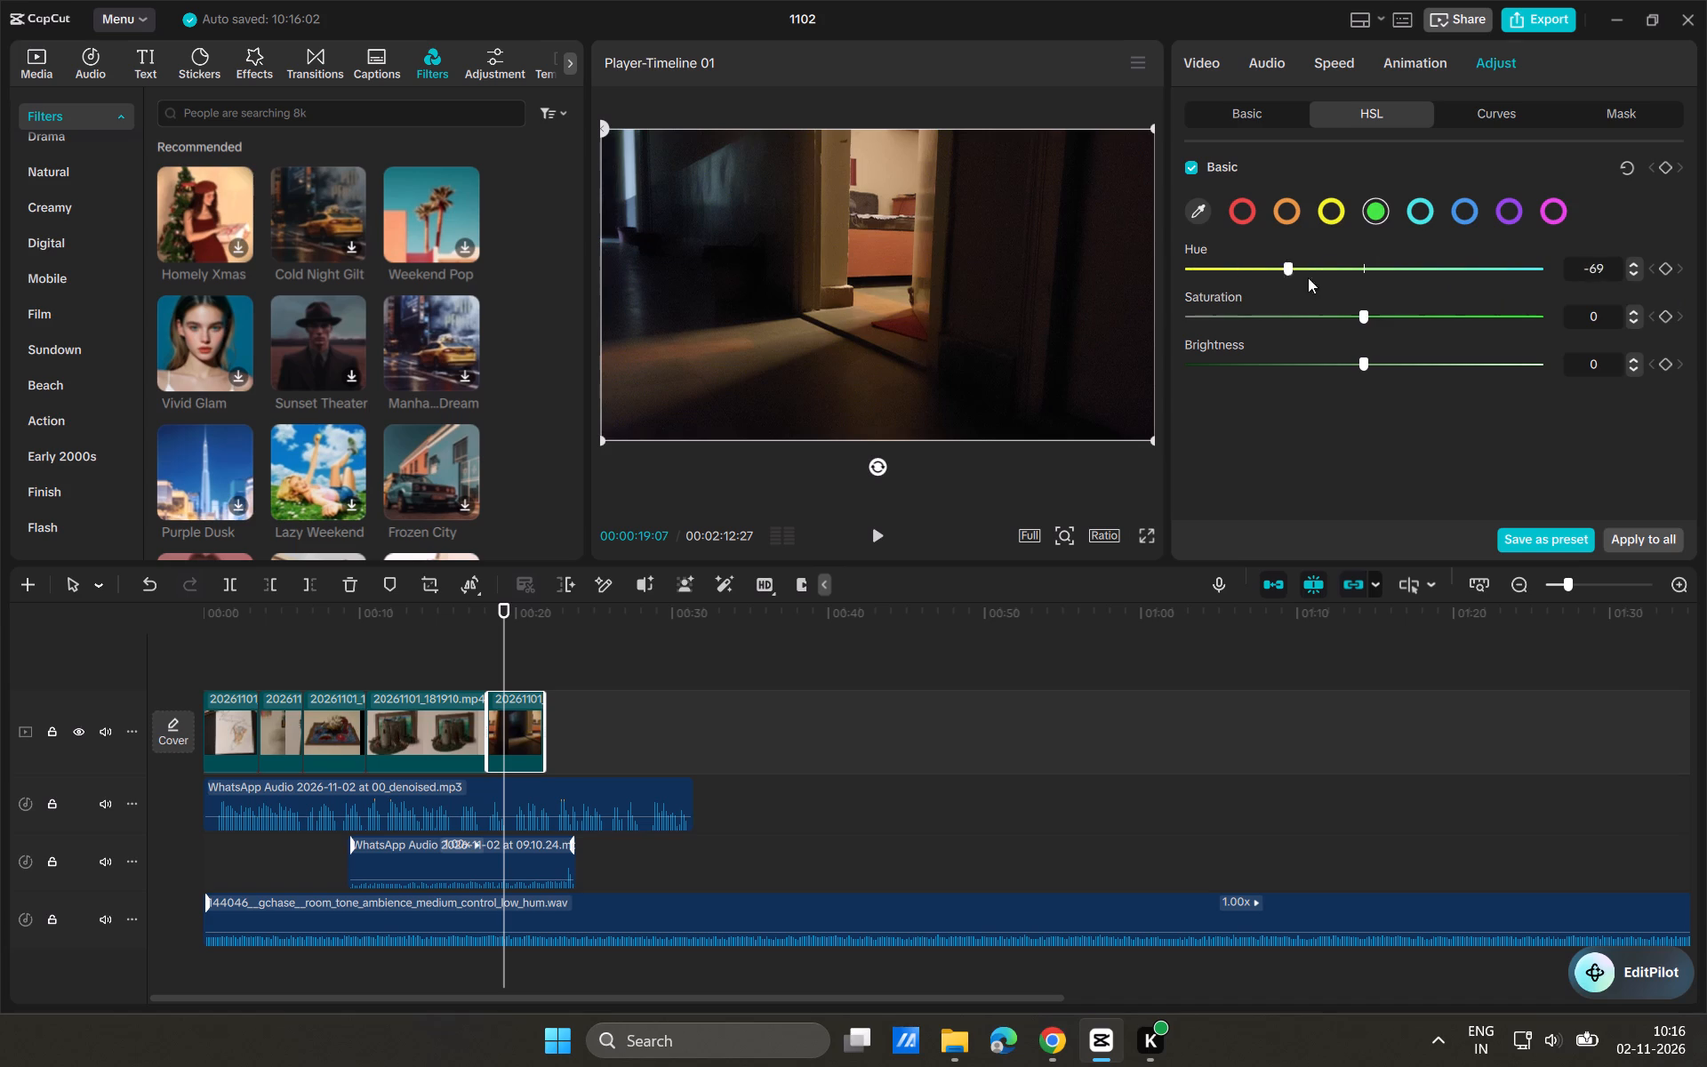
Reset the green hue to 0, and try green saturation at 100 before returning it and green brightness to 0.
left_click_drag(1308, 277, 1364, 285)
left_click(1364, 315)
left_click_drag(1360, 352, 1399, 361)
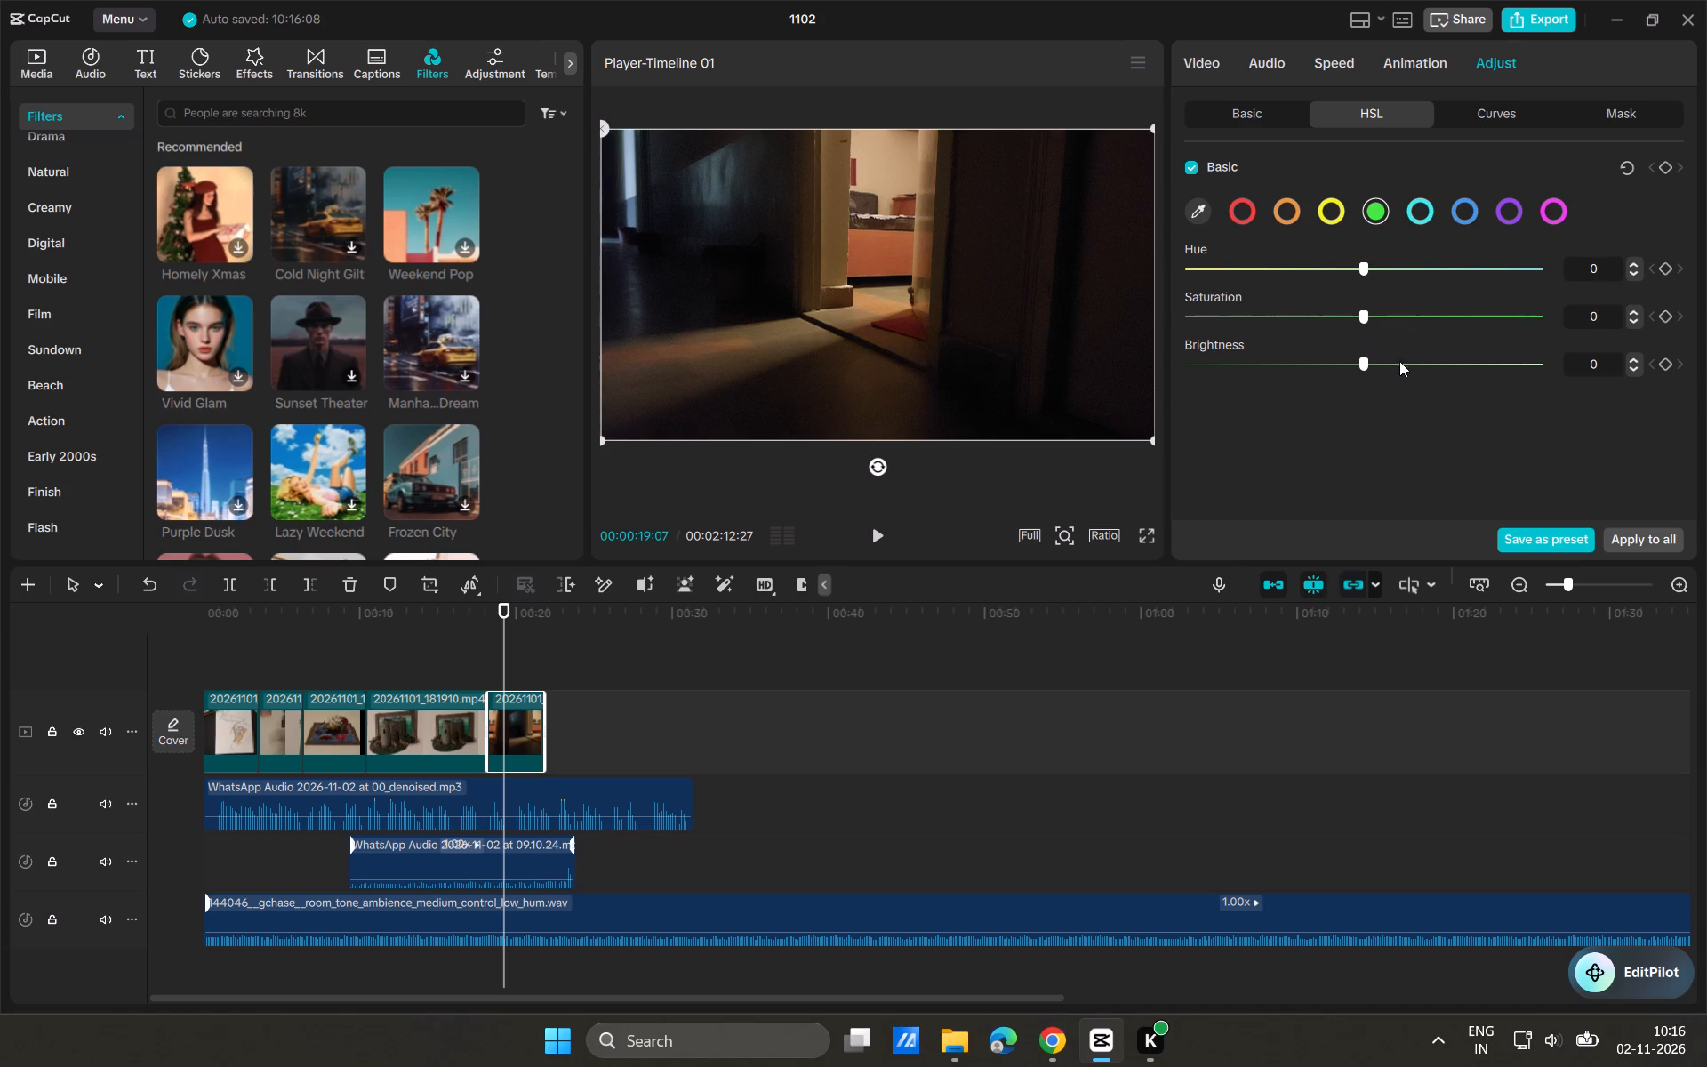
left_click_drag(1399, 361, 1286, 426)
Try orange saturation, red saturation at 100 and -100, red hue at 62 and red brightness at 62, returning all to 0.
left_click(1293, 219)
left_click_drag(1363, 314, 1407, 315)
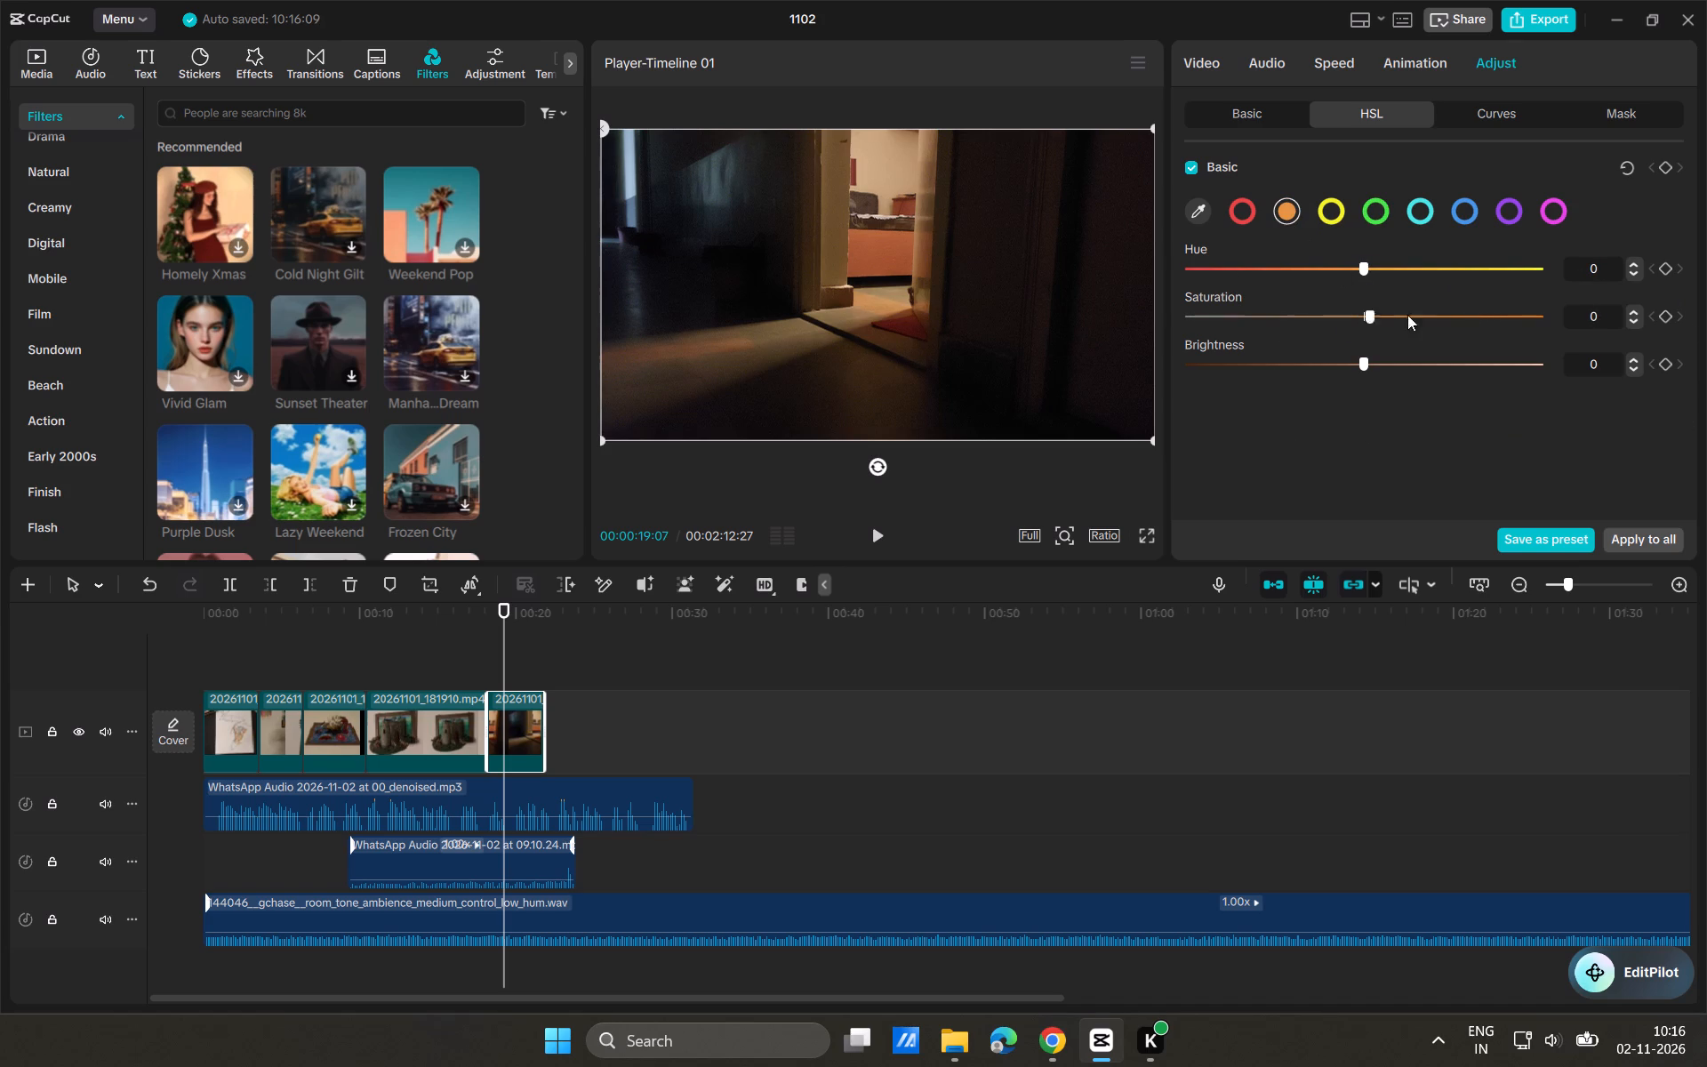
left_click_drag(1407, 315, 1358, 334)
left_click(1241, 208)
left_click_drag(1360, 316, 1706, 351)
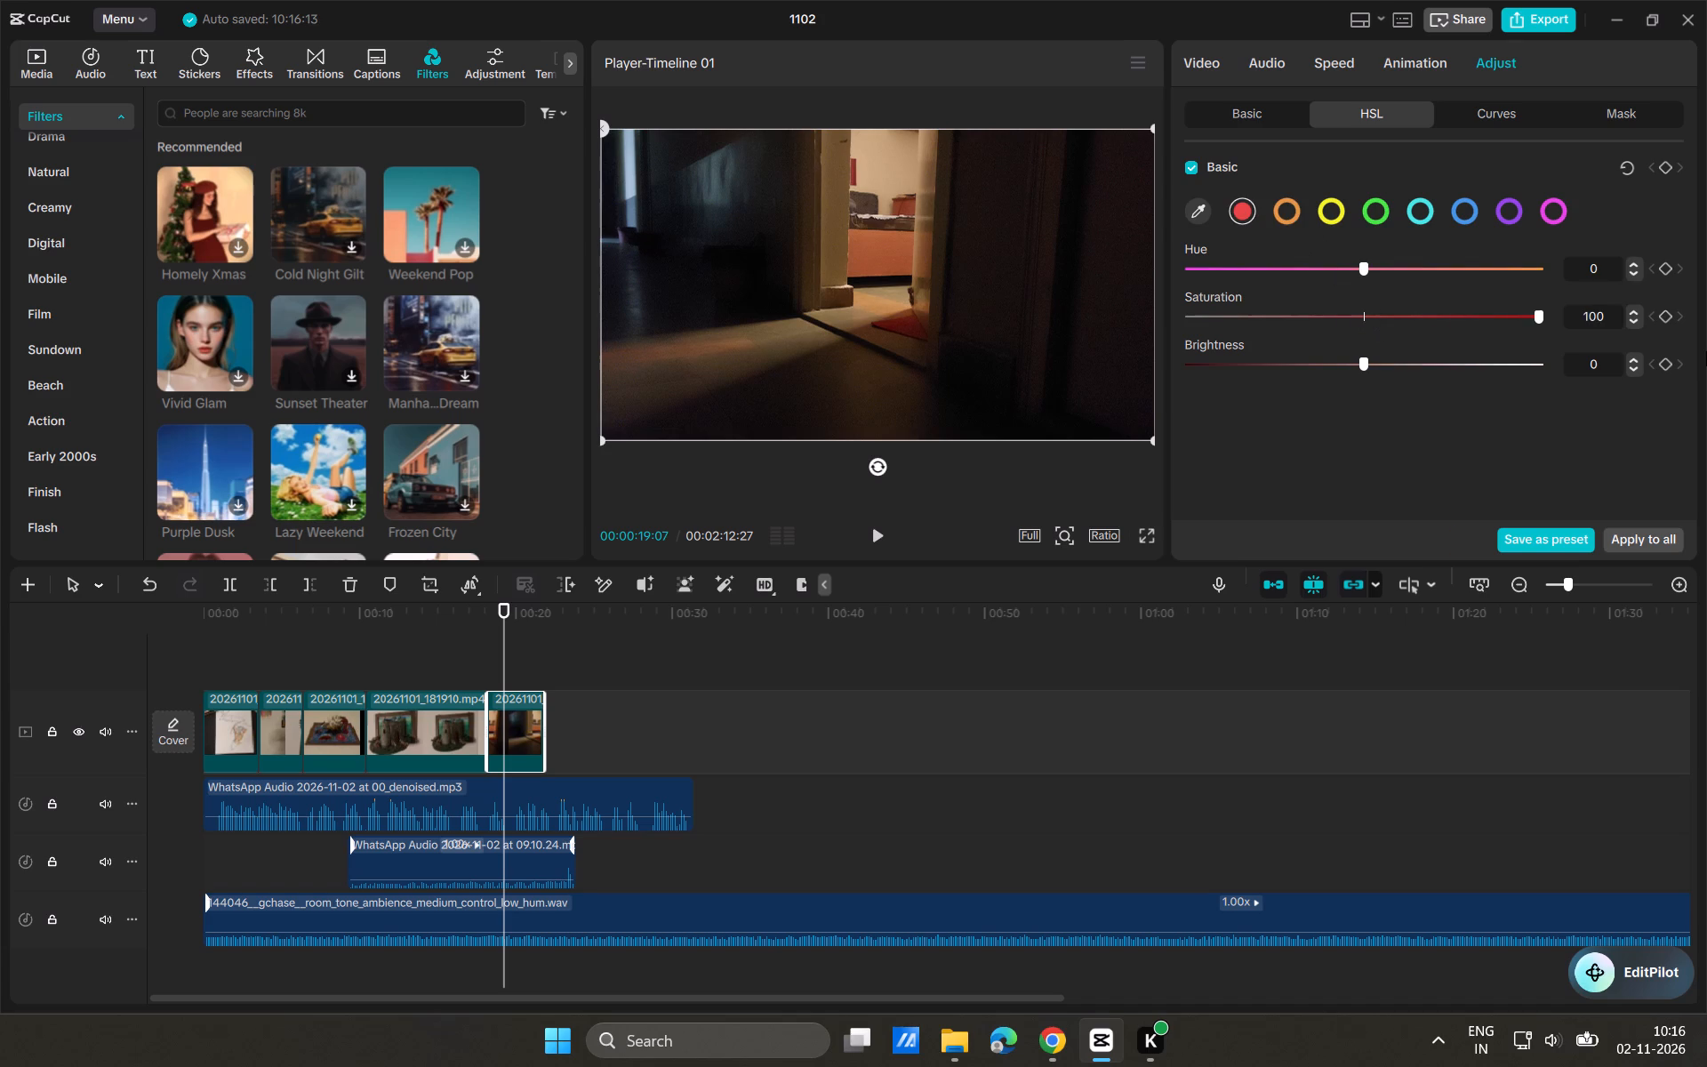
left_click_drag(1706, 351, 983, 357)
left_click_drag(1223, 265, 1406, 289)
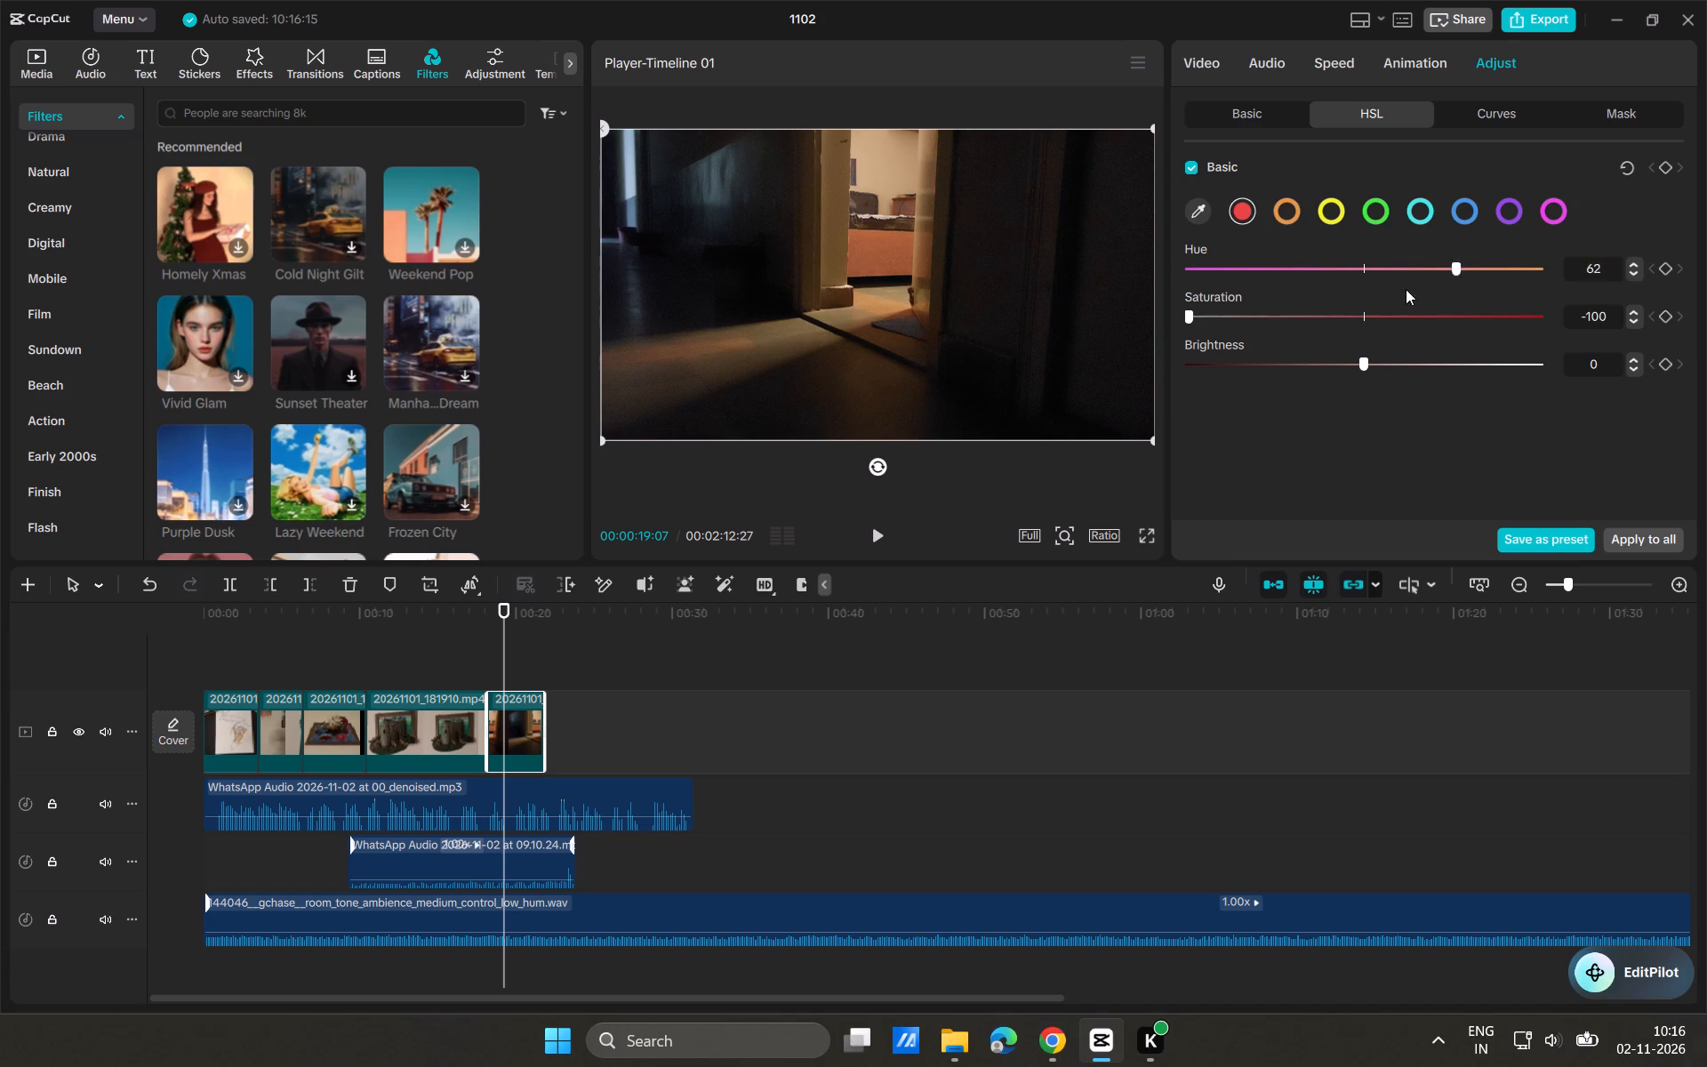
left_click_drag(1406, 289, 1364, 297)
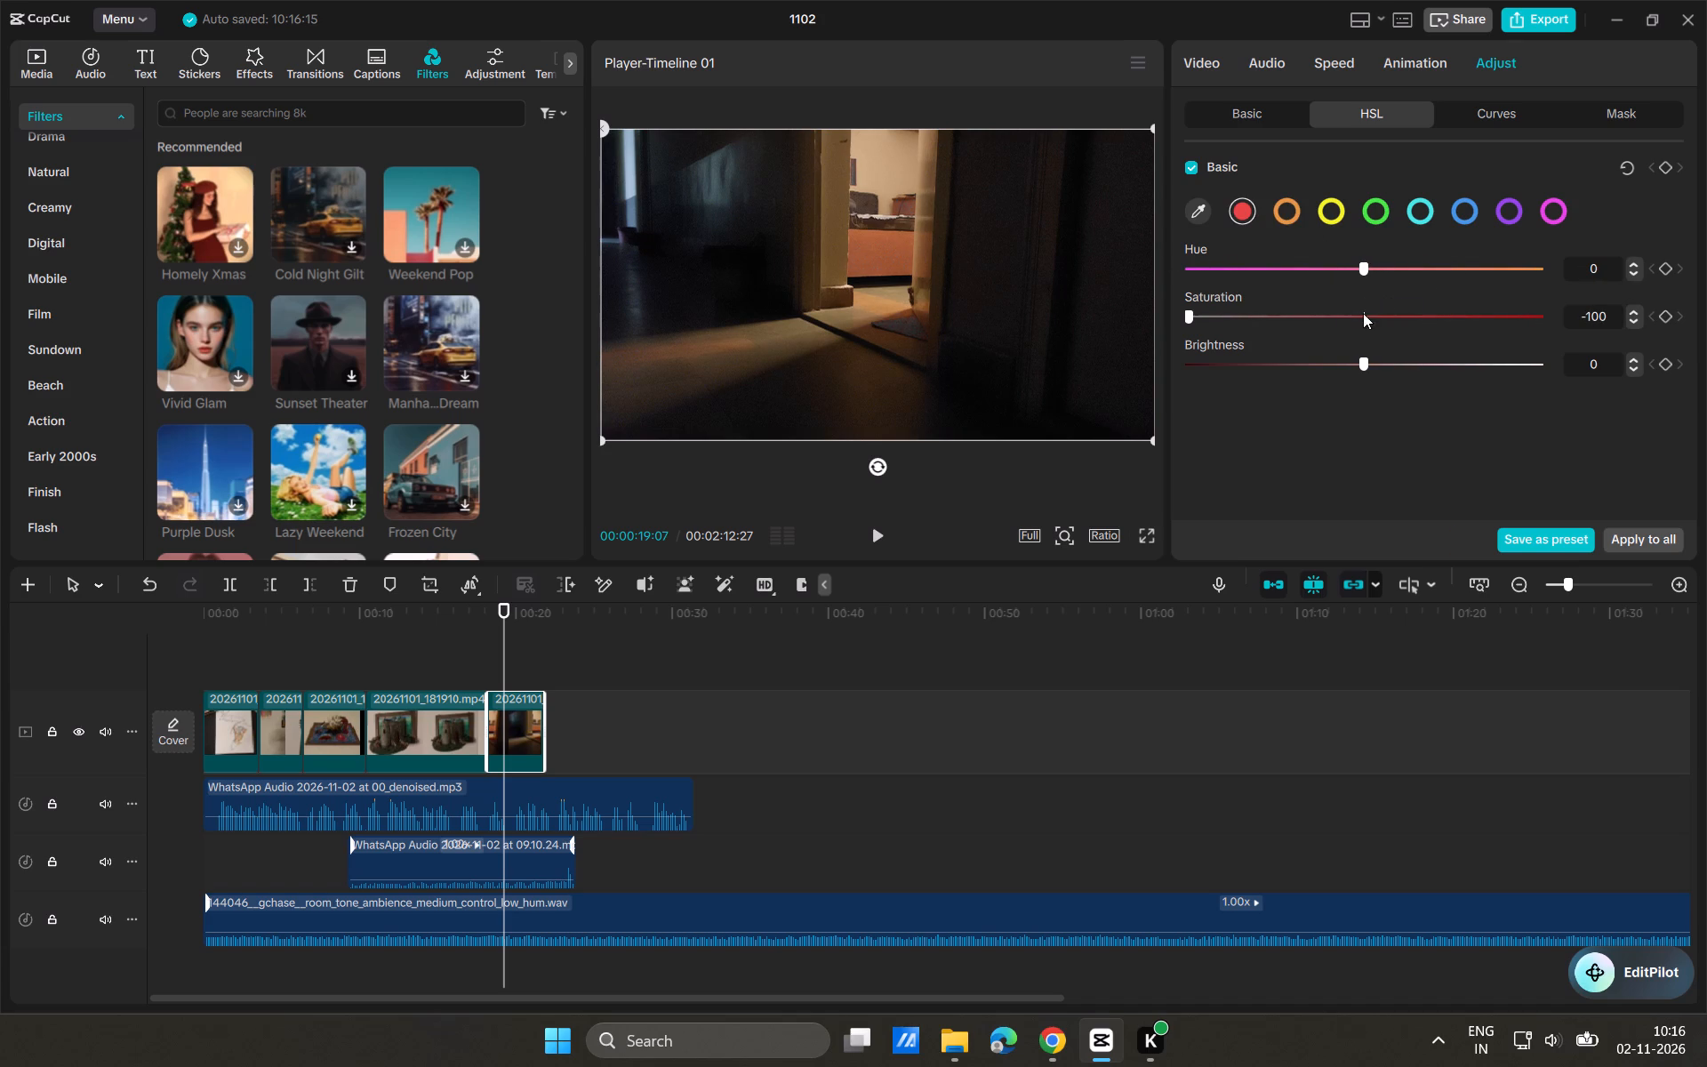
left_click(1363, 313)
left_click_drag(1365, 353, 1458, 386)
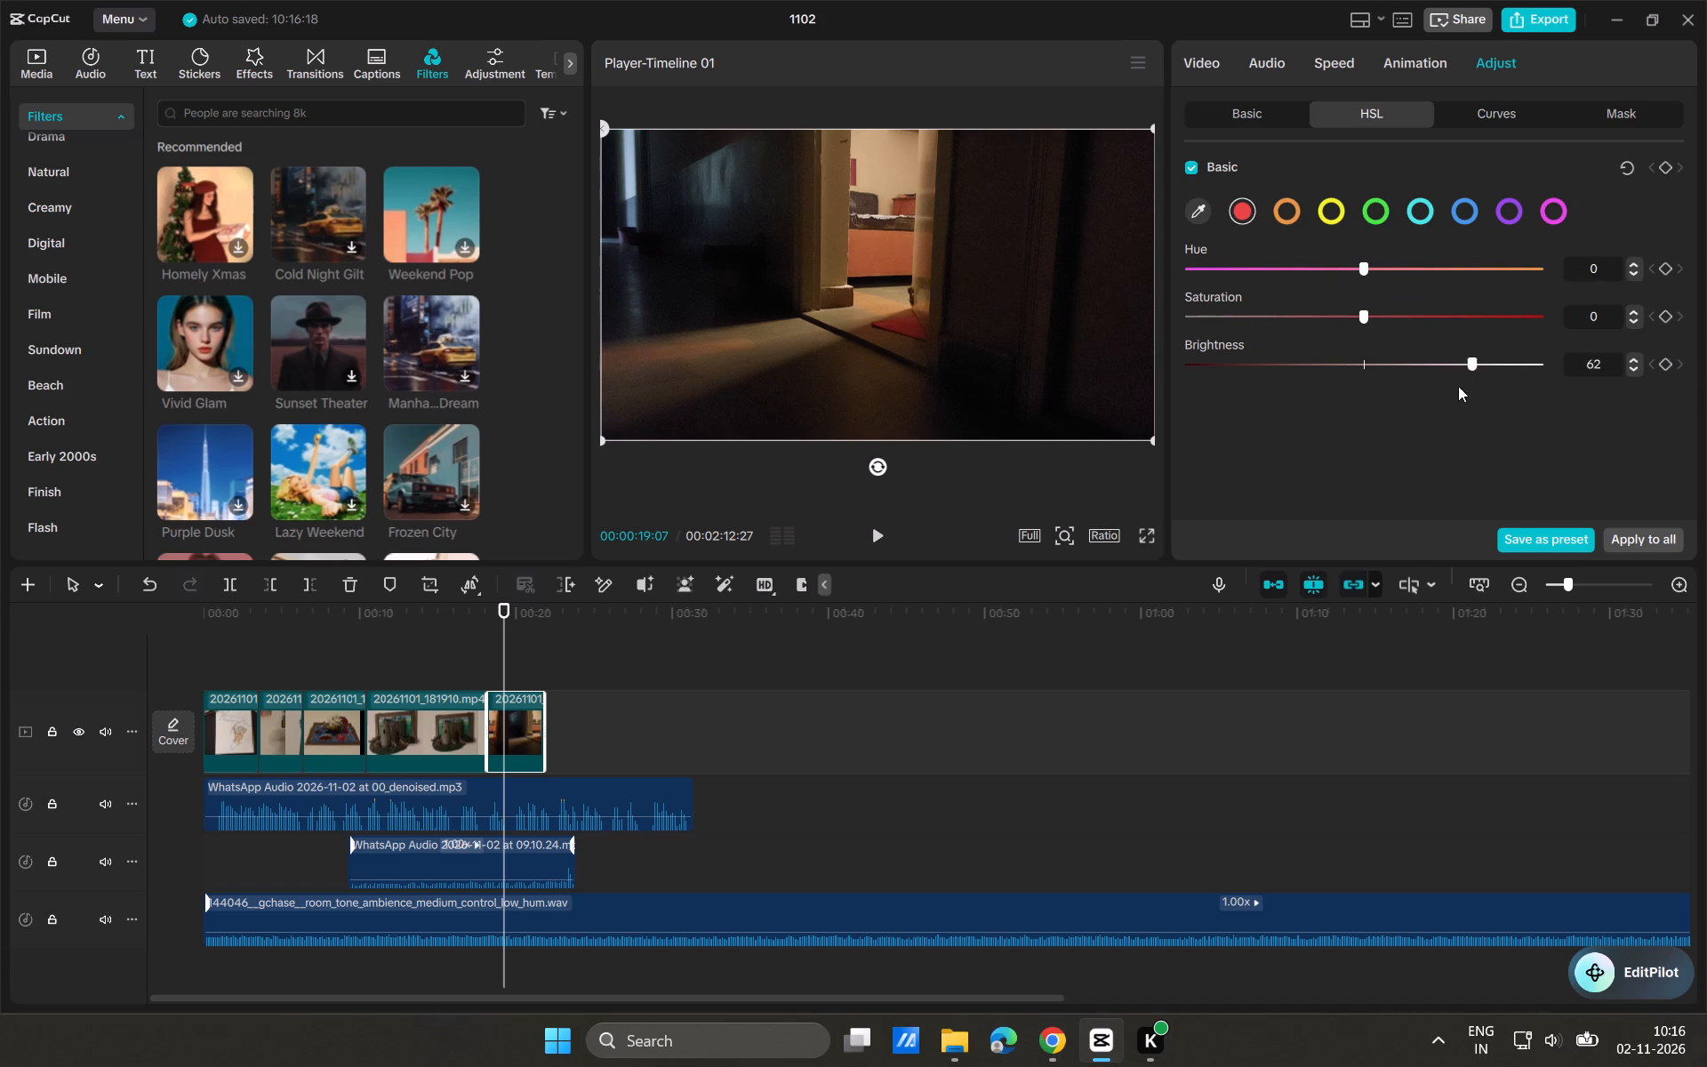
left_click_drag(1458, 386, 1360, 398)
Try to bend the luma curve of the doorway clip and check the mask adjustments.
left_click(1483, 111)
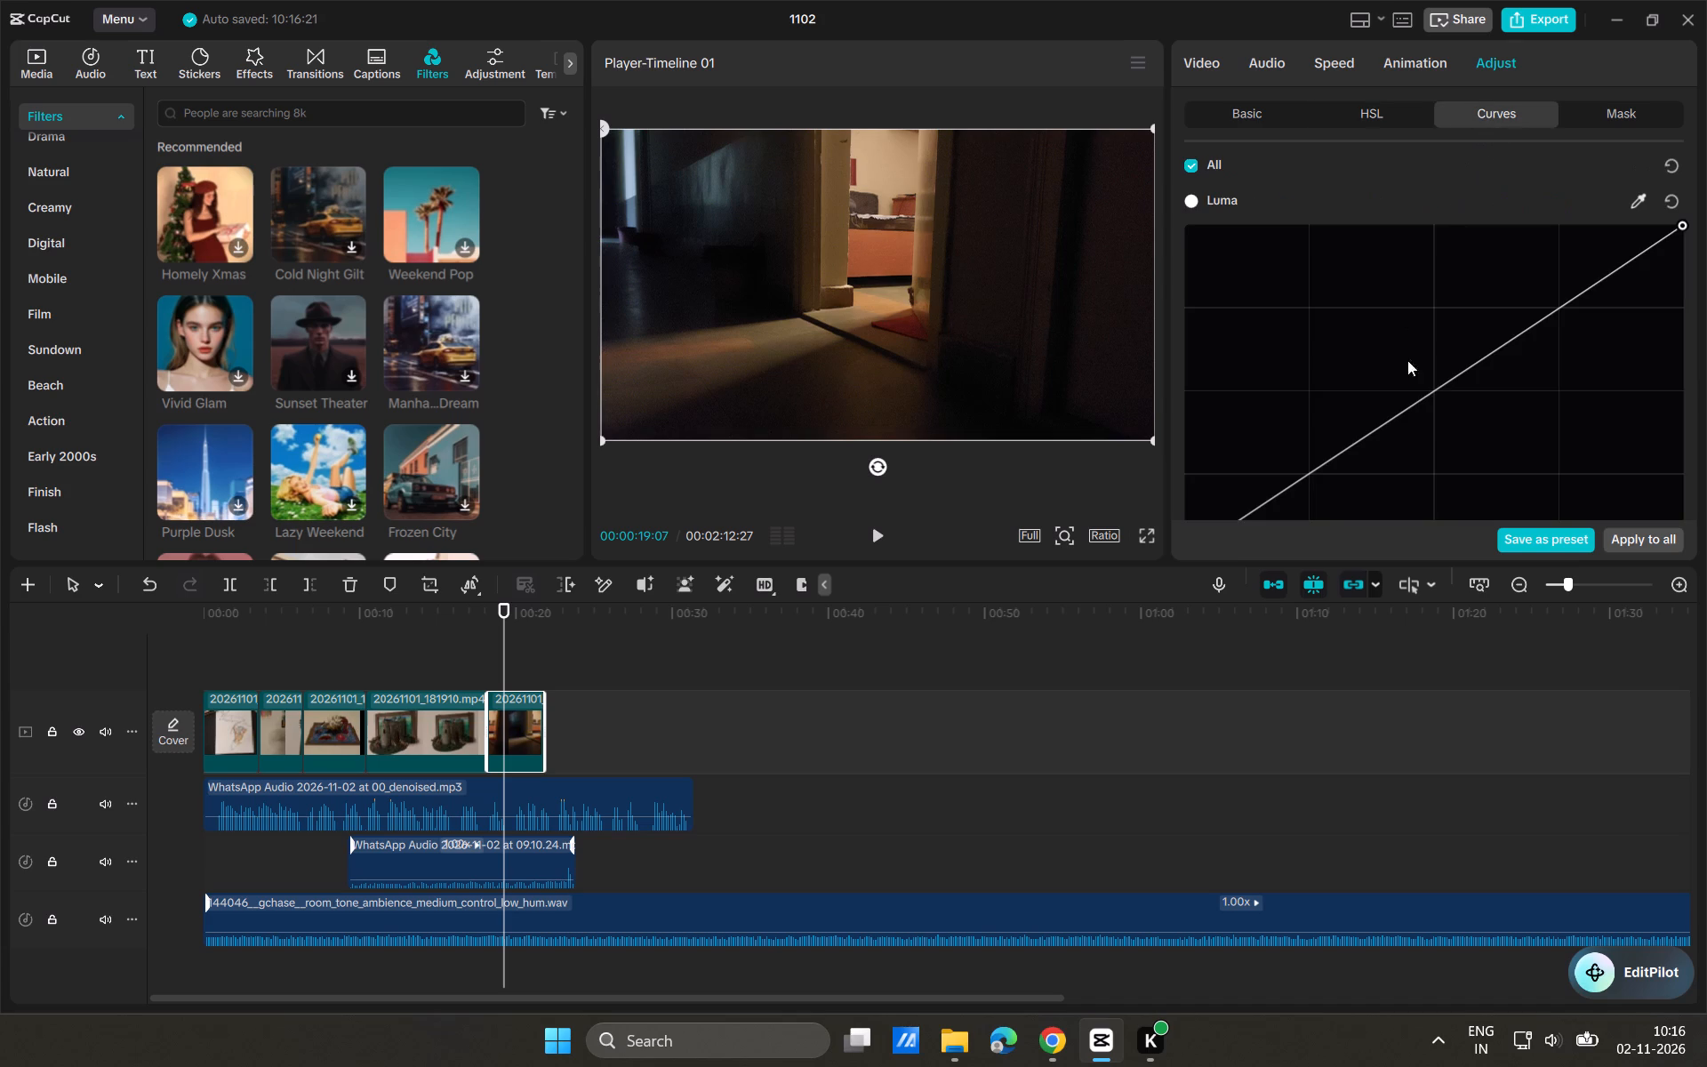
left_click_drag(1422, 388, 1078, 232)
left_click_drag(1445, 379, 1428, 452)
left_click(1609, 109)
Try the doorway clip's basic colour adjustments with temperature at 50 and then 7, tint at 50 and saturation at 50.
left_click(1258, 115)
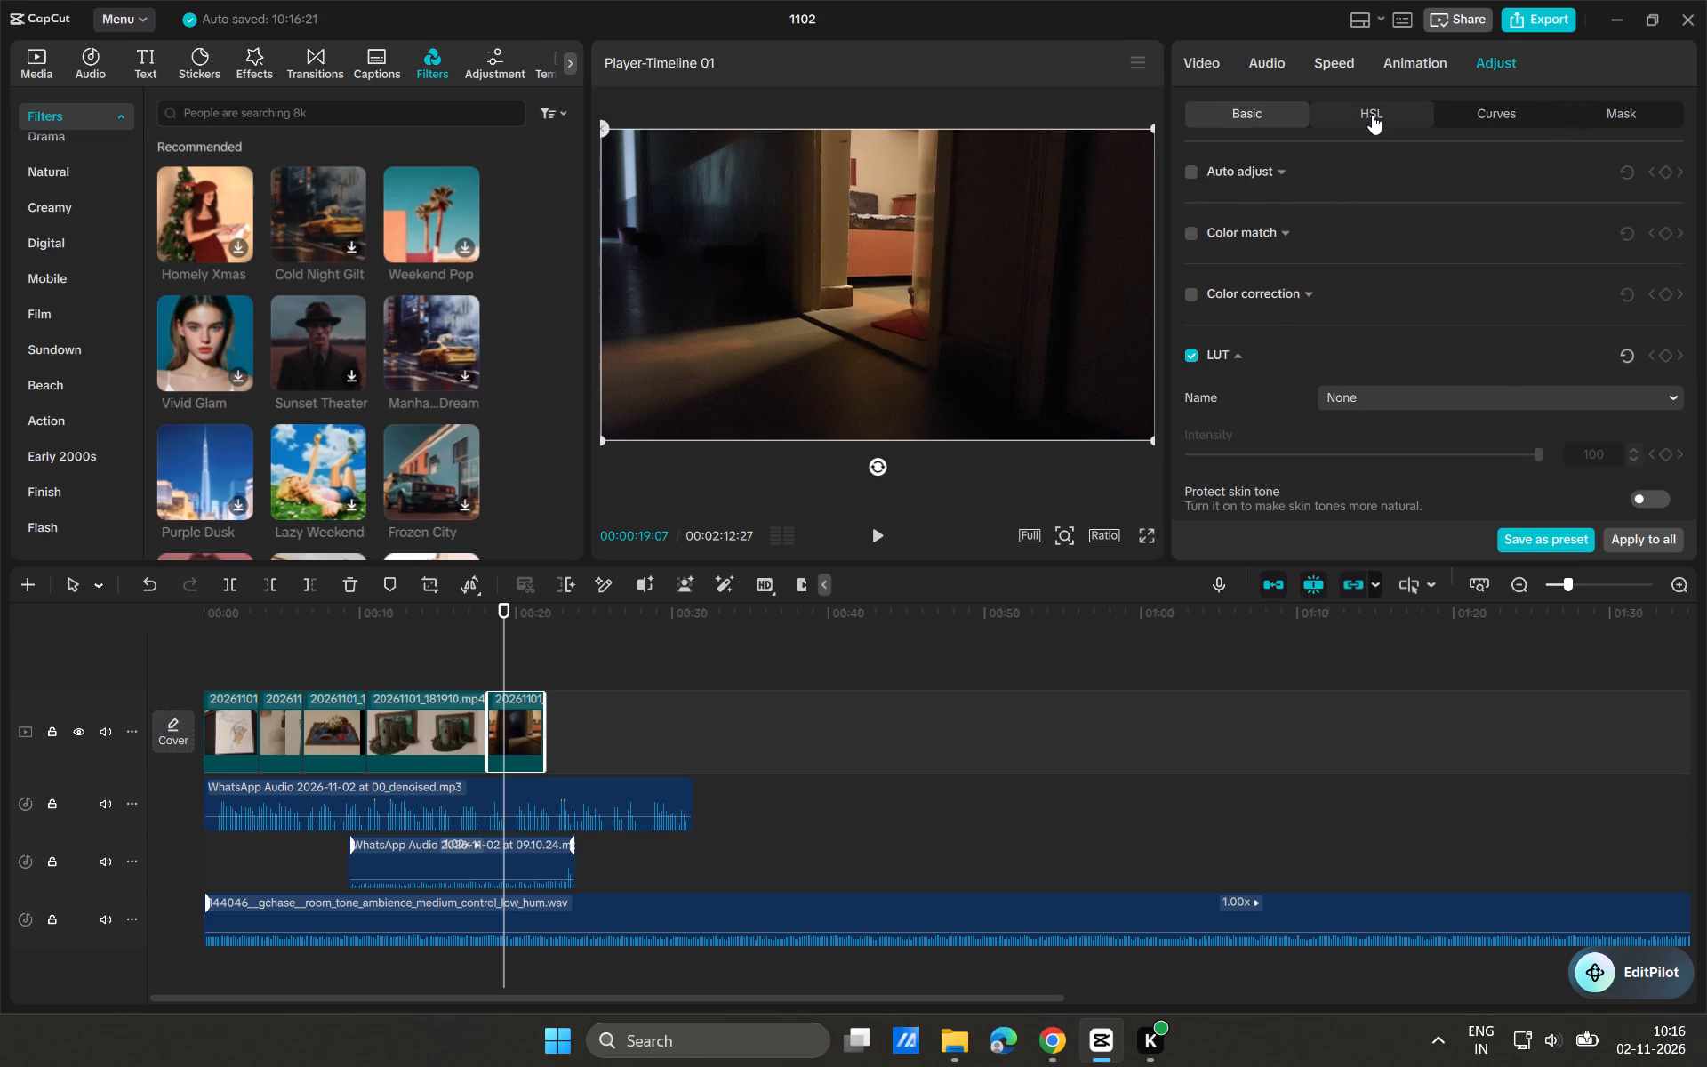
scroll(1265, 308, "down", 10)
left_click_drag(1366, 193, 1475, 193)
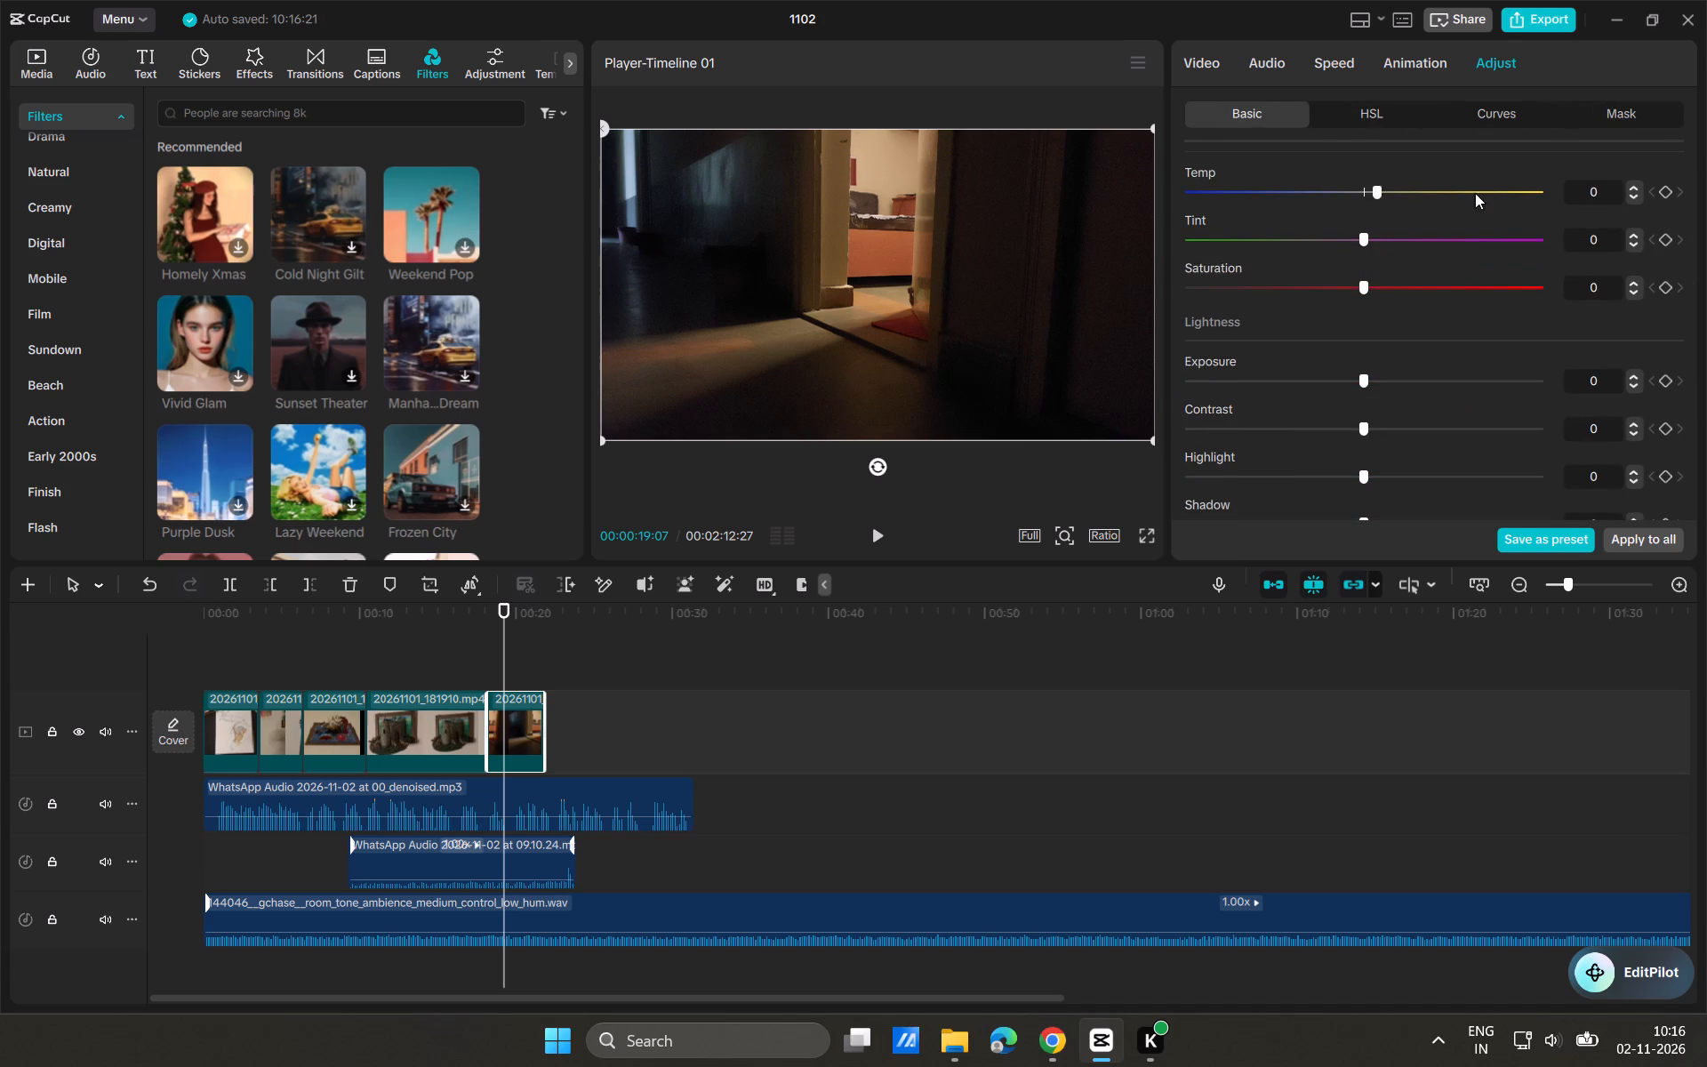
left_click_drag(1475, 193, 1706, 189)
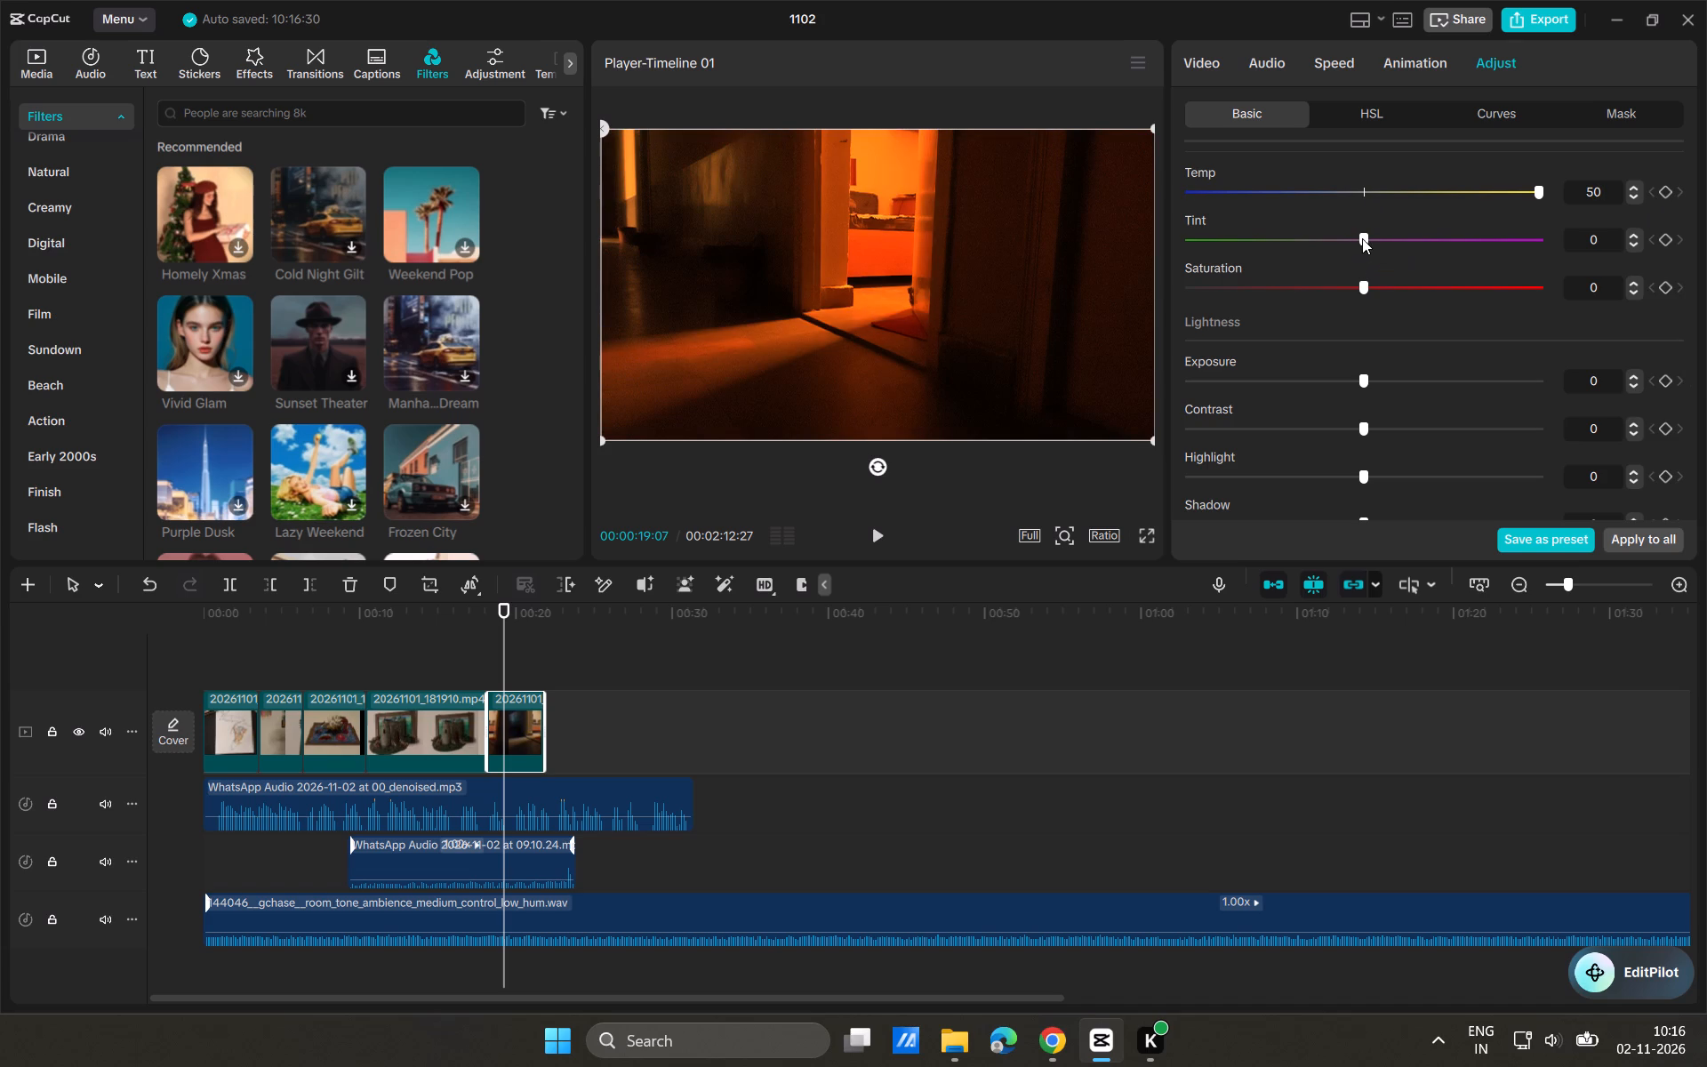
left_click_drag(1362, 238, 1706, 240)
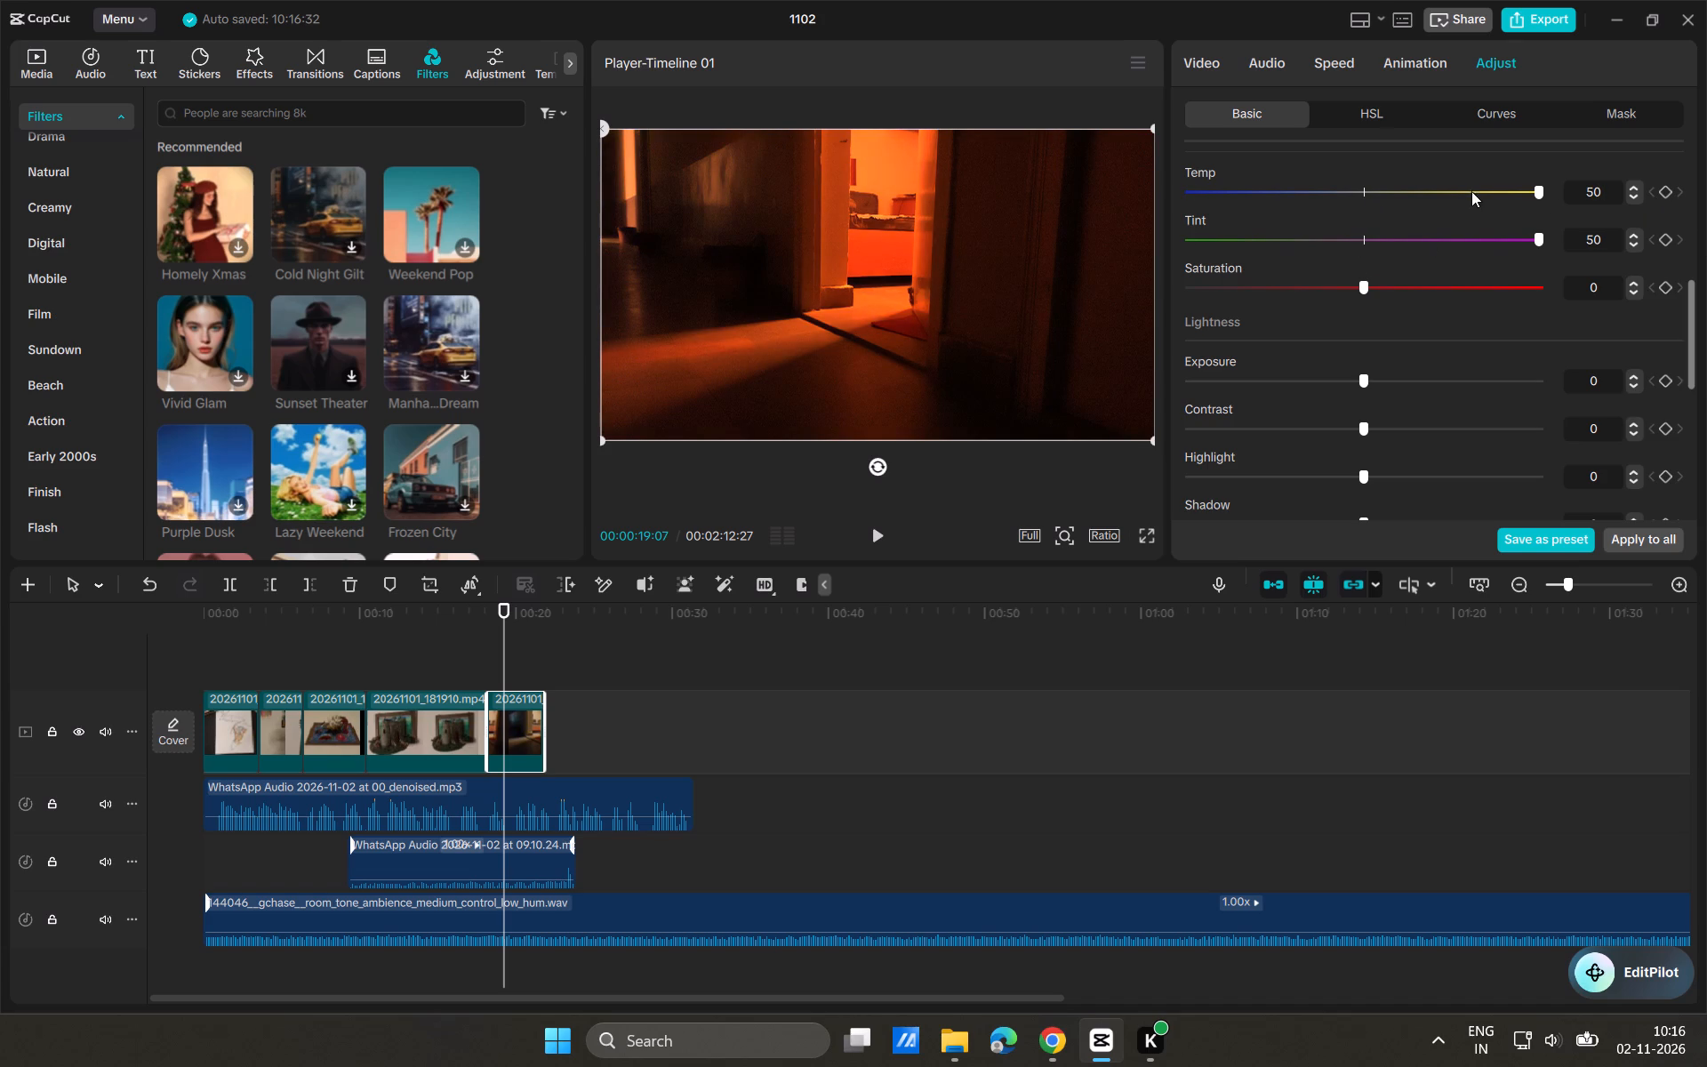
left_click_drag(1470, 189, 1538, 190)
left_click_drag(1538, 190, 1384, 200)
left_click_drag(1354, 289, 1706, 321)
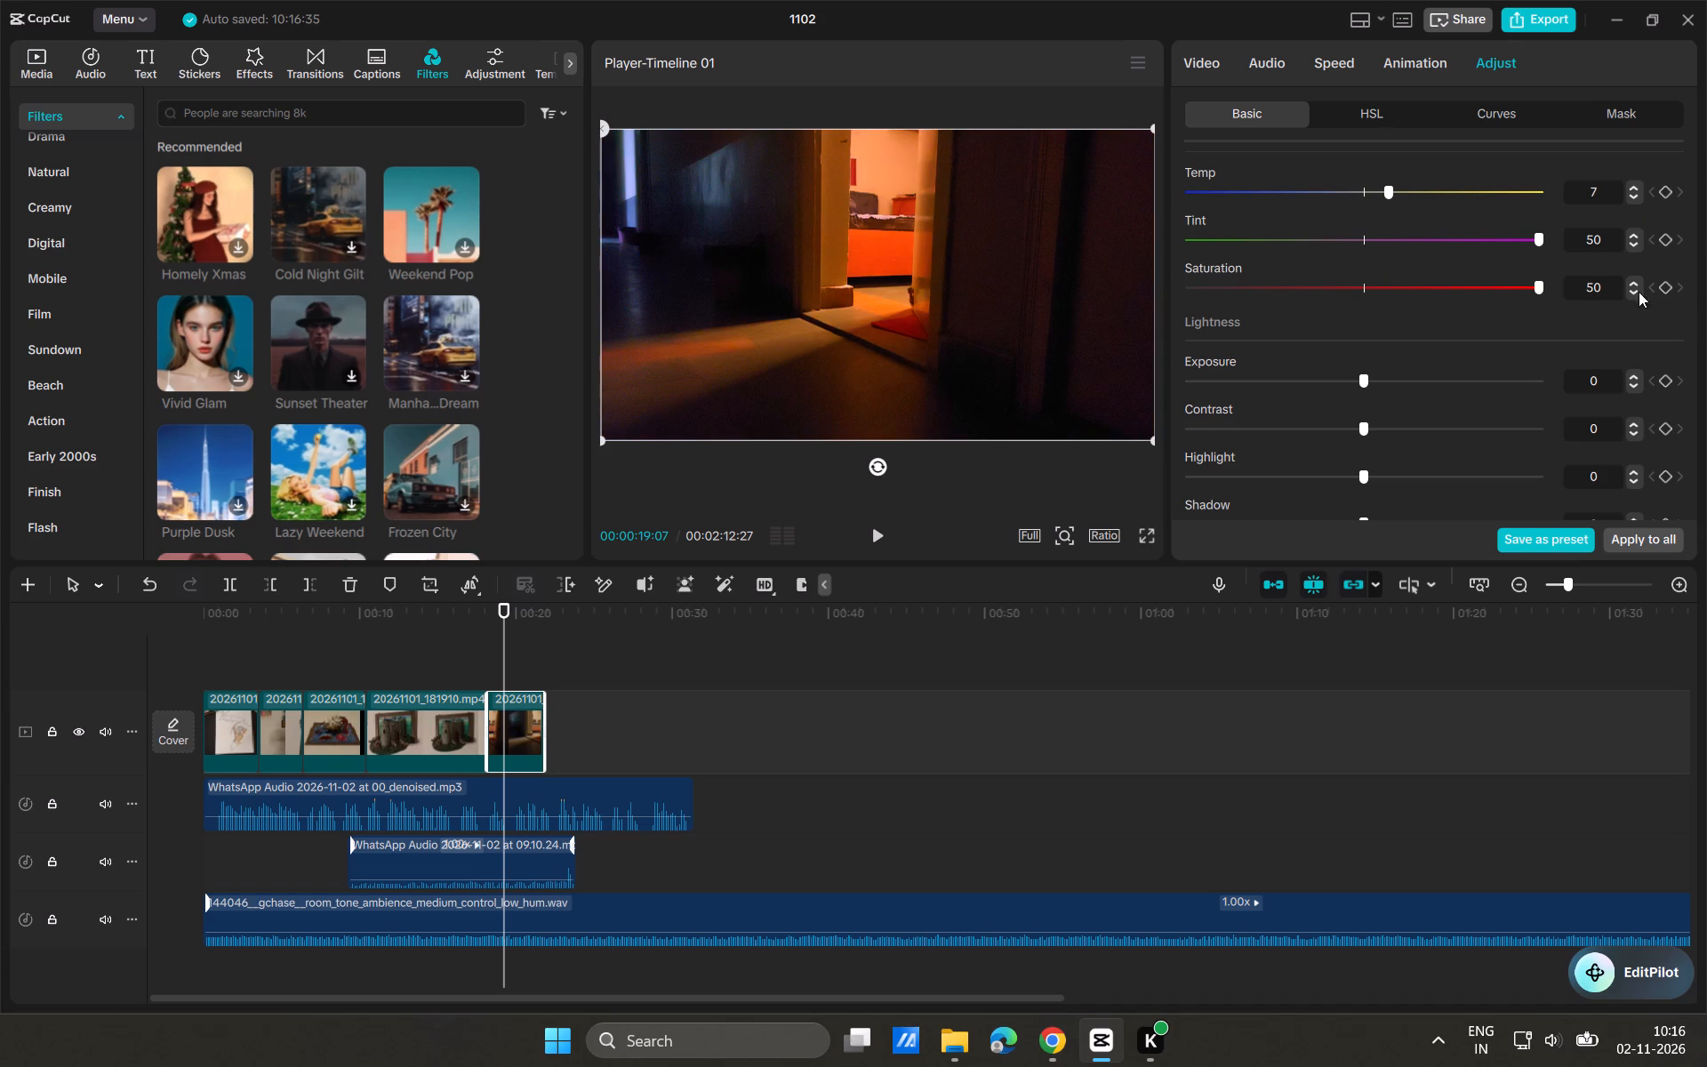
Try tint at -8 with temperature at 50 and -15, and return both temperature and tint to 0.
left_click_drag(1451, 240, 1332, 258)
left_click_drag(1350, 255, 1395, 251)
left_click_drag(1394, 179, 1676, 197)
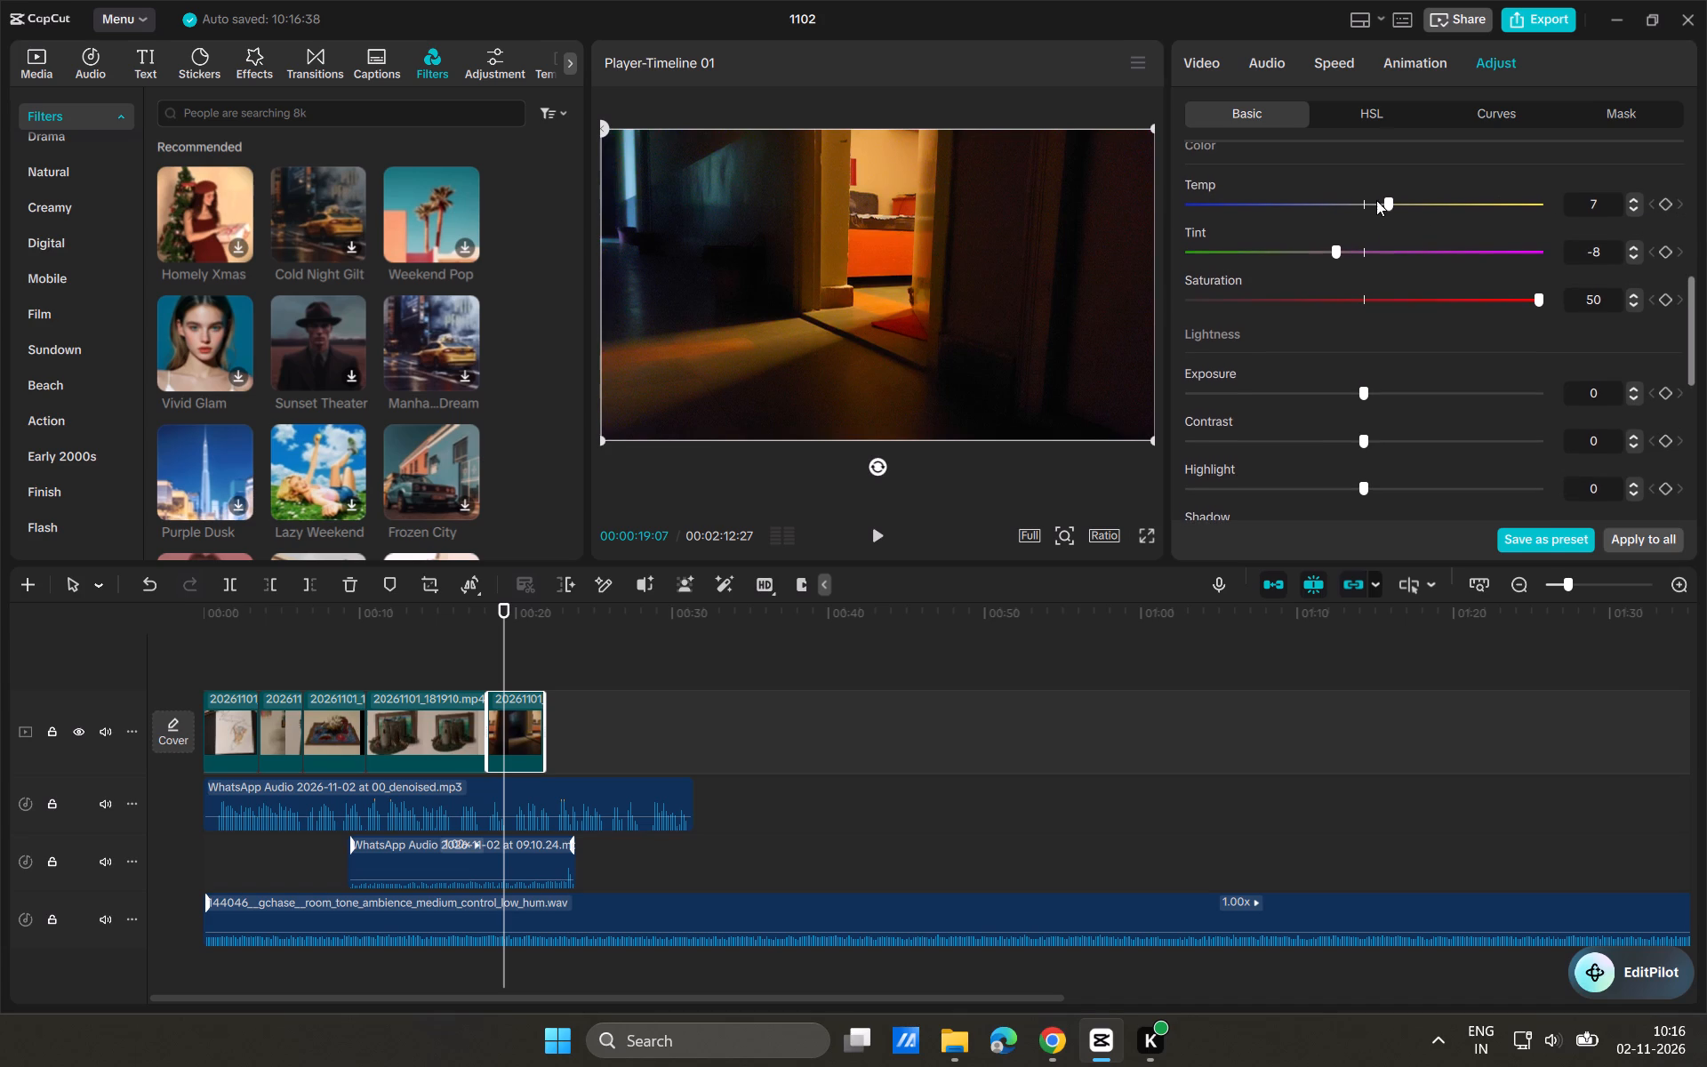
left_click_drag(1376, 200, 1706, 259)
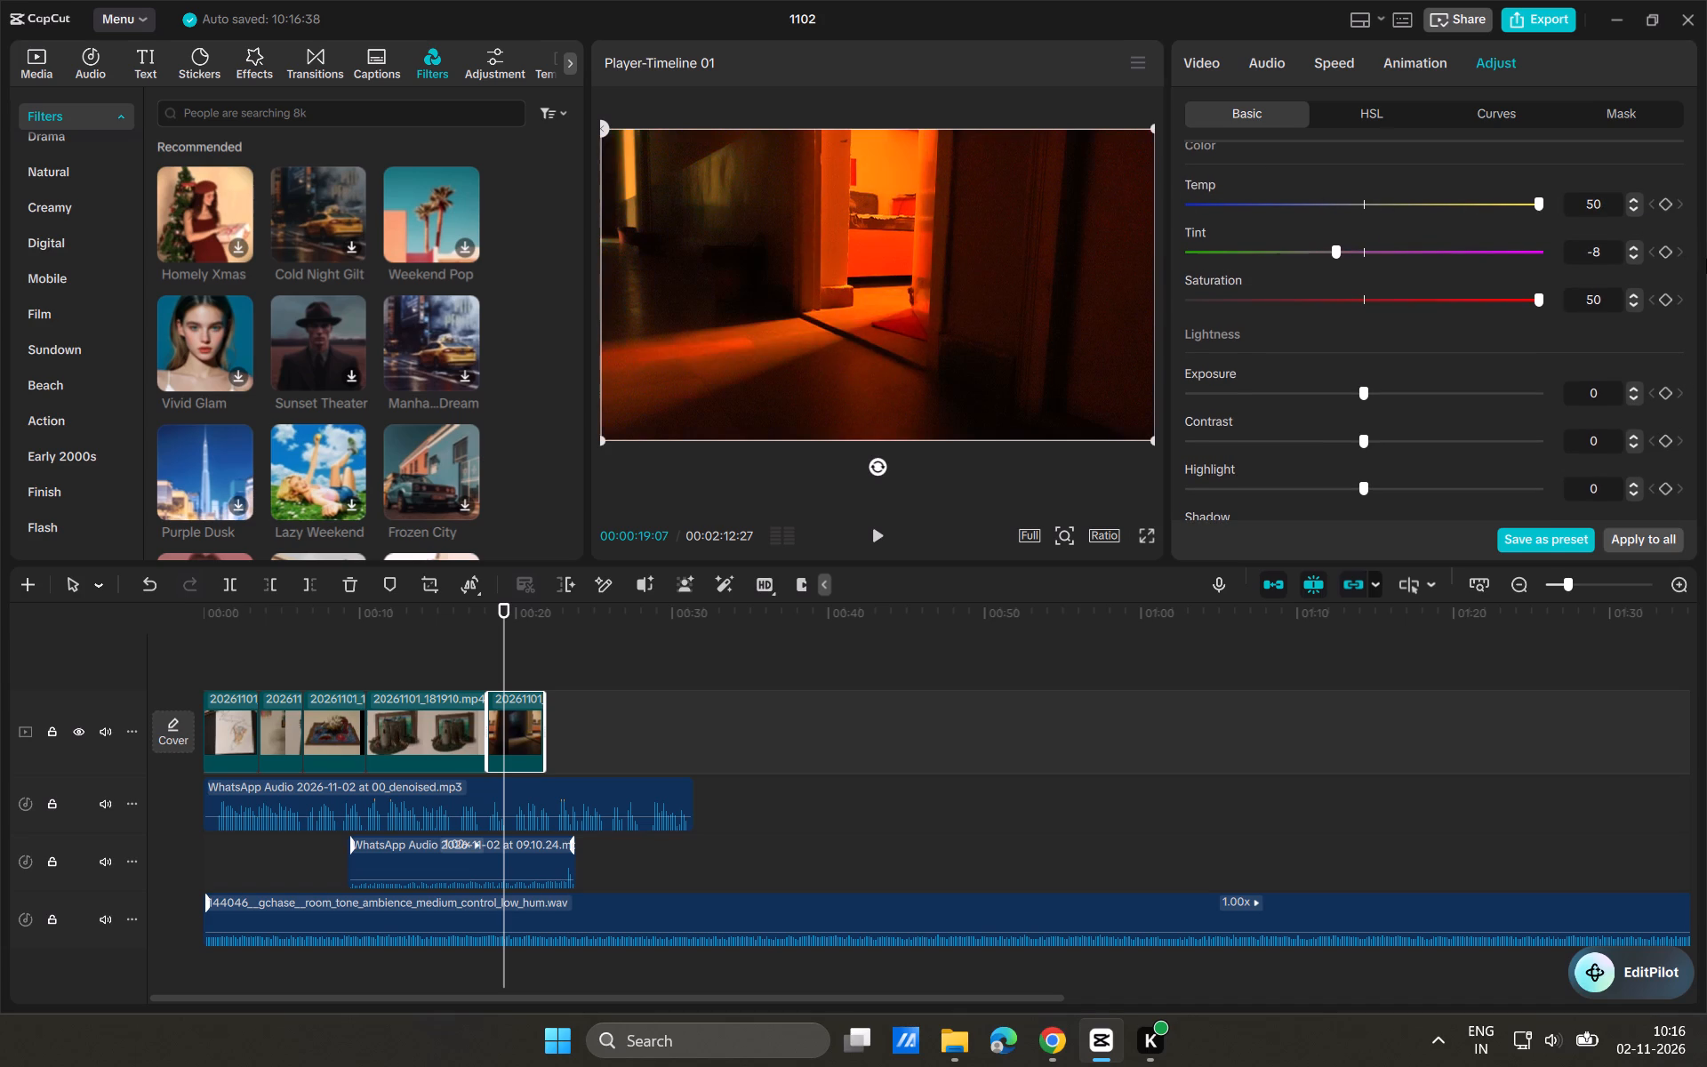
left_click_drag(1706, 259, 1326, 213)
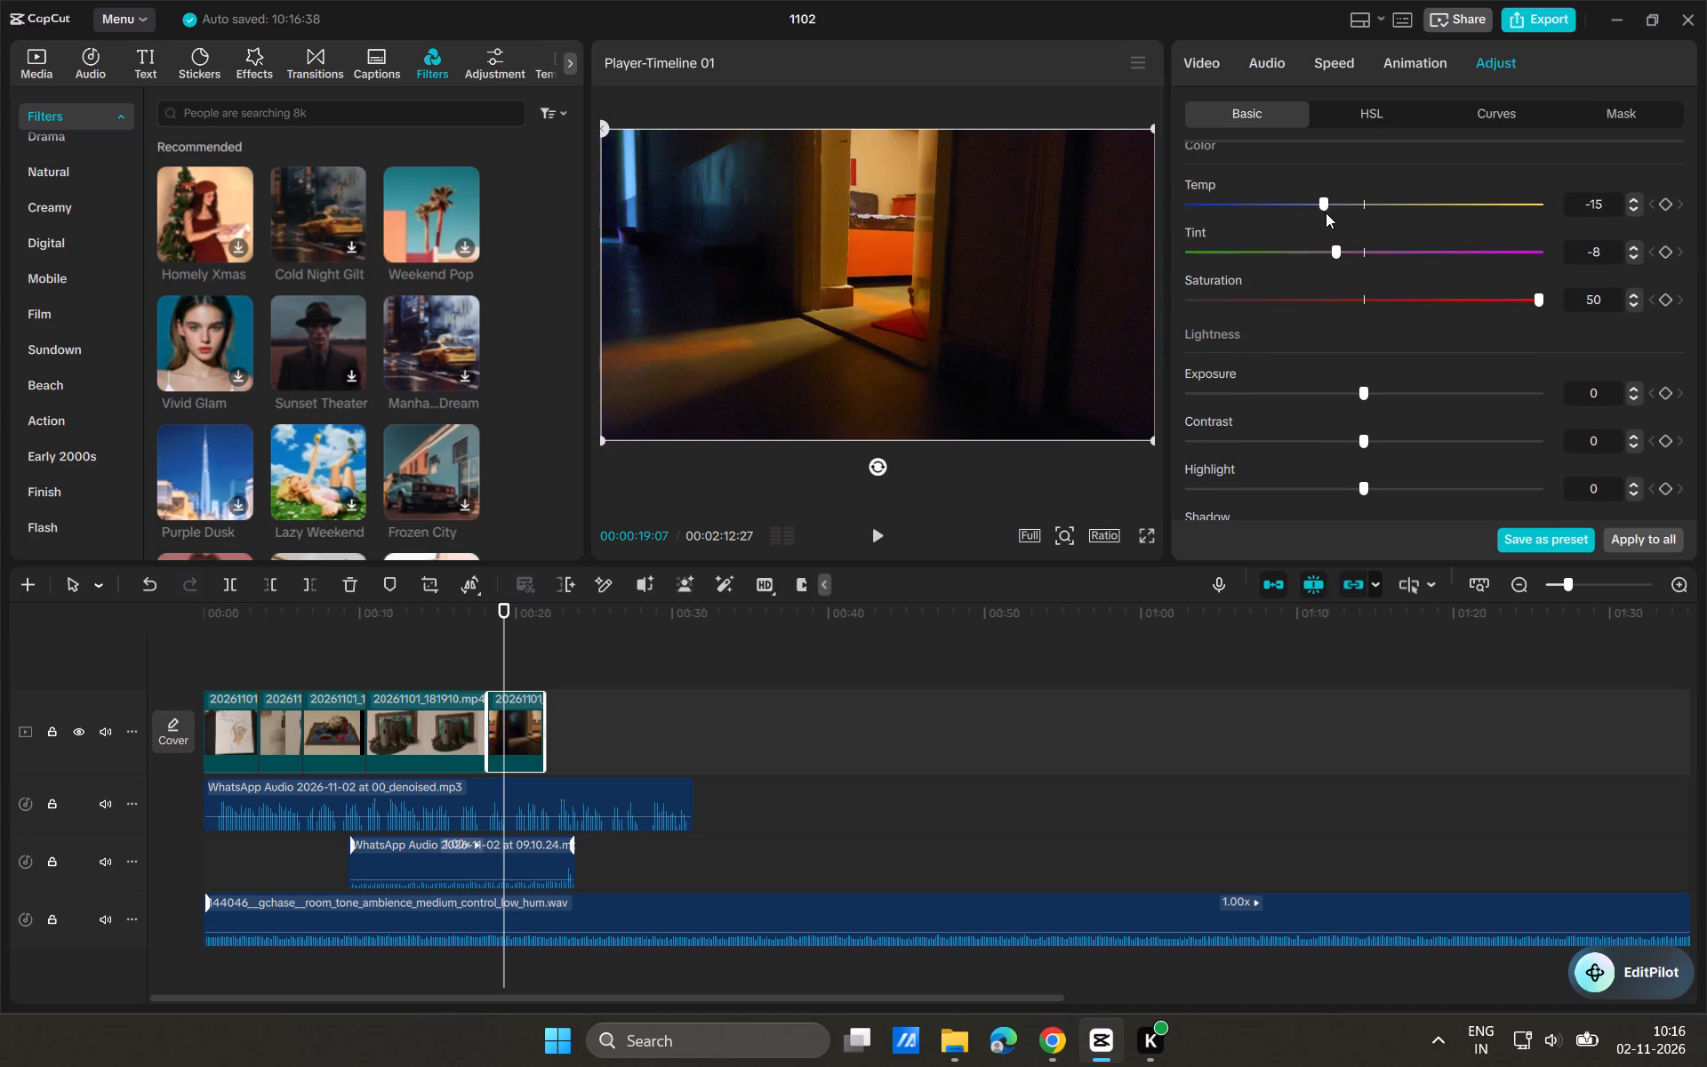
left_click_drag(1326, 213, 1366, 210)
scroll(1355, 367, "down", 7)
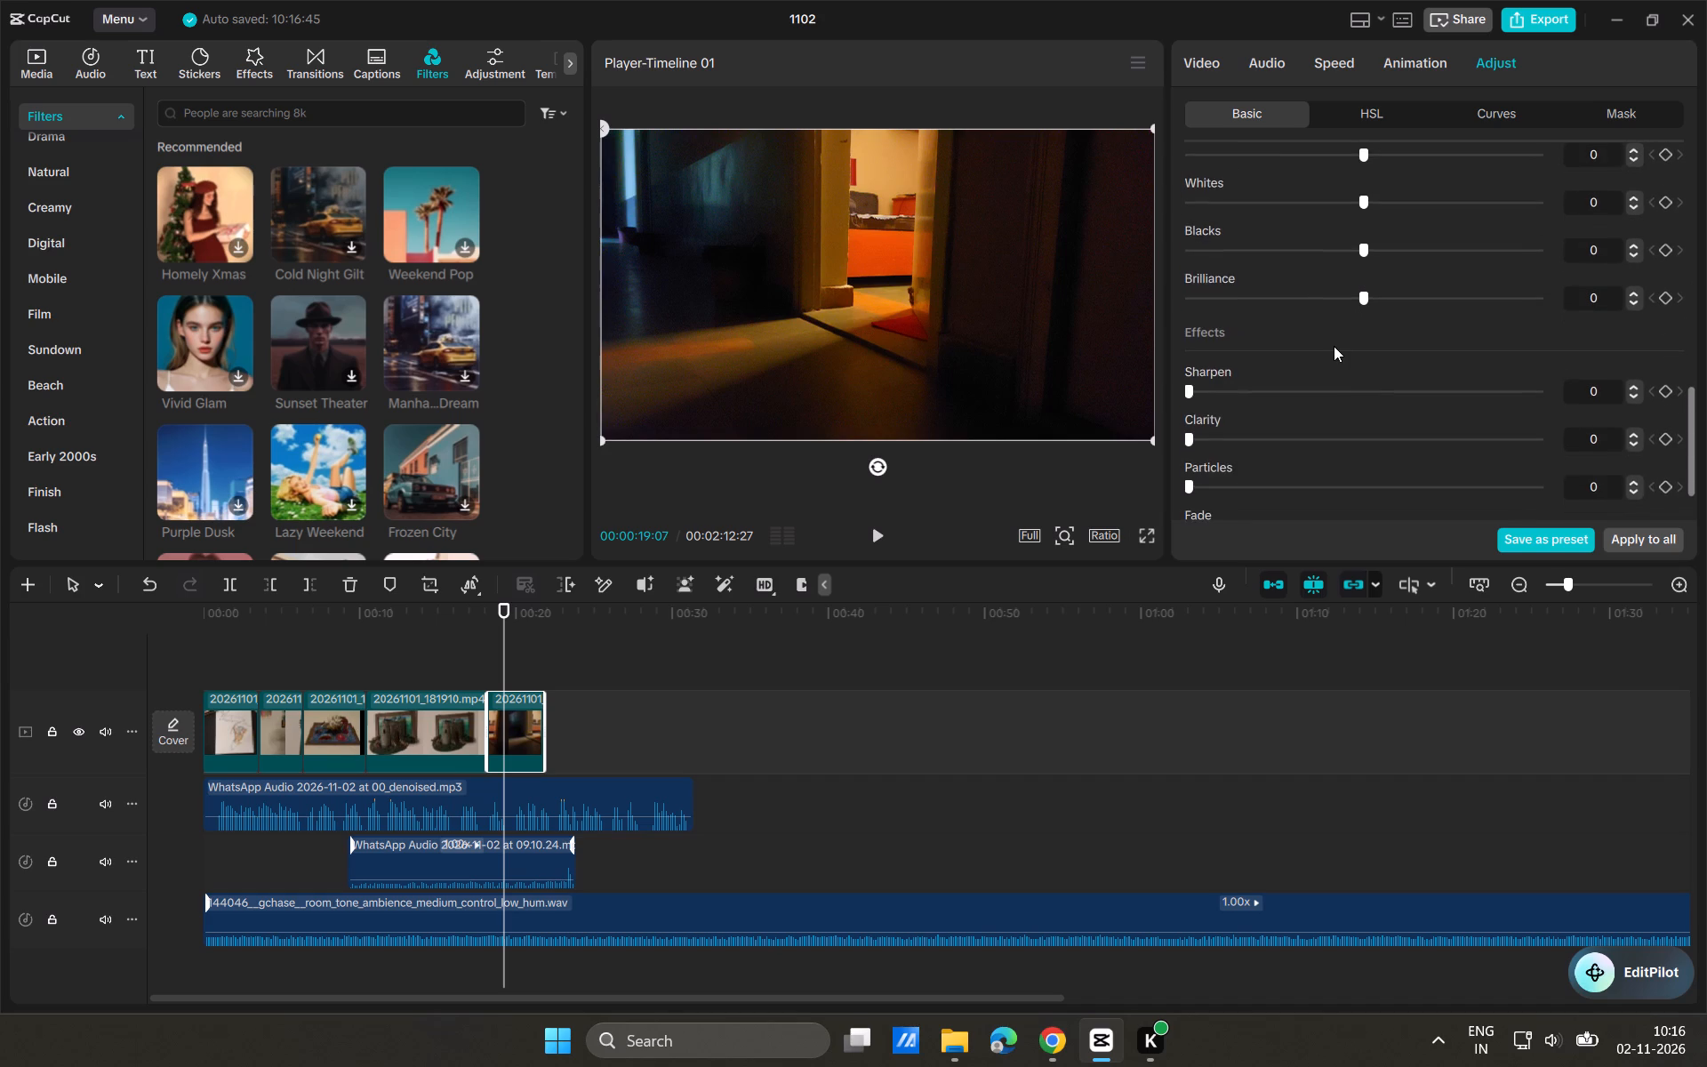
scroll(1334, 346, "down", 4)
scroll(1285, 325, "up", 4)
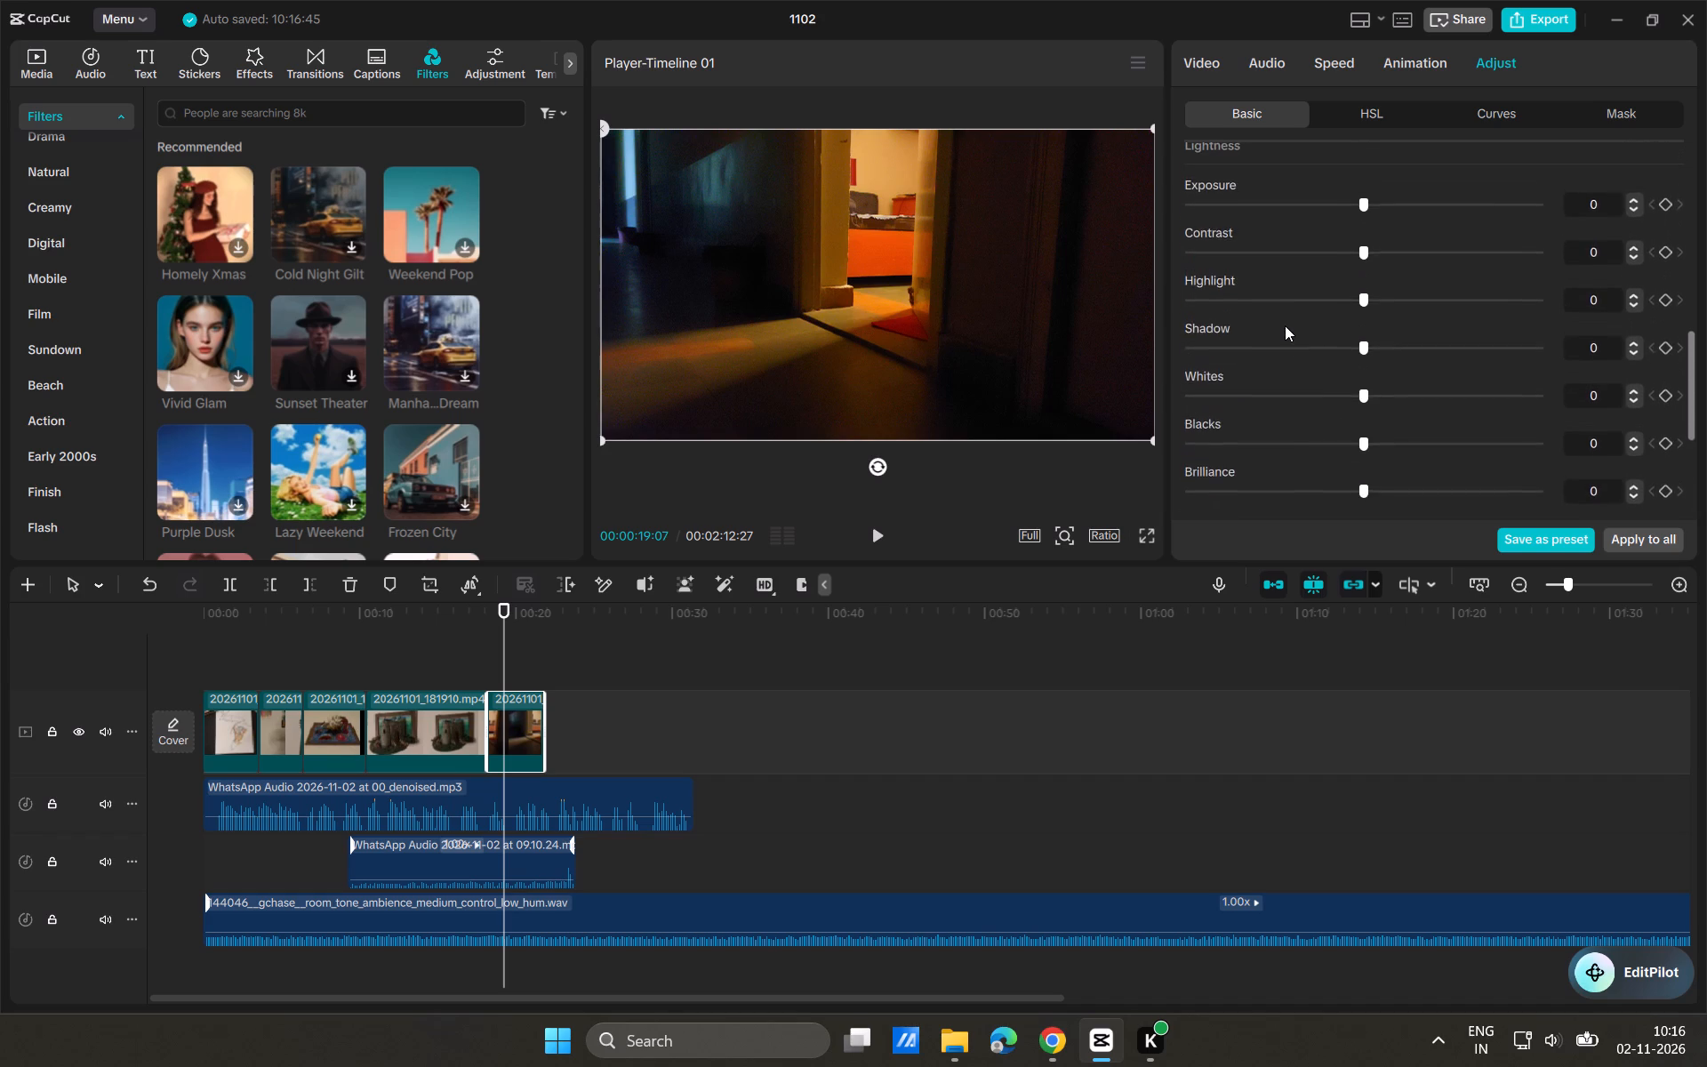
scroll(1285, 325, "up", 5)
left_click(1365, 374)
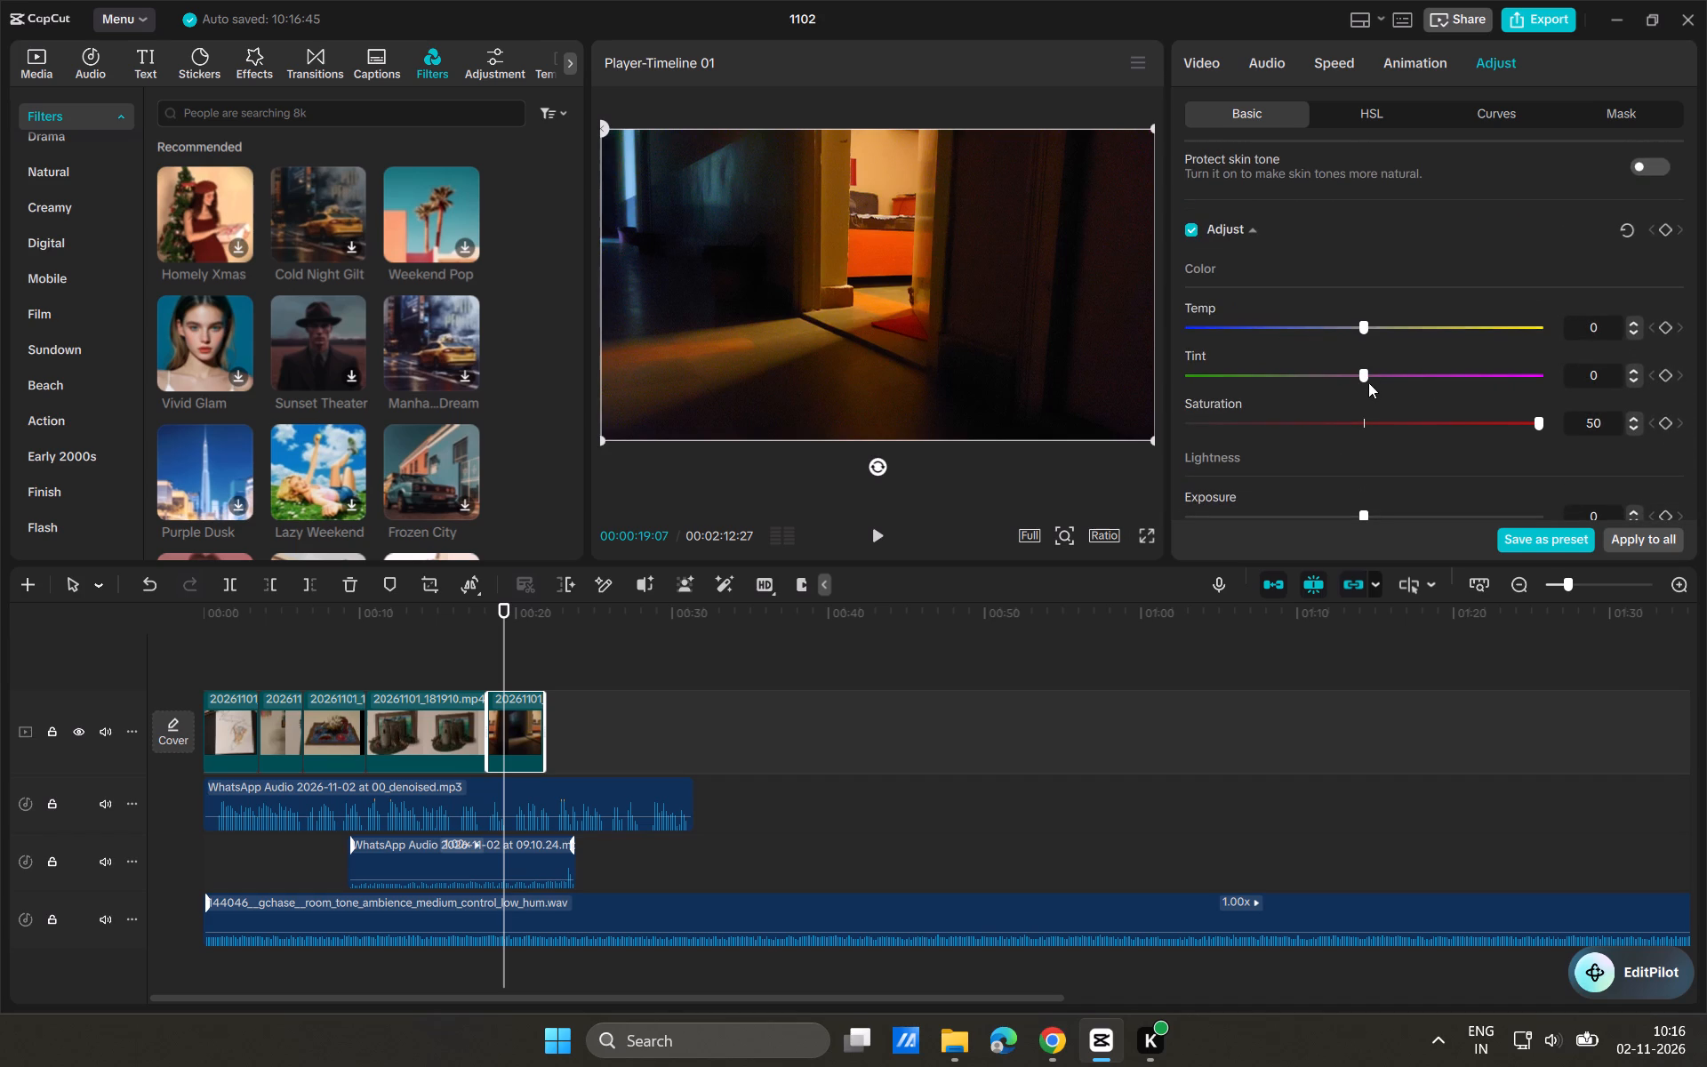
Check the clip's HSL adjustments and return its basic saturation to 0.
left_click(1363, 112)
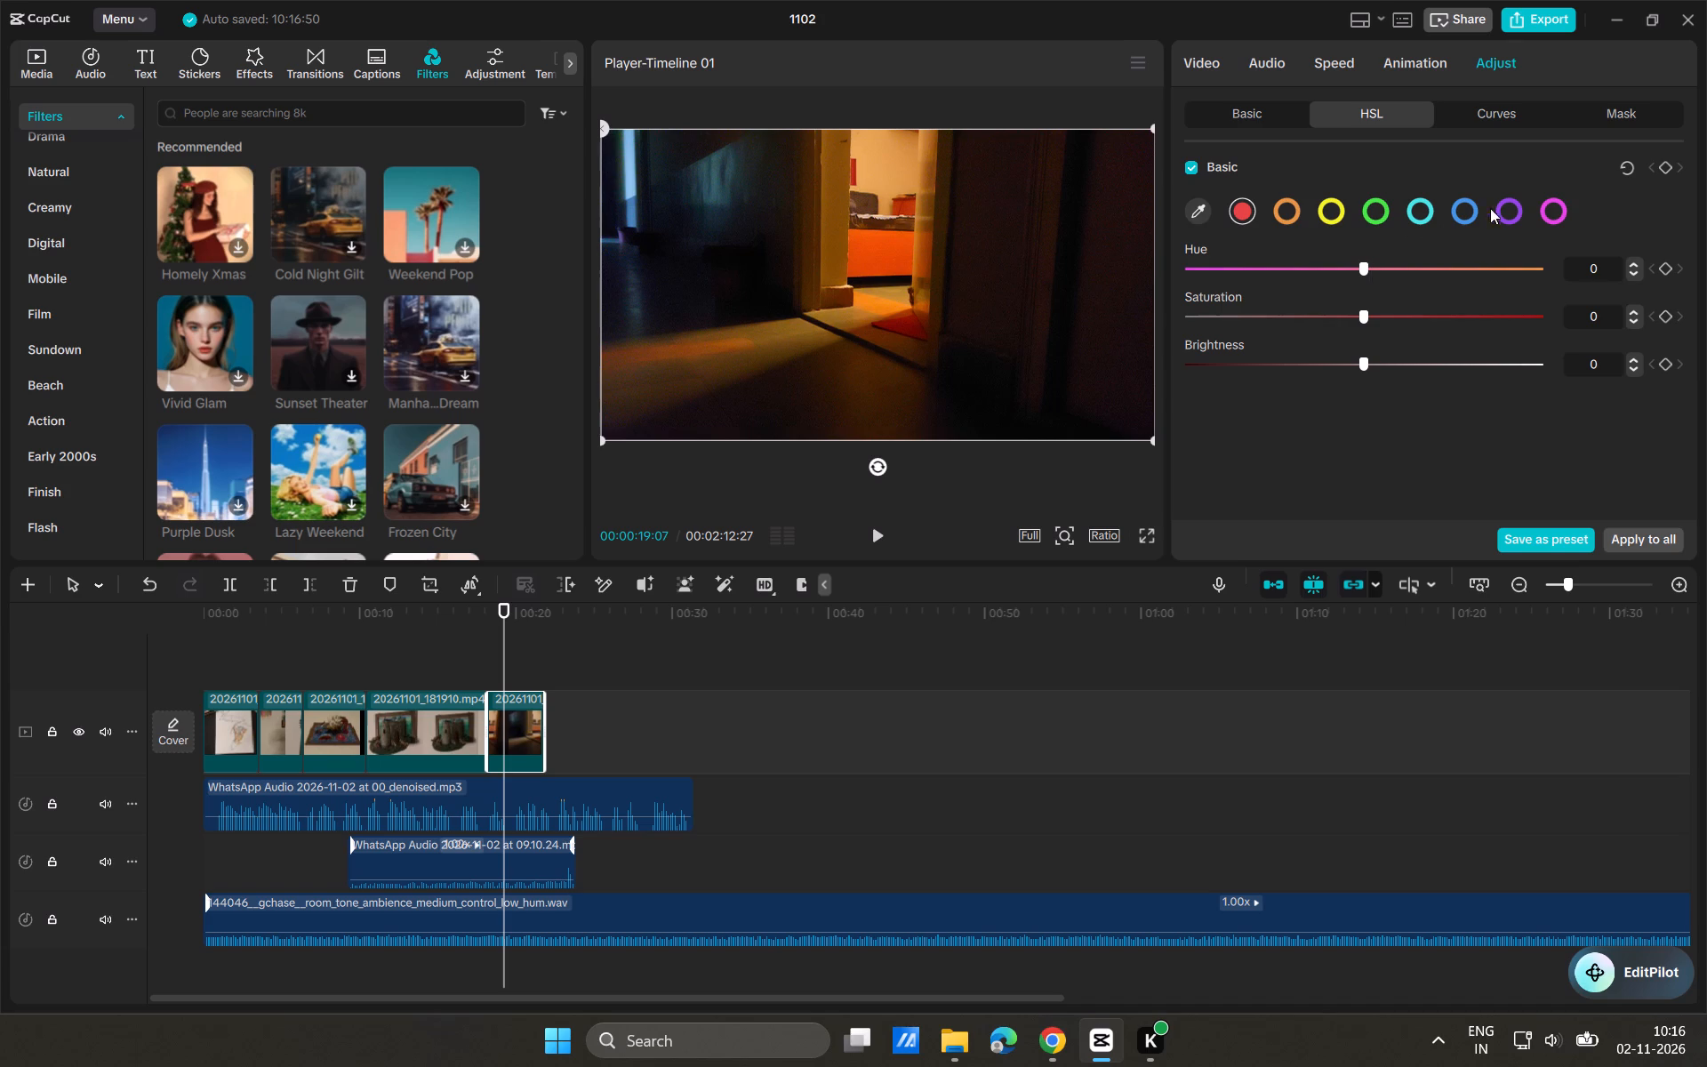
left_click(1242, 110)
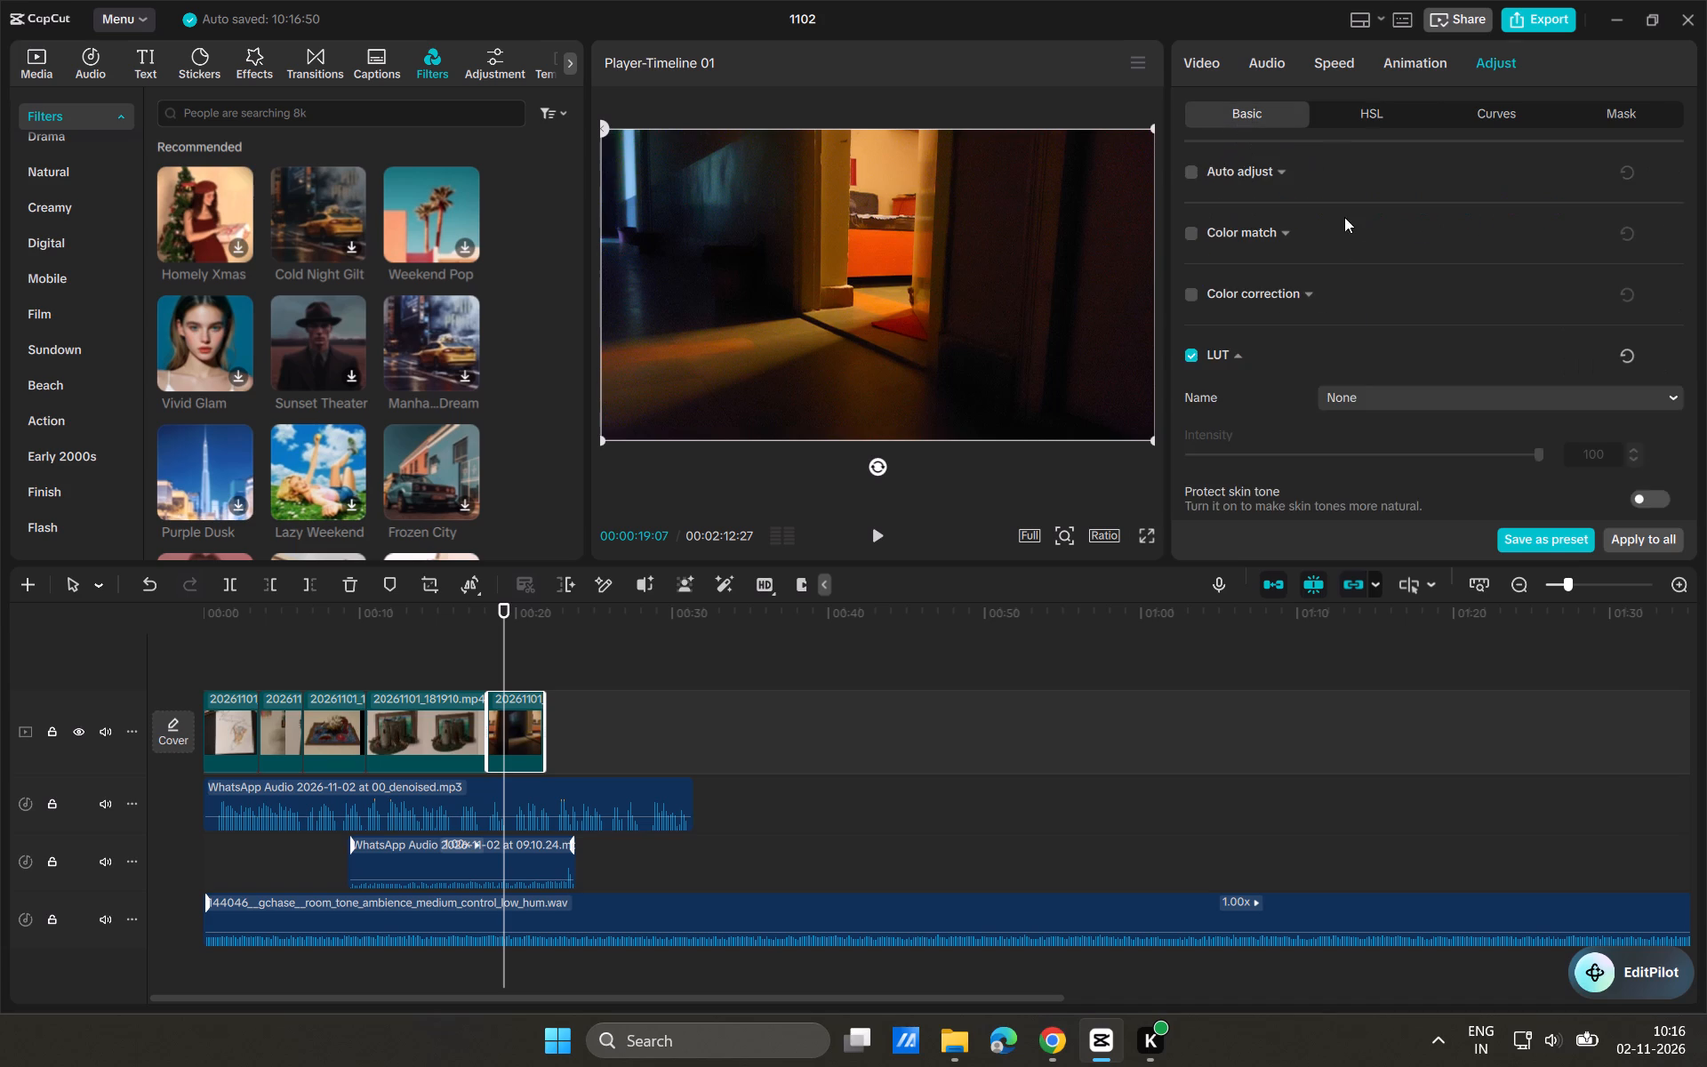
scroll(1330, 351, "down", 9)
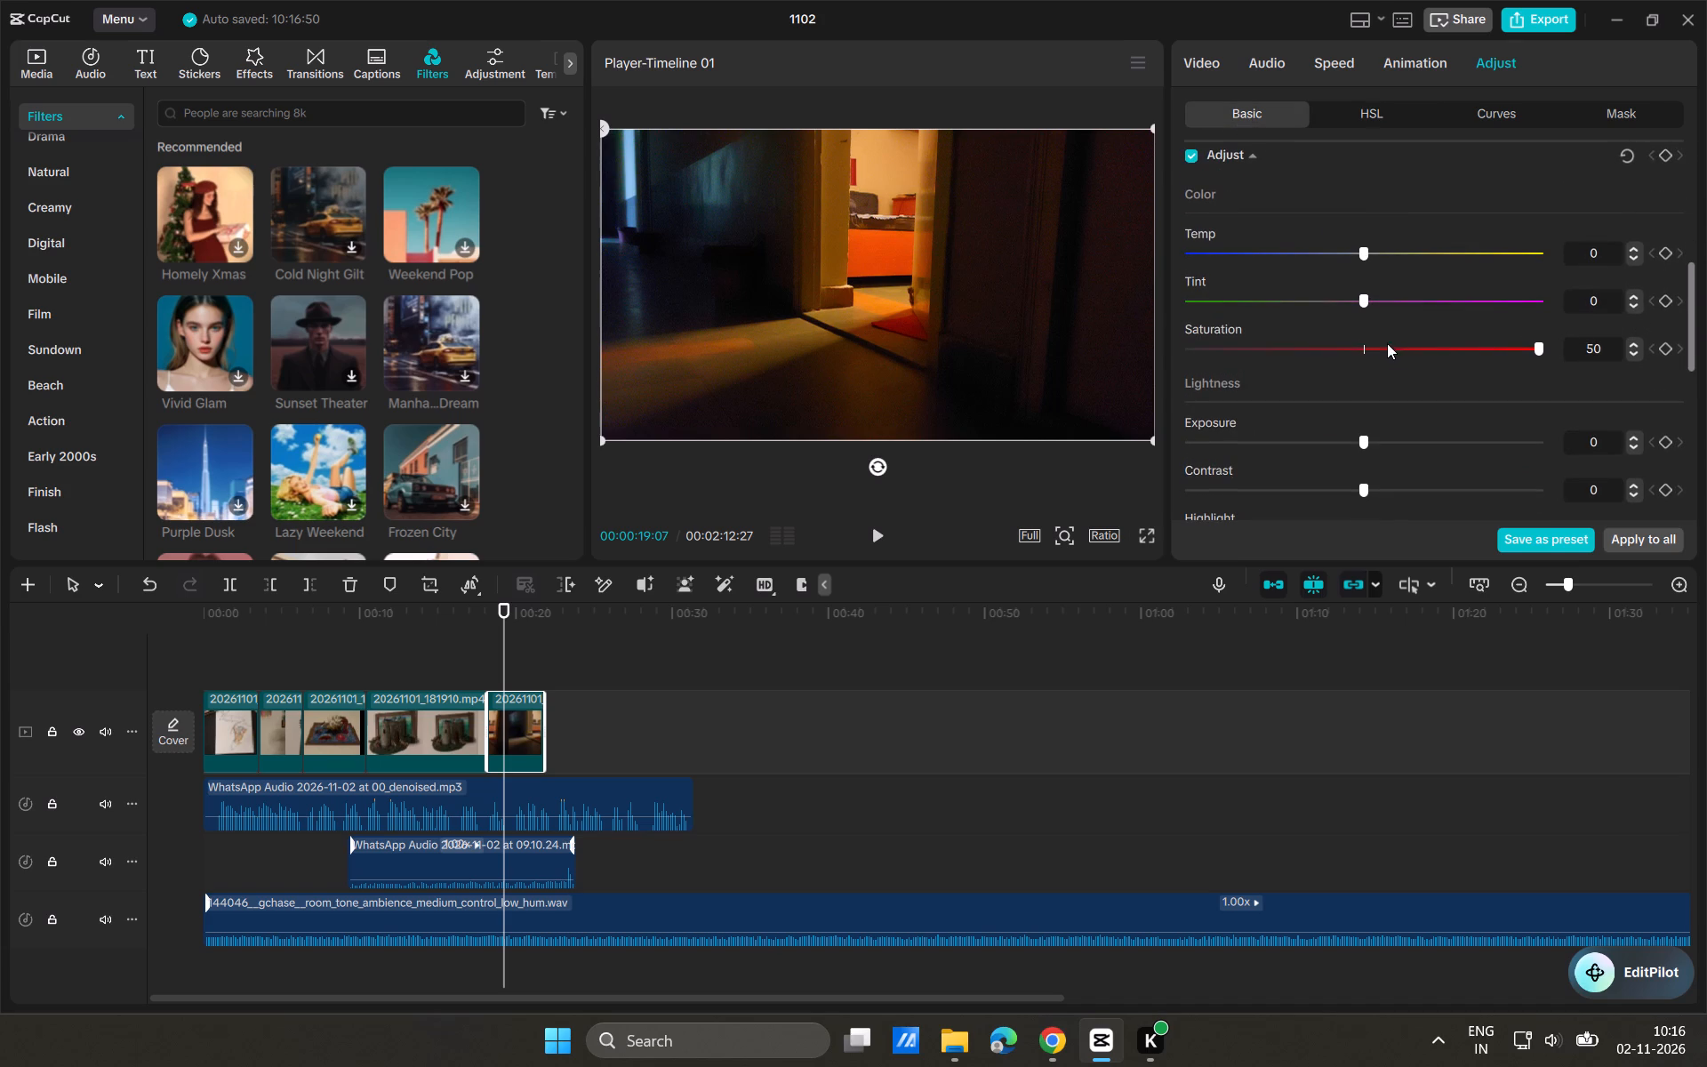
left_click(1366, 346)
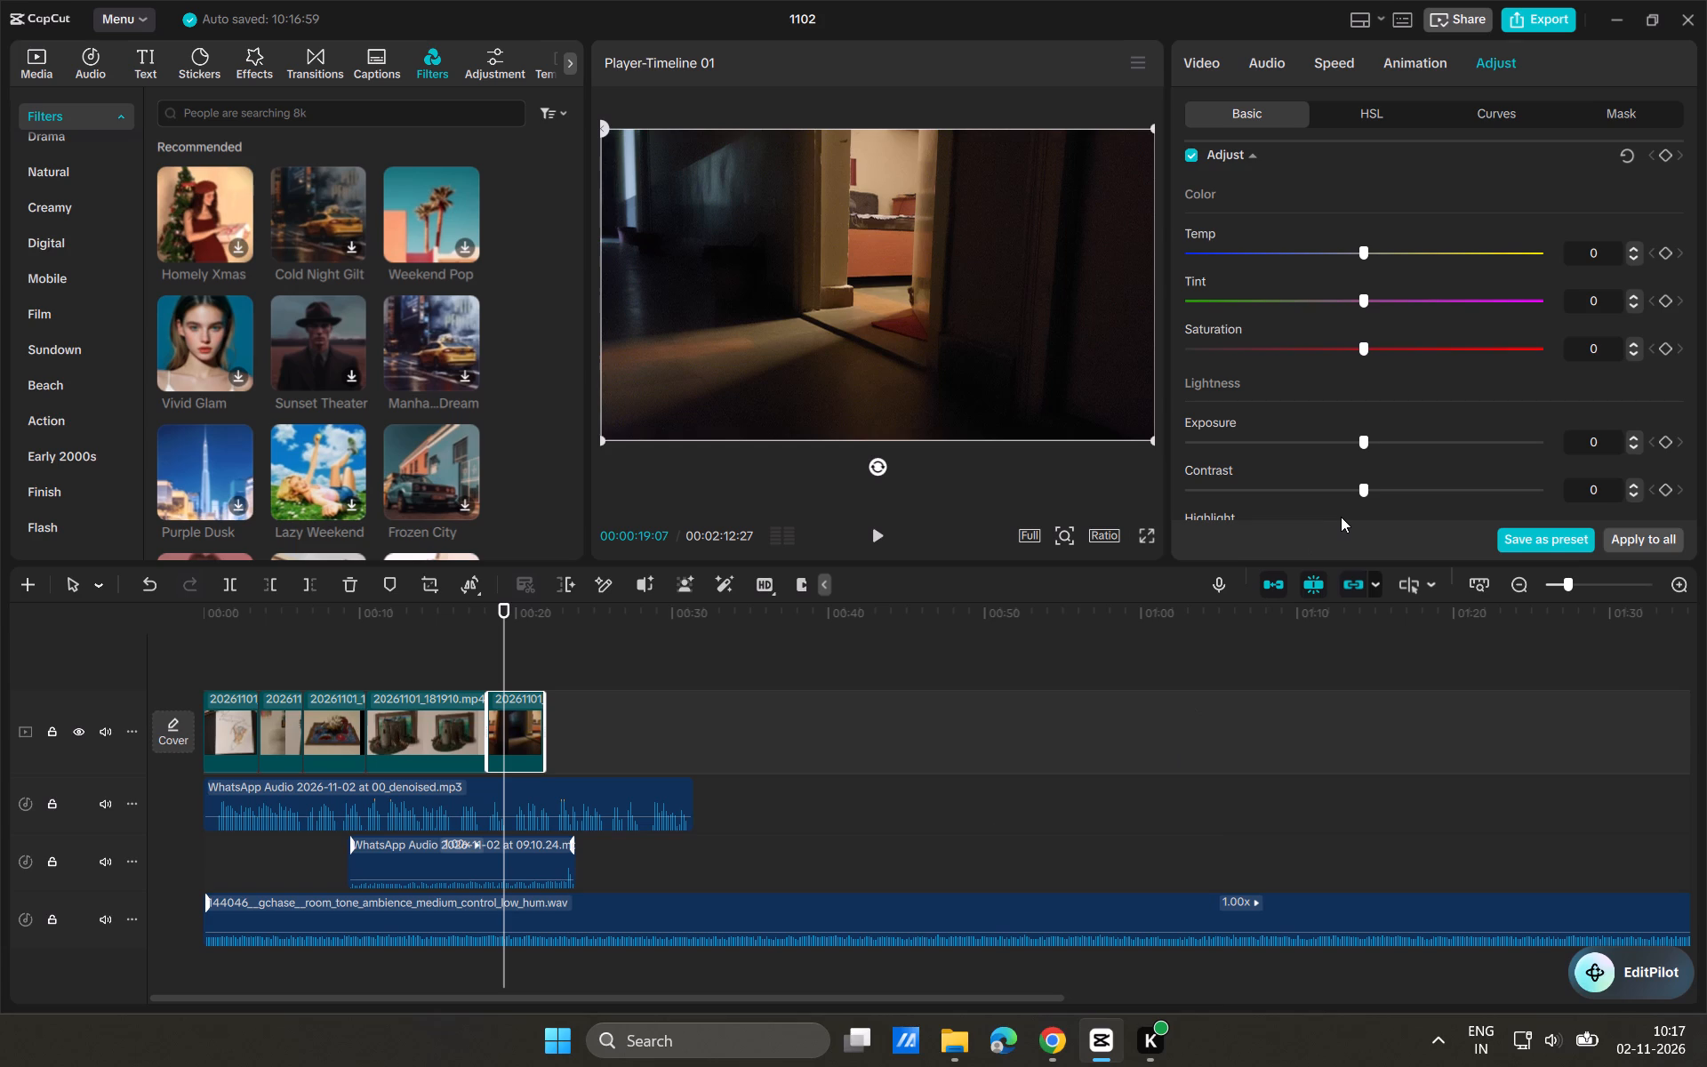
Search the filter library for "negative".
left_click(391, 119)
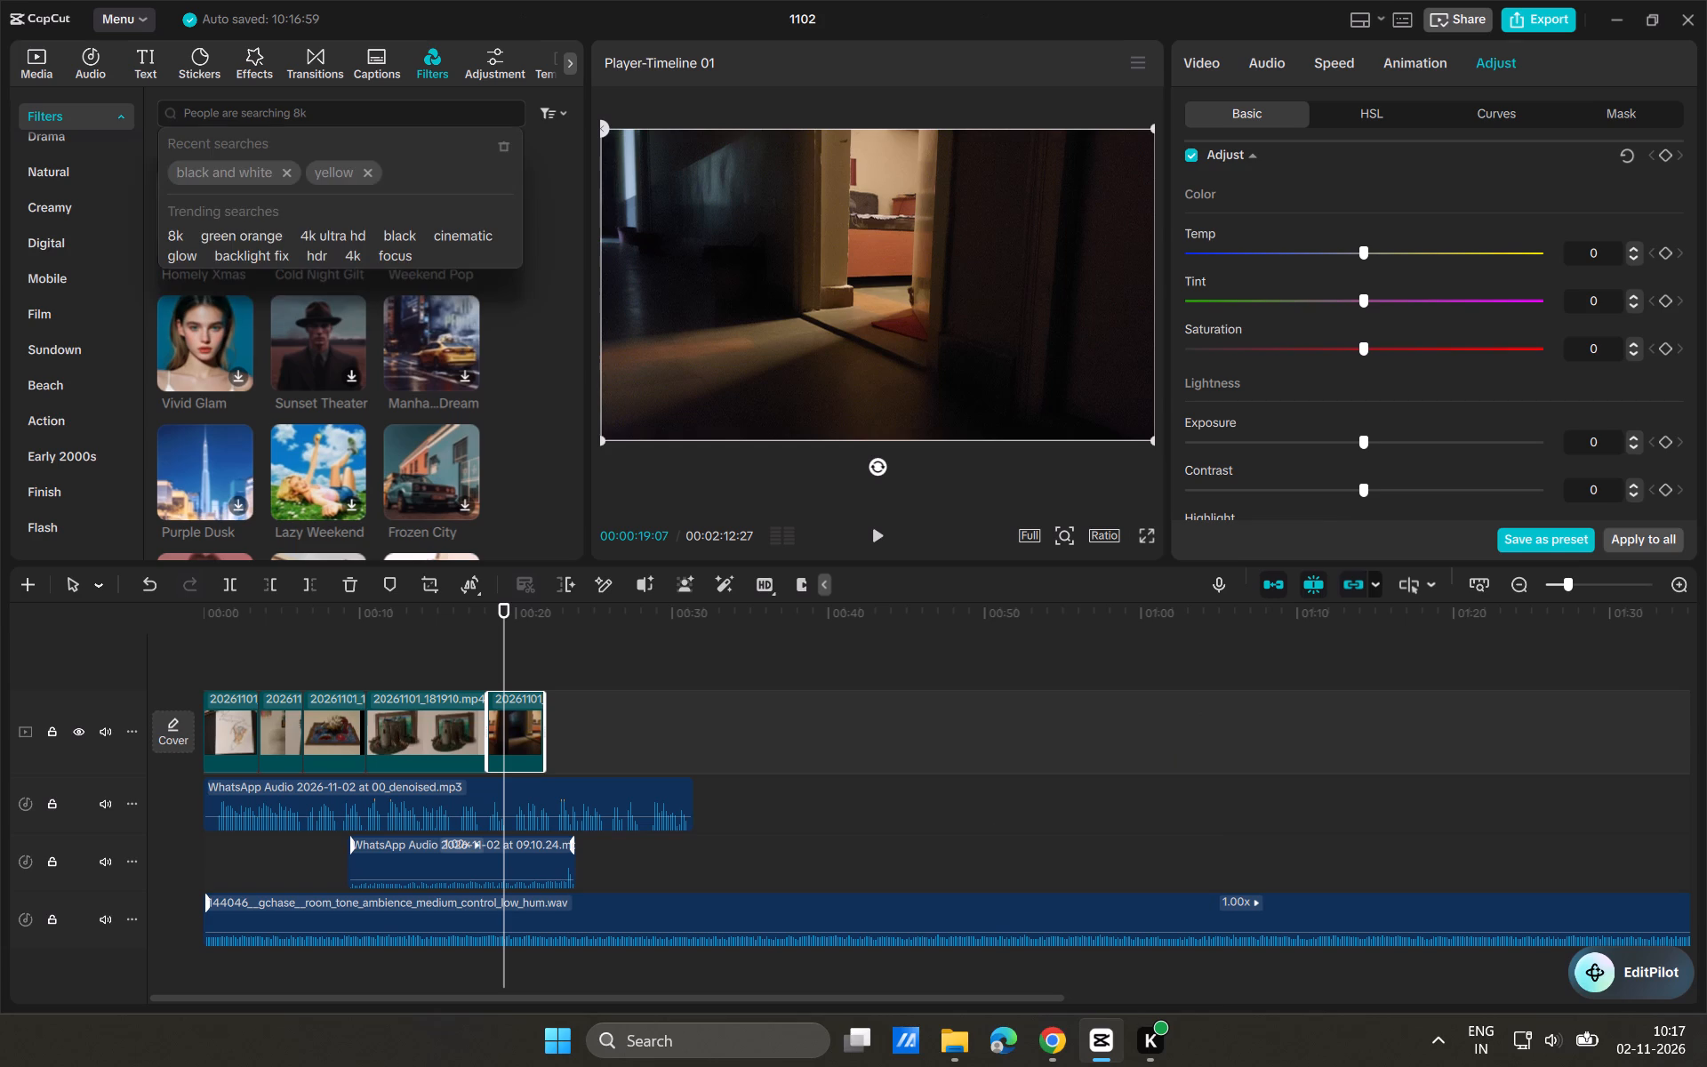
type("negative")
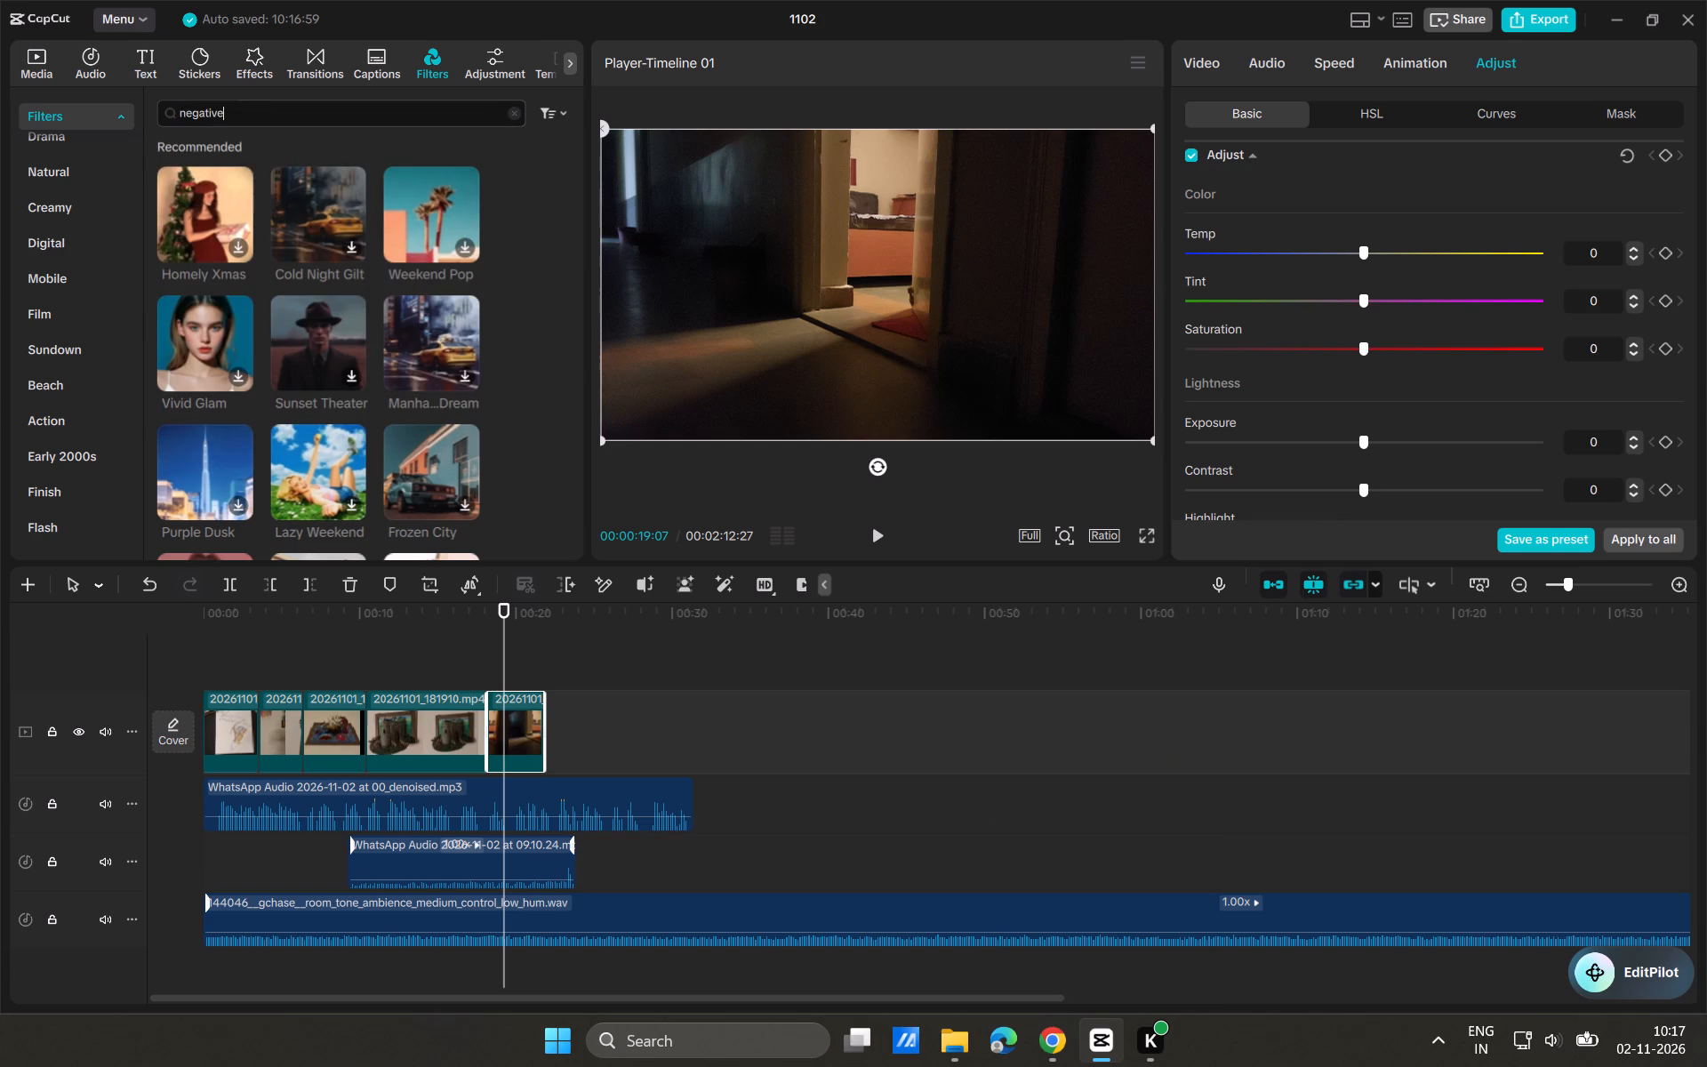
key("Return")
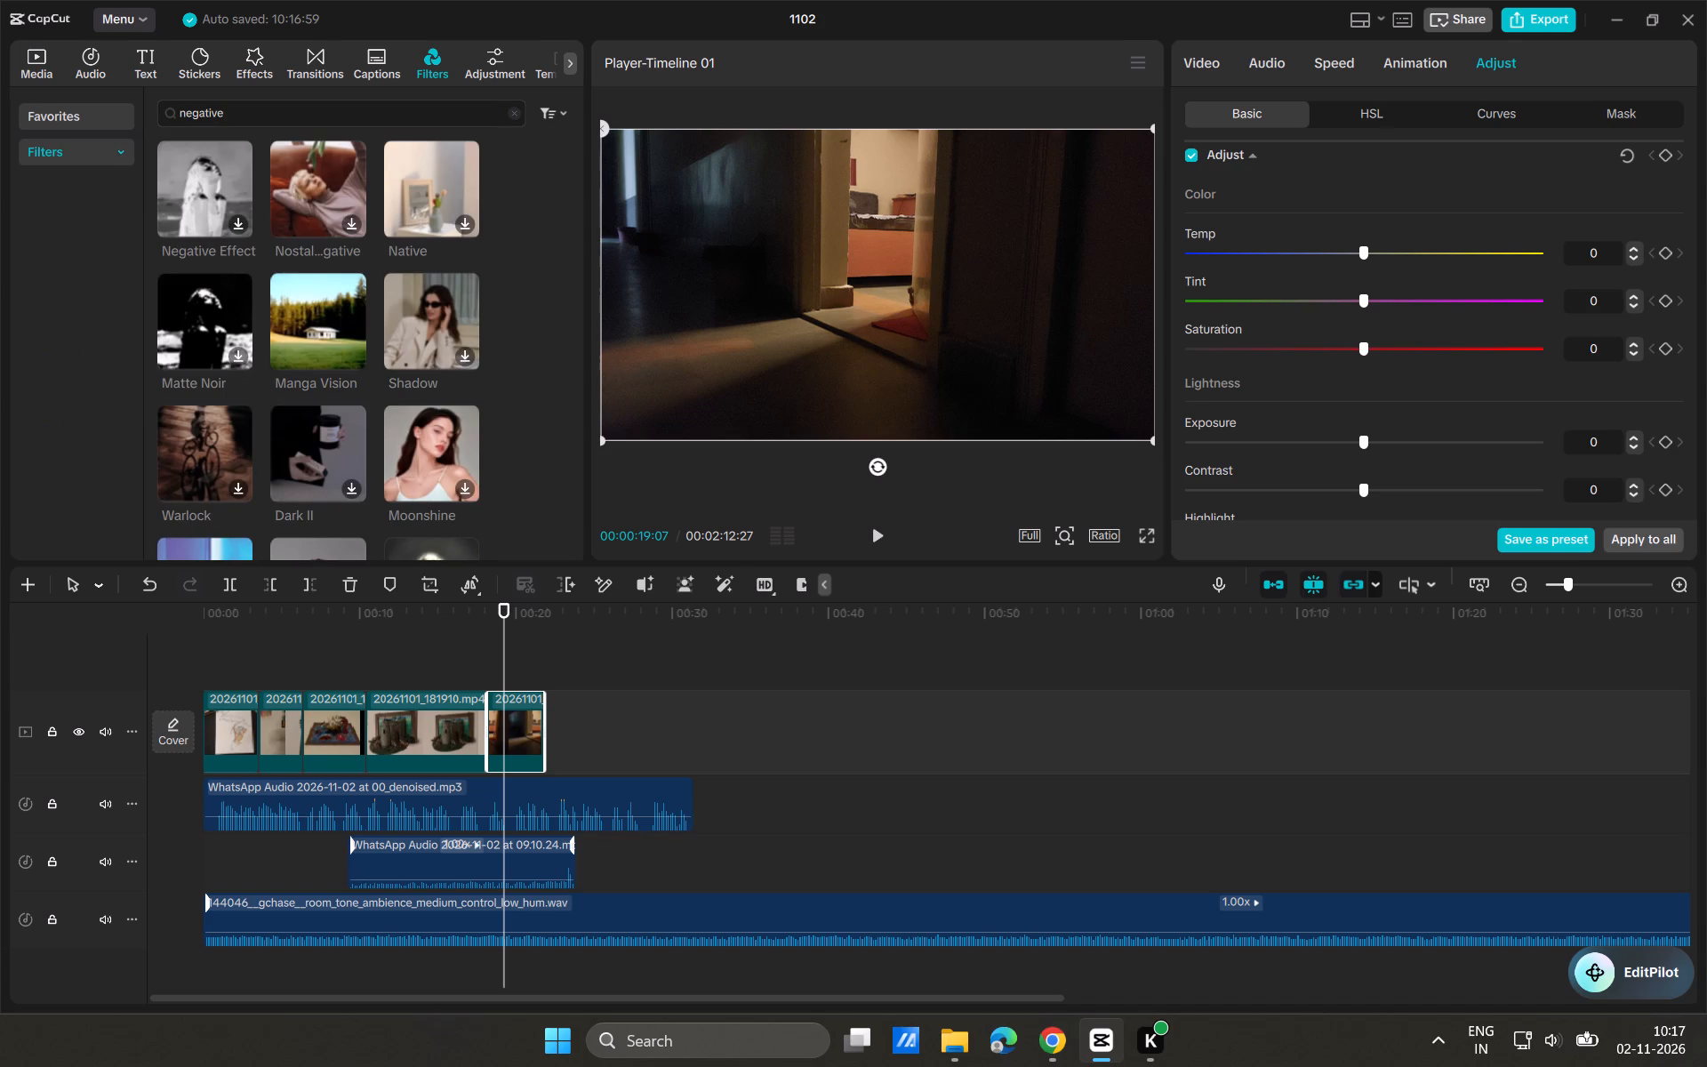
Preview the Negative Effect filter, the one beside it, Ghost, Red Devil and Pumpkin on the doorway shot.
left_click(195, 189)
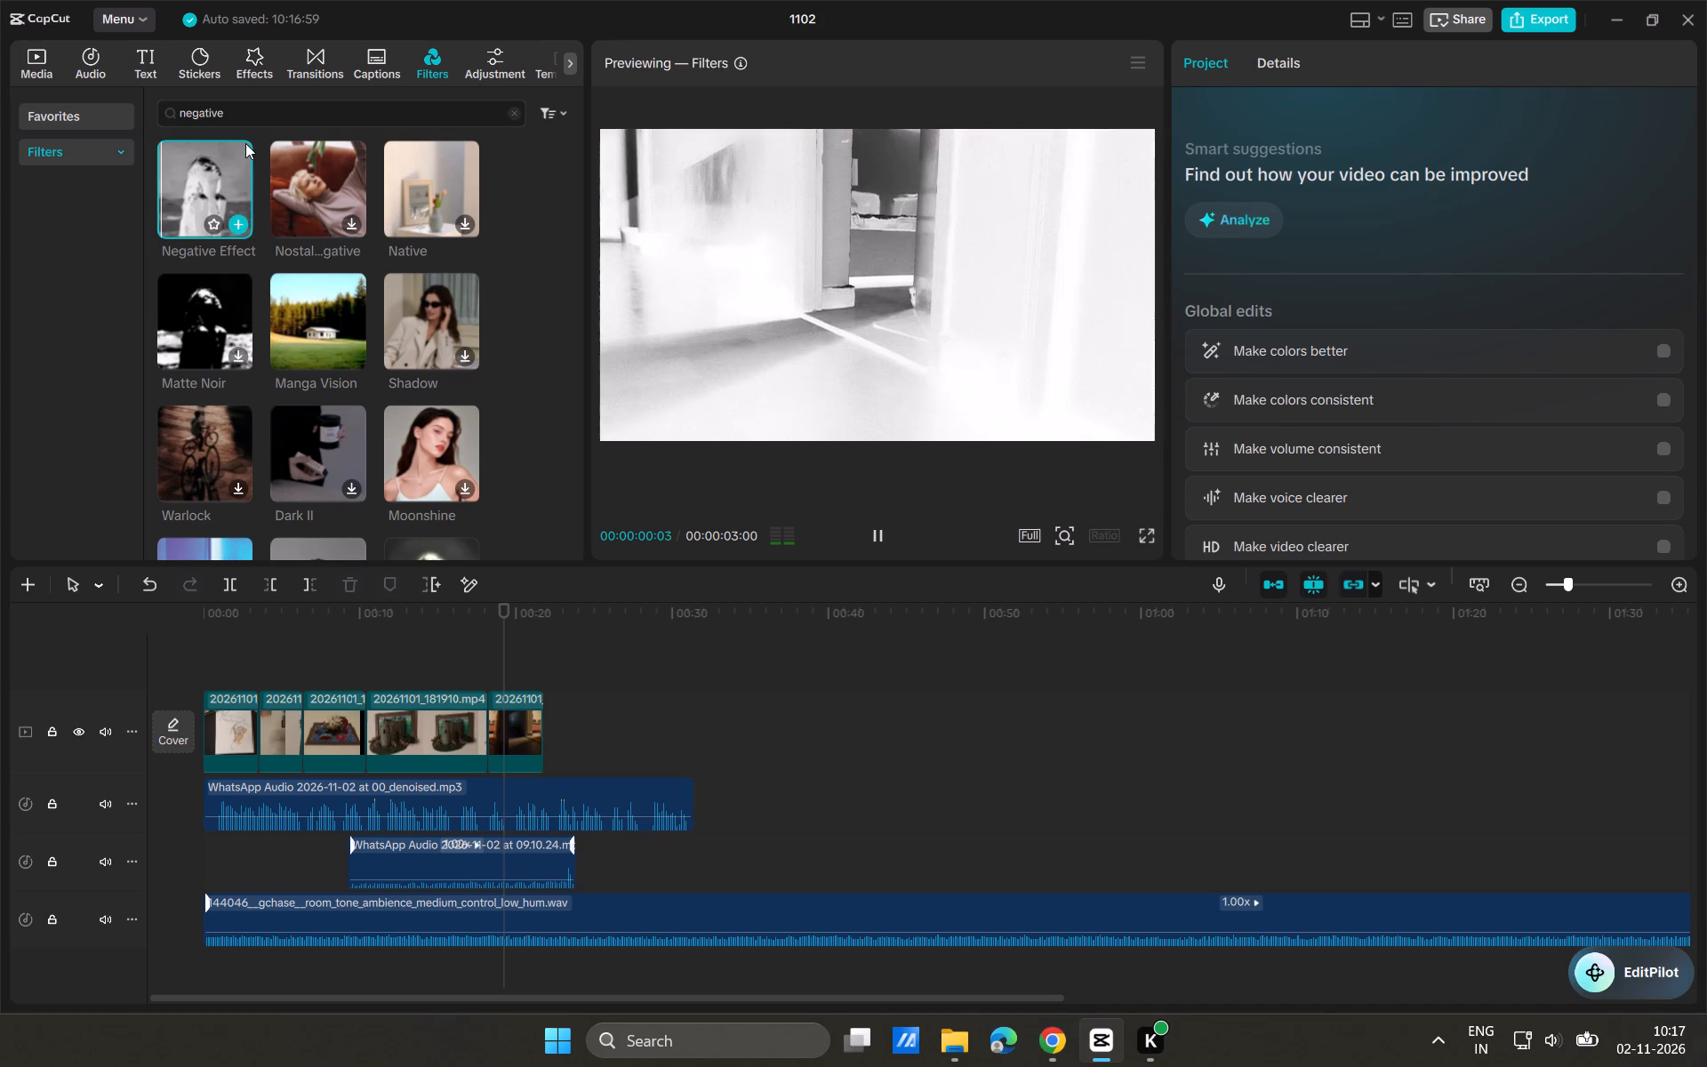
left_click(330, 159)
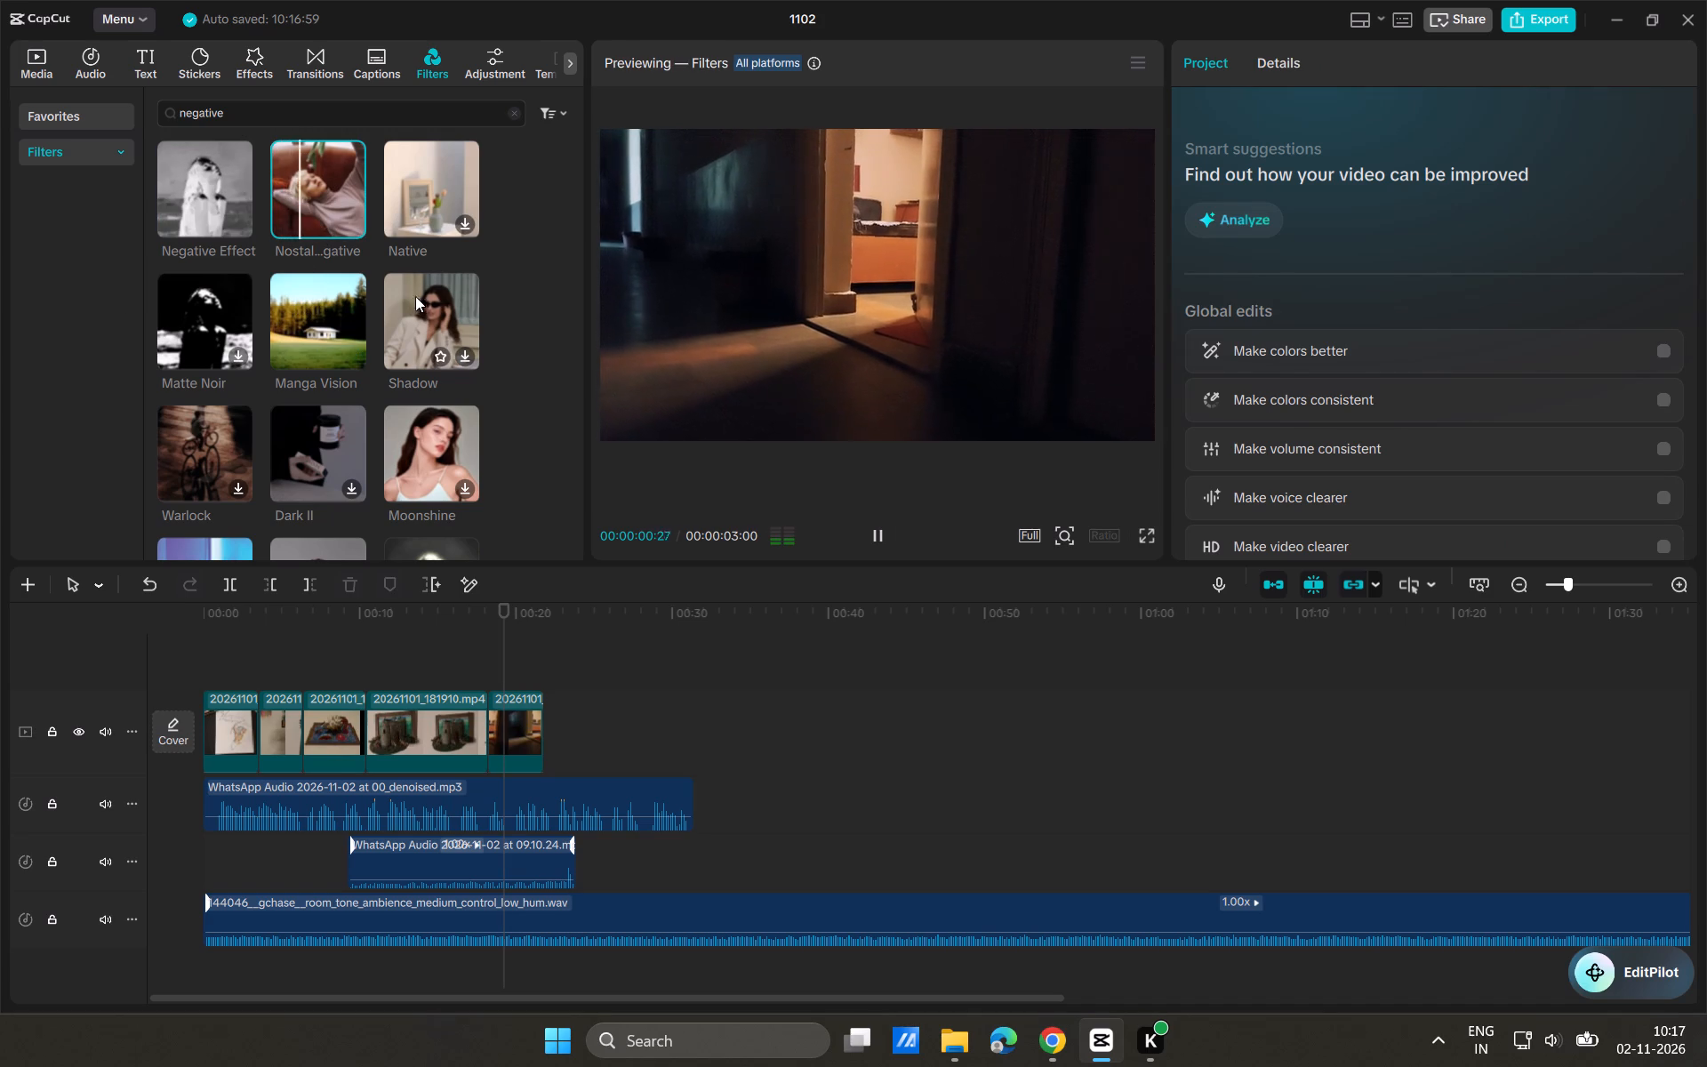
scroll(305, 321, "down", 4)
left_click(203, 173)
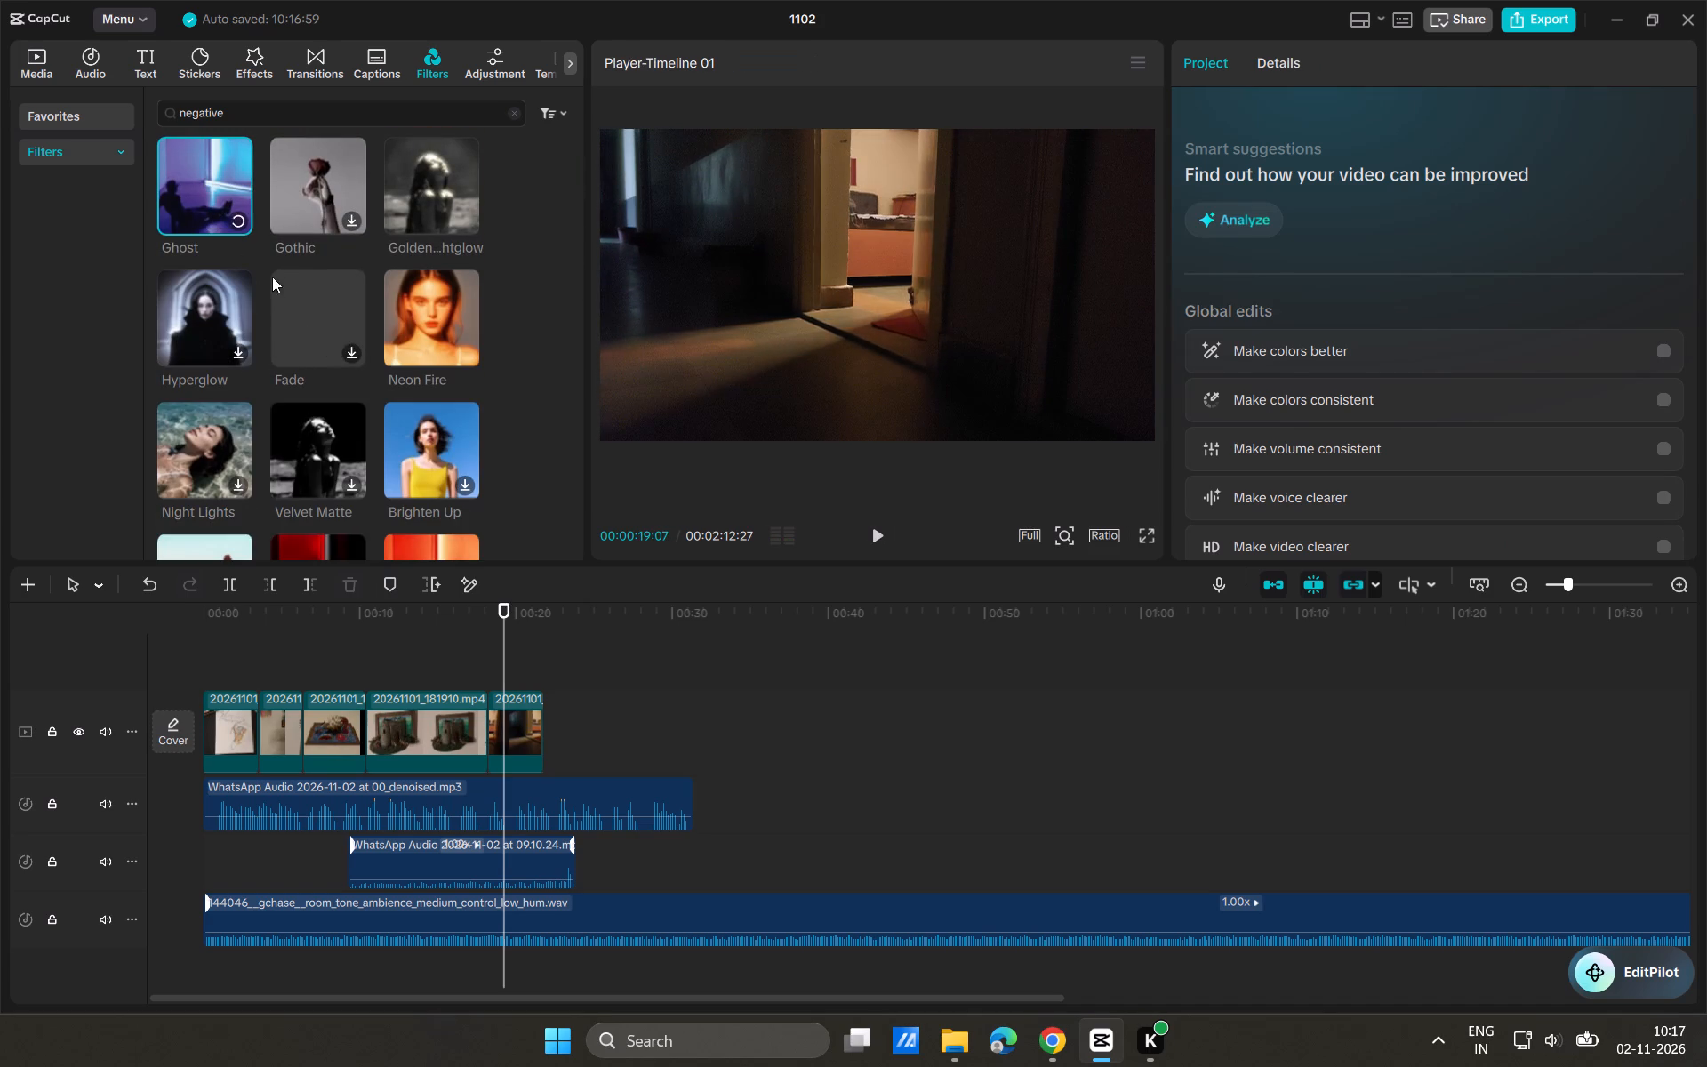
scroll(276, 301, "down", 2)
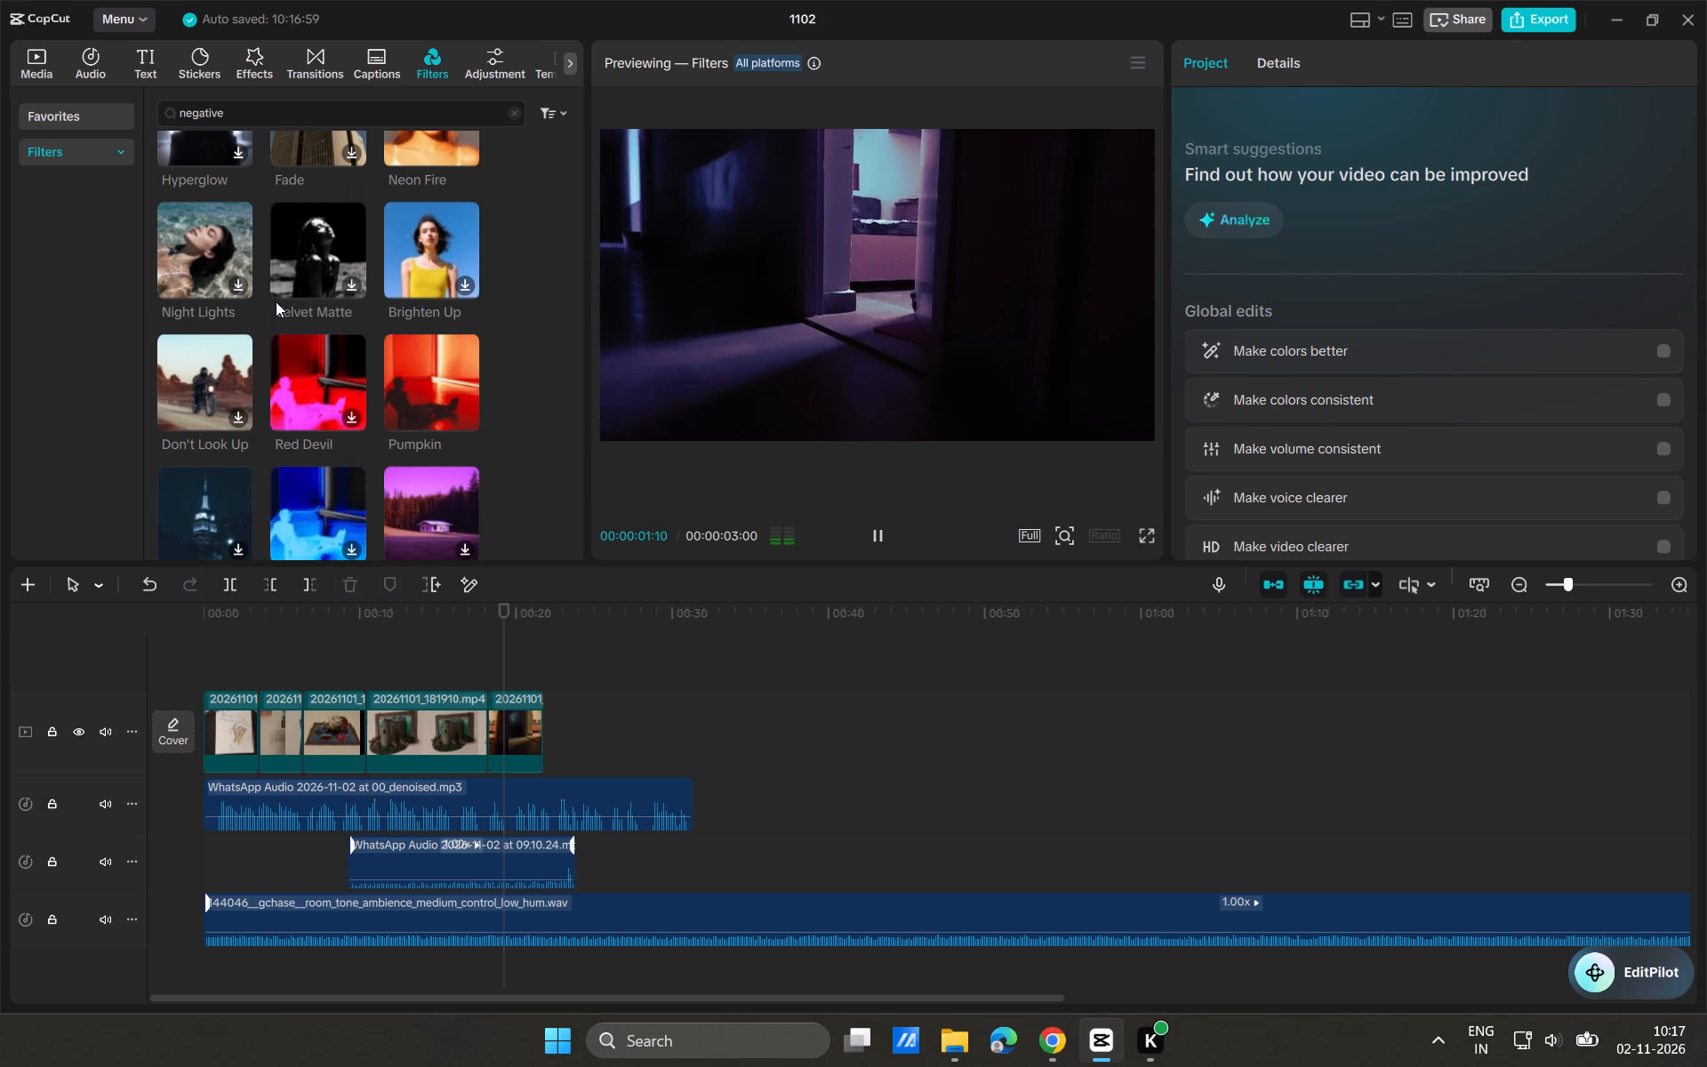
left_click(314, 370)
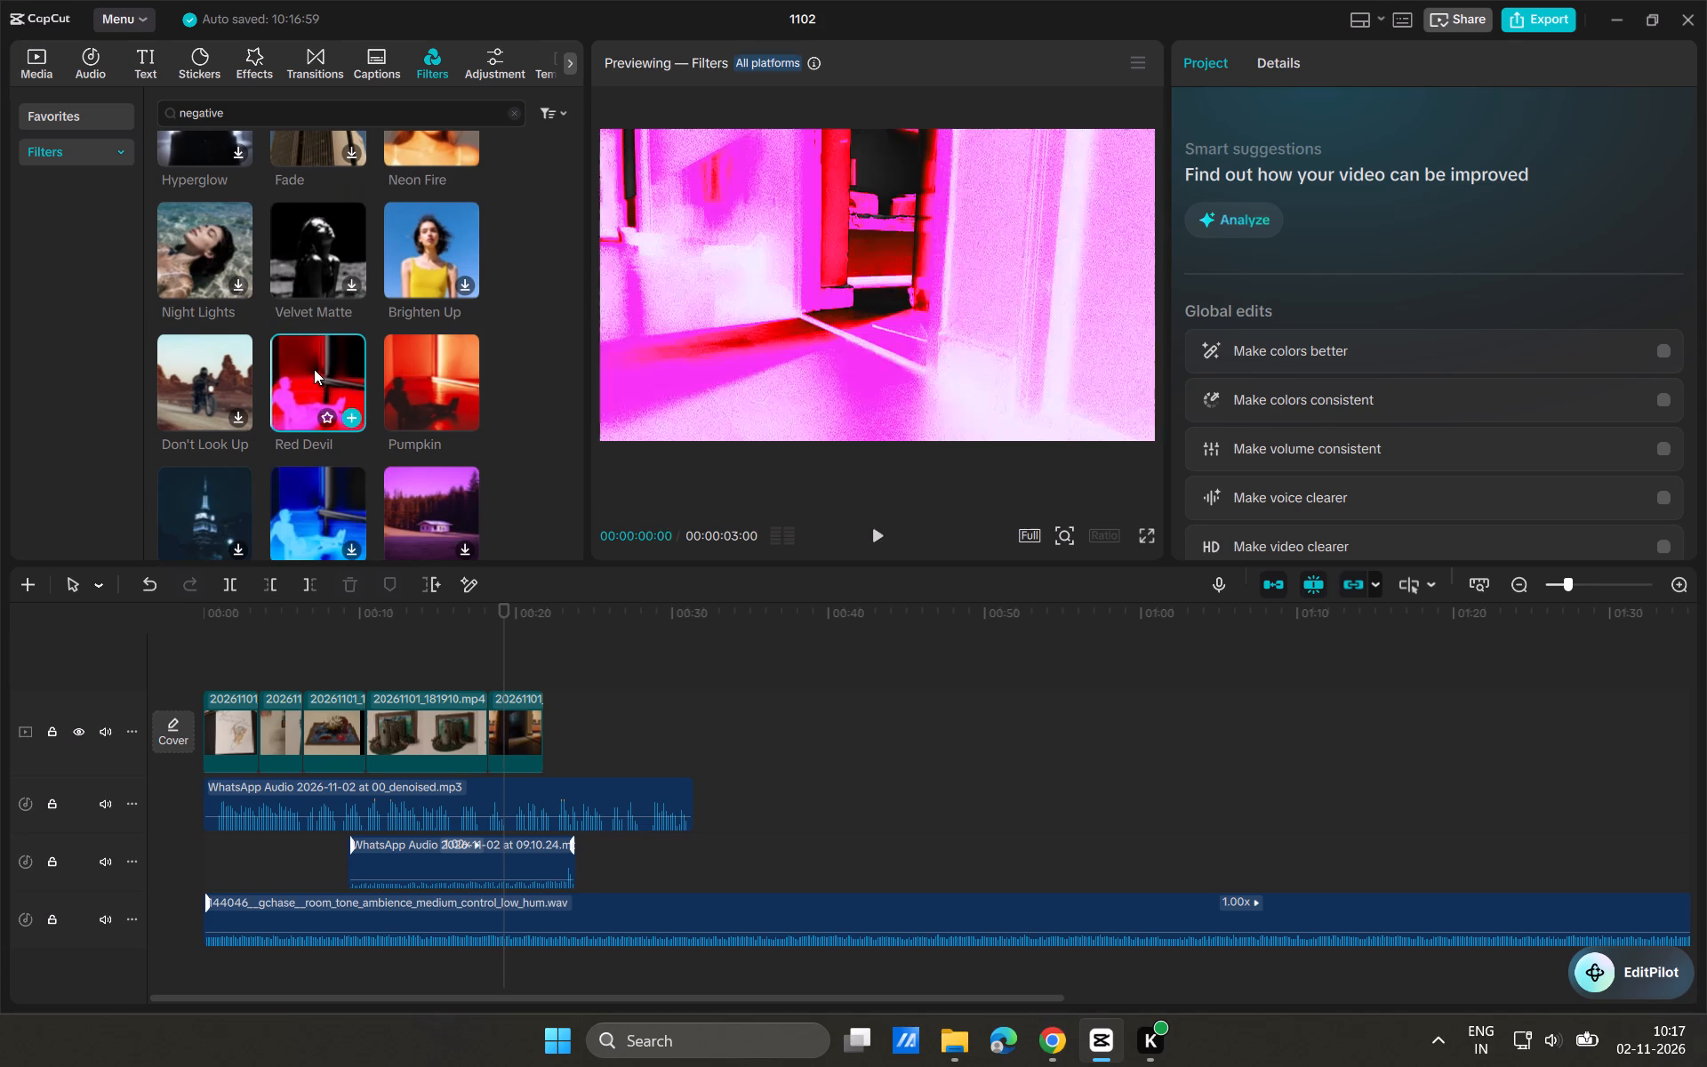
left_click(413, 369)
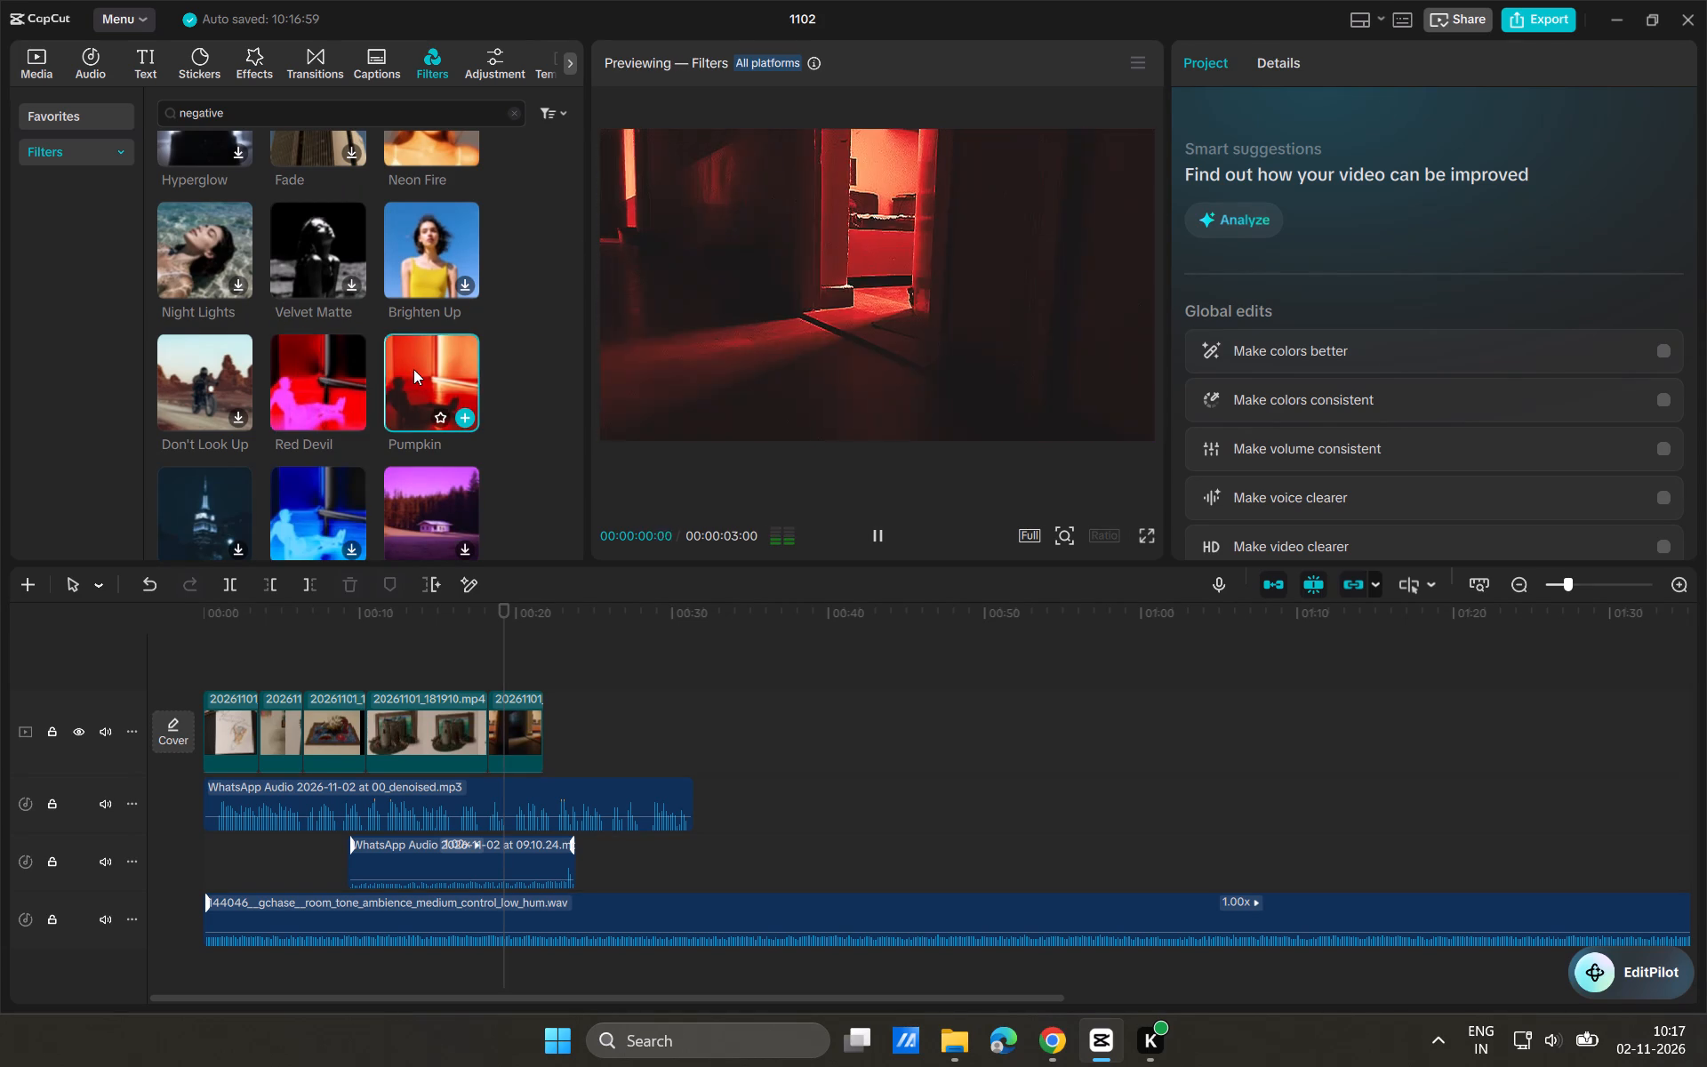
left_click(323, 363)
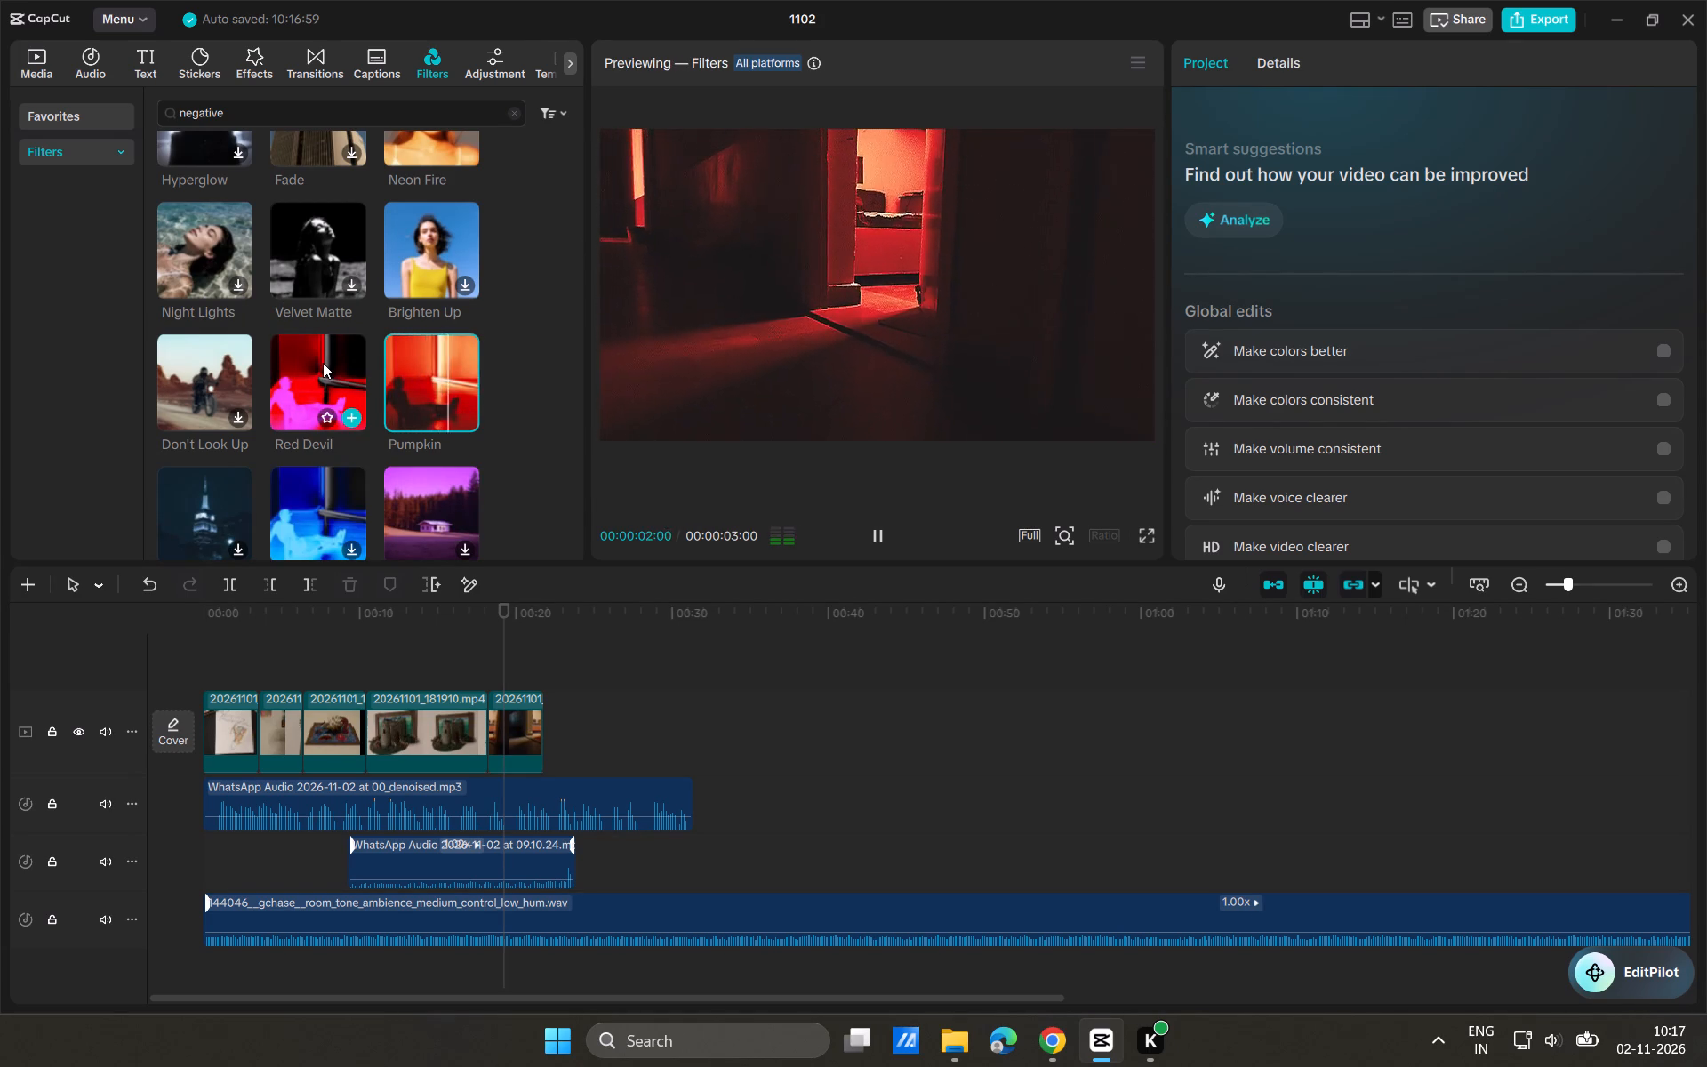
Preview the Blue Devil, Purple Sunset, Neon Blush and Cold Spark filters on the doorway shot, and recheck Neon Blush.
scroll(251, 383, "down", 3)
left_click(321, 198)
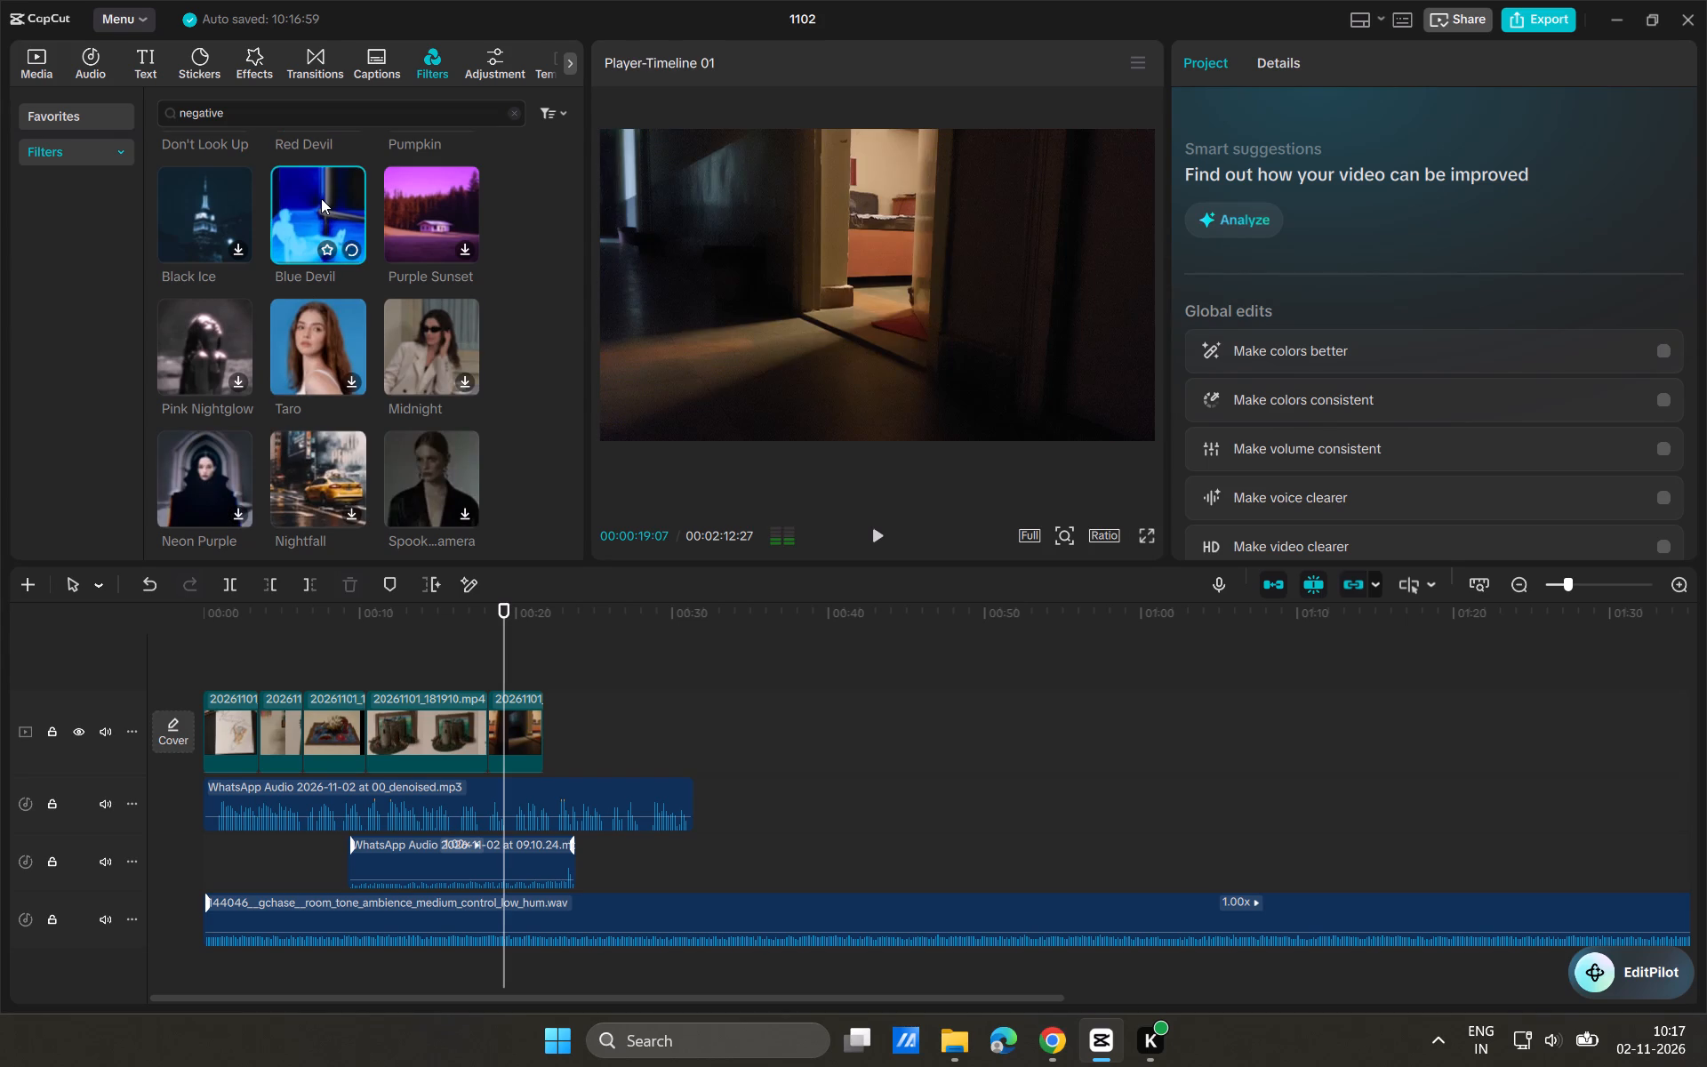
left_click(425, 194)
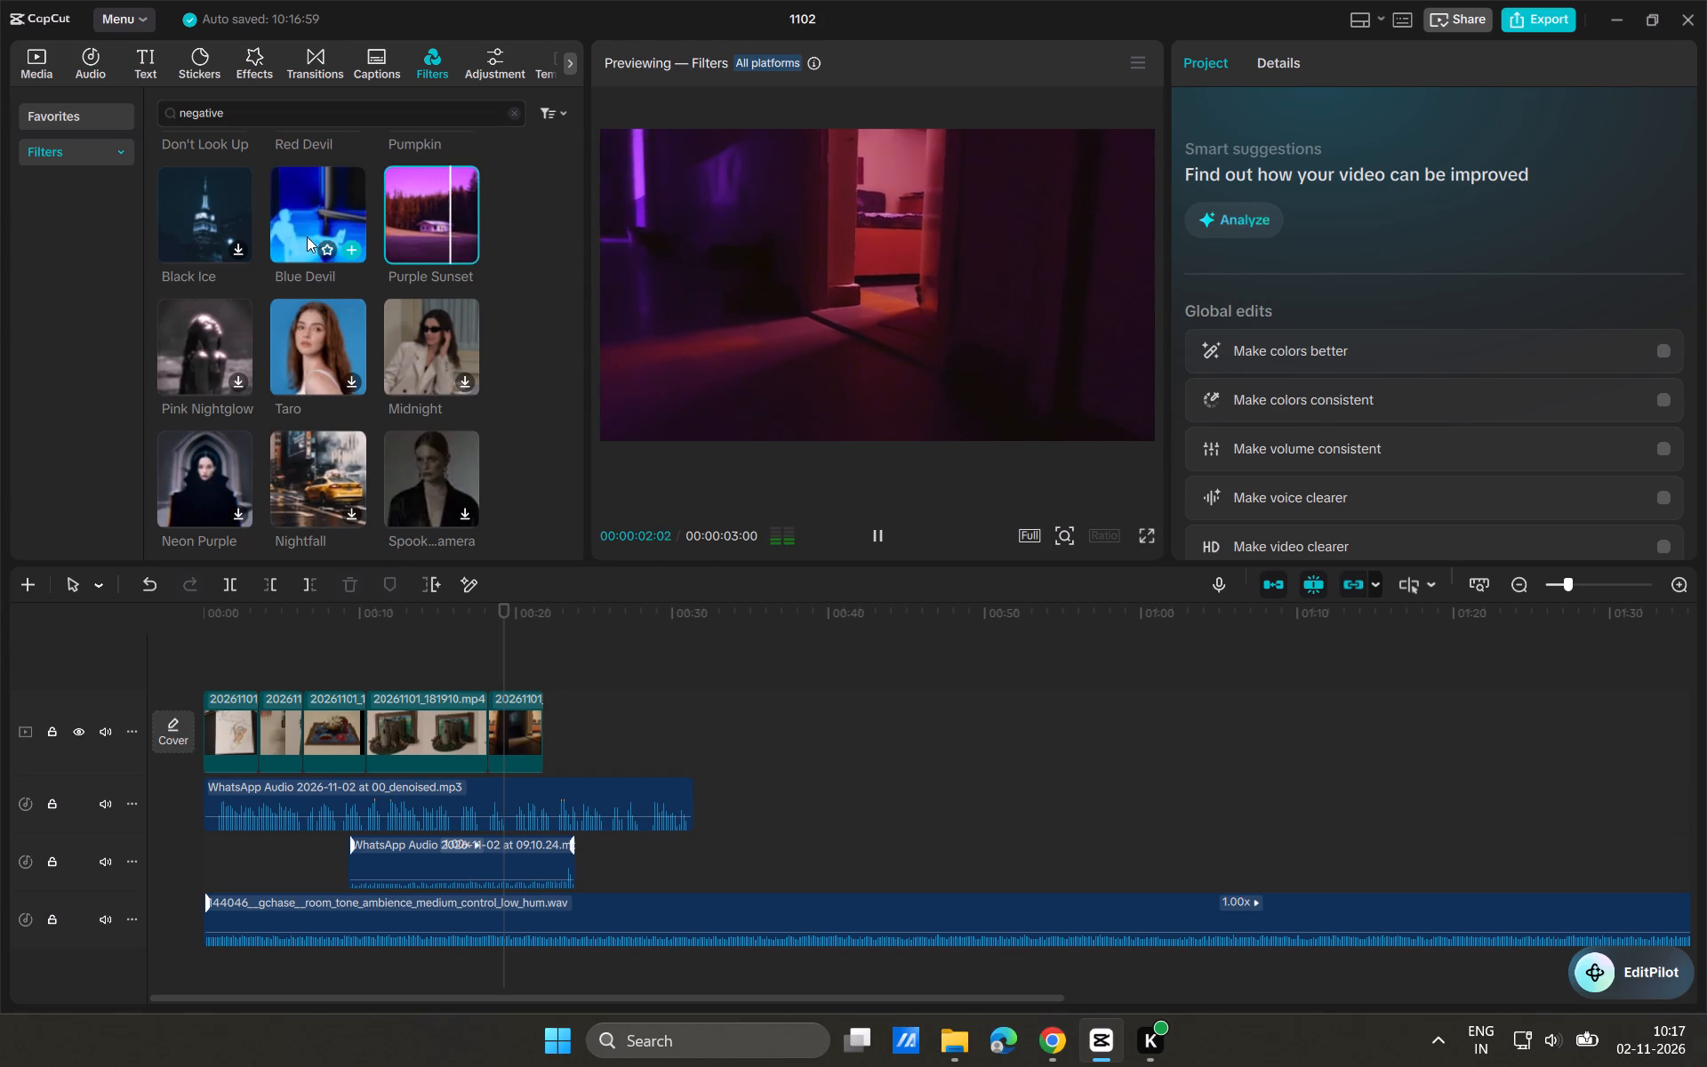
scroll(281, 282, "down", 2)
scroll(324, 379, "down", 1)
left_click(304, 415)
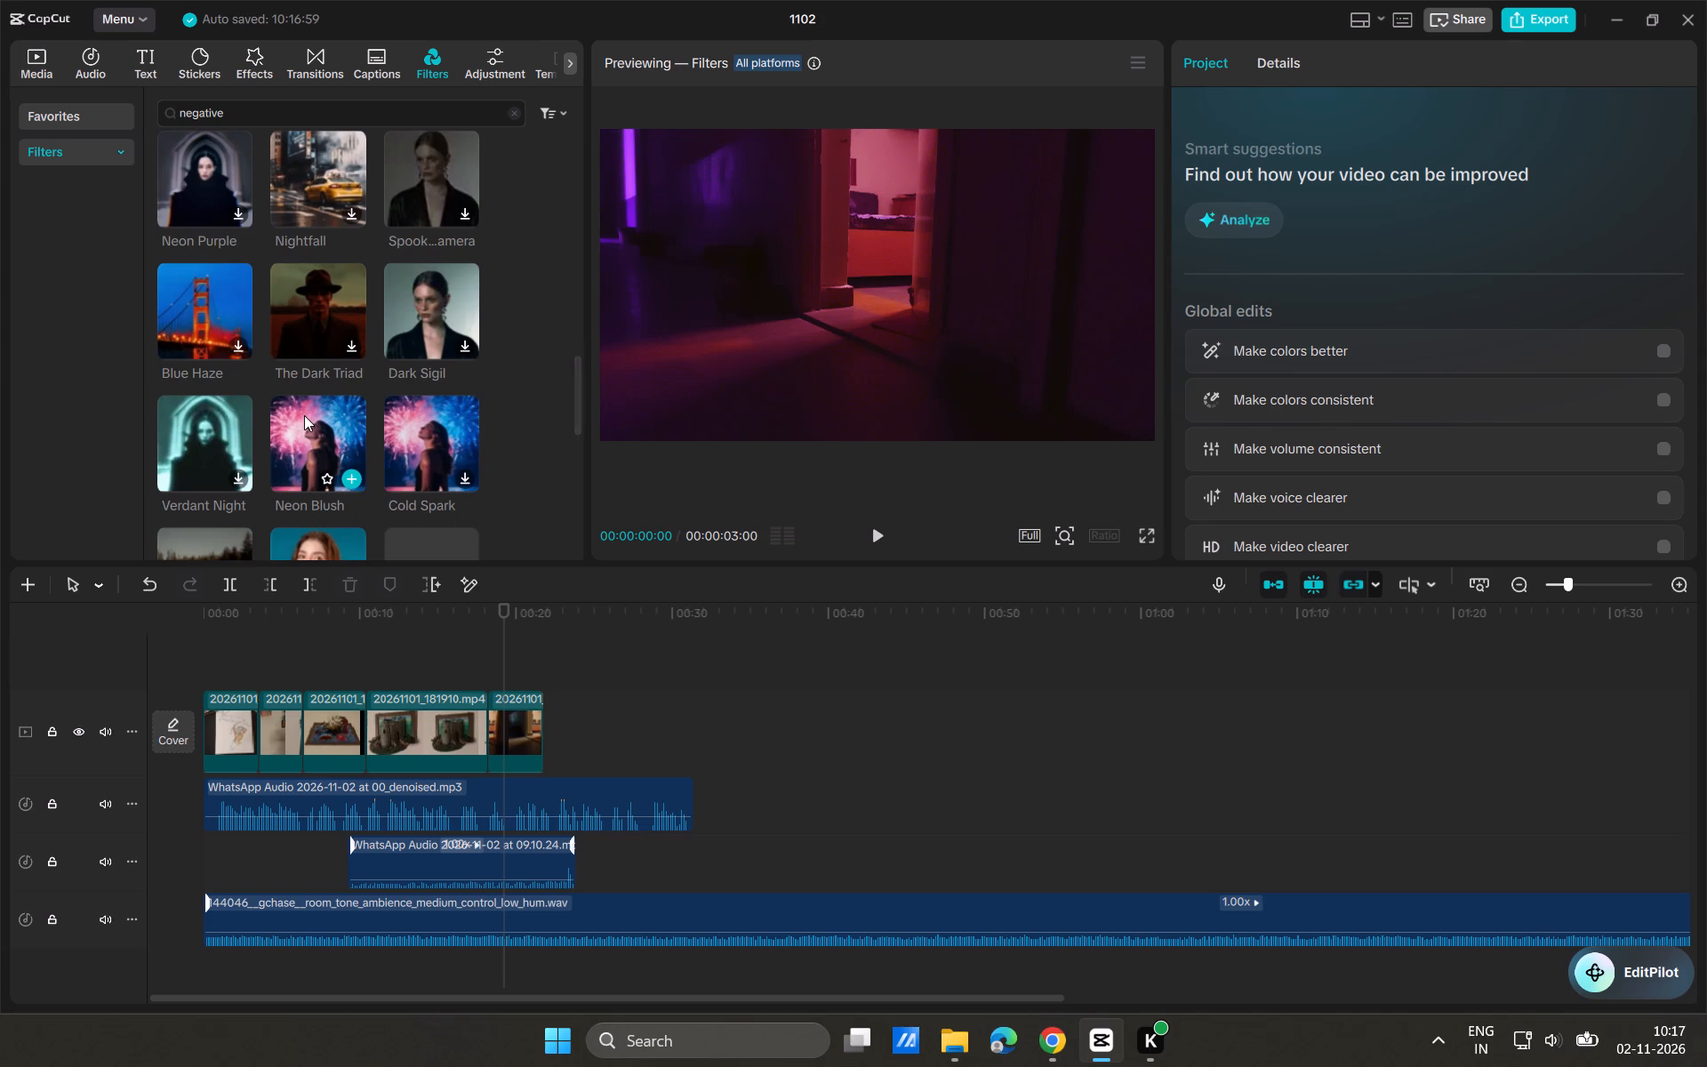
left_click(423, 419)
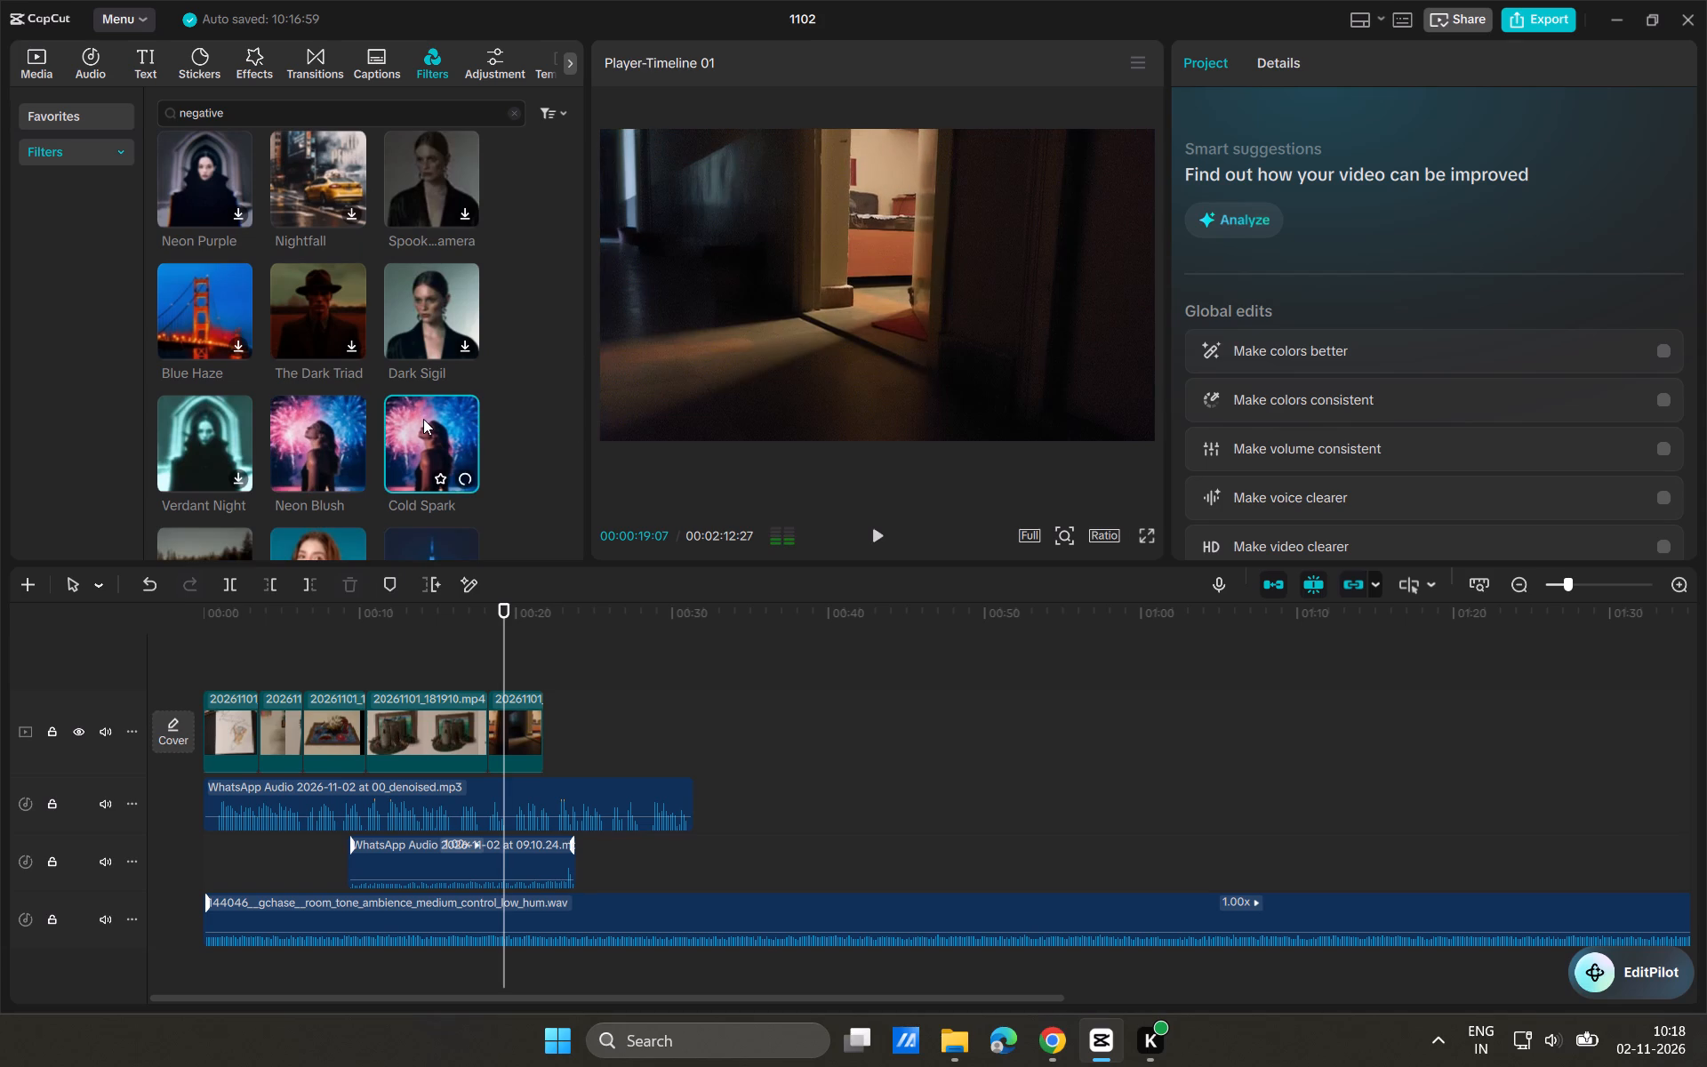
left_click(309, 423)
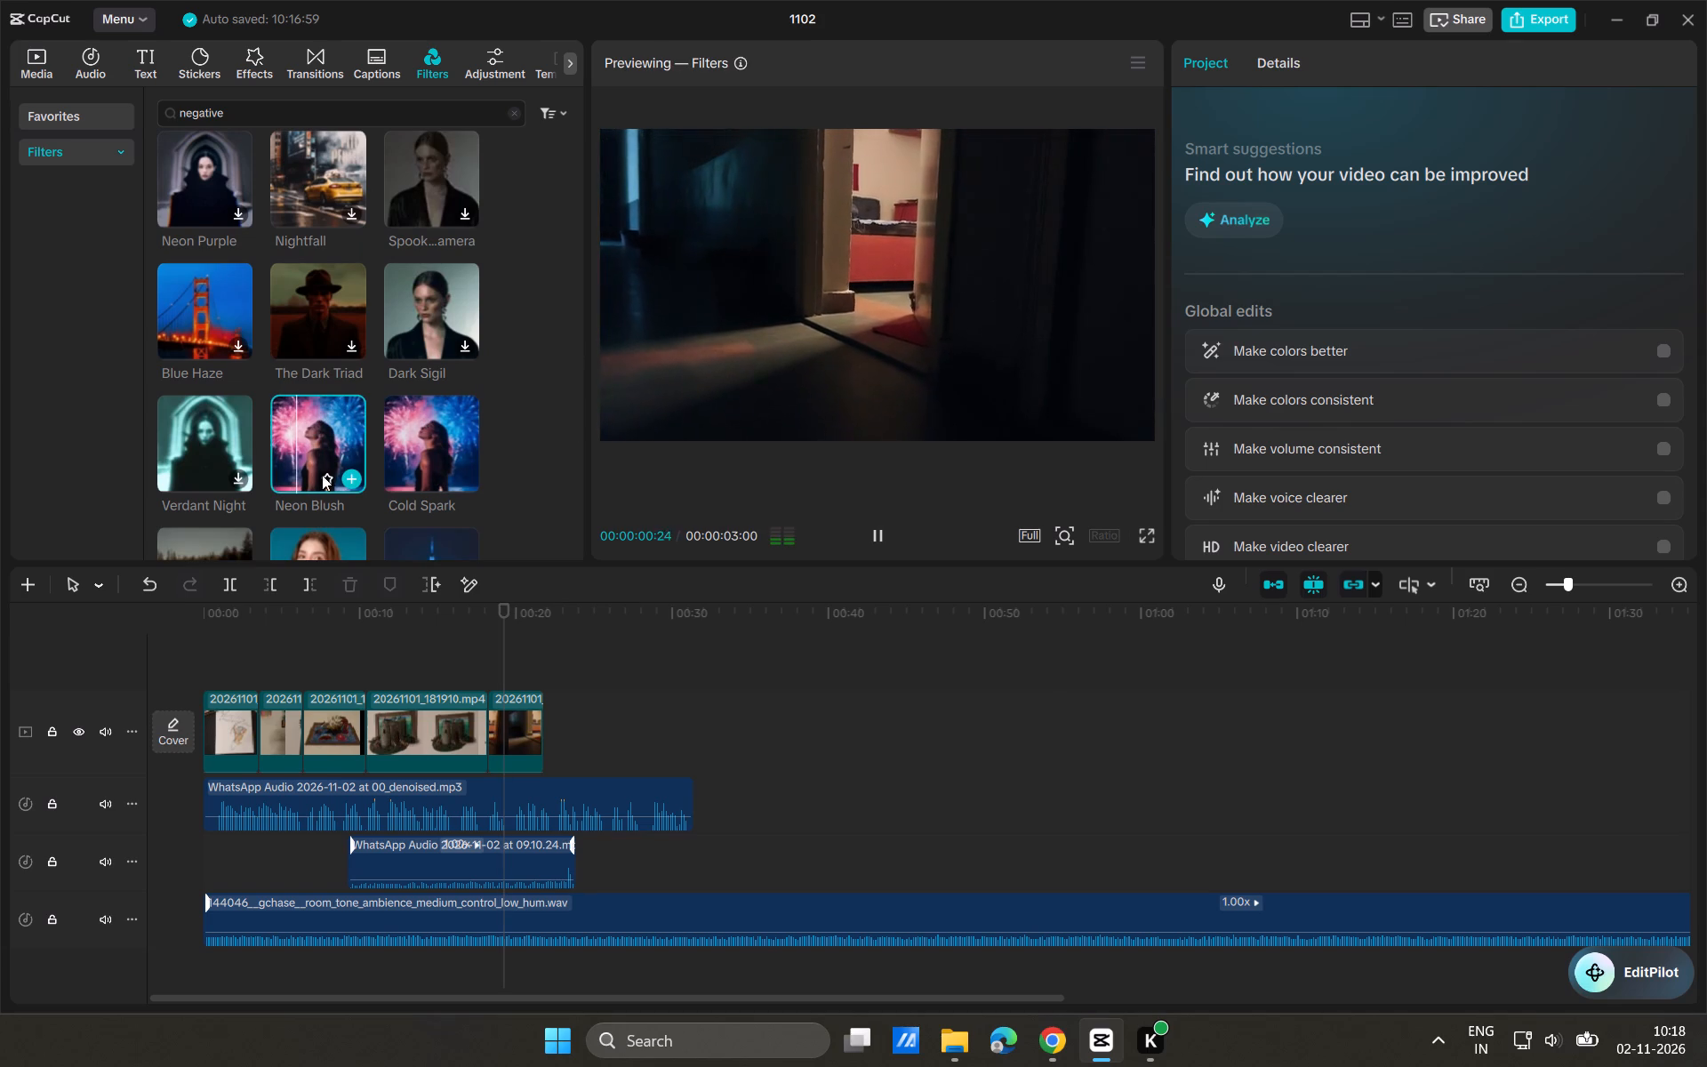
Try to add the Neon Blush filter to the favorites.
left_click(321, 477)
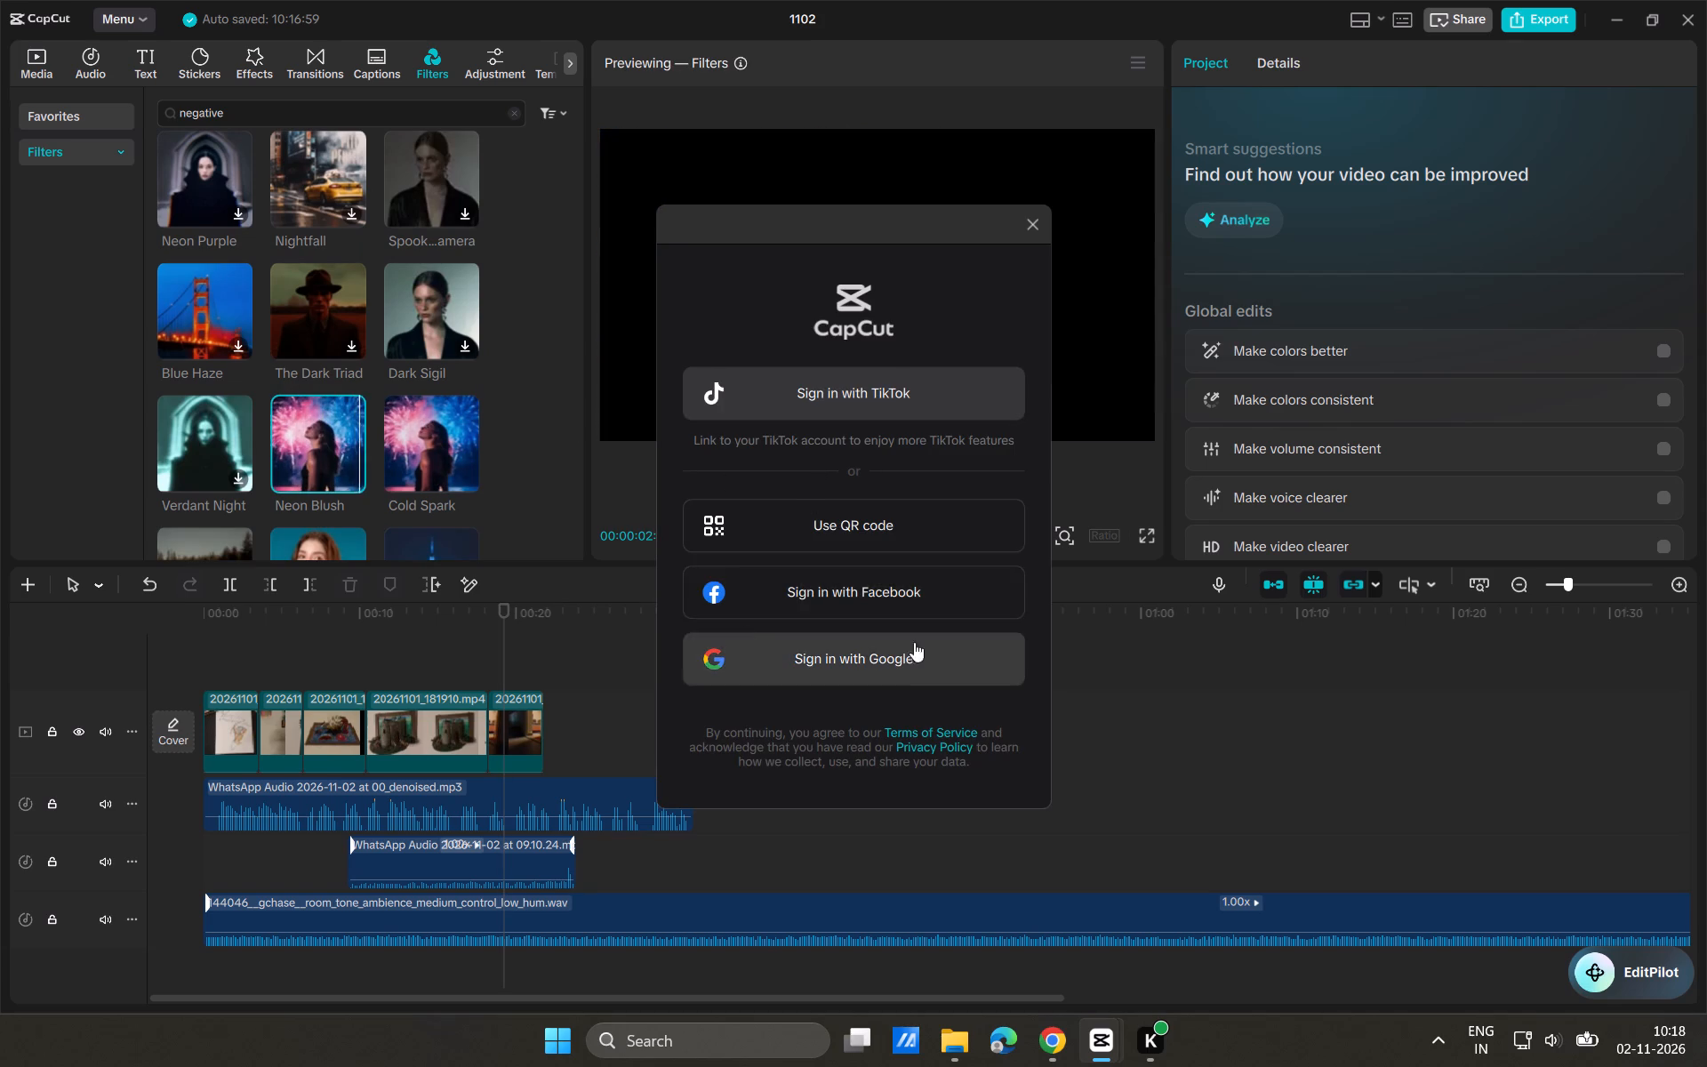
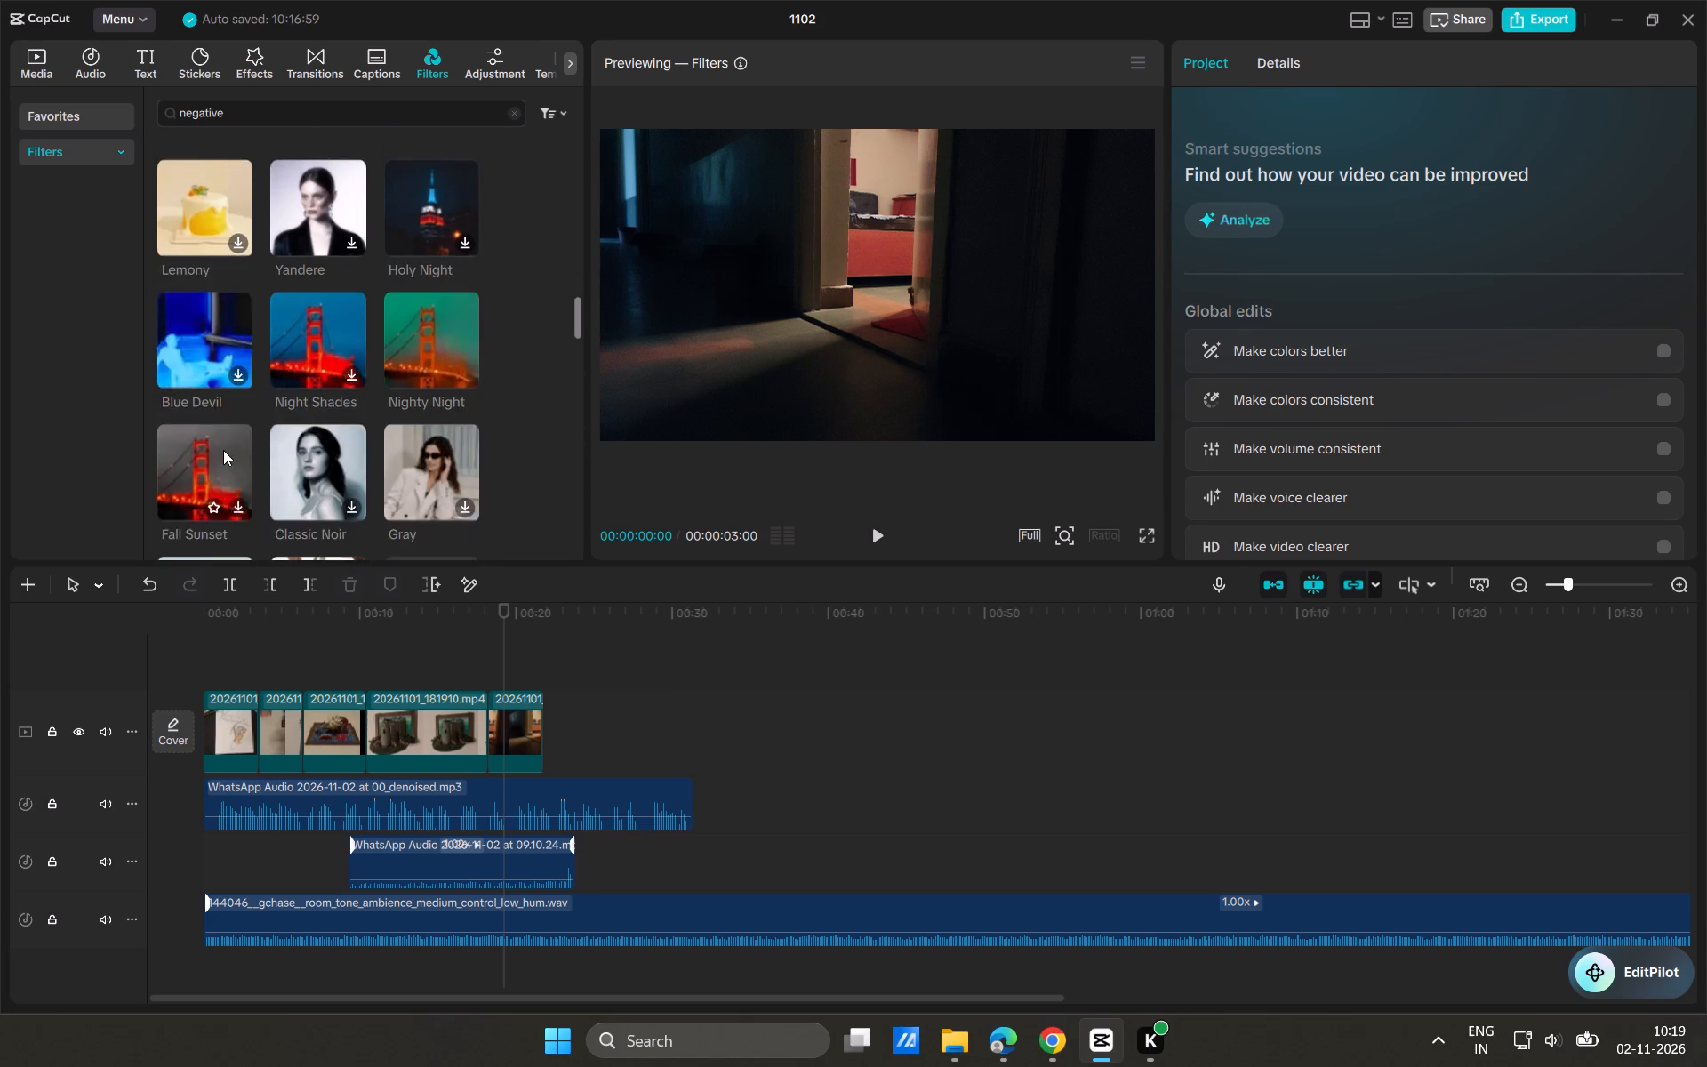
Preview the Pink Night and Night Vision filters on the doorway shot.
scroll(235, 341, "down", 4)
scroll(370, 379, "up", 1)
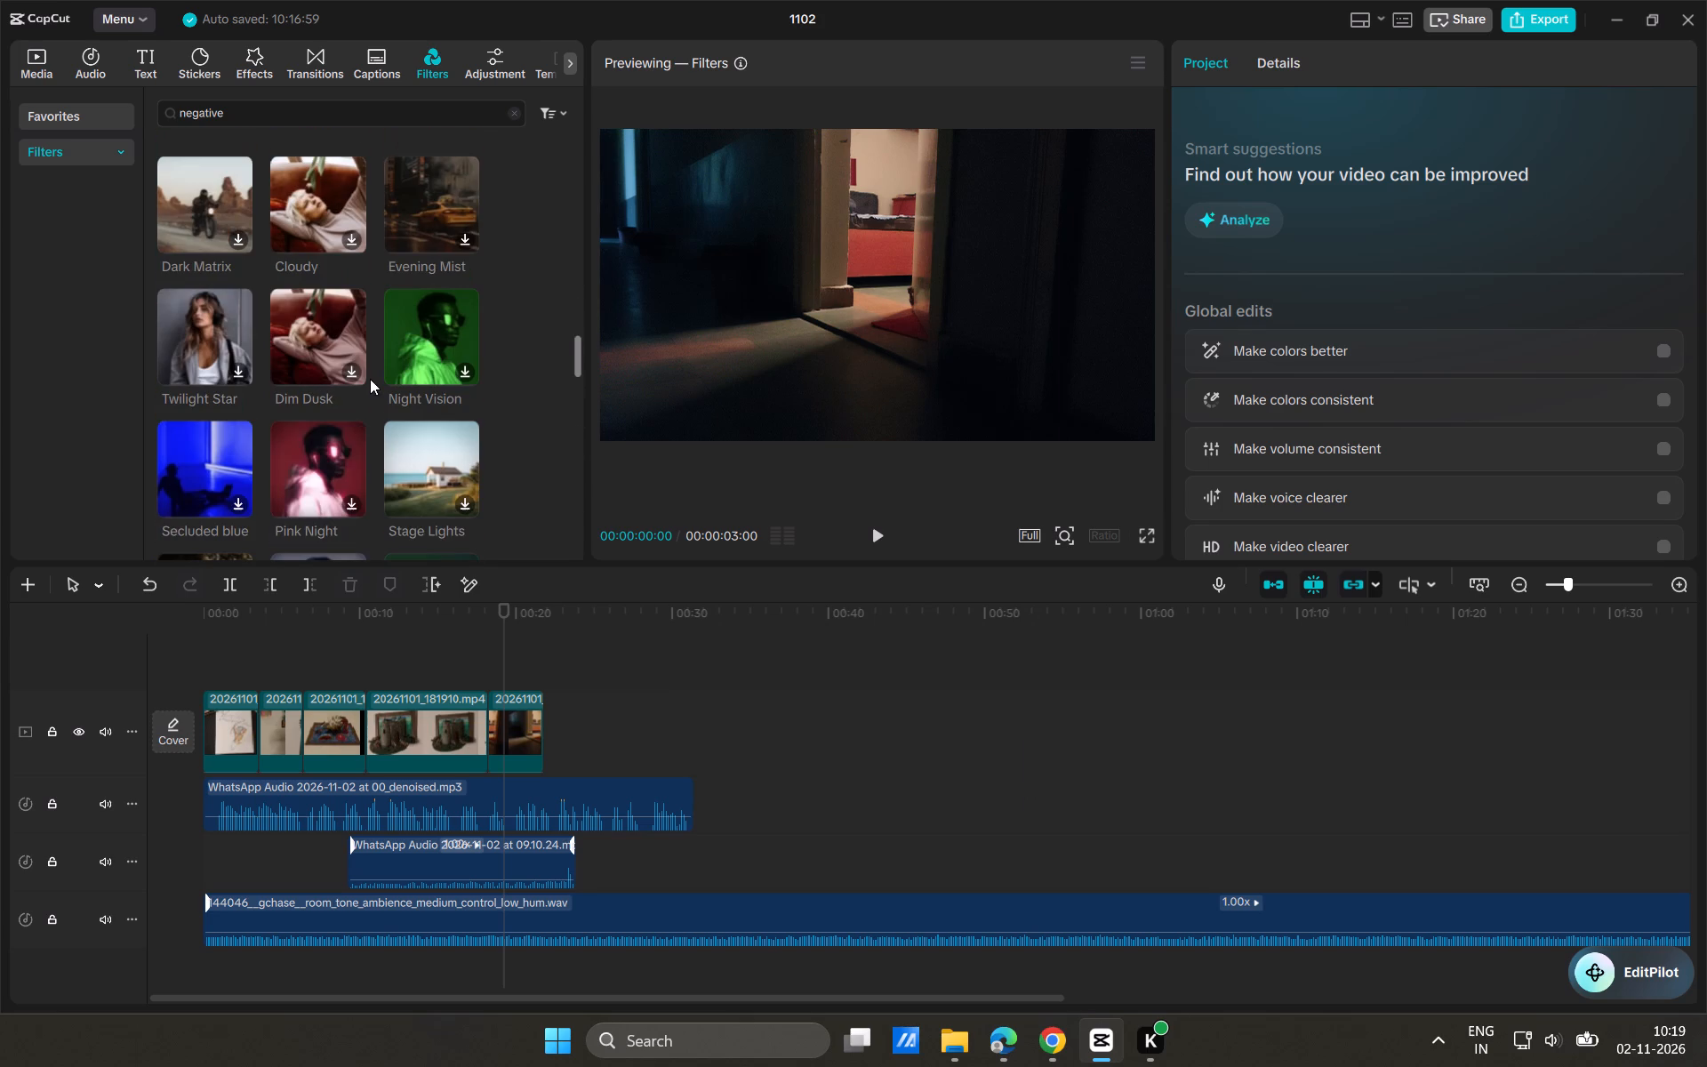
left_click(309, 458)
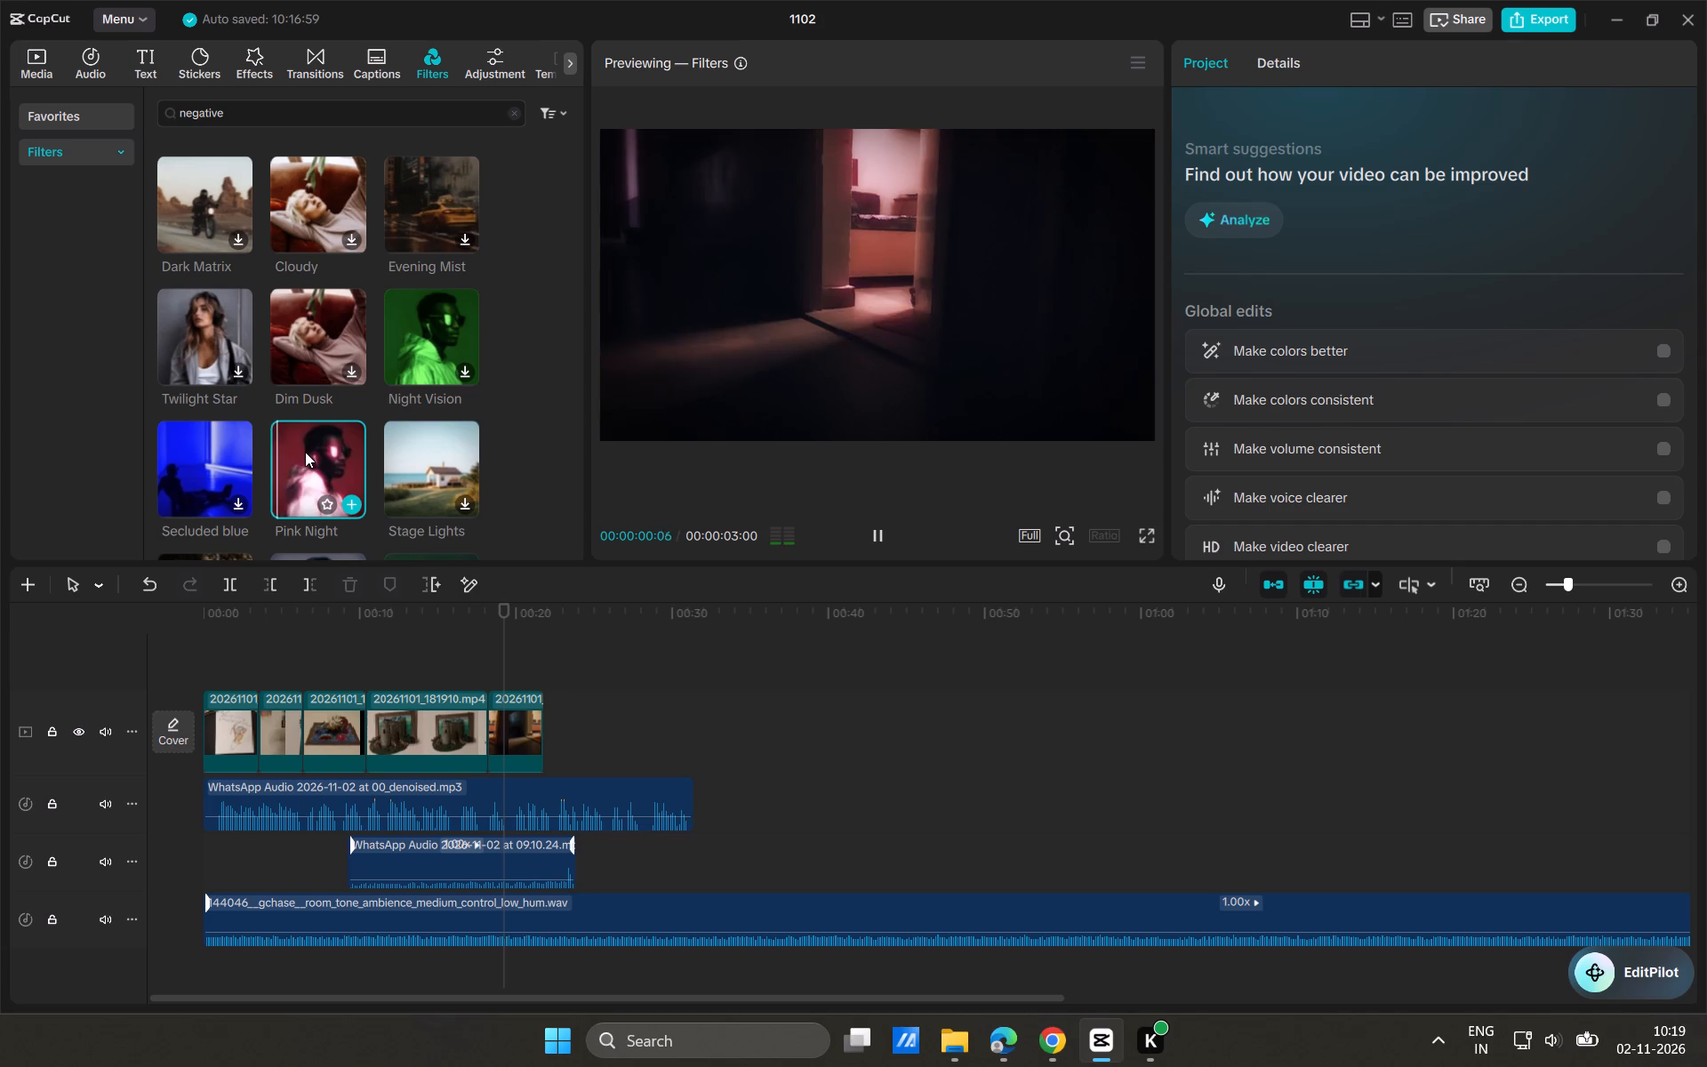
left_click(425, 283)
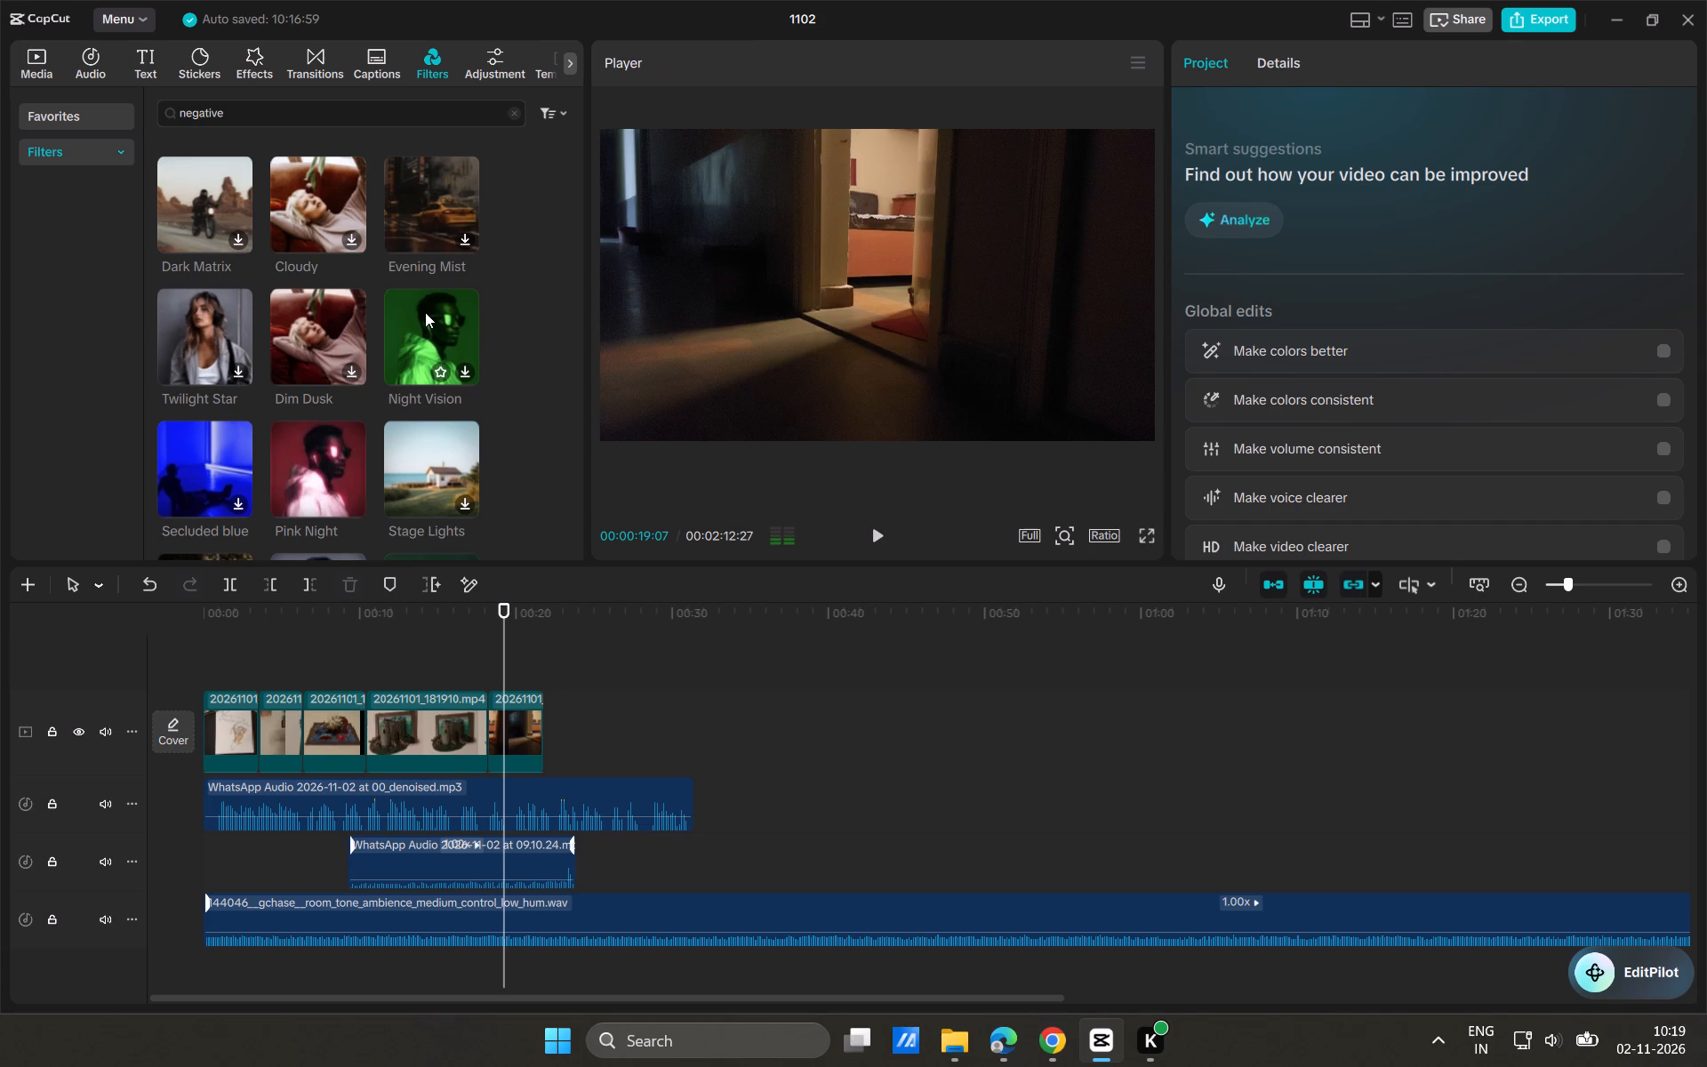
left_click(425, 312)
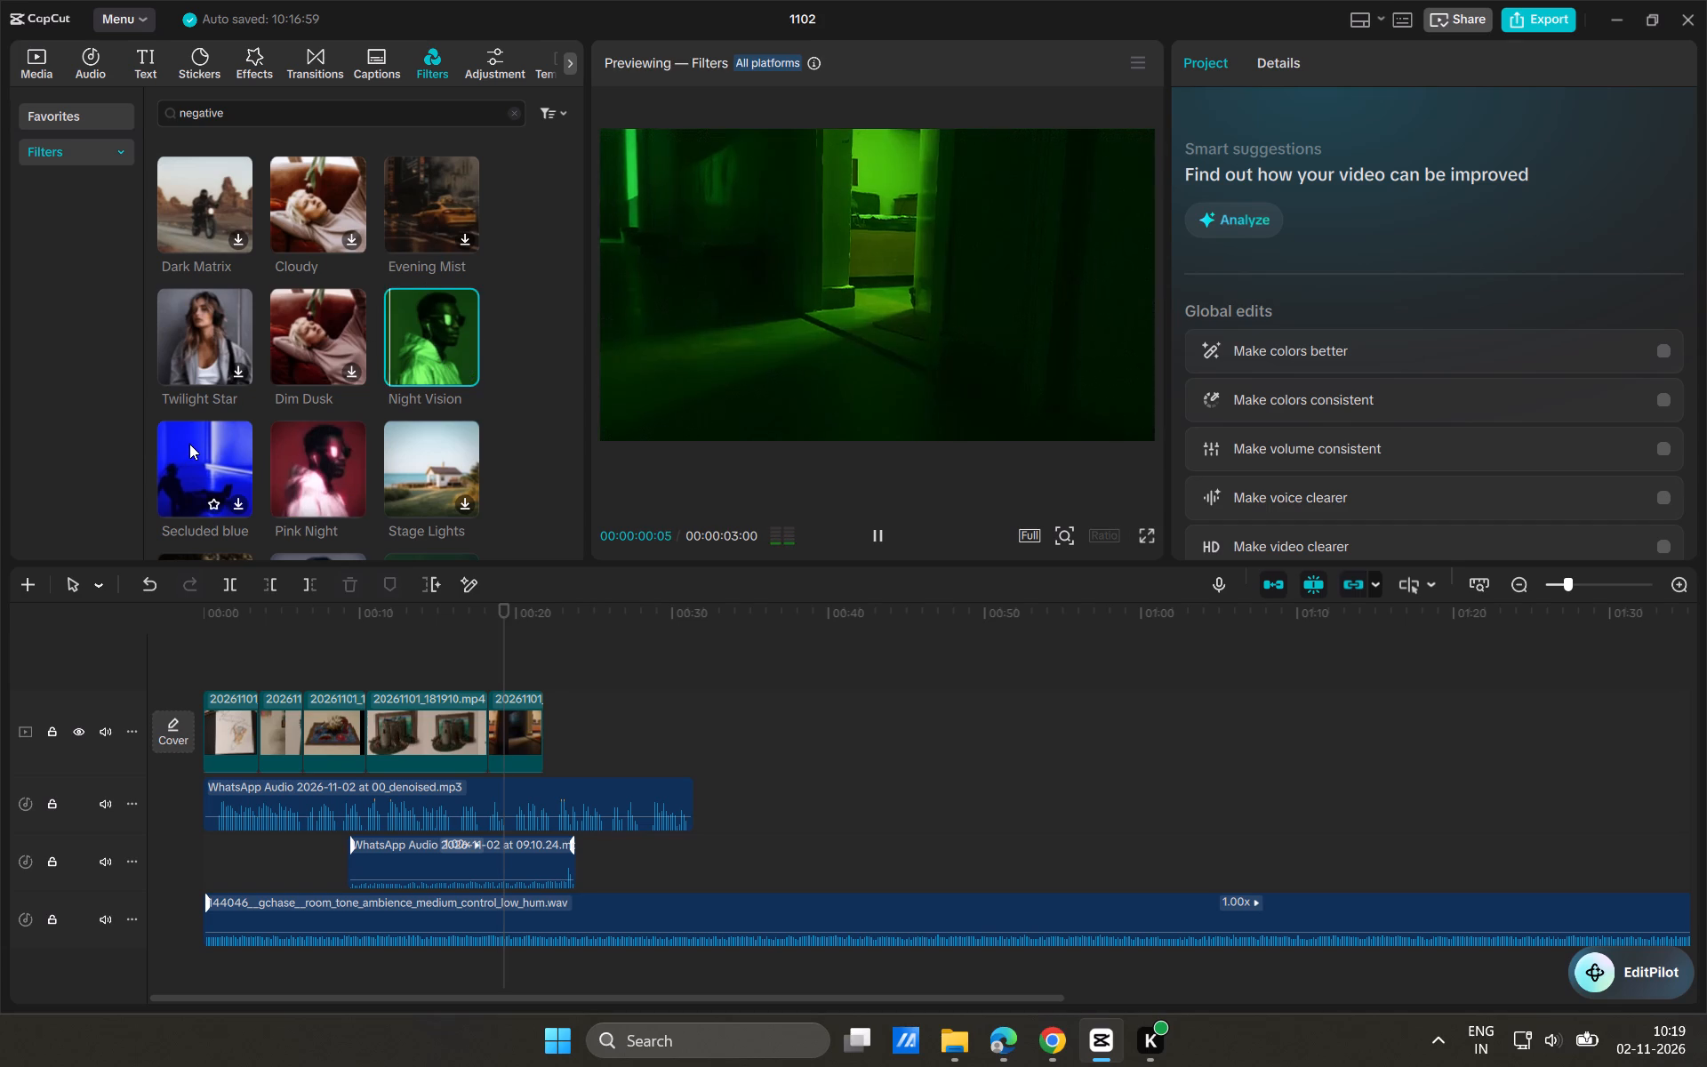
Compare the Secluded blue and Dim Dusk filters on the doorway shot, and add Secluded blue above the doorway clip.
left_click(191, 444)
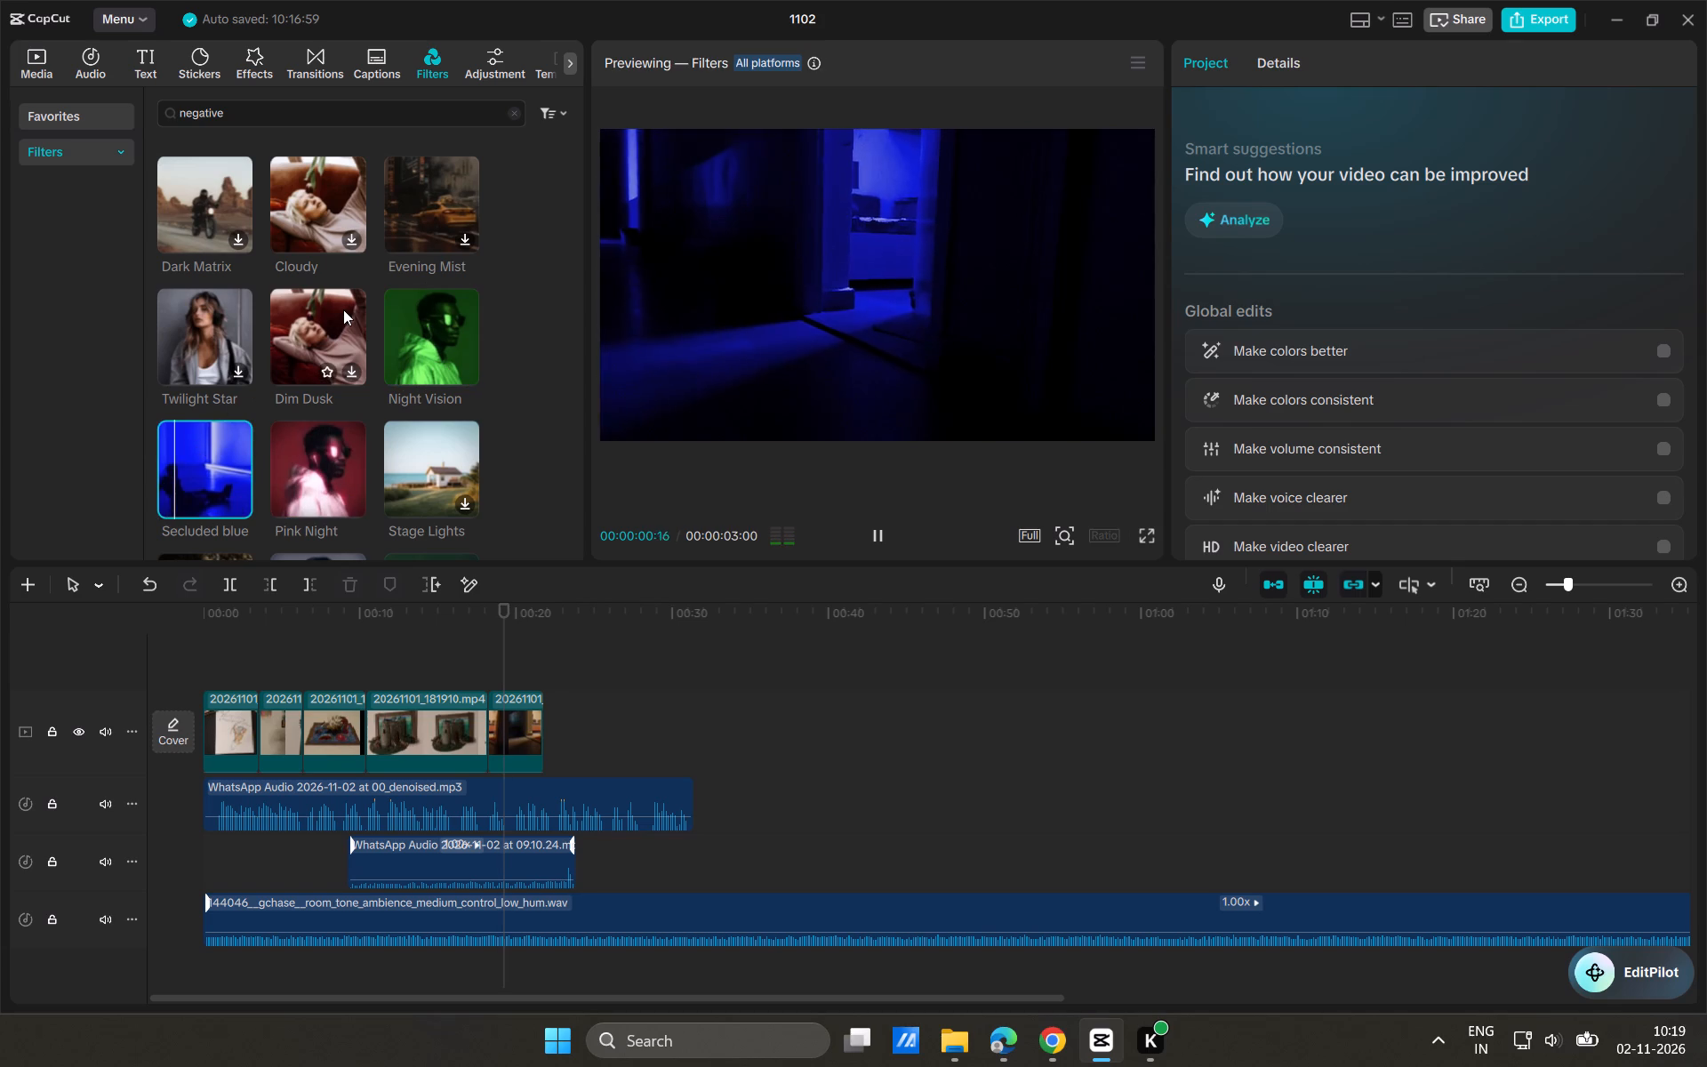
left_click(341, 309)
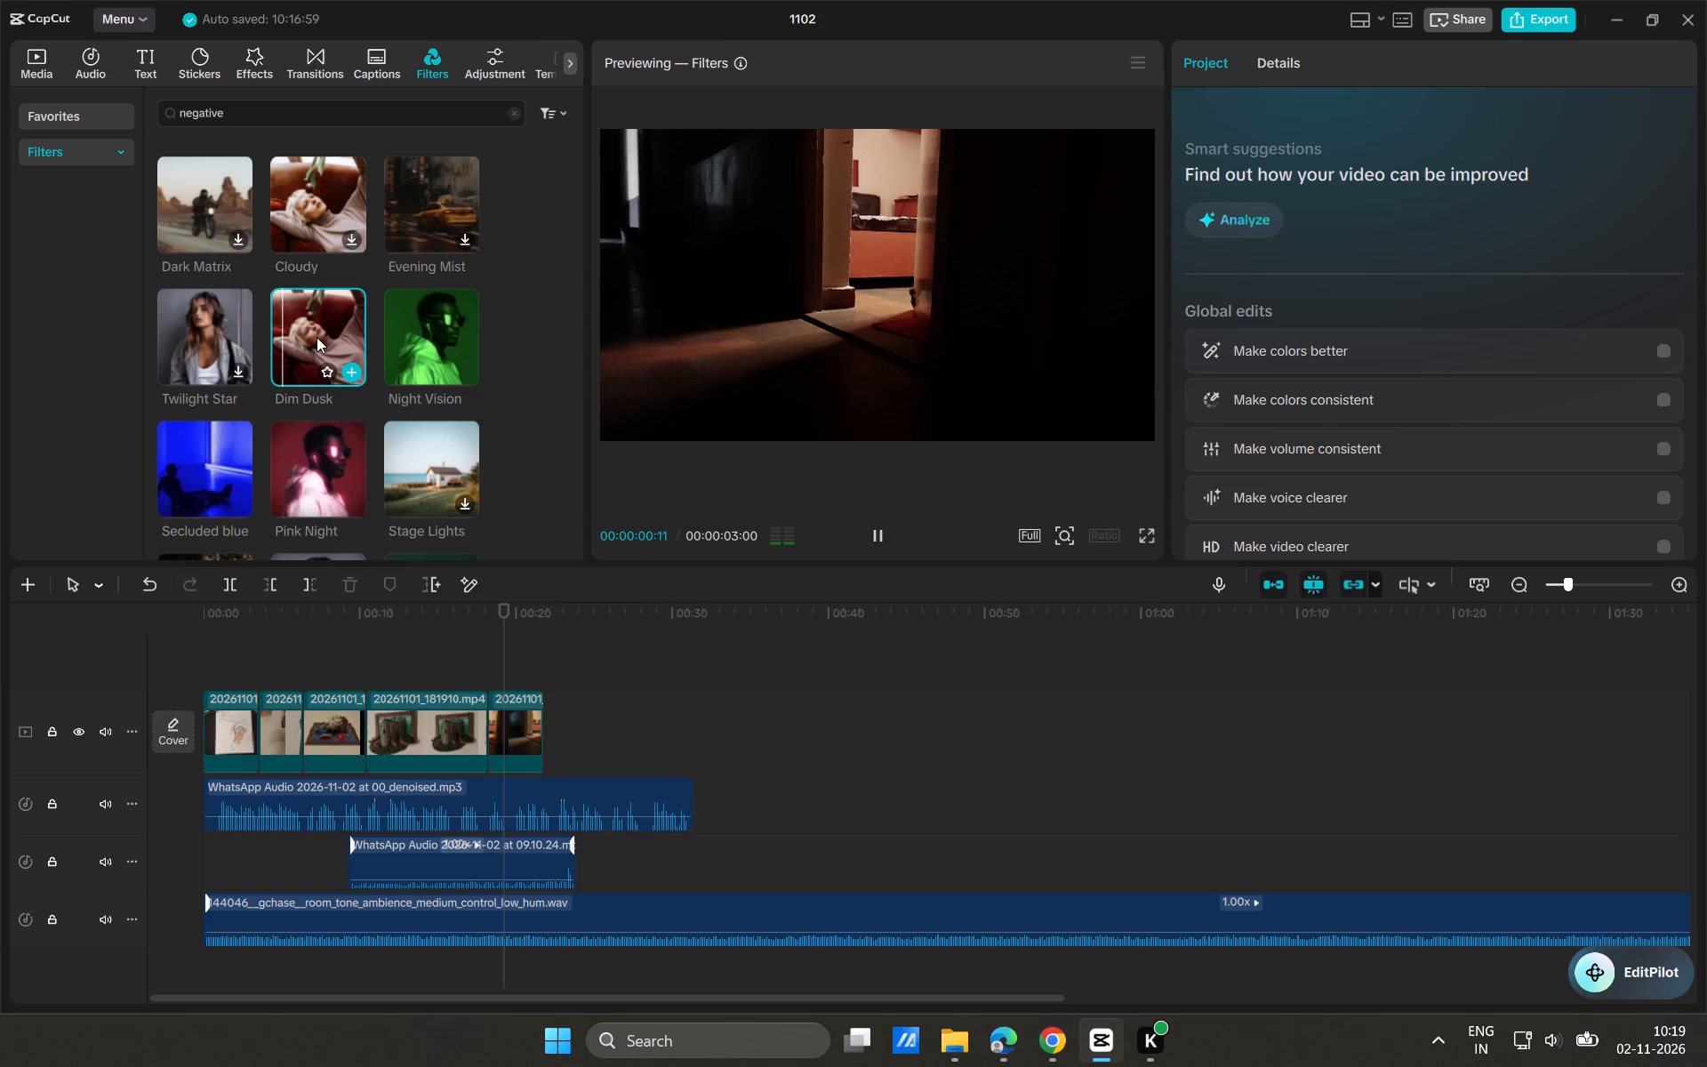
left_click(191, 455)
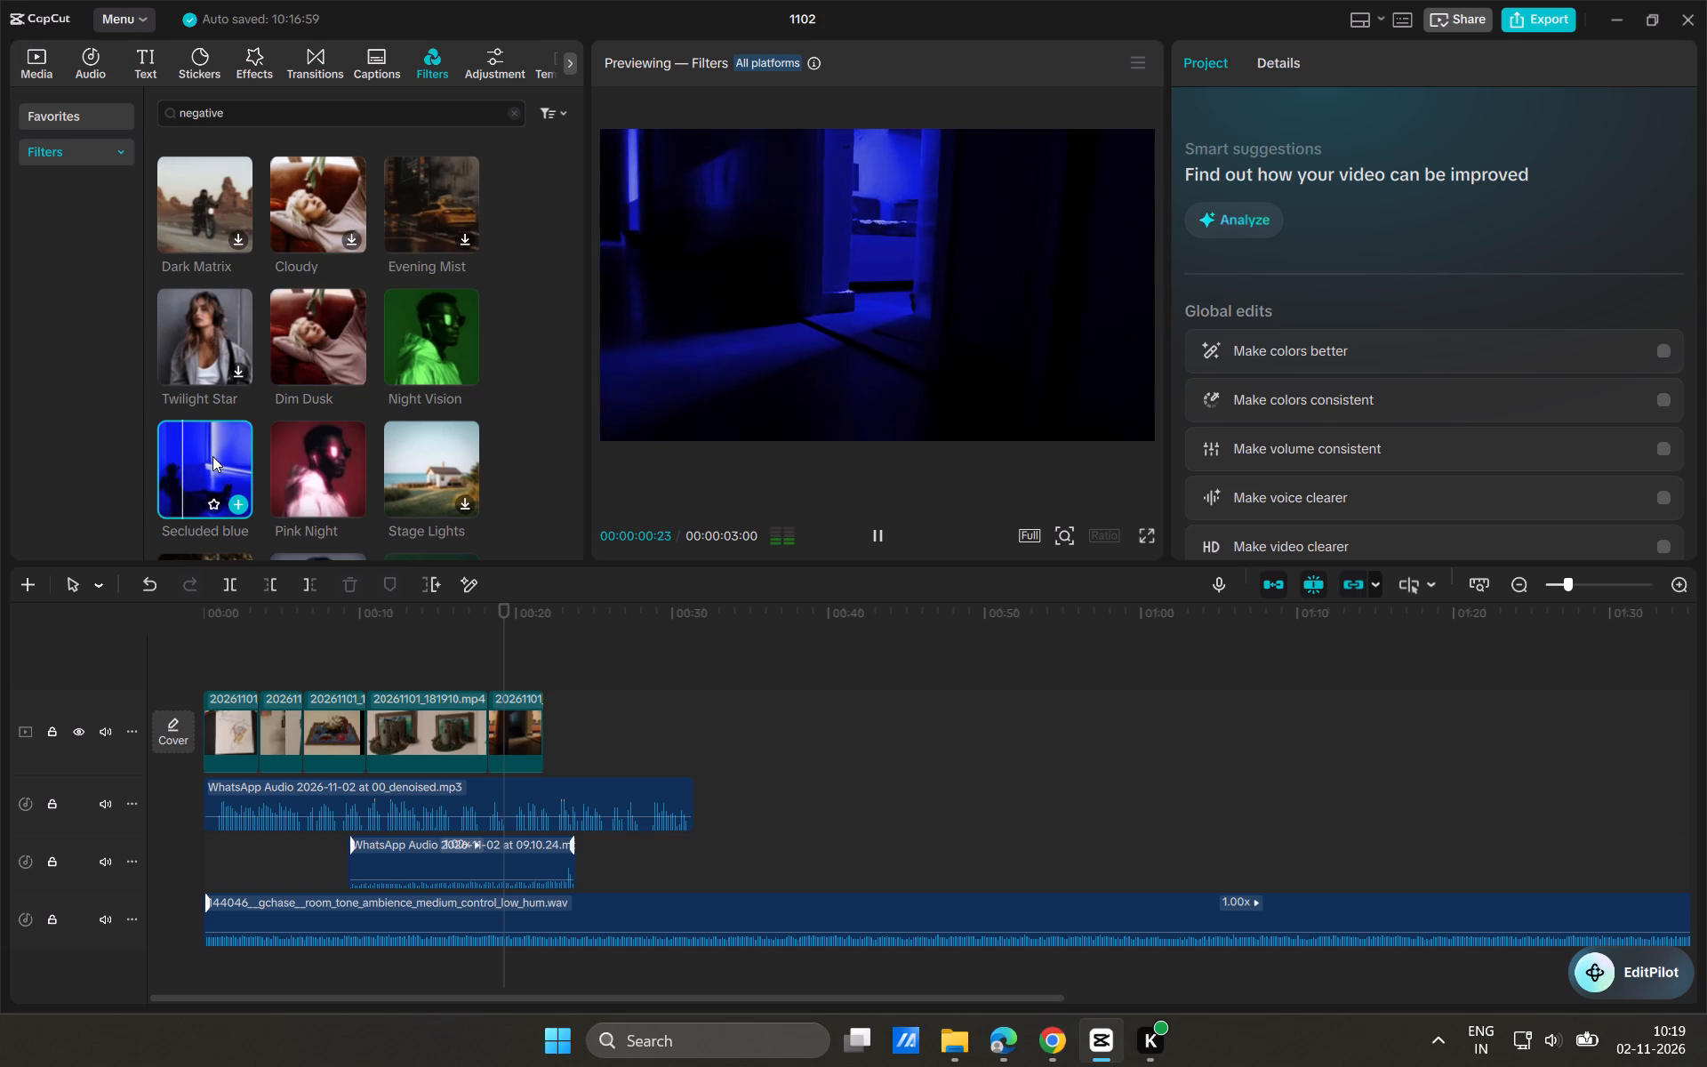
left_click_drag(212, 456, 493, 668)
Preview the Negative Effect, Native, Manga Vision and Matte Noir filters on the doorway shot, replaying Matte Noir.
scroll(369, 329, "up", 5)
scroll(369, 329, "up", 18)
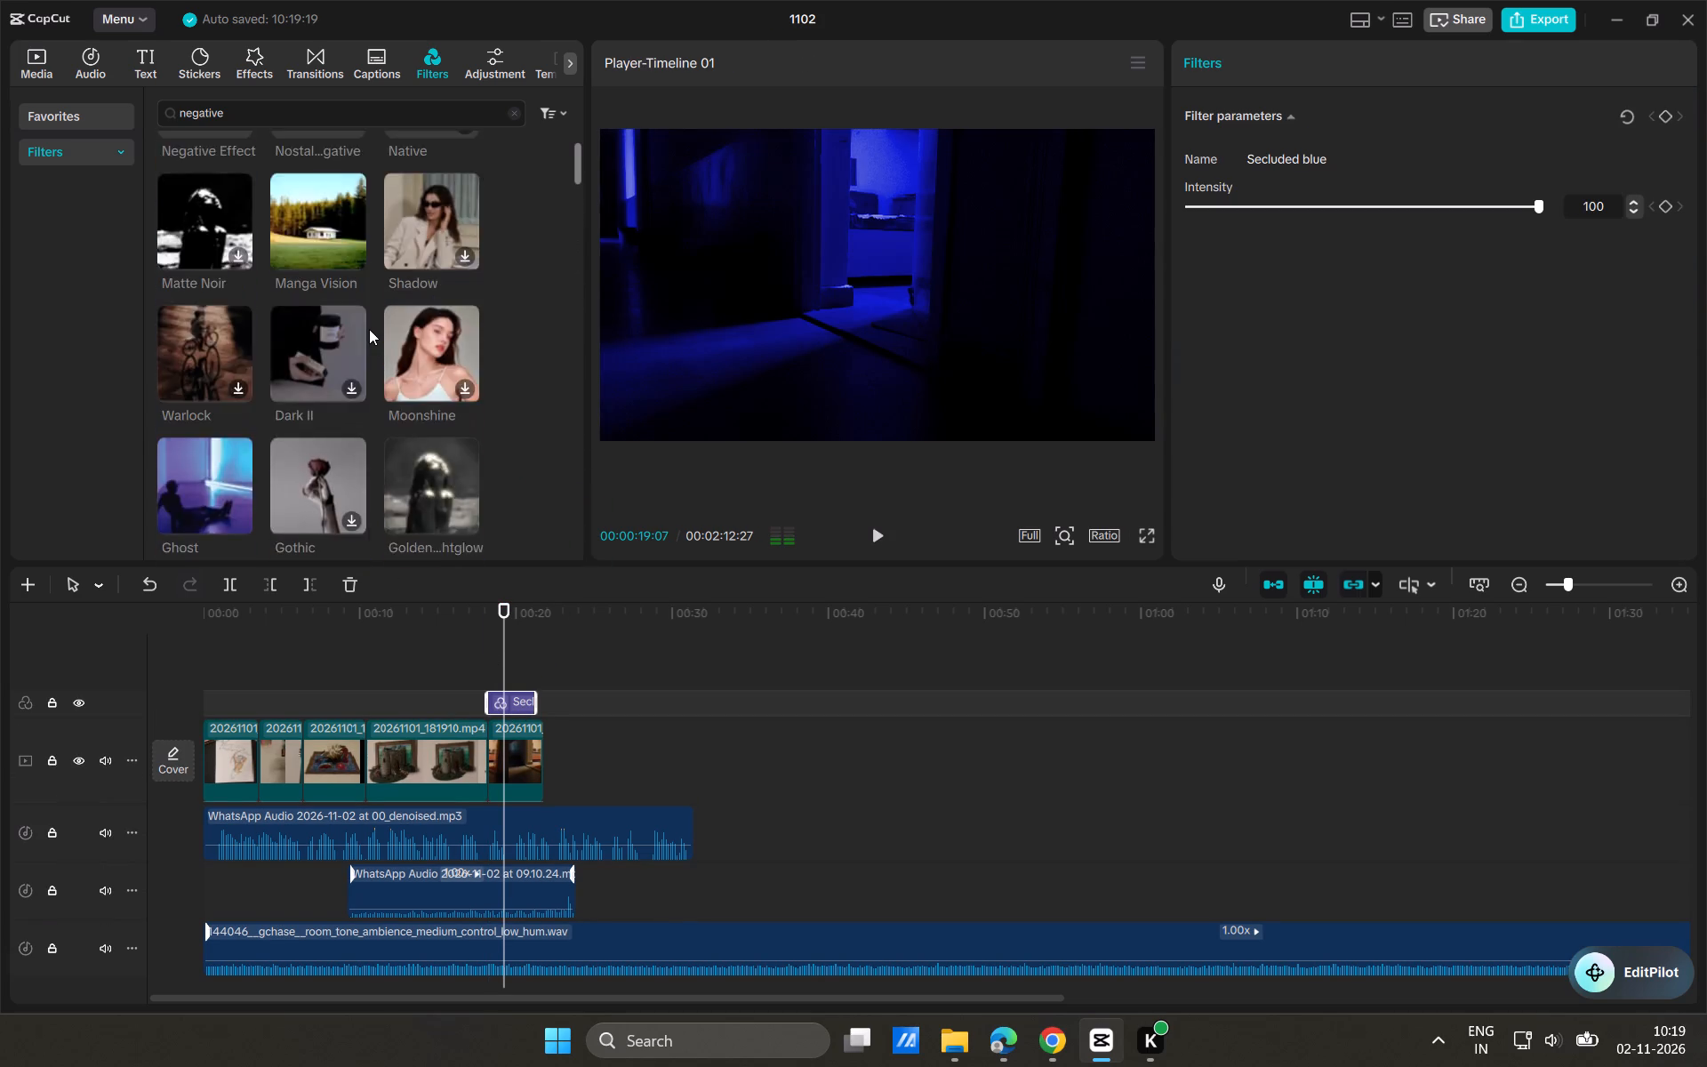
scroll(310, 255, "up", 9)
left_click_drag(211, 165, 226, 271)
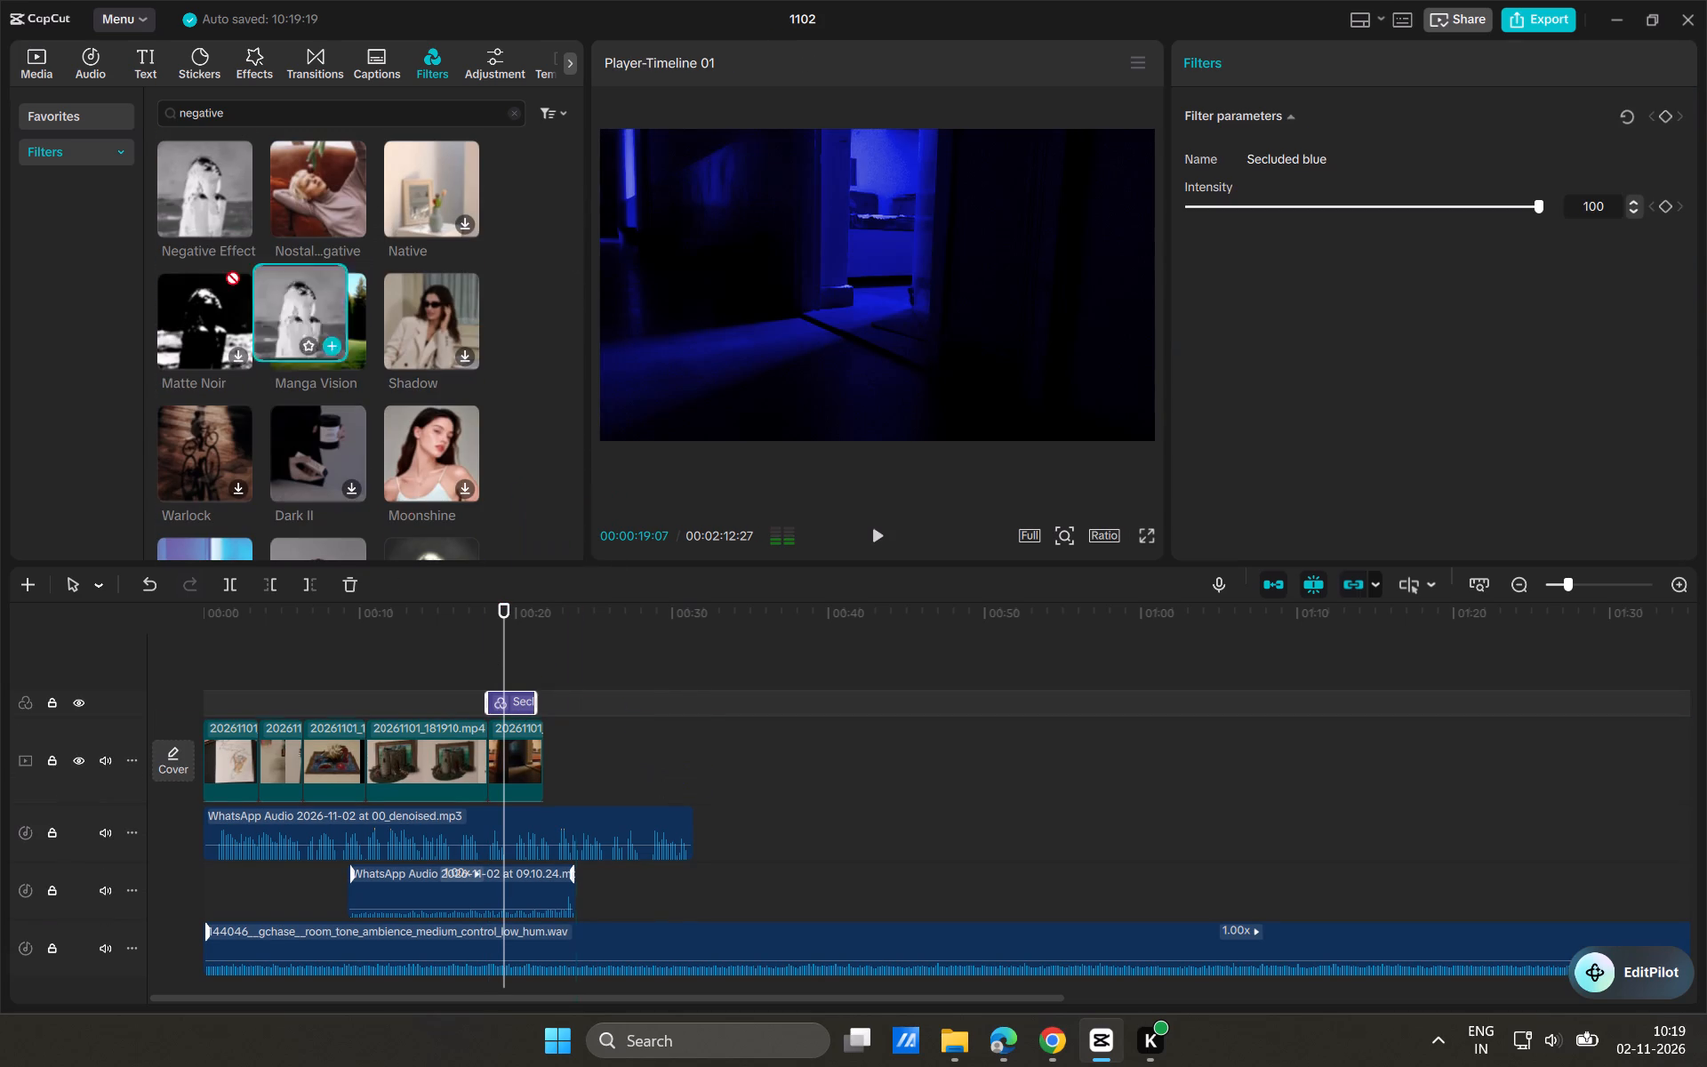
left_click_drag(226, 271, 207, 225)
left_click(198, 184)
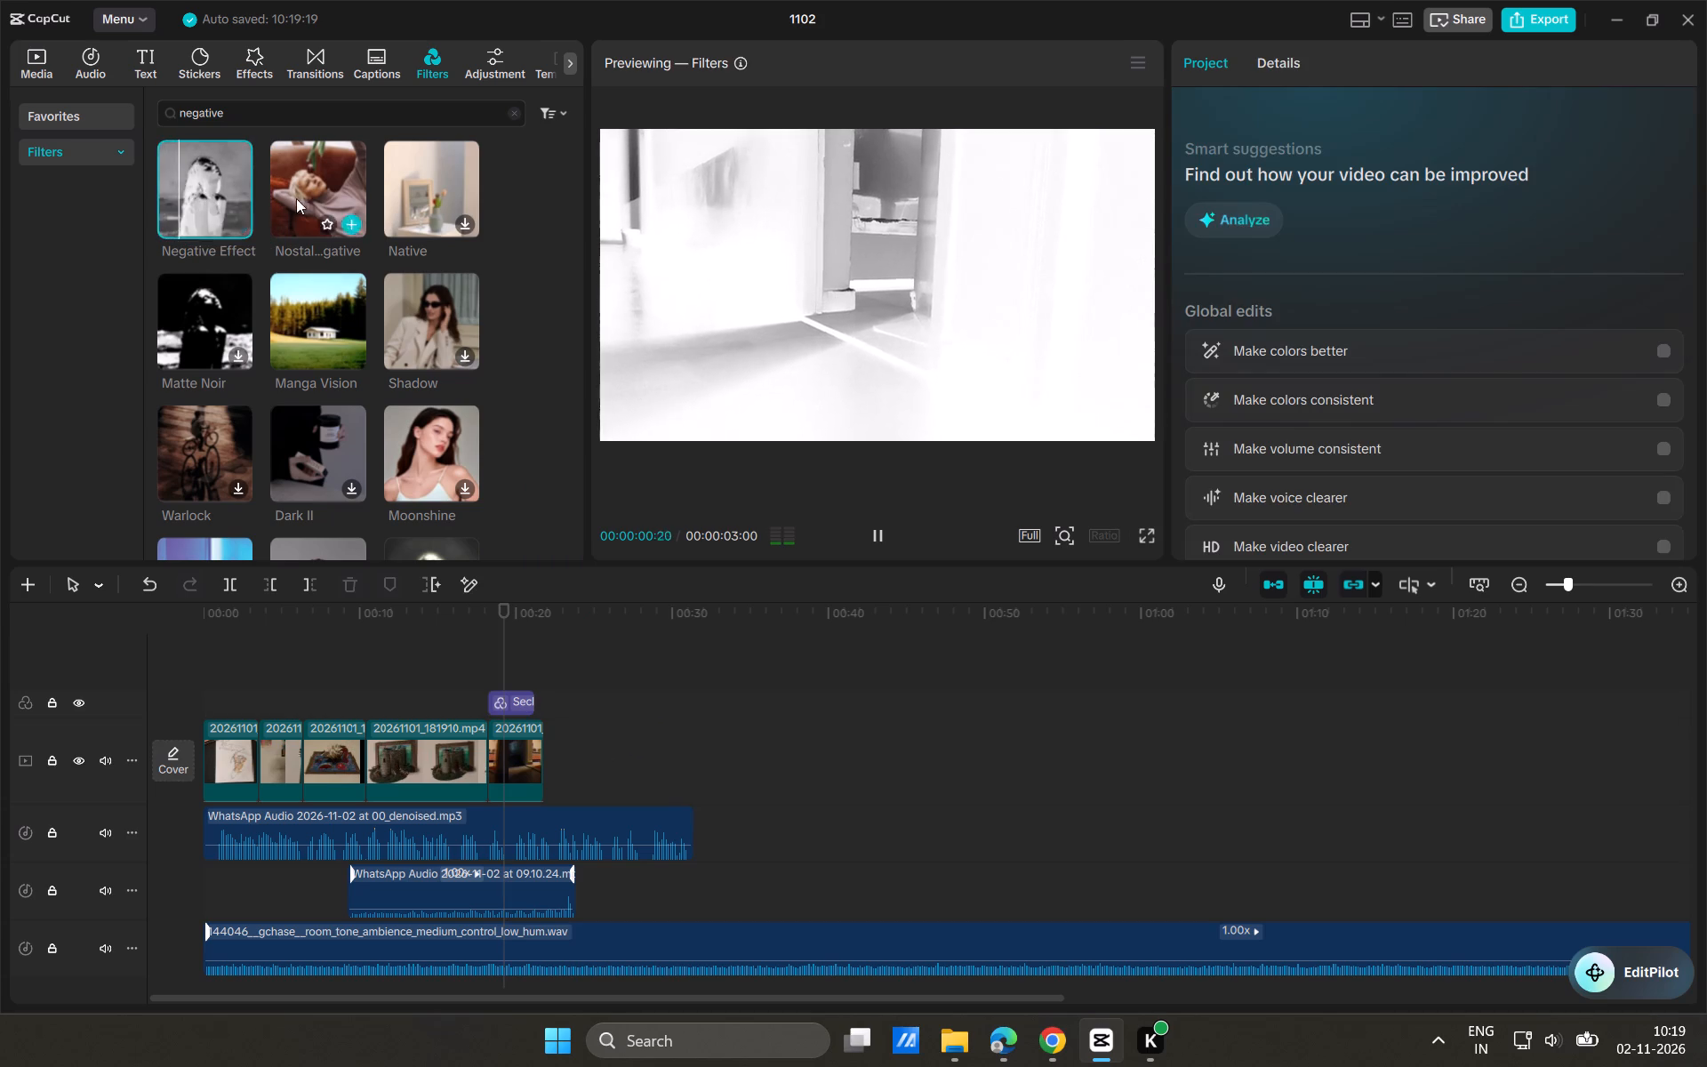
left_click(443, 158)
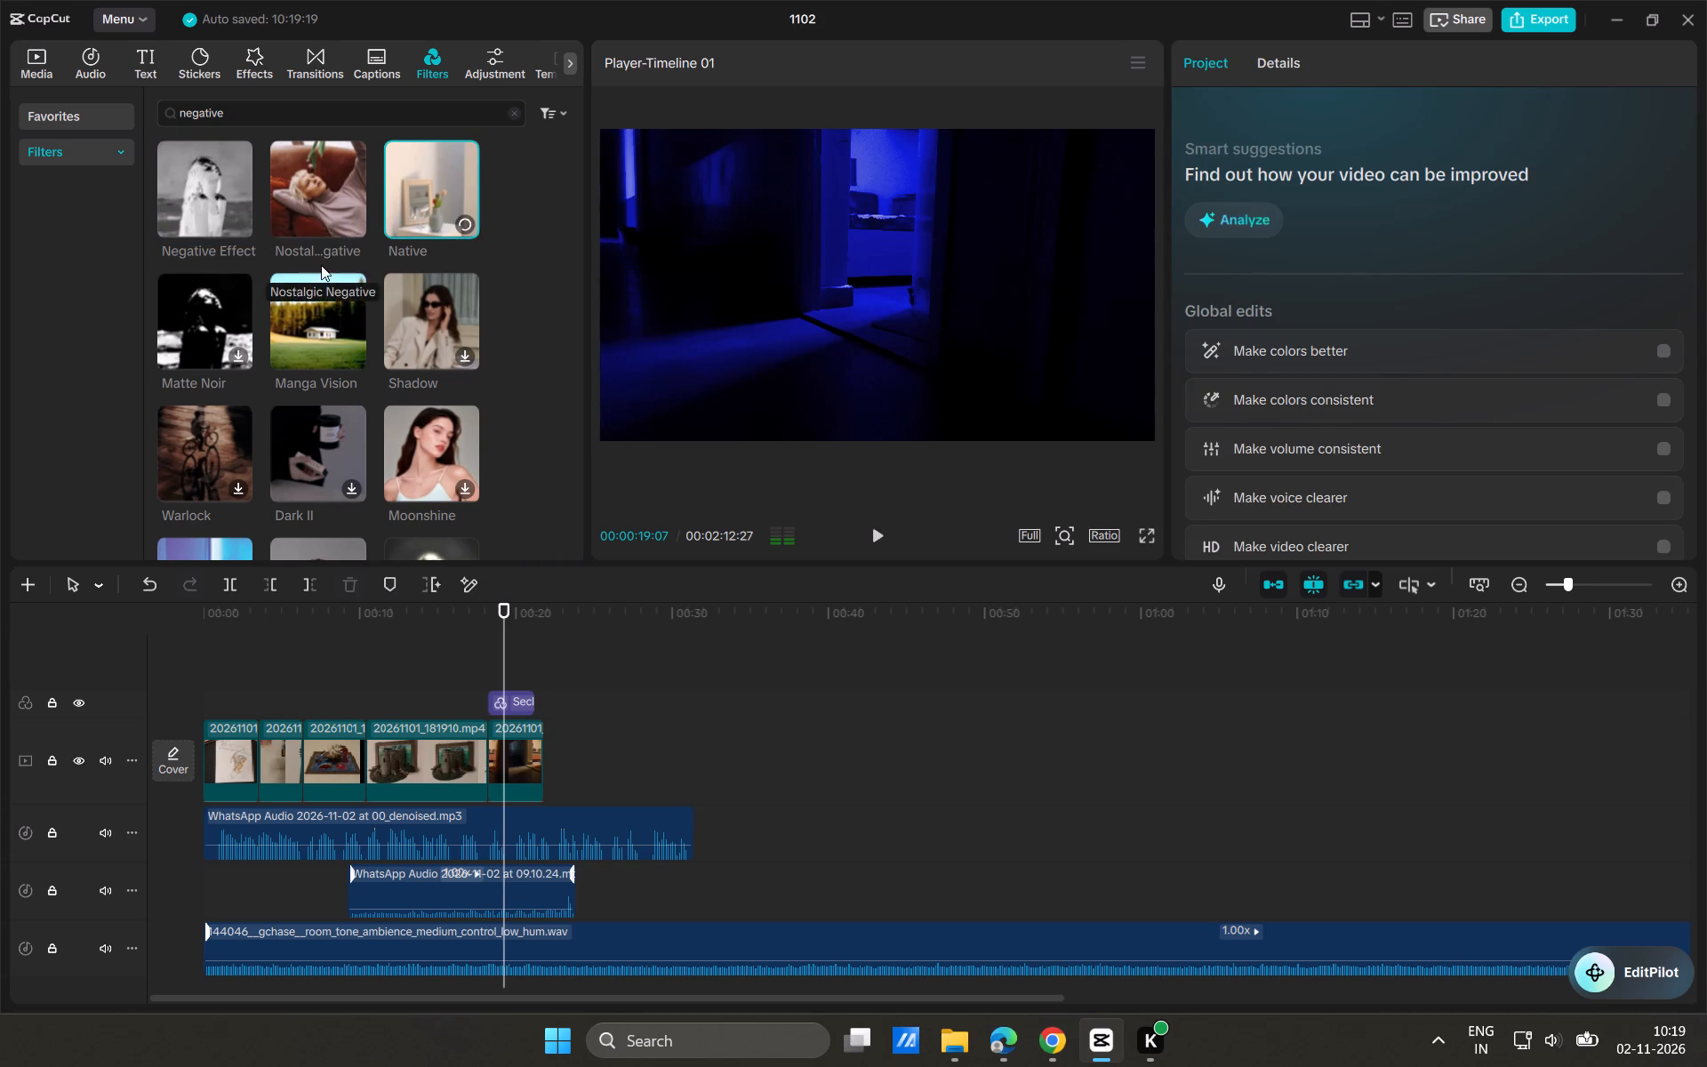
left_click(209, 300)
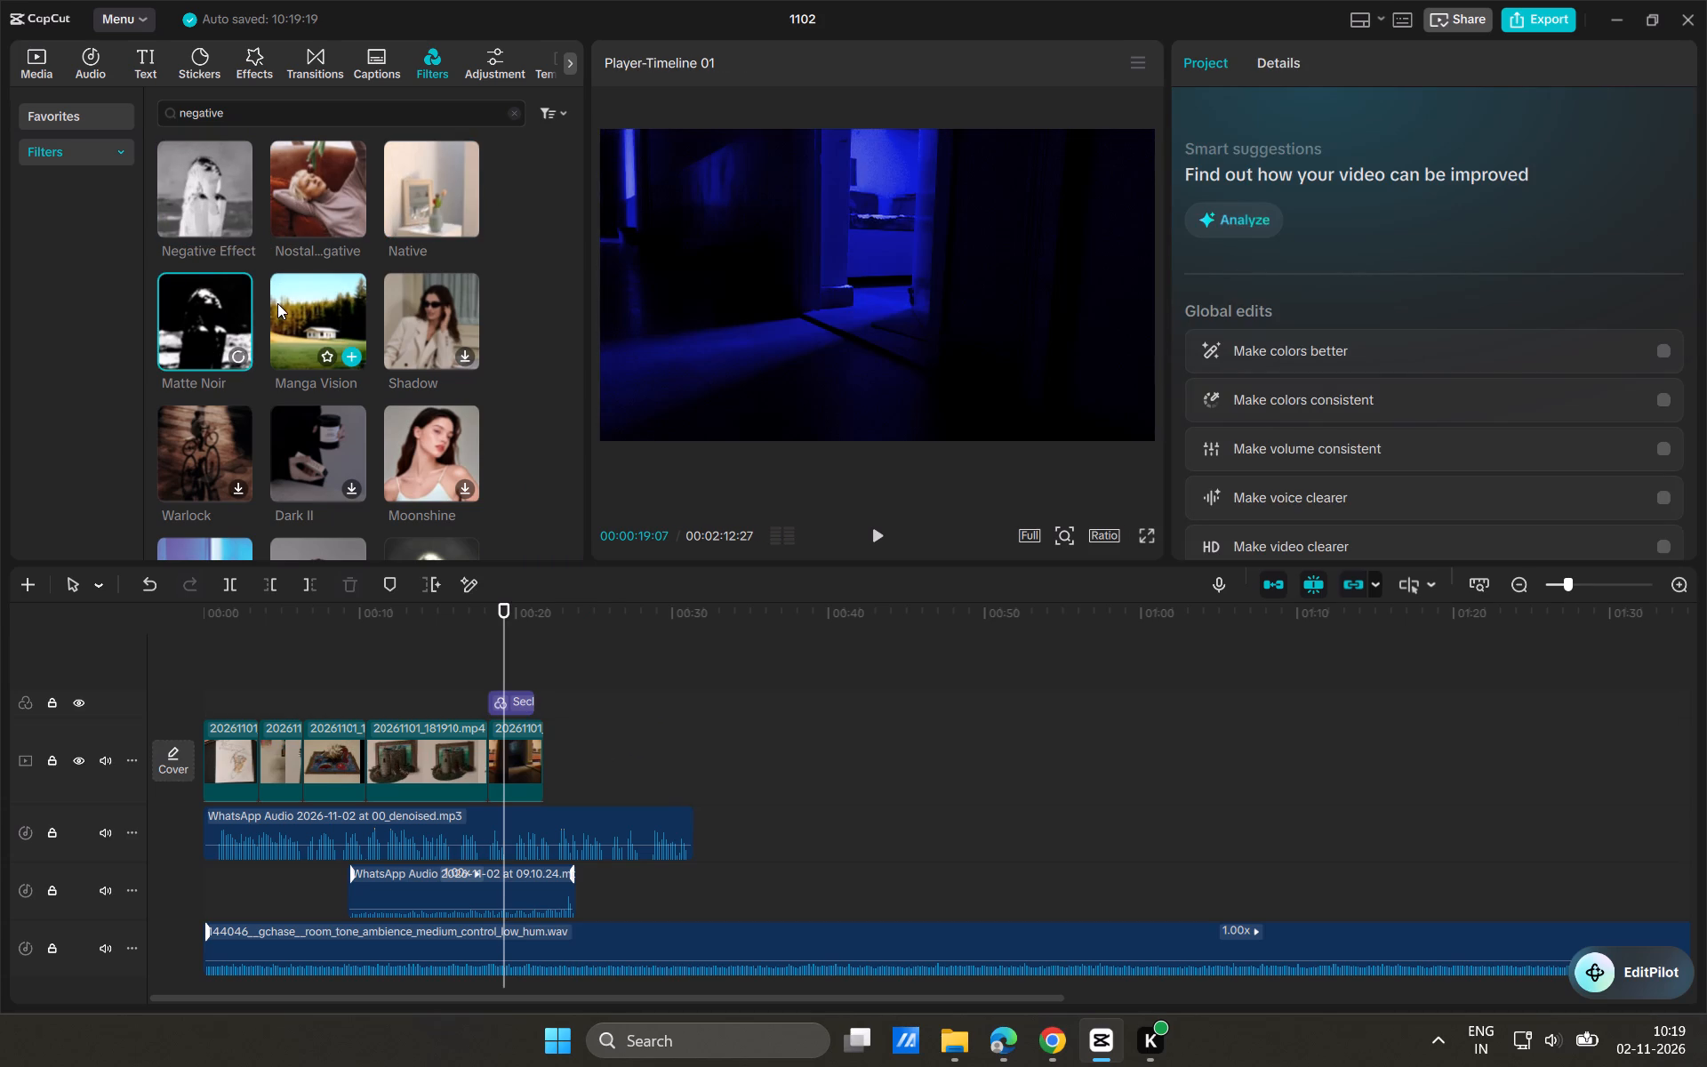
left_click(319, 282)
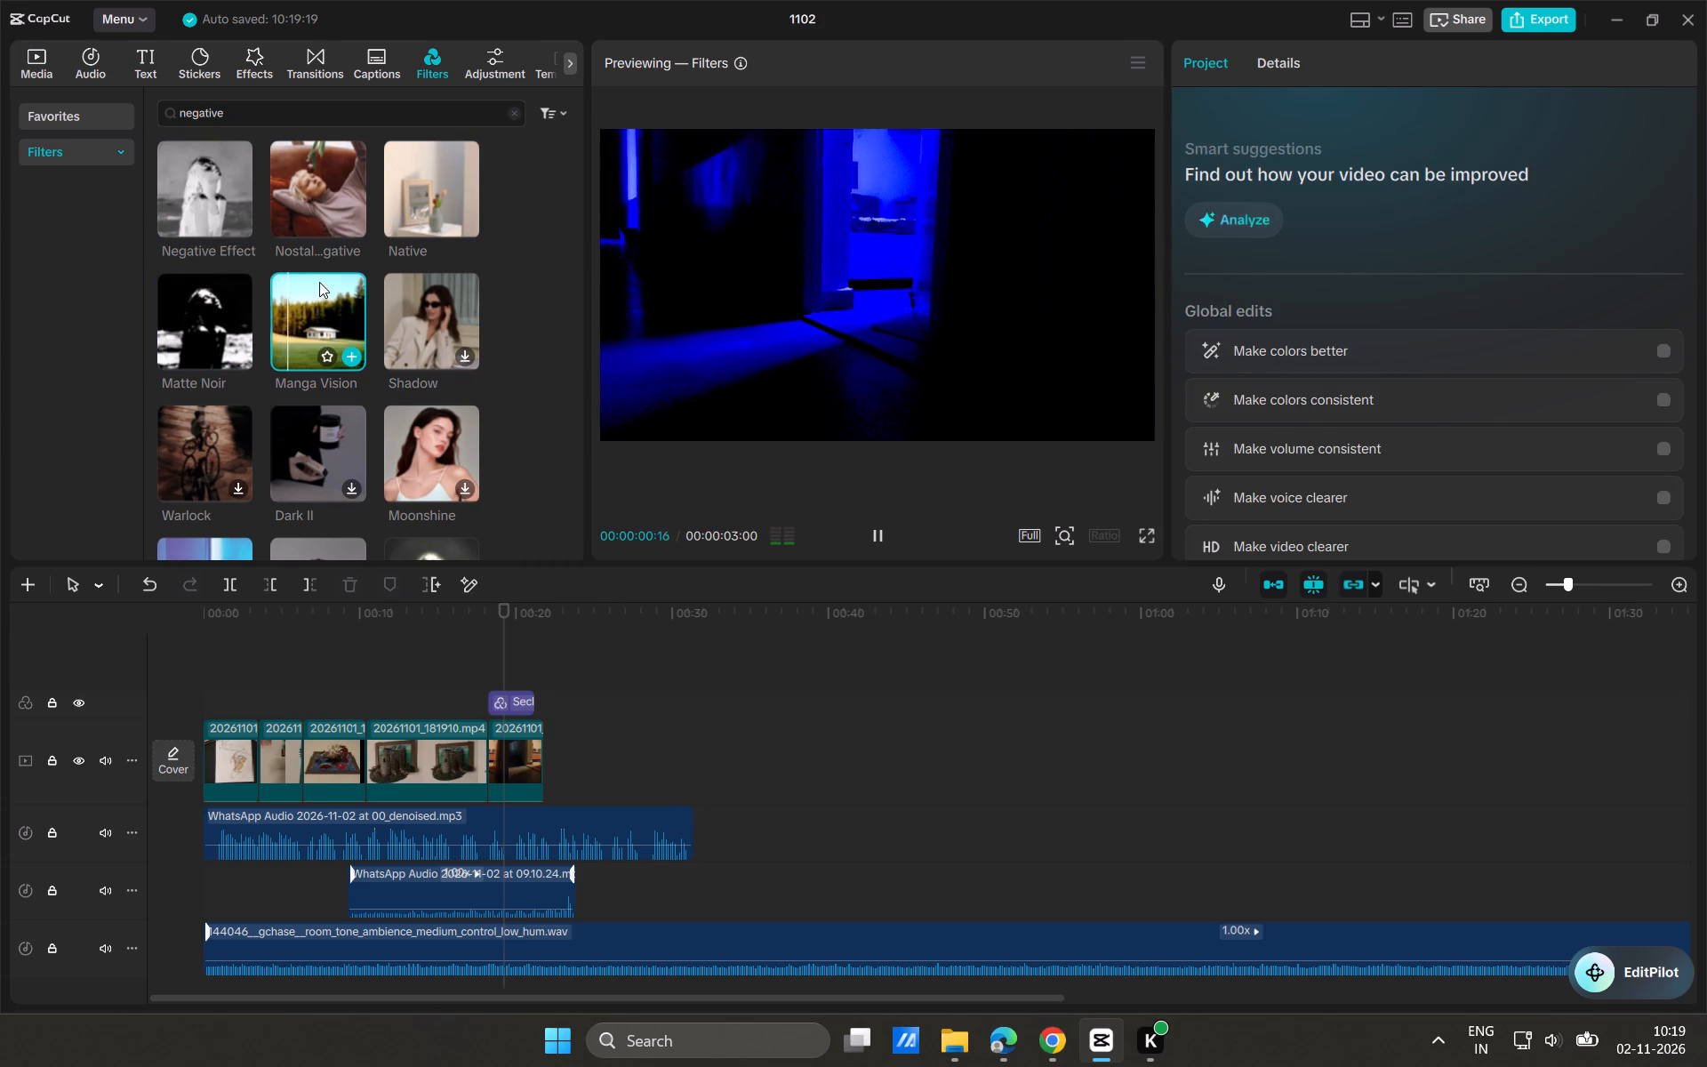
left_click(195, 300)
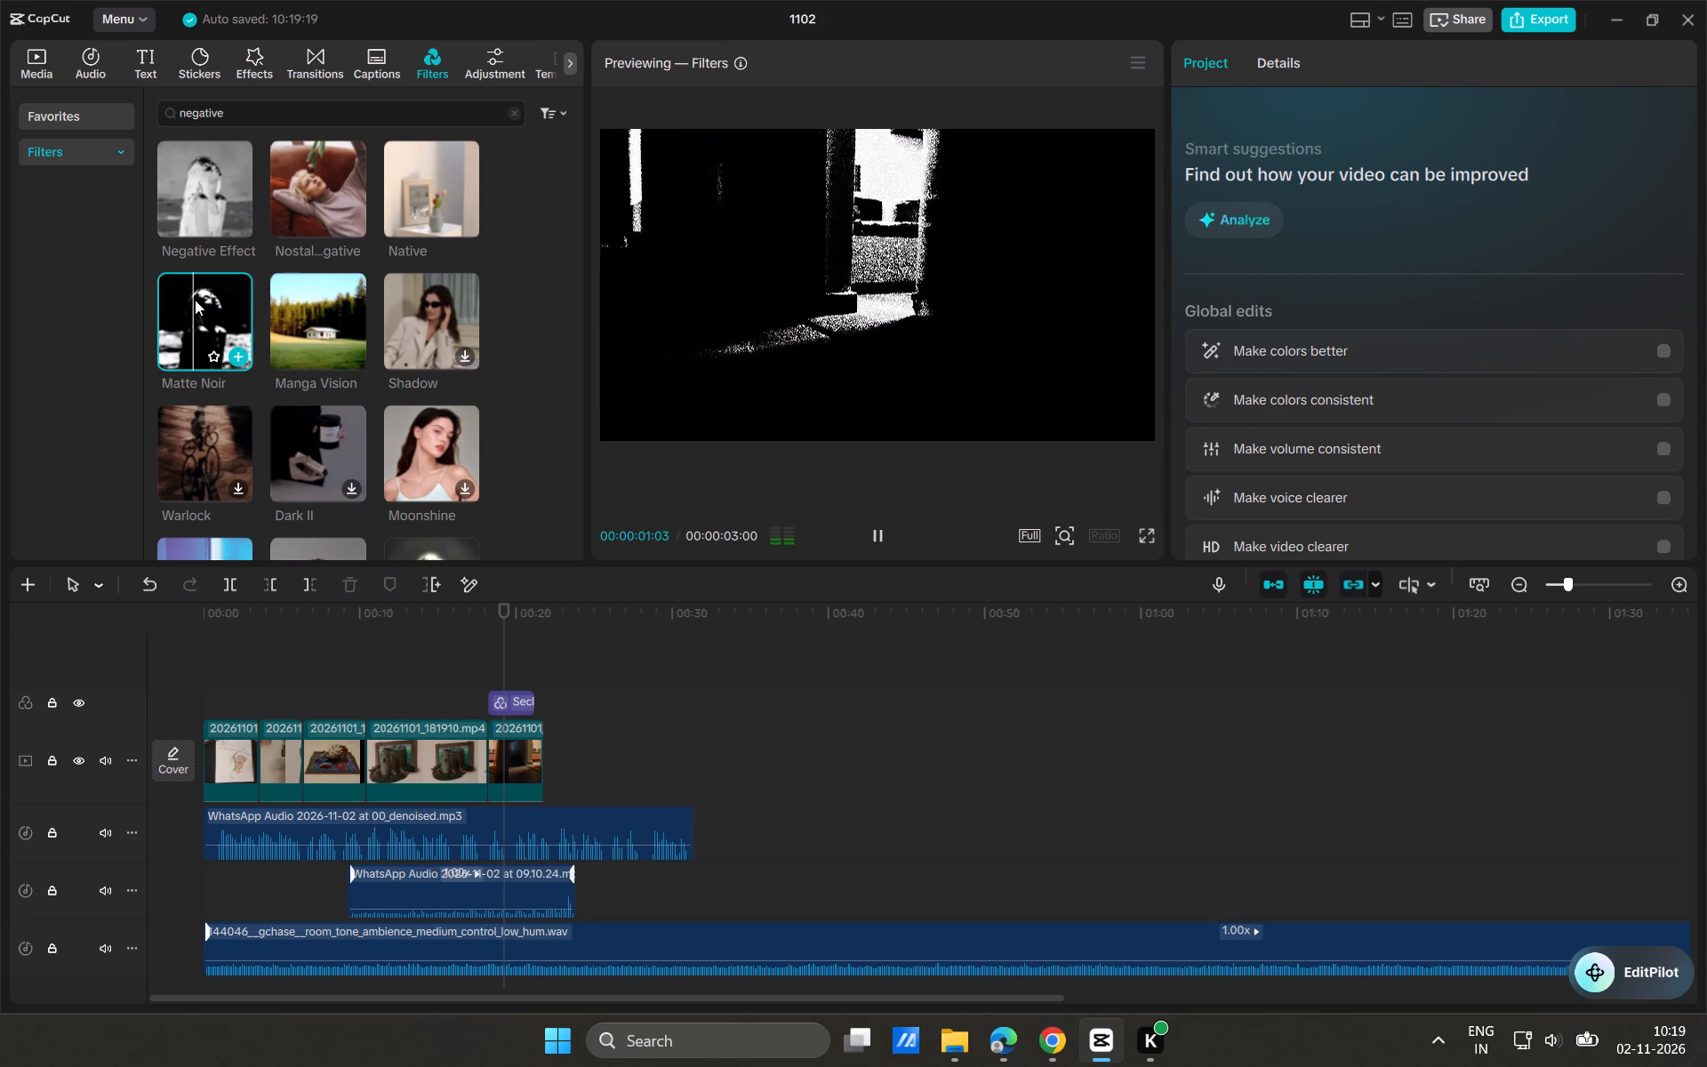
key("space")
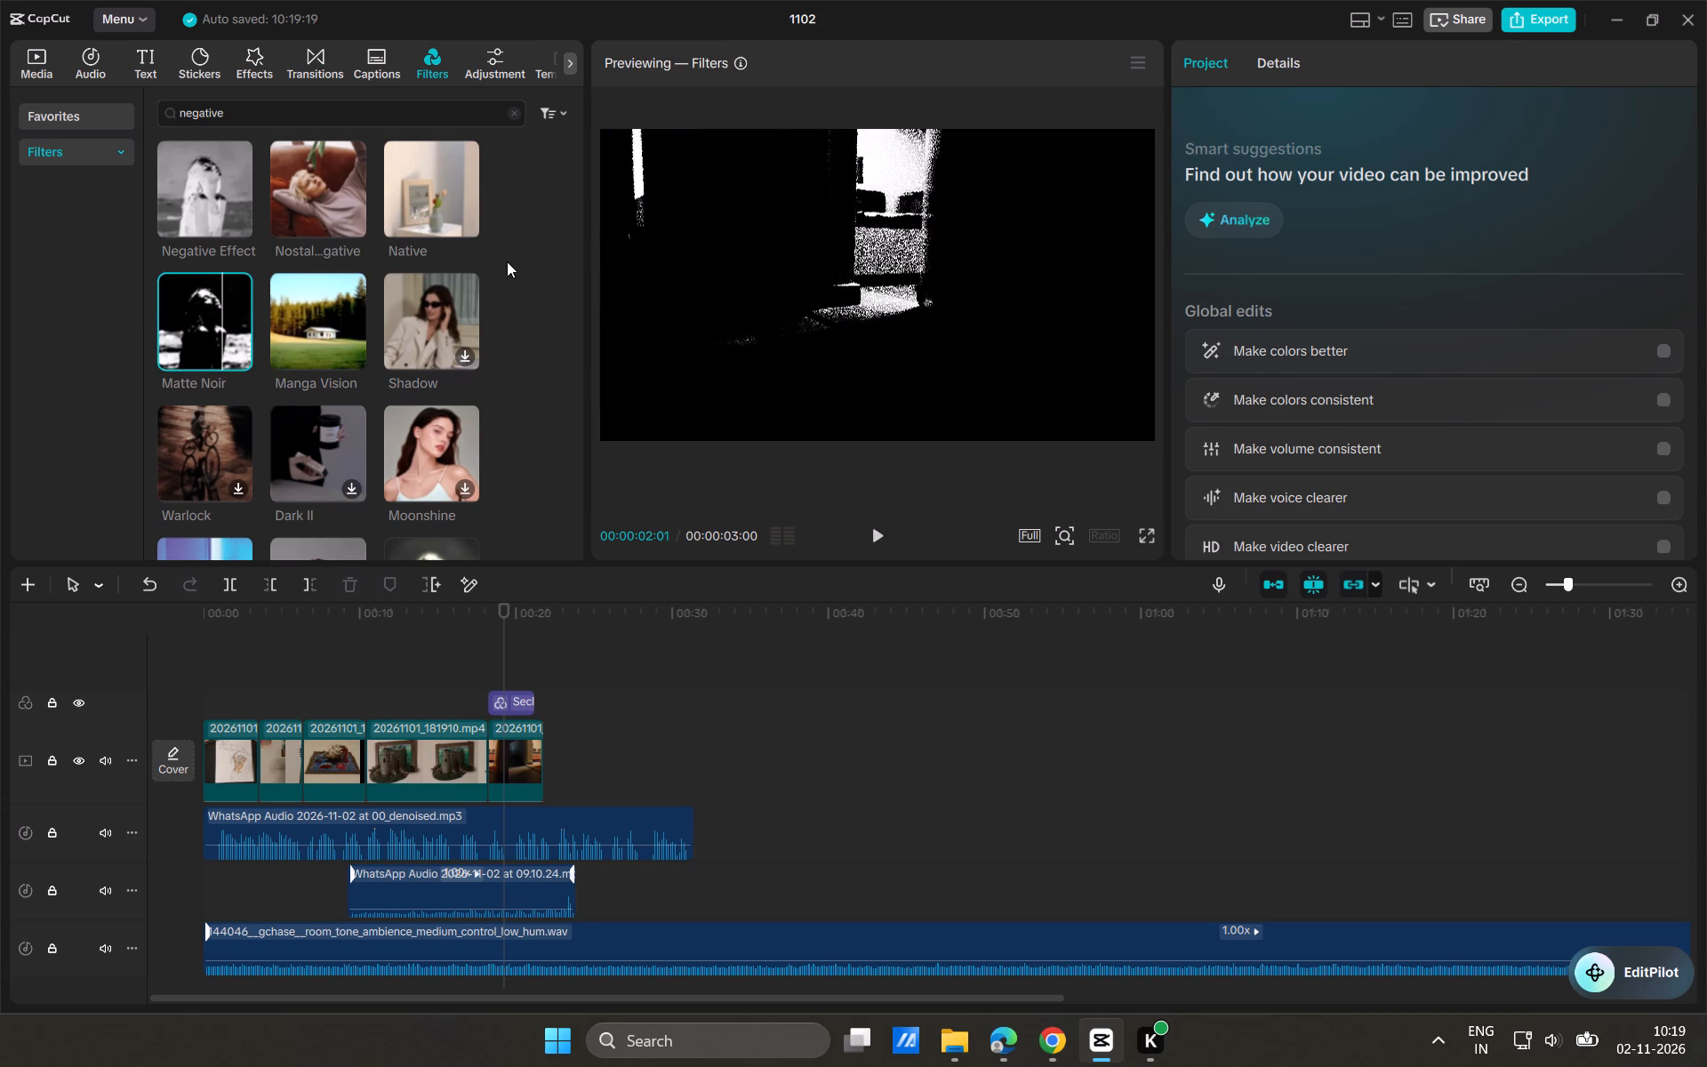
key("space")
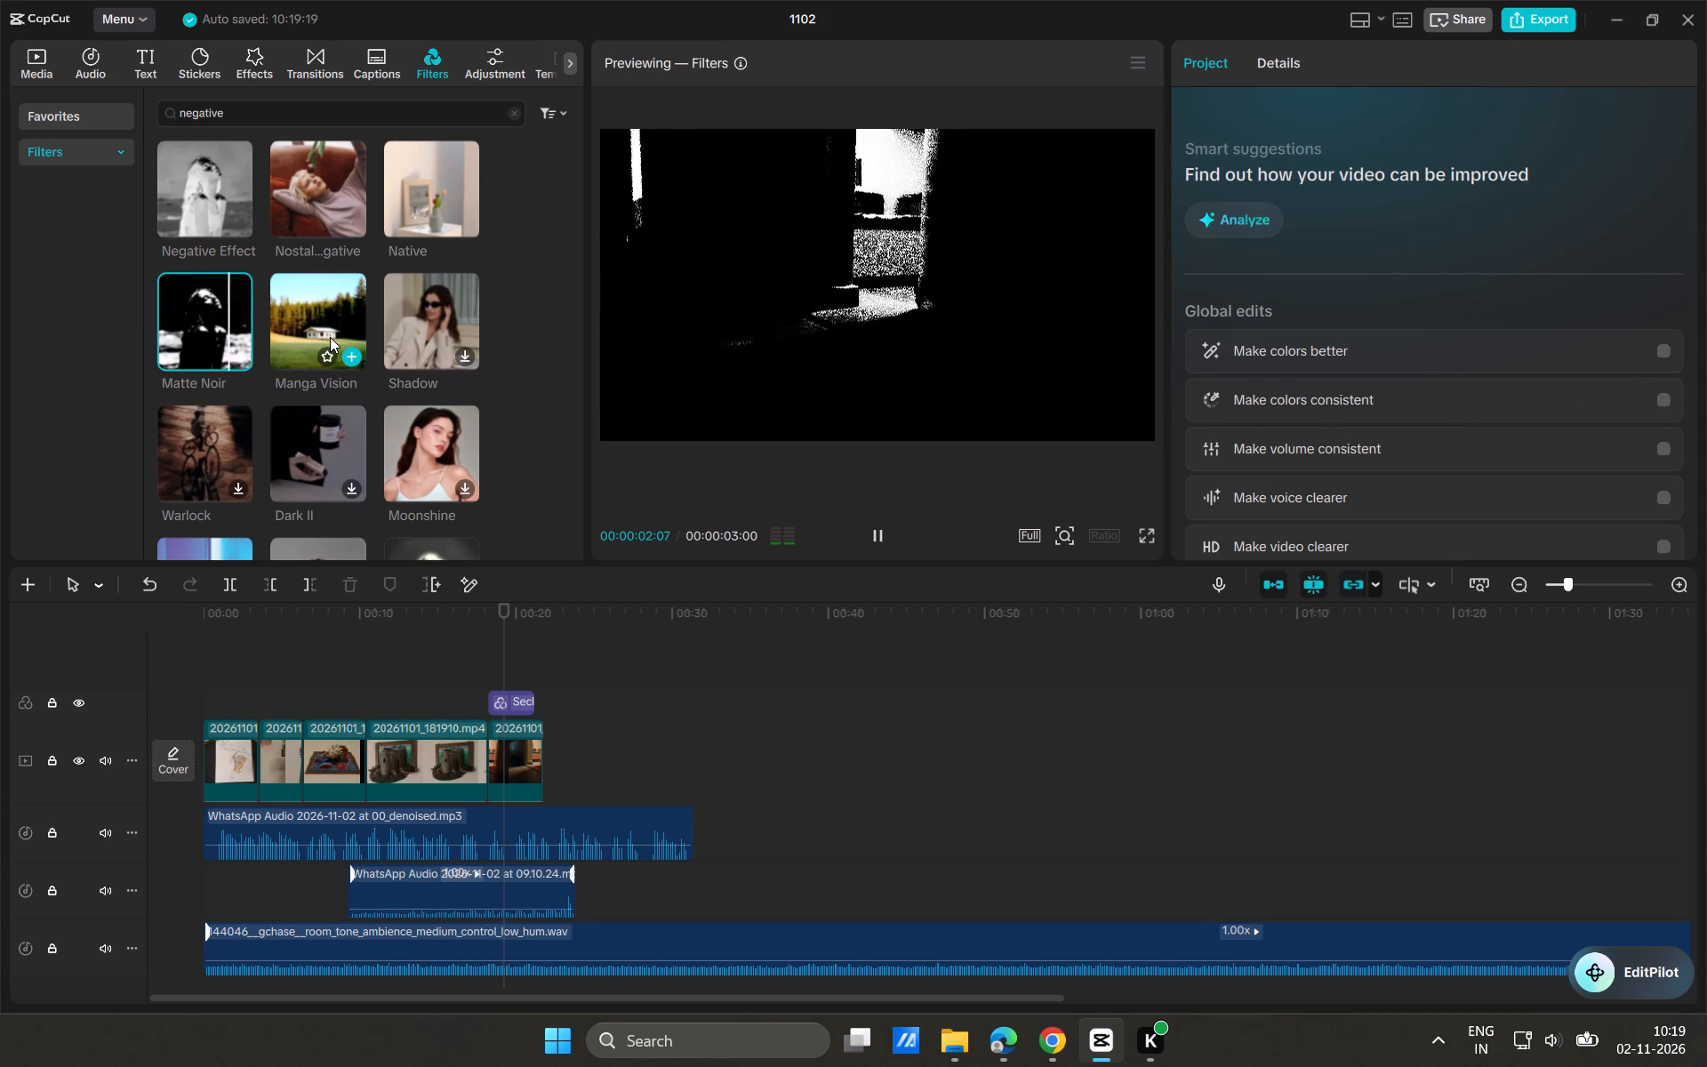
key("space")
key("space")
Preview the Warlock, Ghost and Red Devil filters on the doorway shot.
left_click(193, 445)
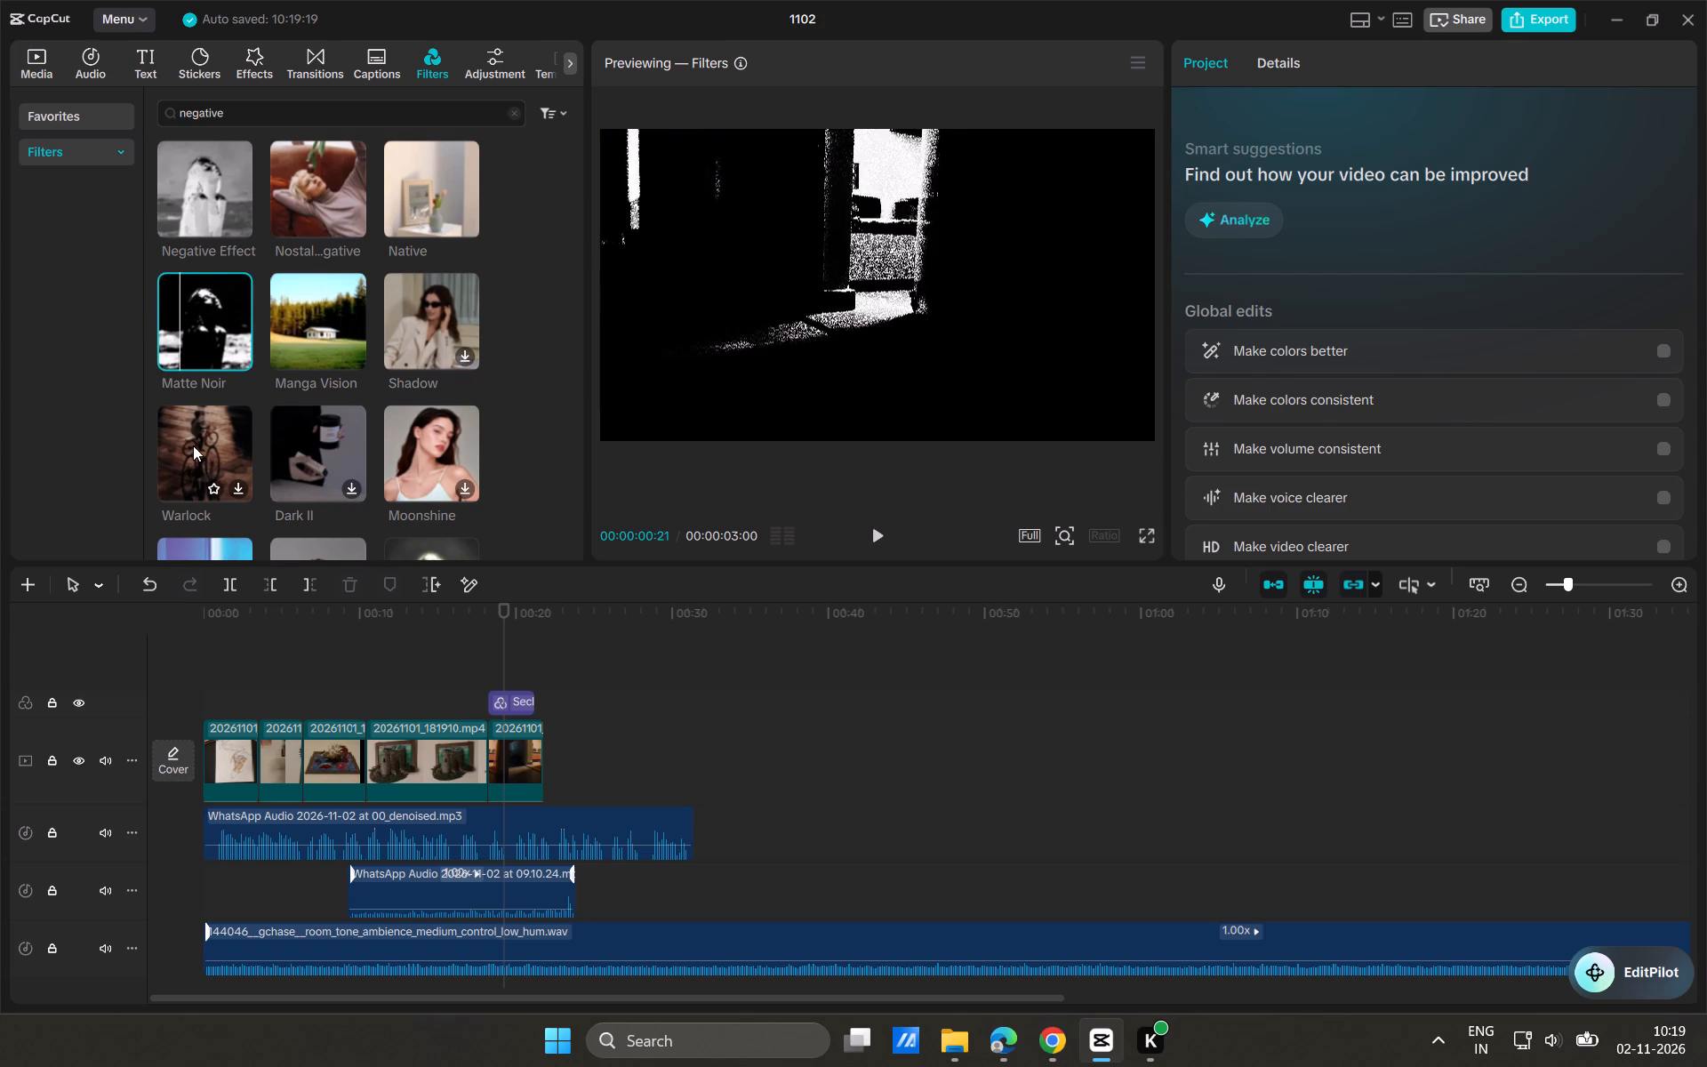
scroll(355, 331, "down", 1)
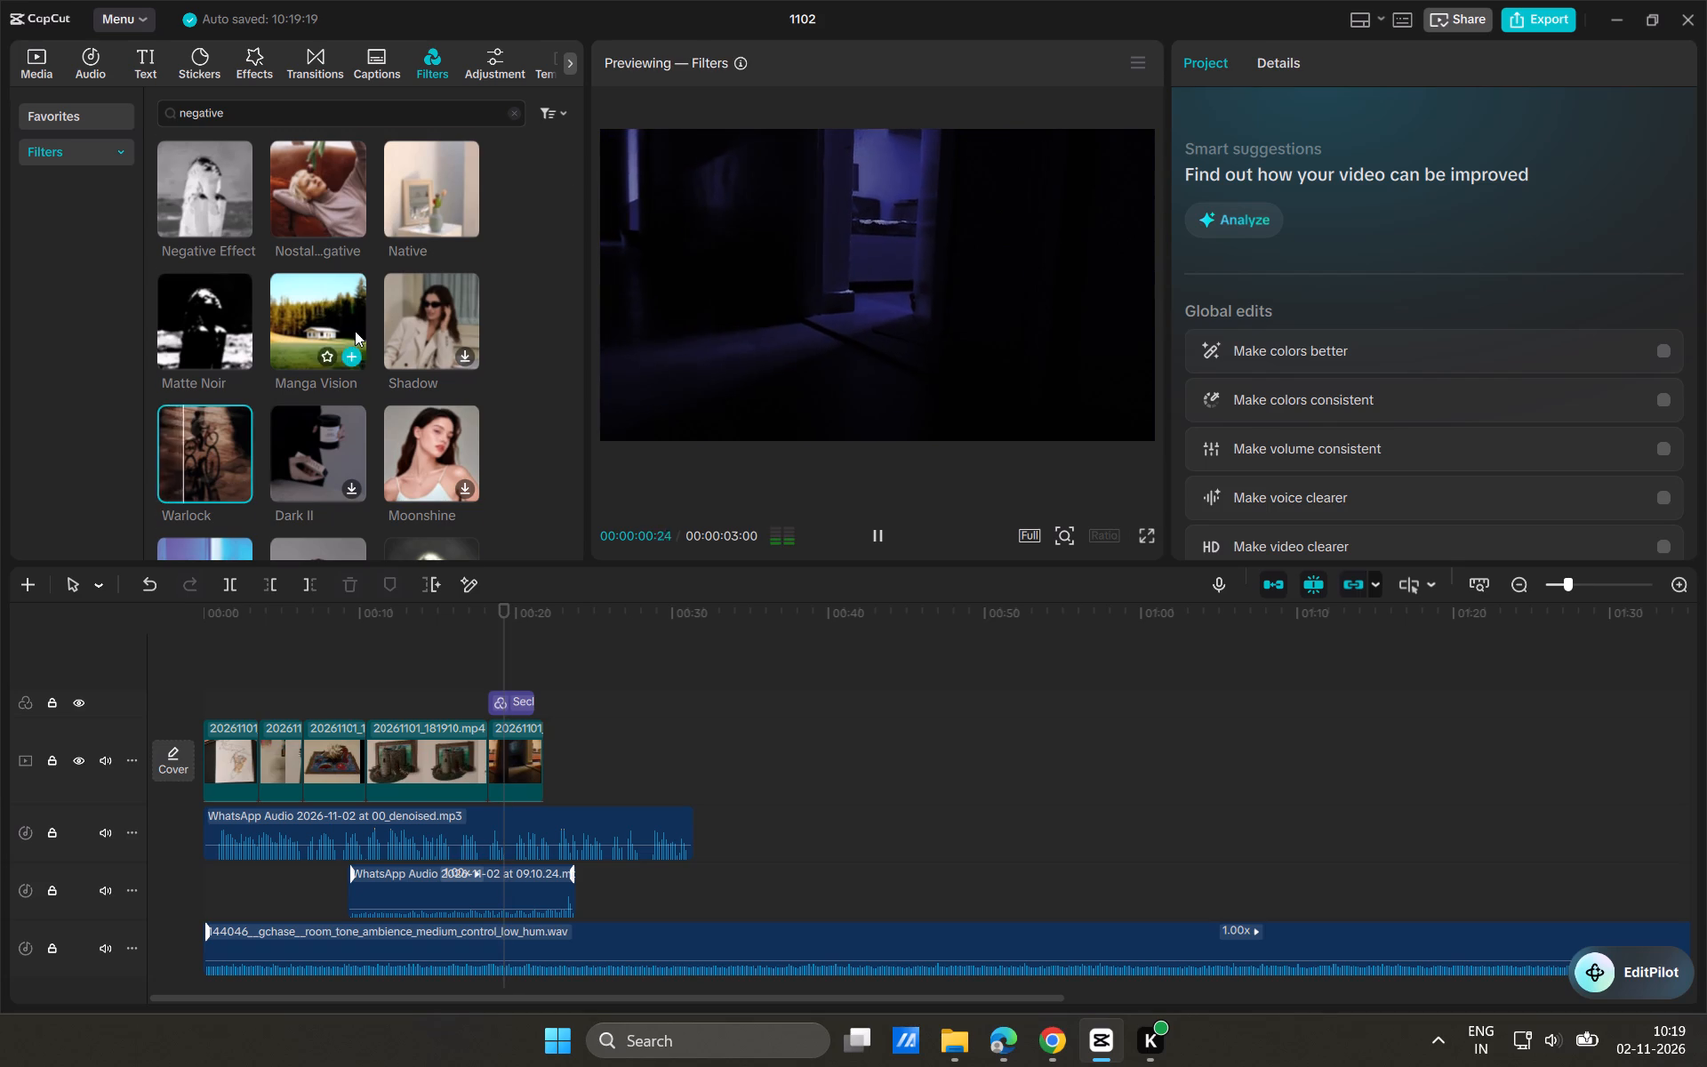
scroll(355, 331, "down", 1)
key("space")
left_click(180, 380)
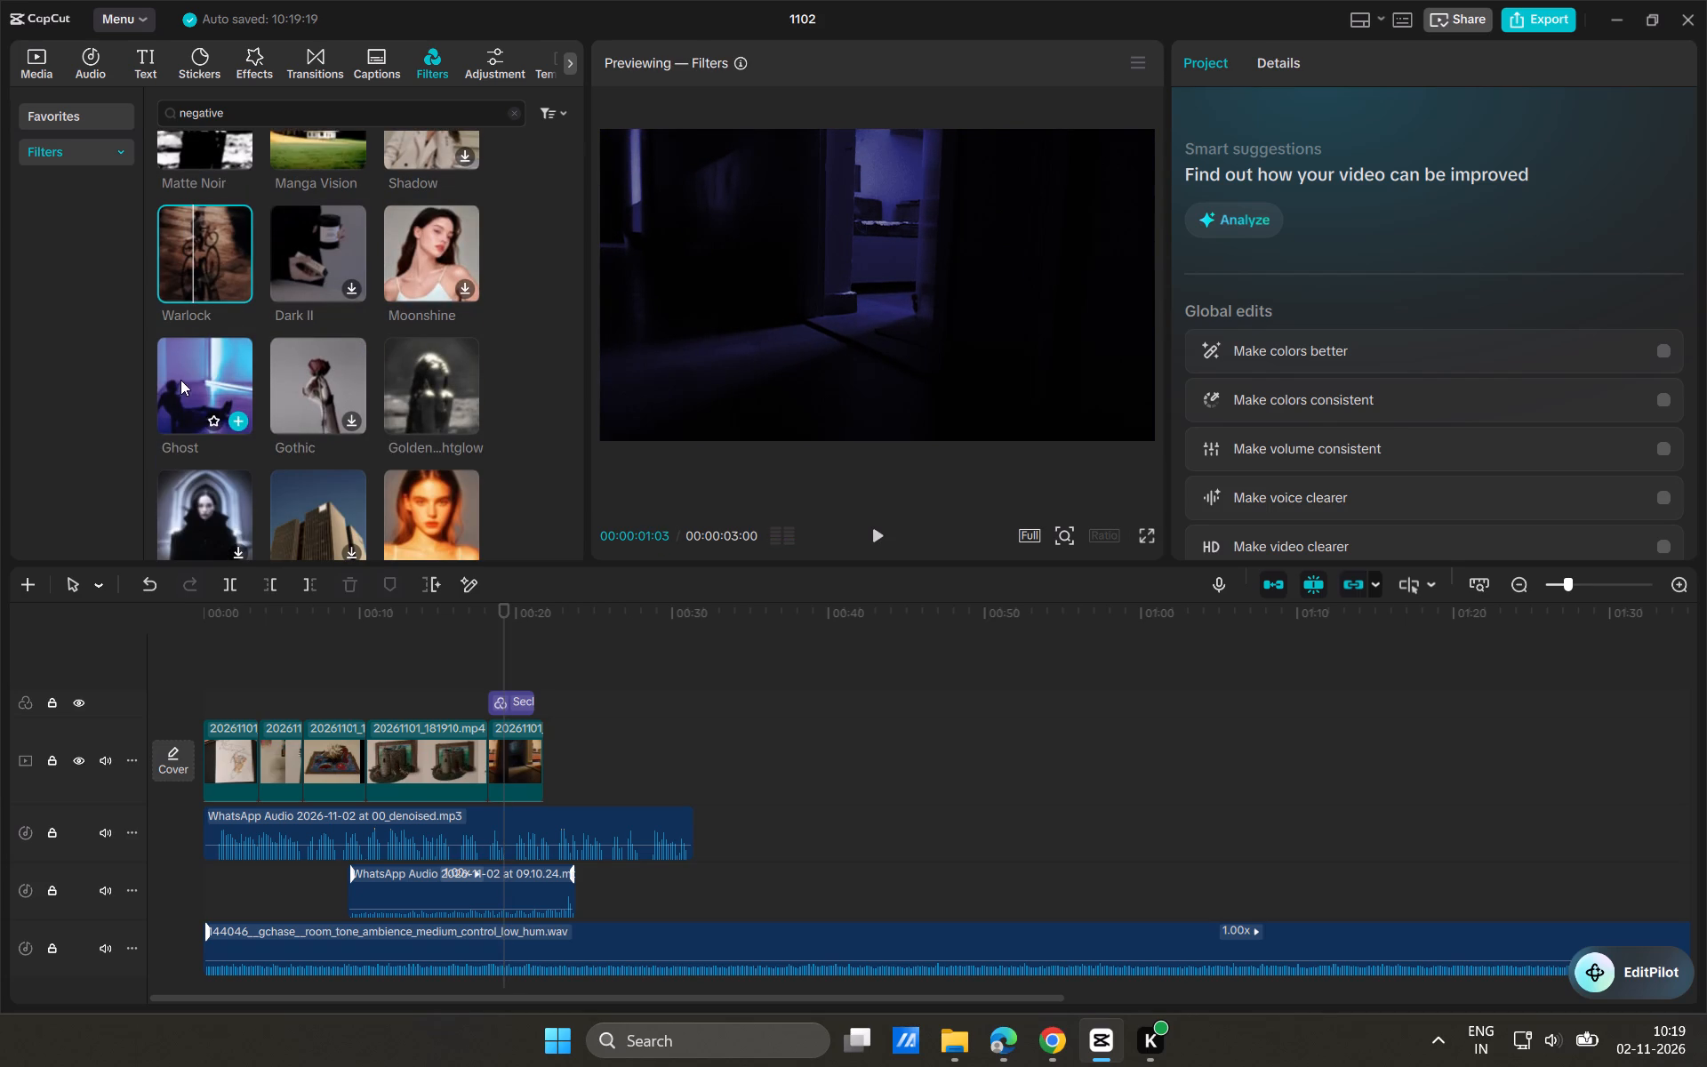
scroll(269, 363, "down", 3)
key("space")
left_click(316, 466)
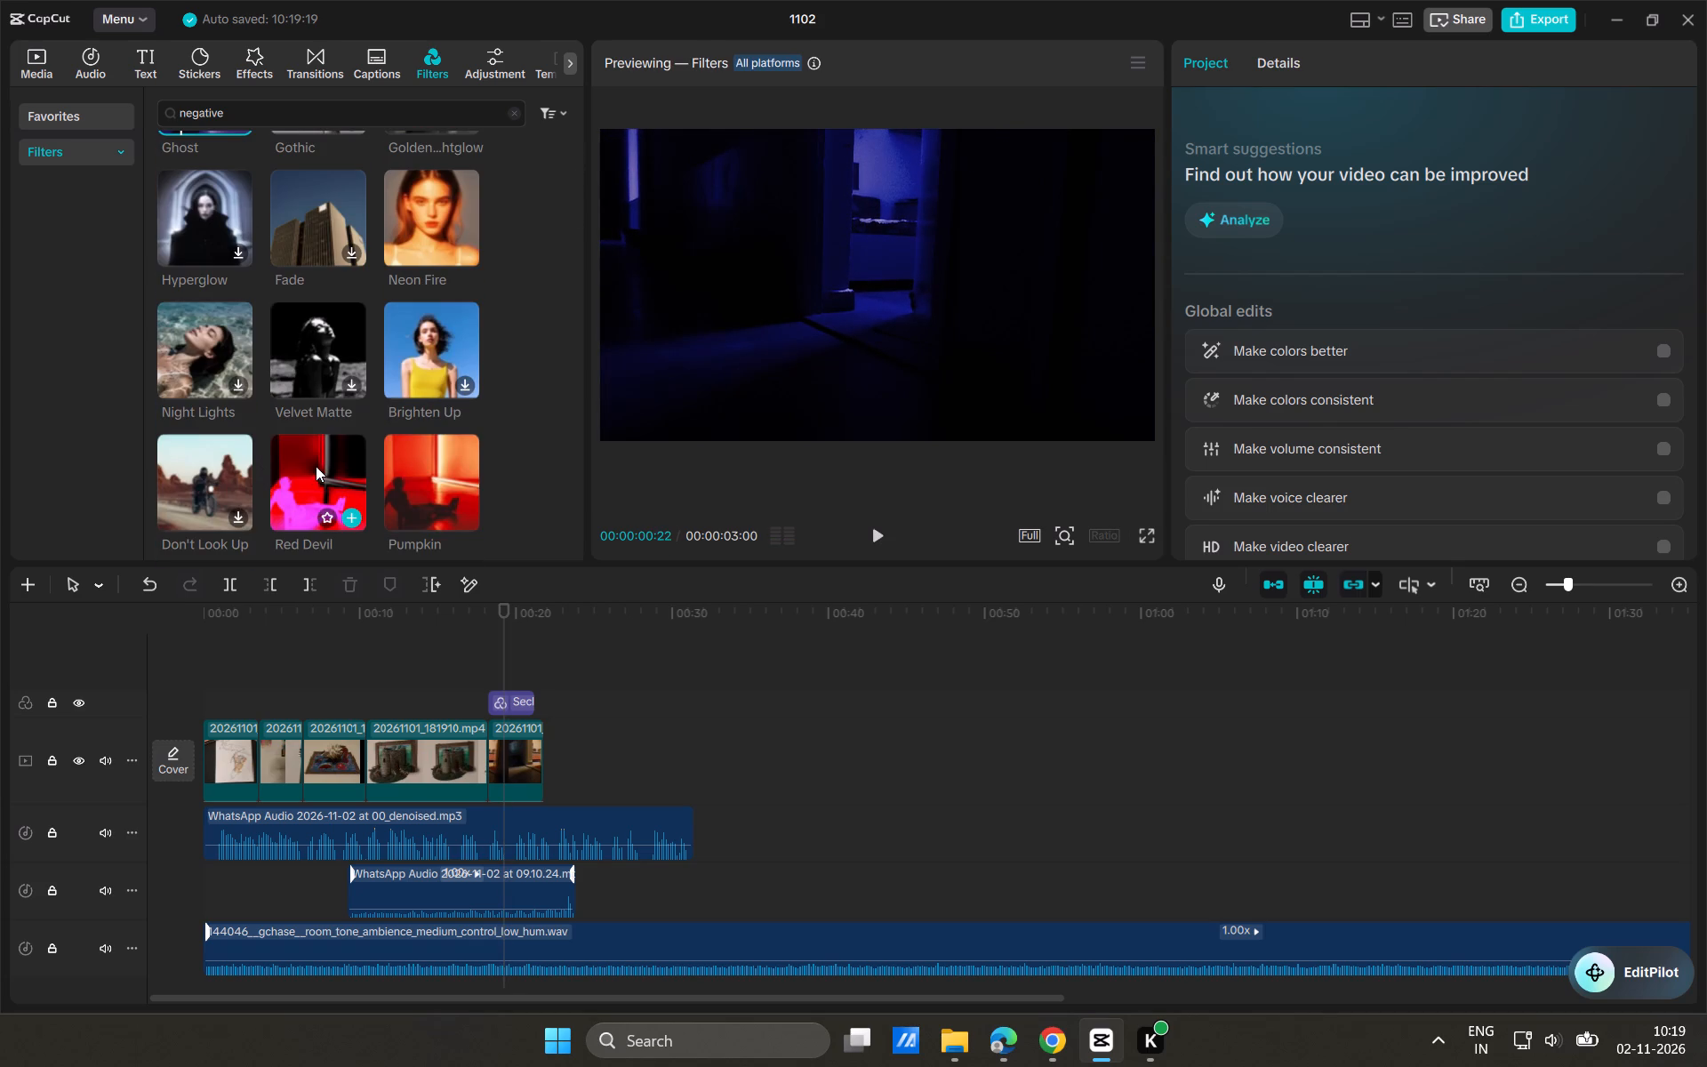
Preview the Blue Devil, Black Ice, Purple Sunset and Pink Nightglow filters on the doorway shot.
scroll(318, 460, "down", 2)
left_click(291, 394)
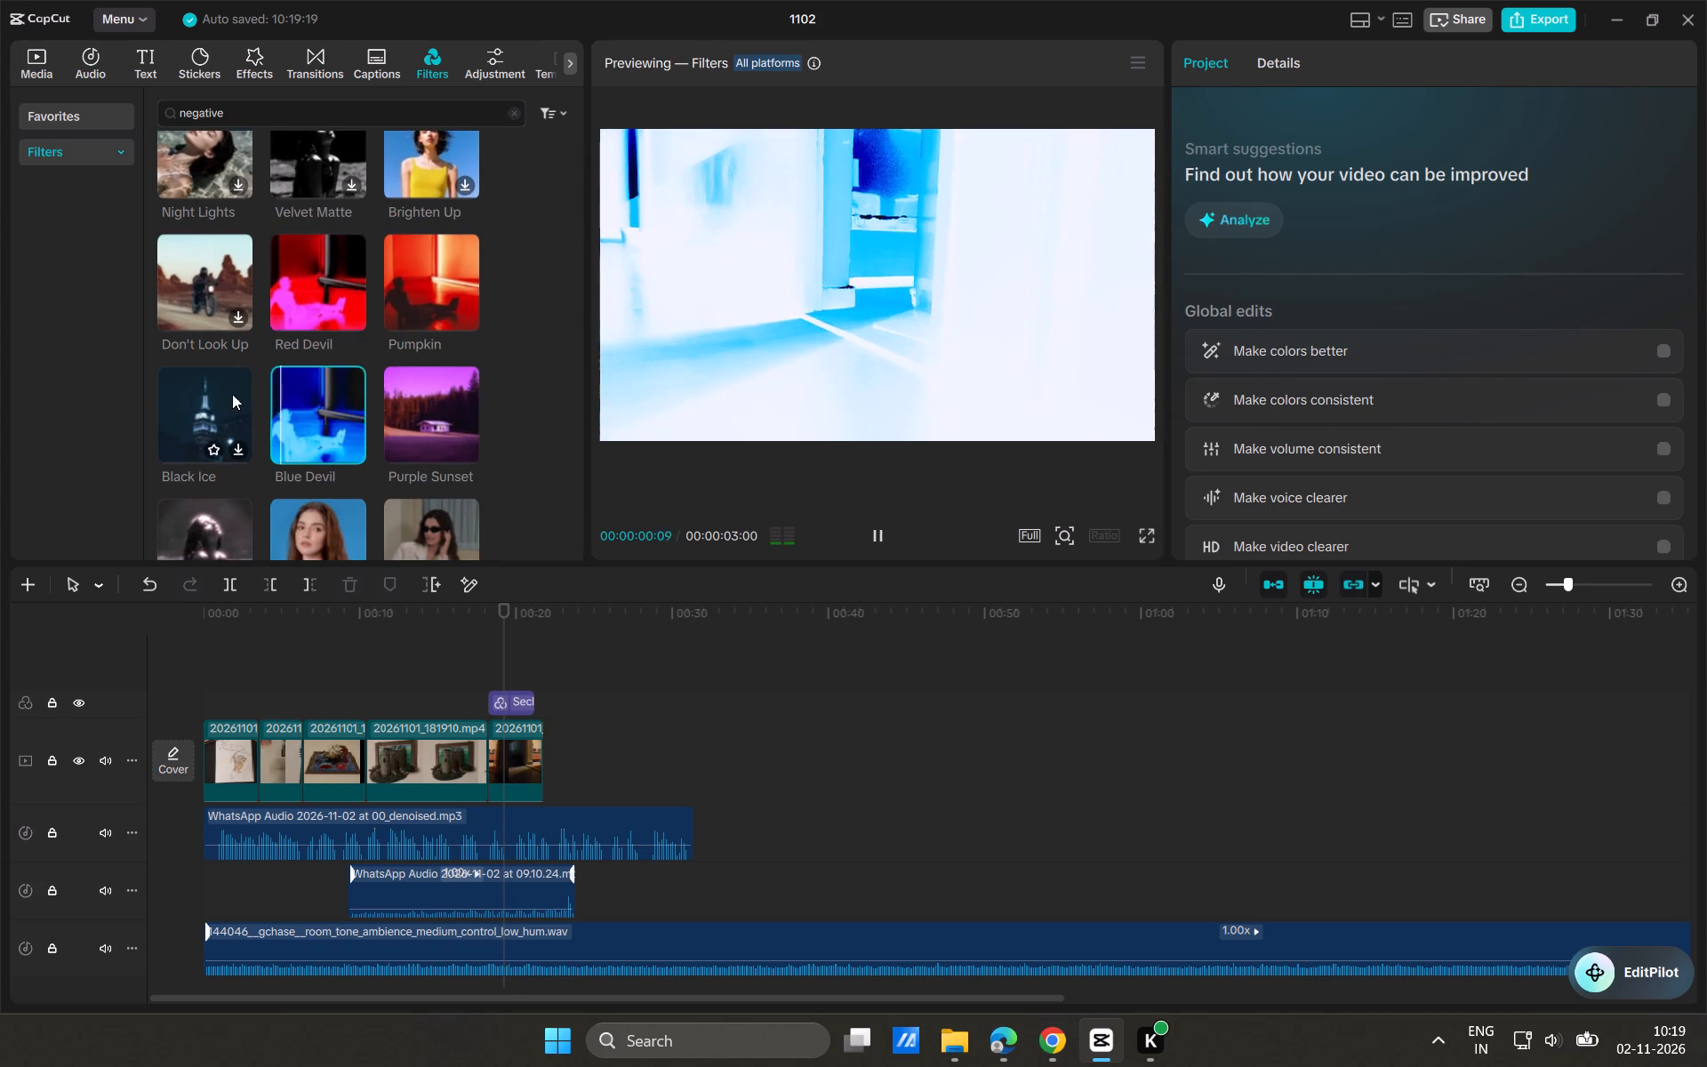
left_click(209, 398)
scroll(258, 391, "down", 1)
key("space")
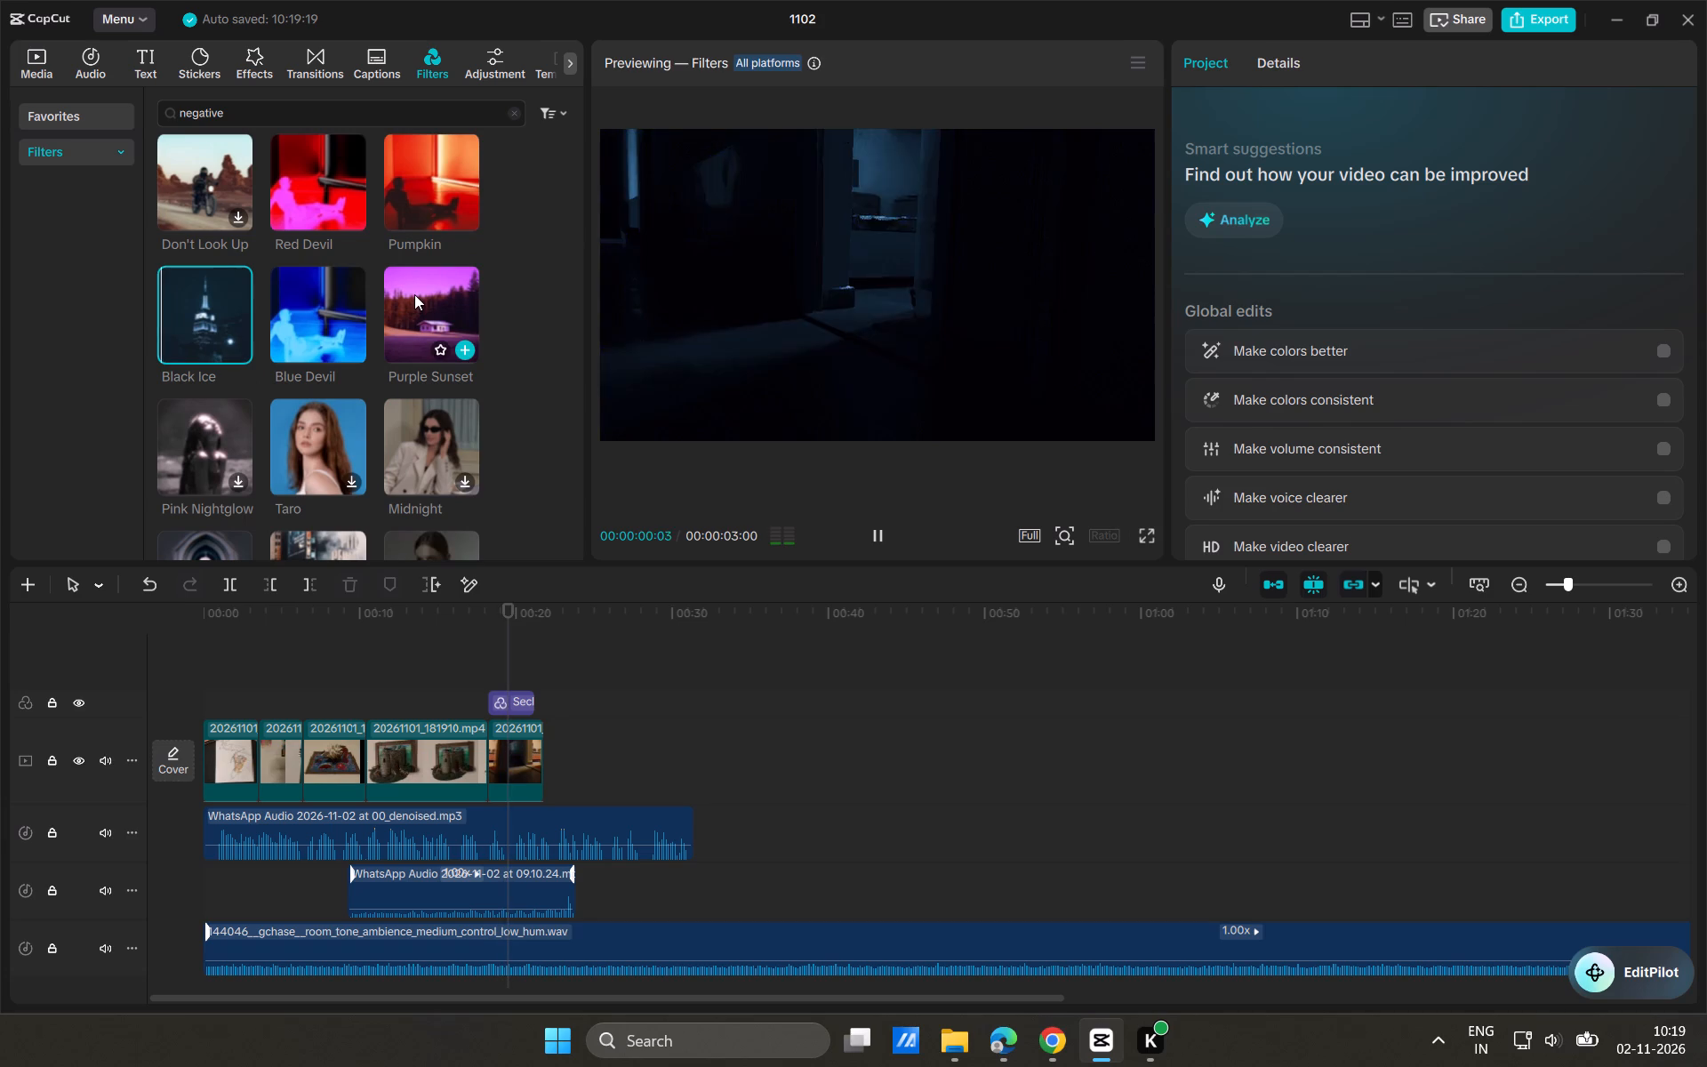
left_click(414, 294)
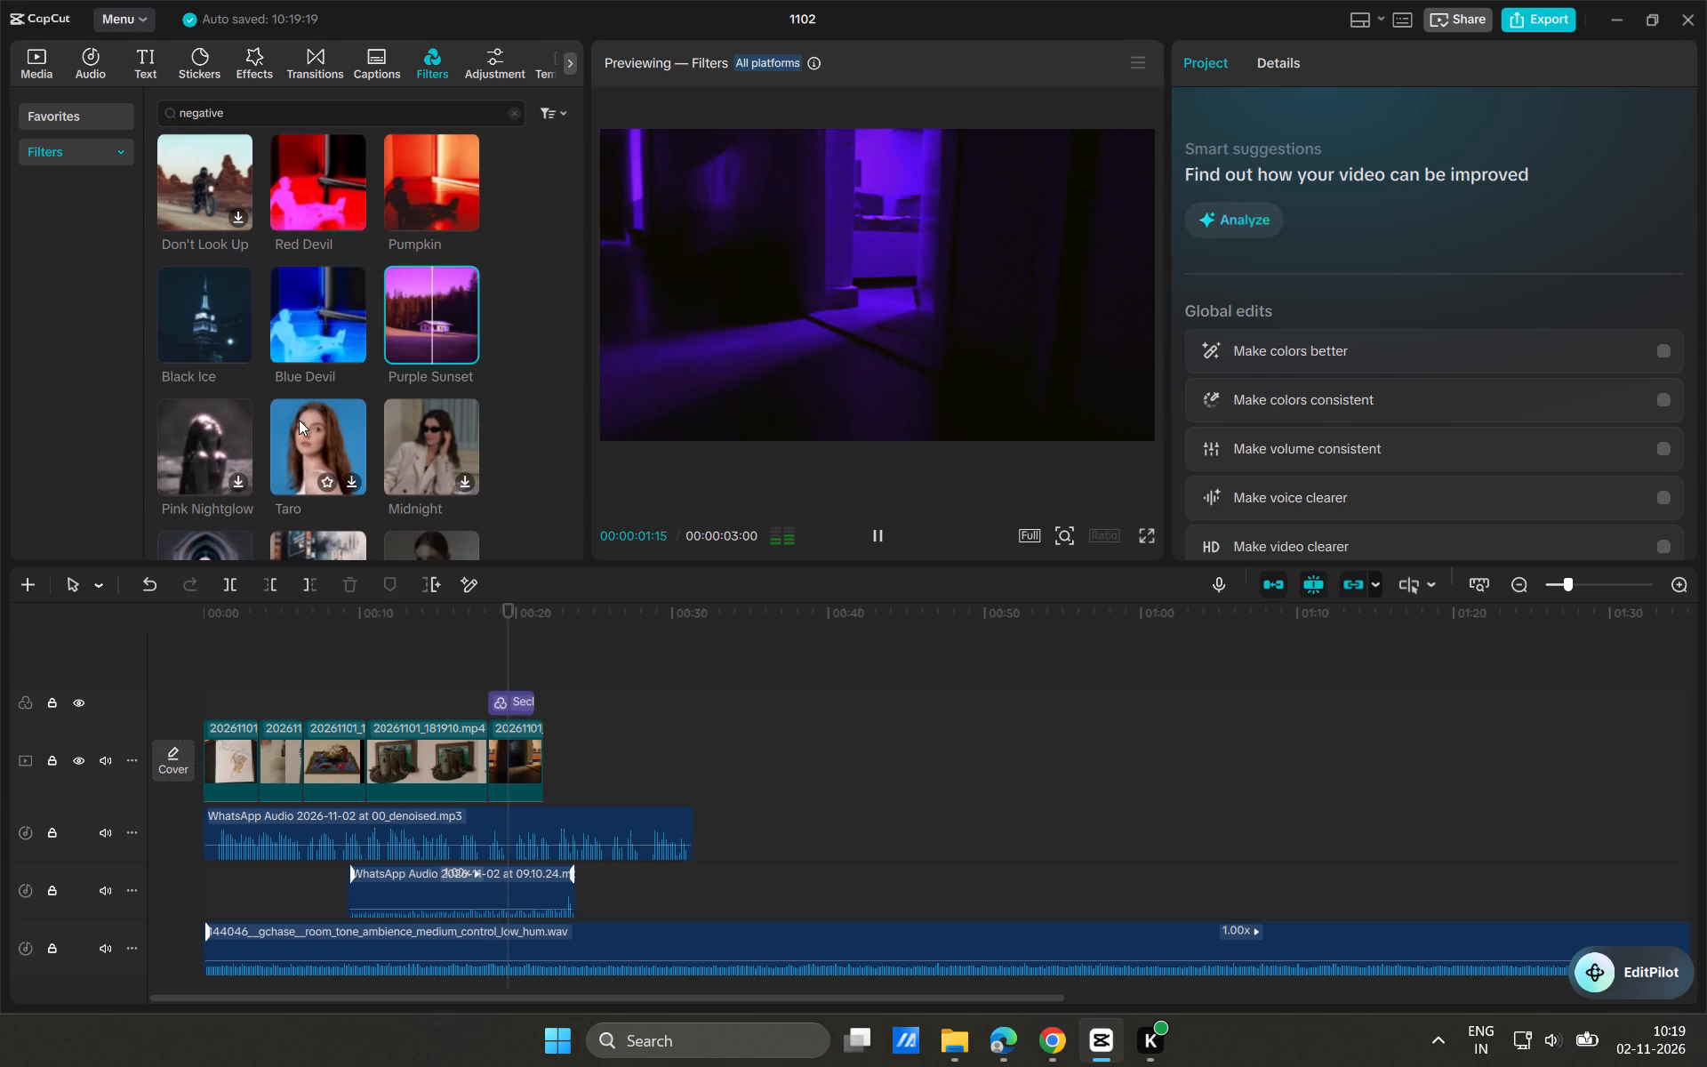
left_click(241, 423)
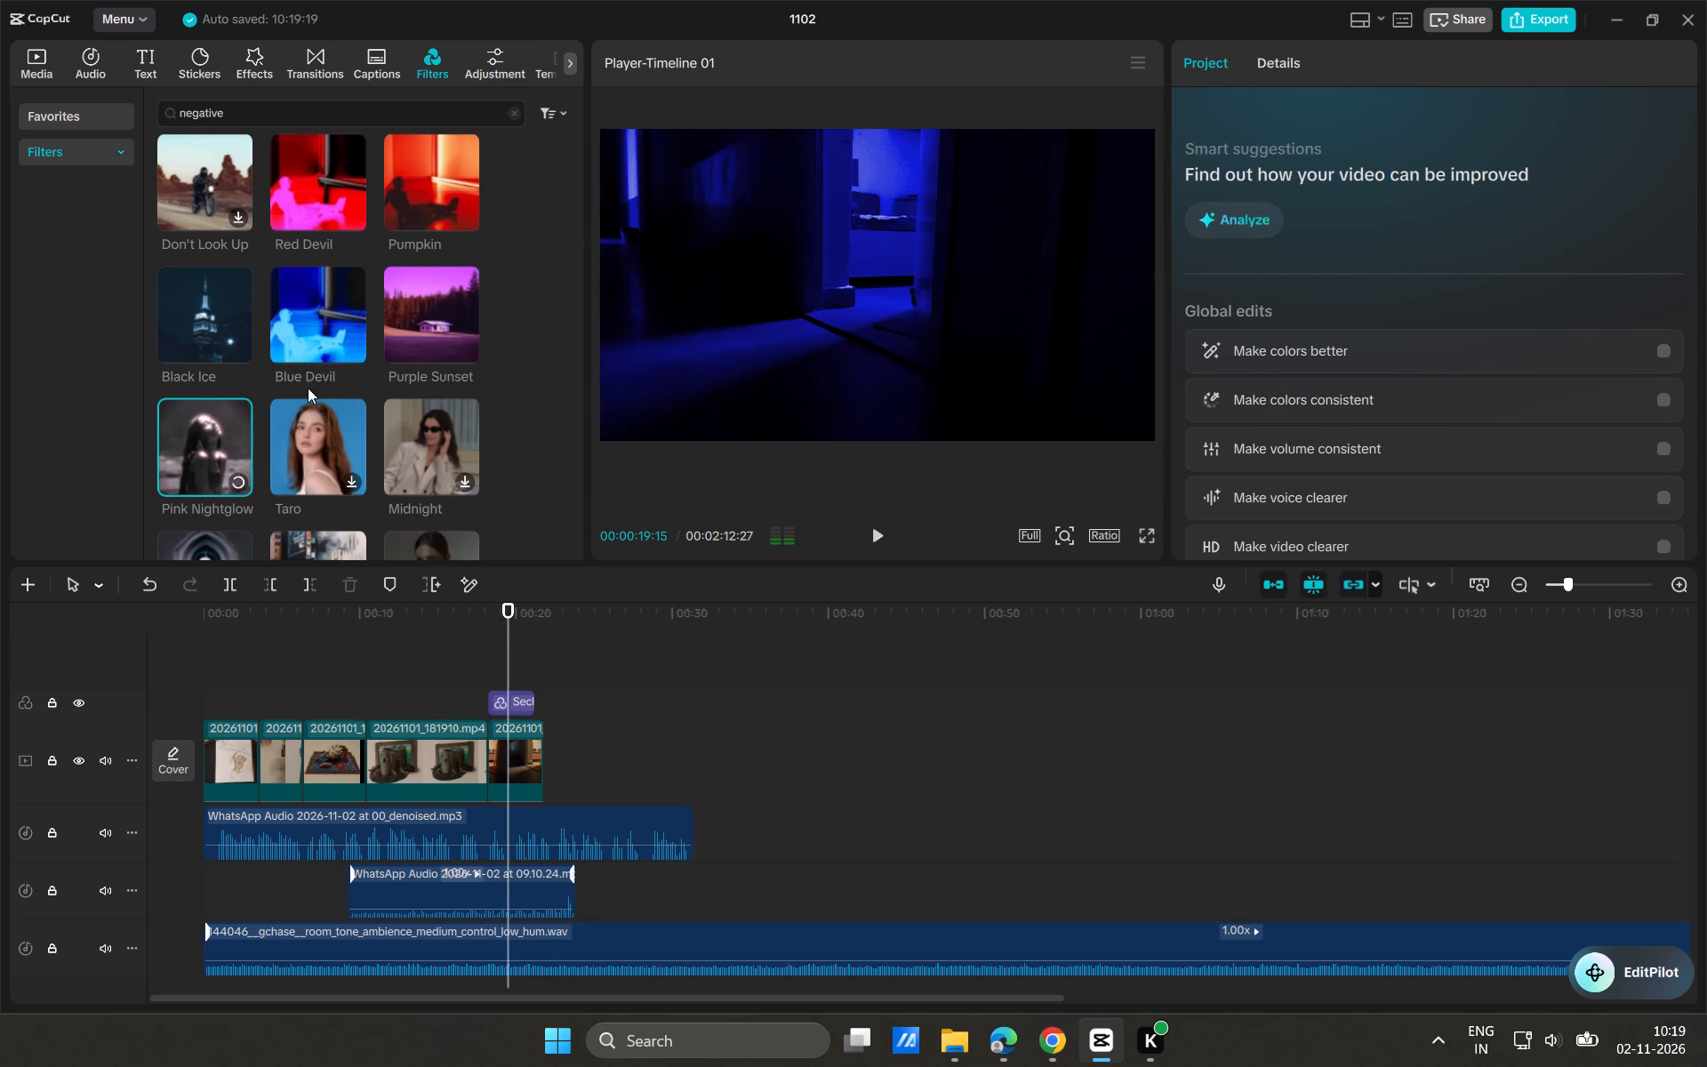
Go back to the Matte Noir filter, preview it again on the doorway shot and pause the playback.
scroll(293, 397, "up", 14)
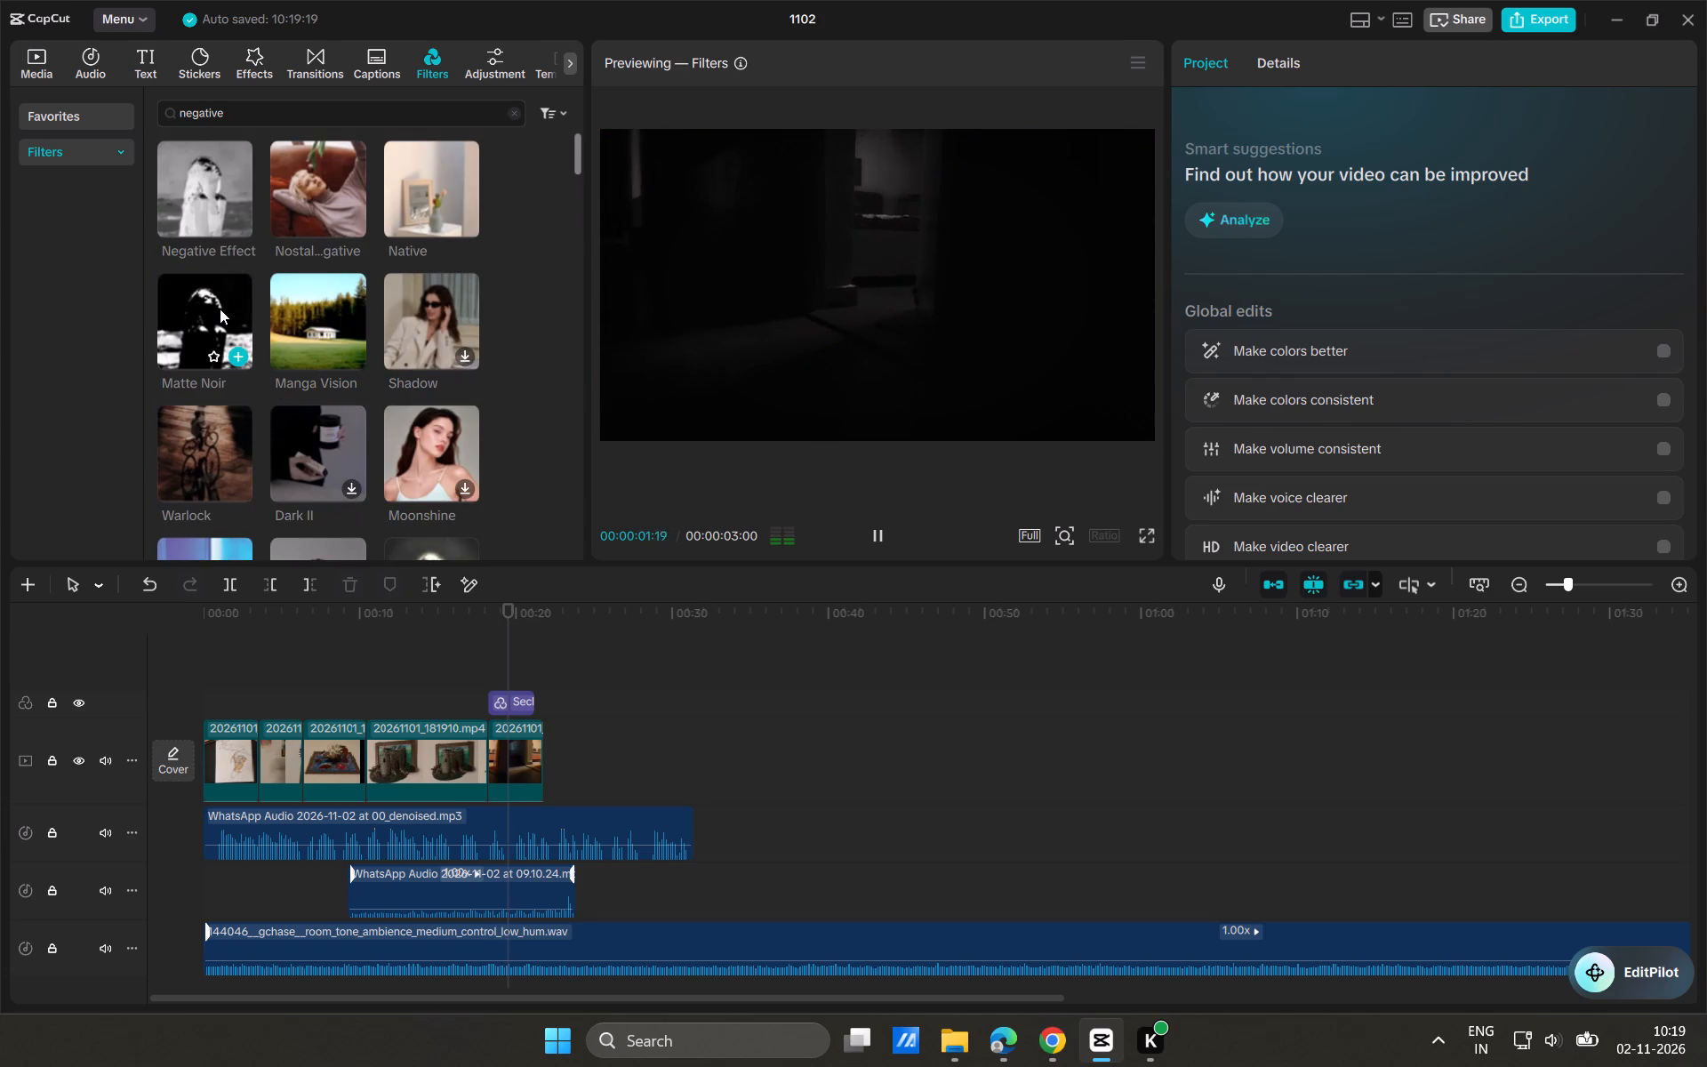
left_click(220, 309)
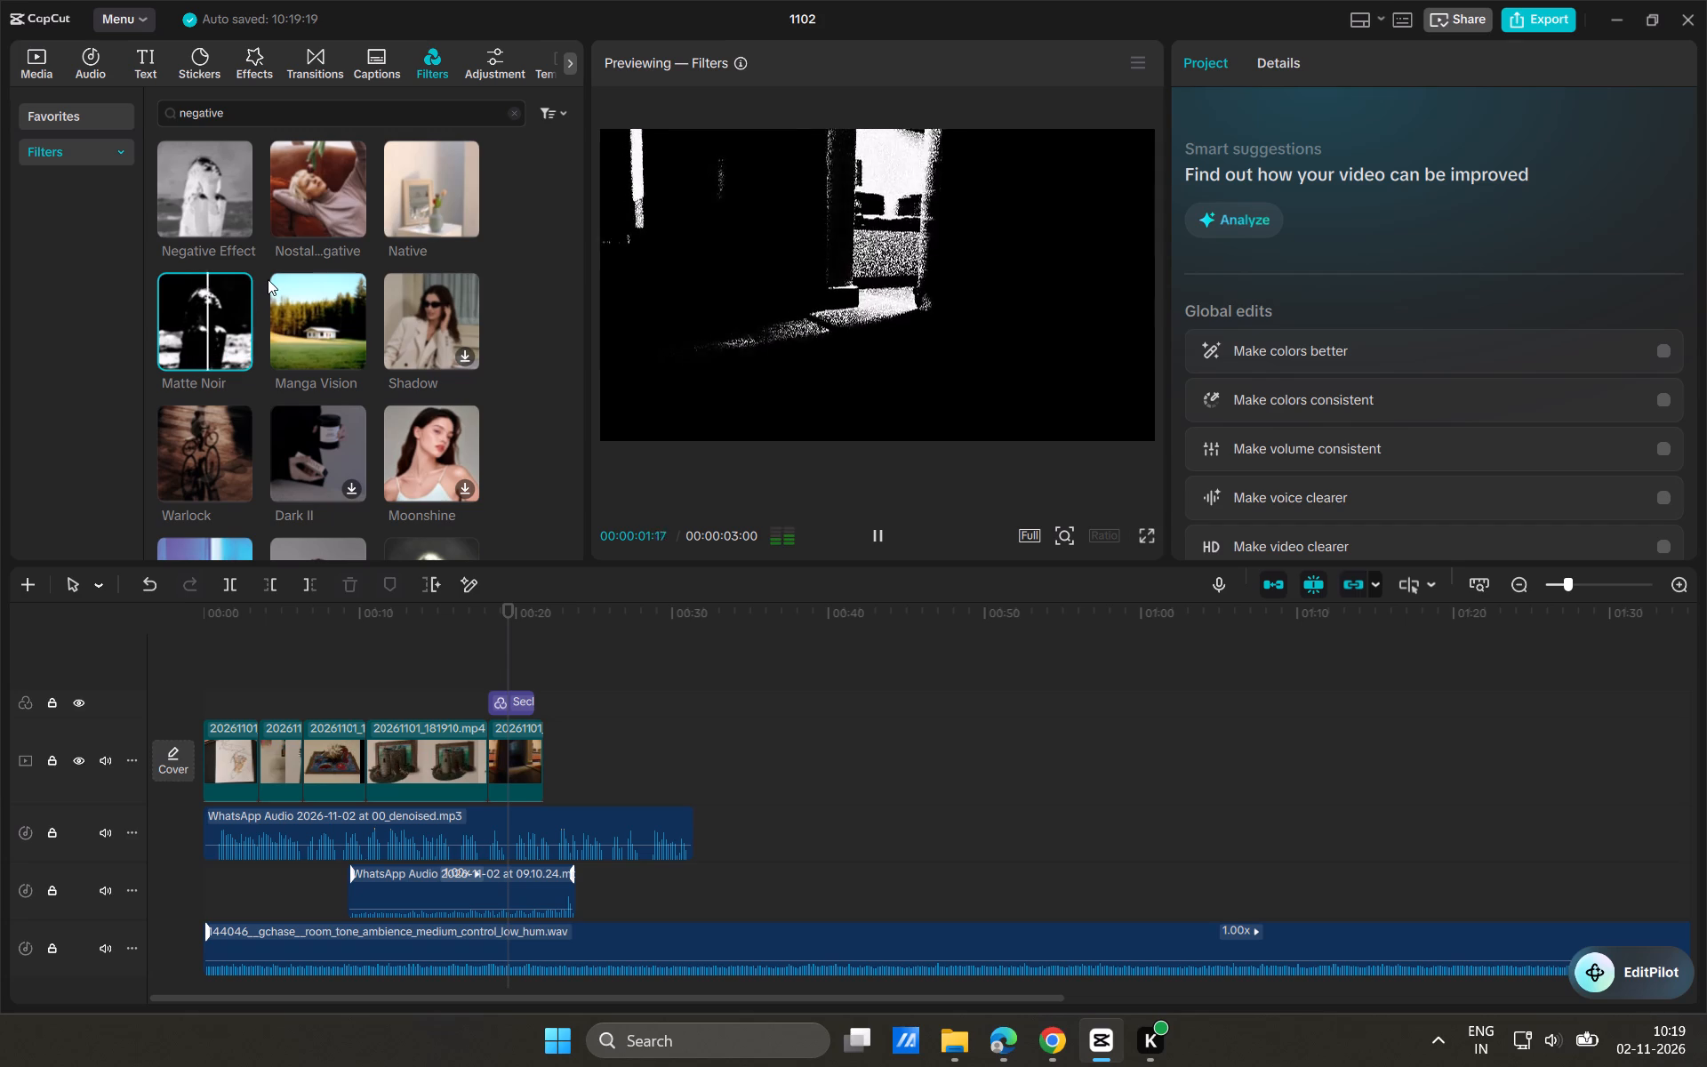
key("space")
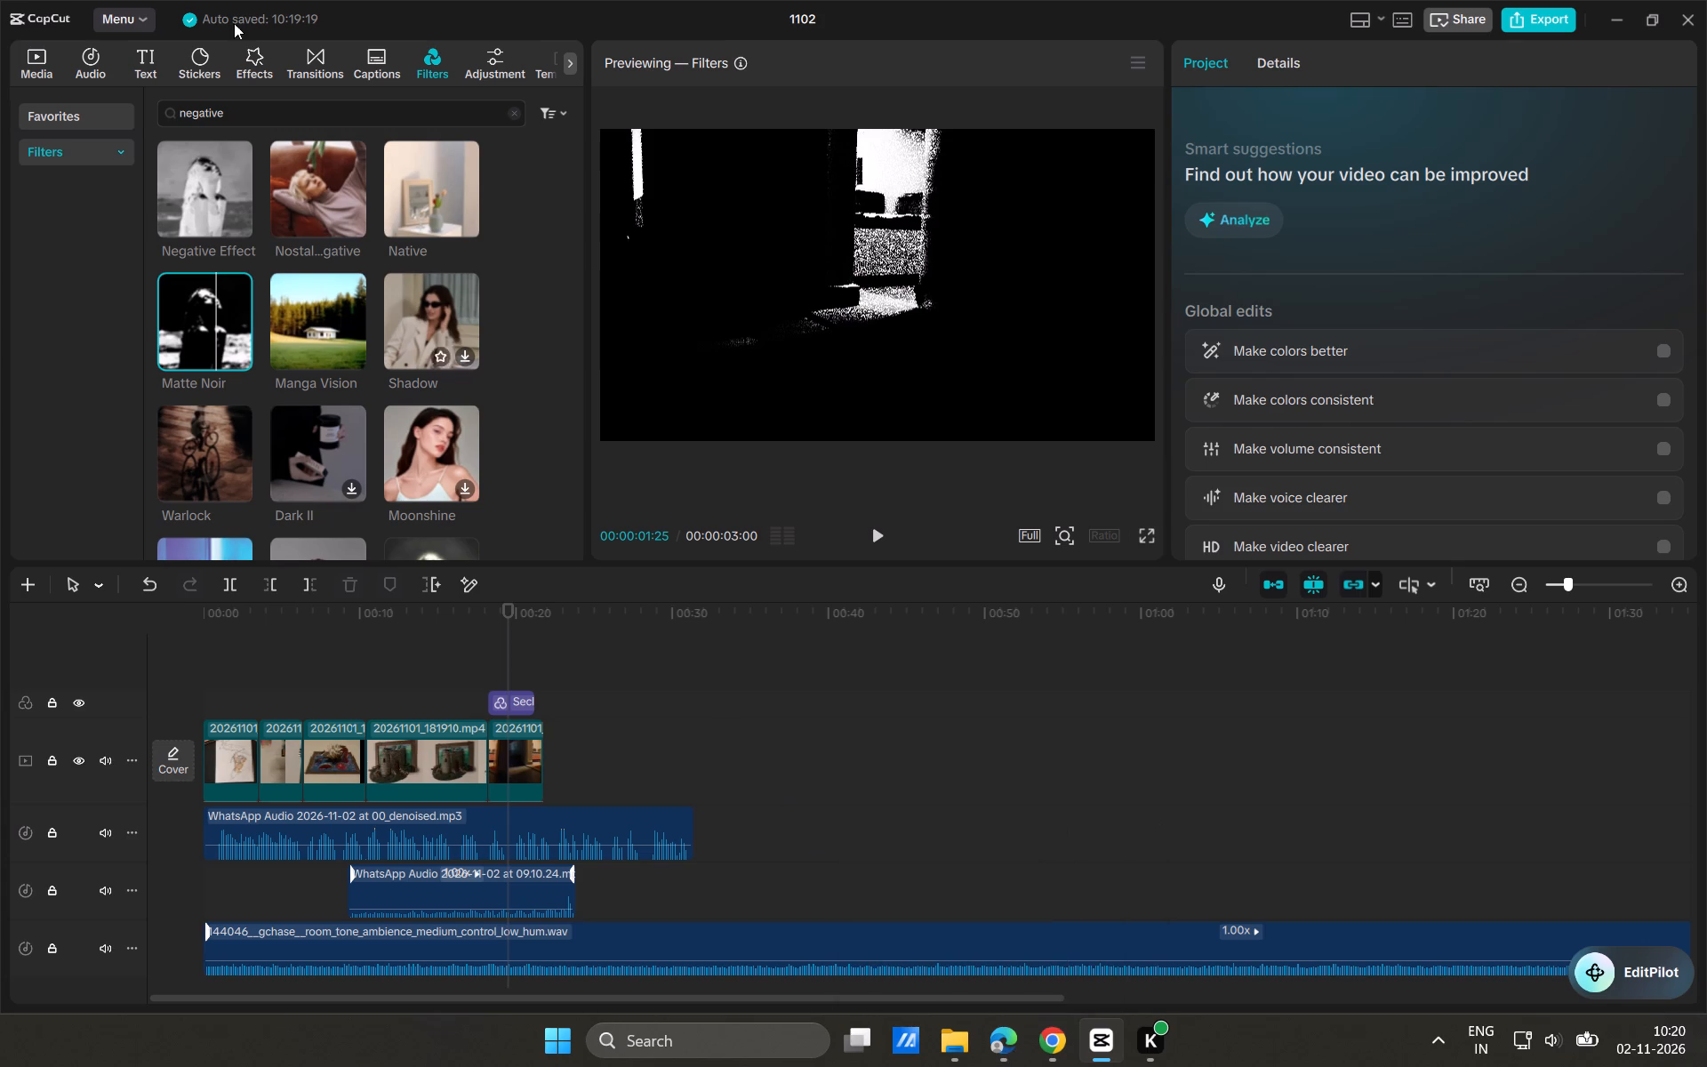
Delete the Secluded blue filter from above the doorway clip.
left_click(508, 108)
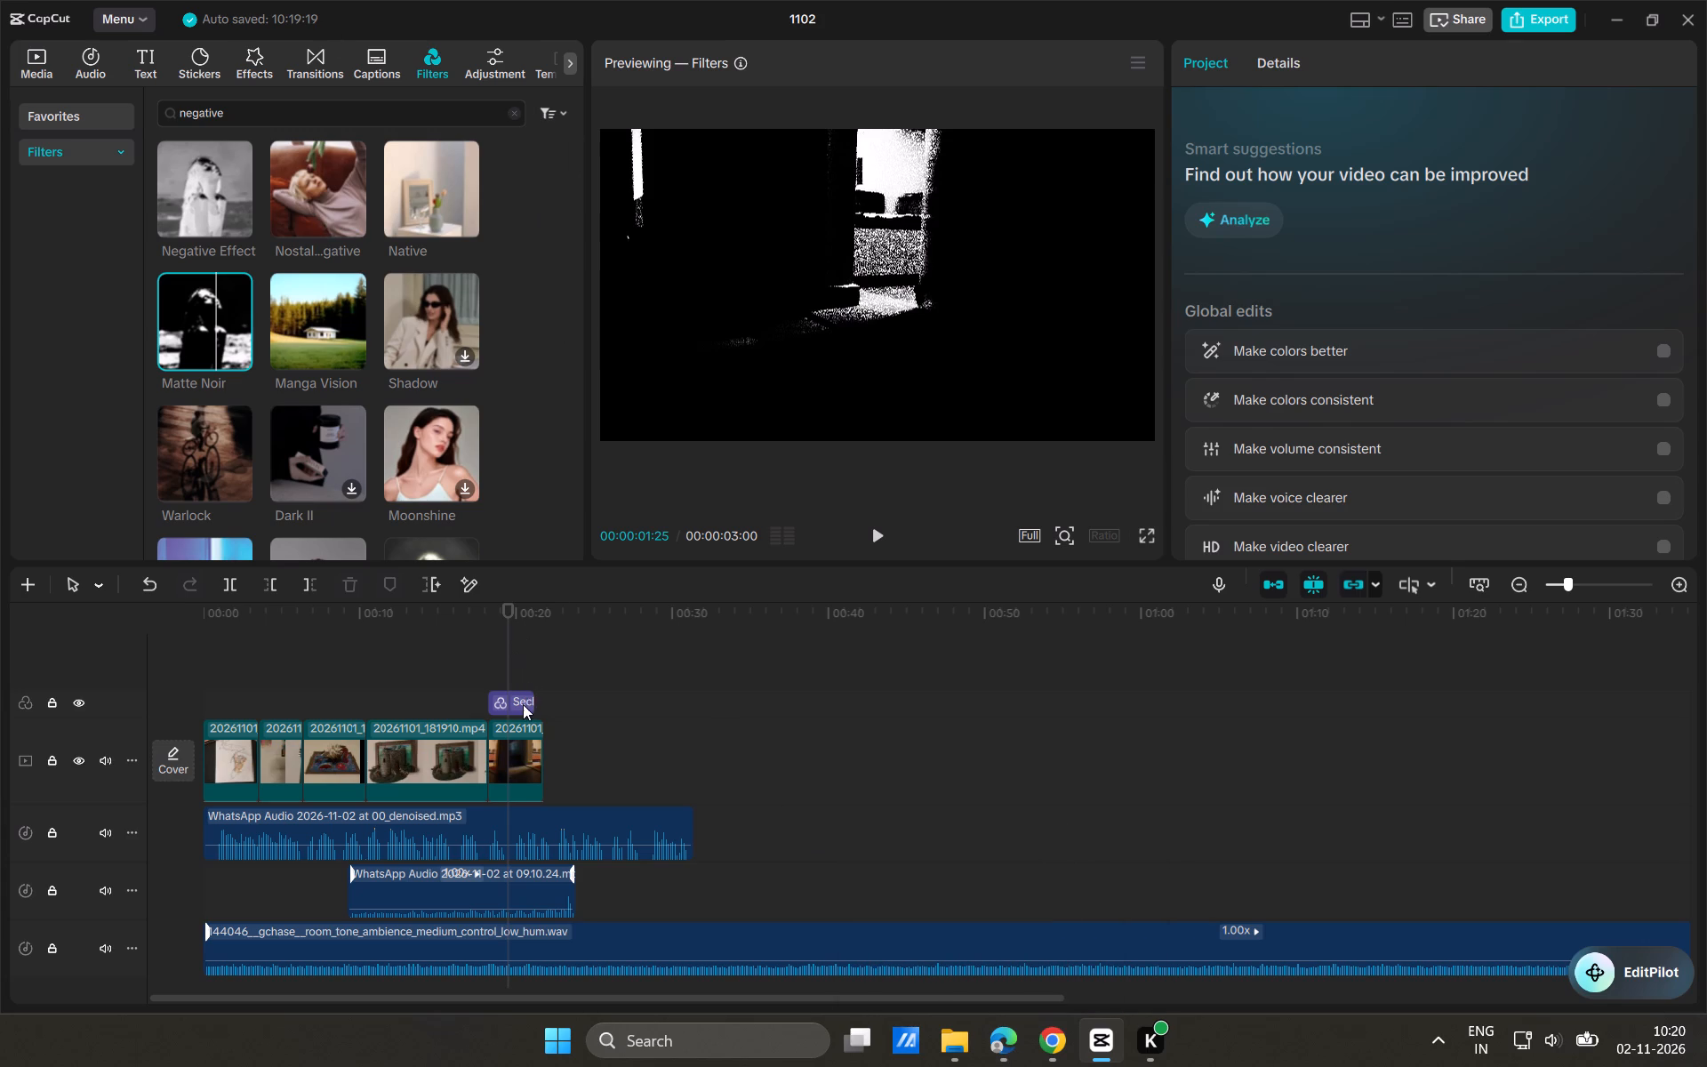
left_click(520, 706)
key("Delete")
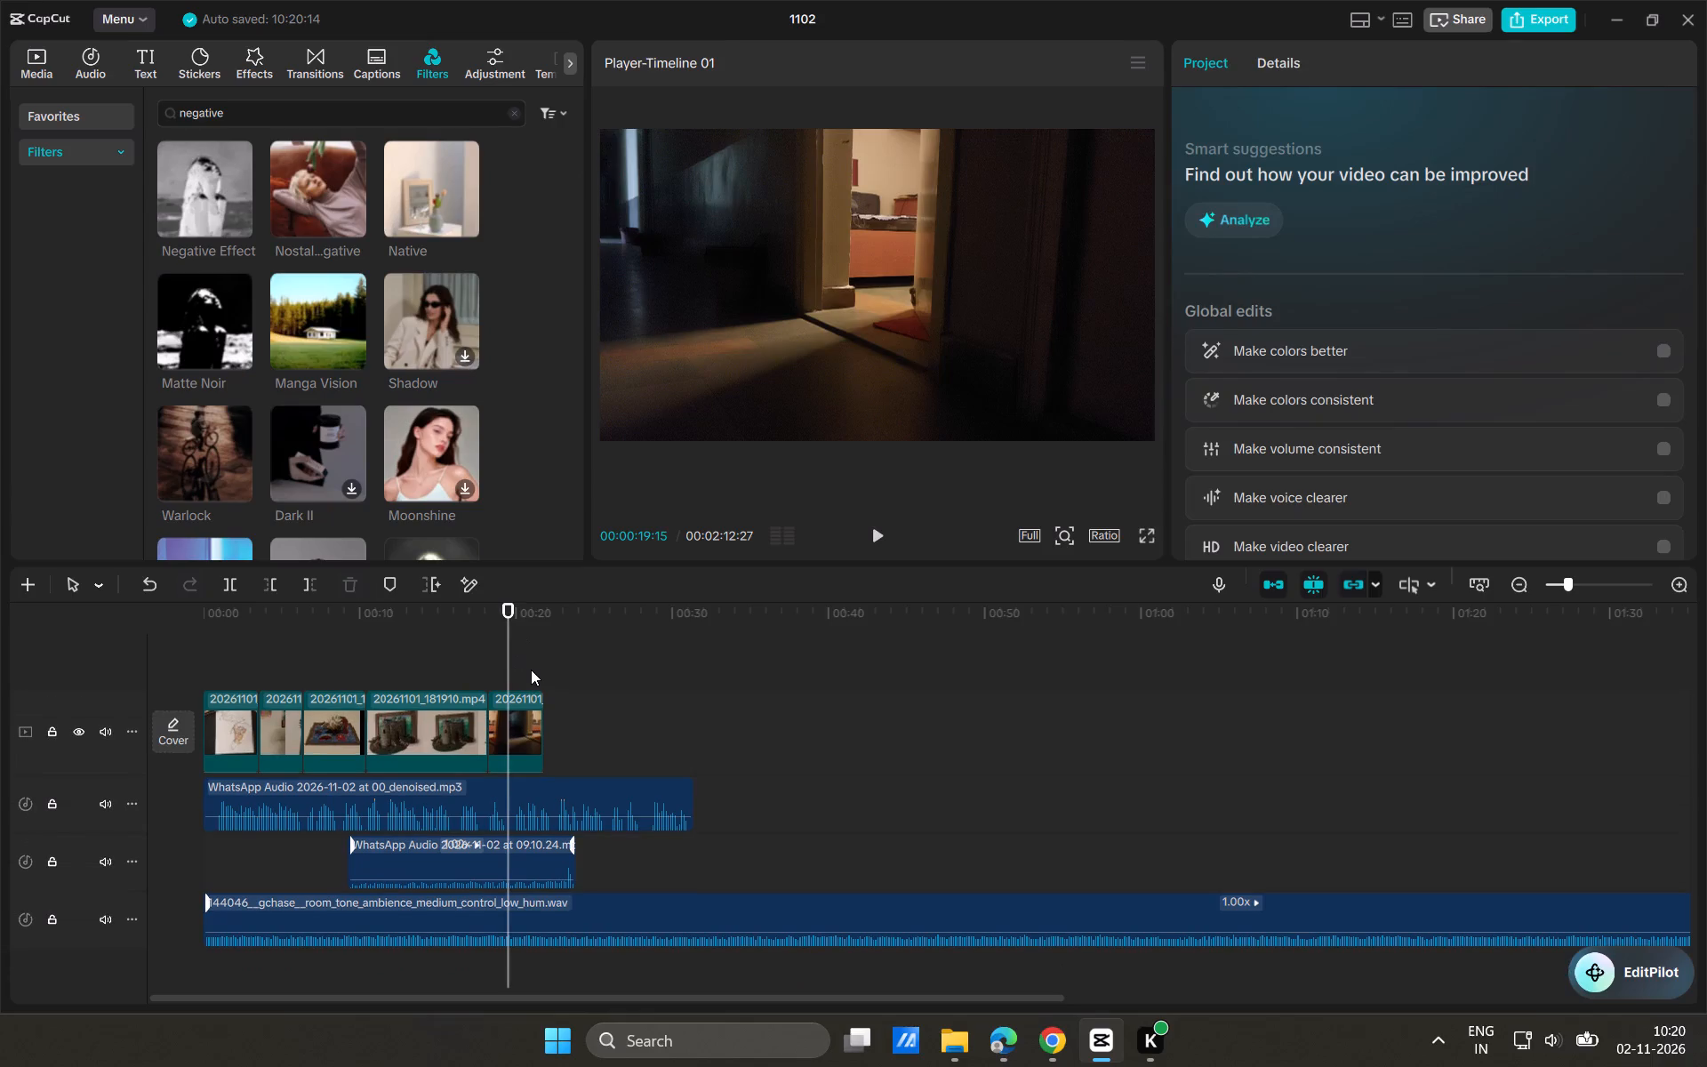
type("not")
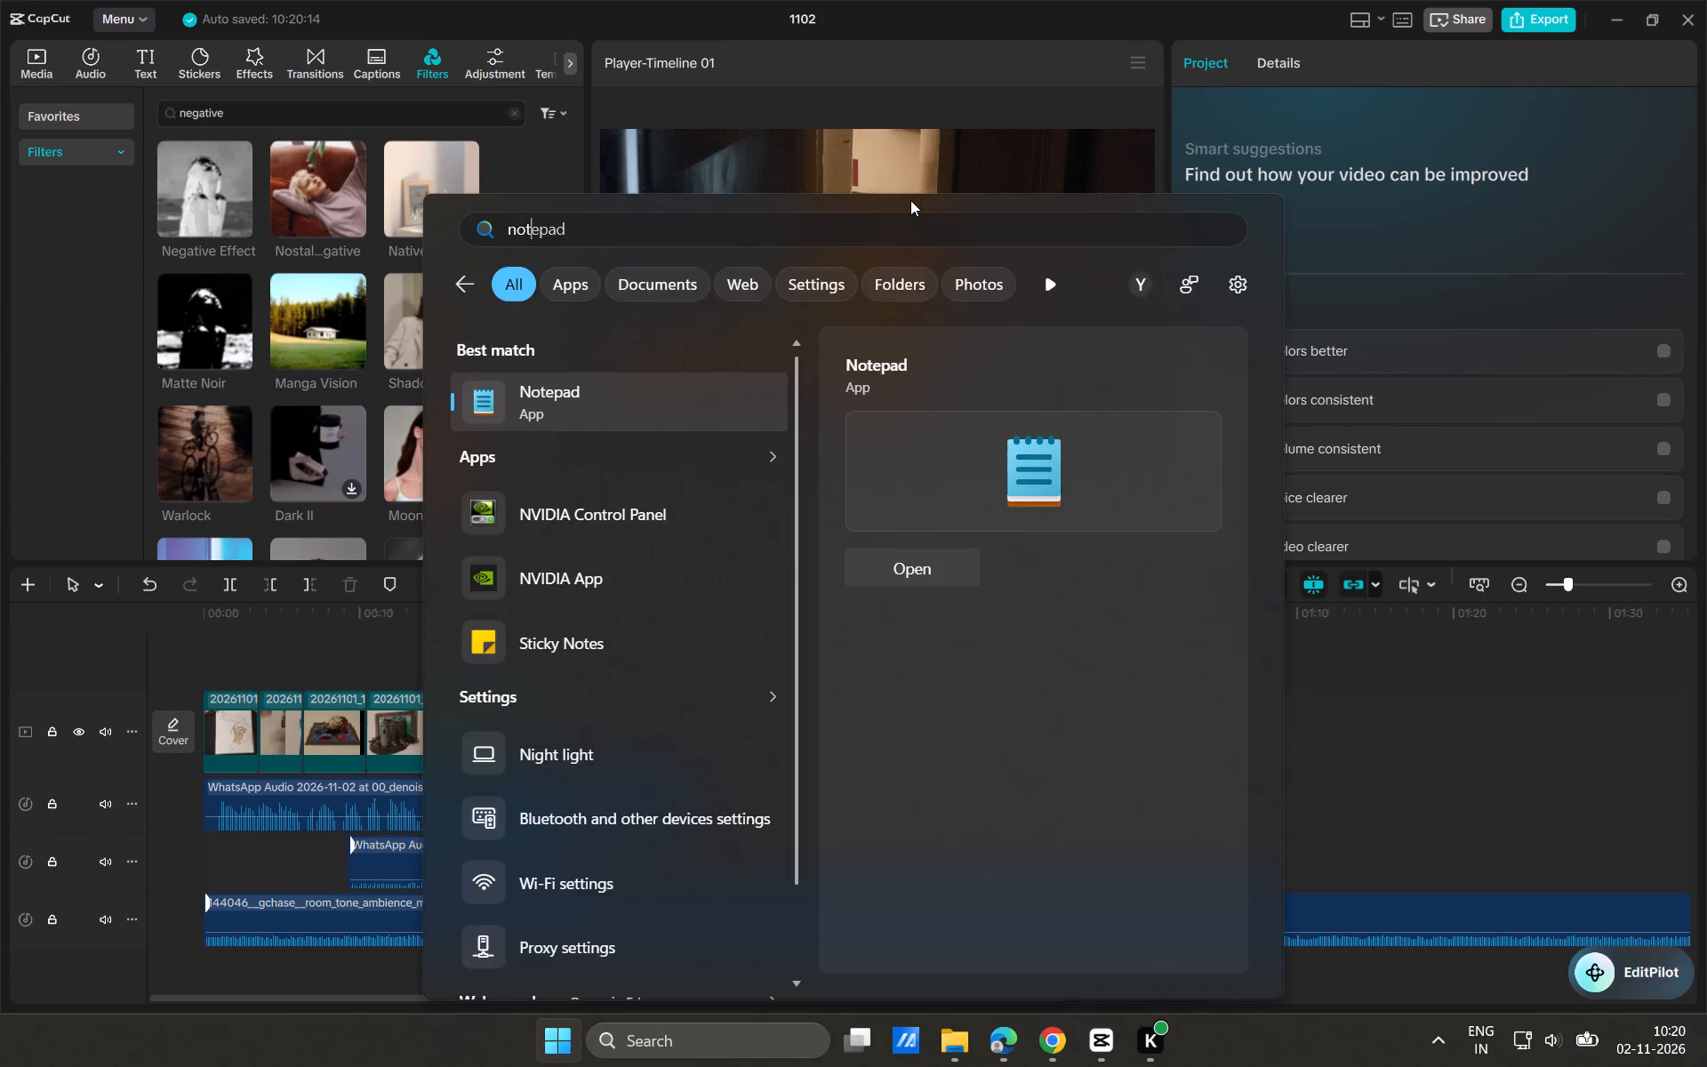
key("Return")
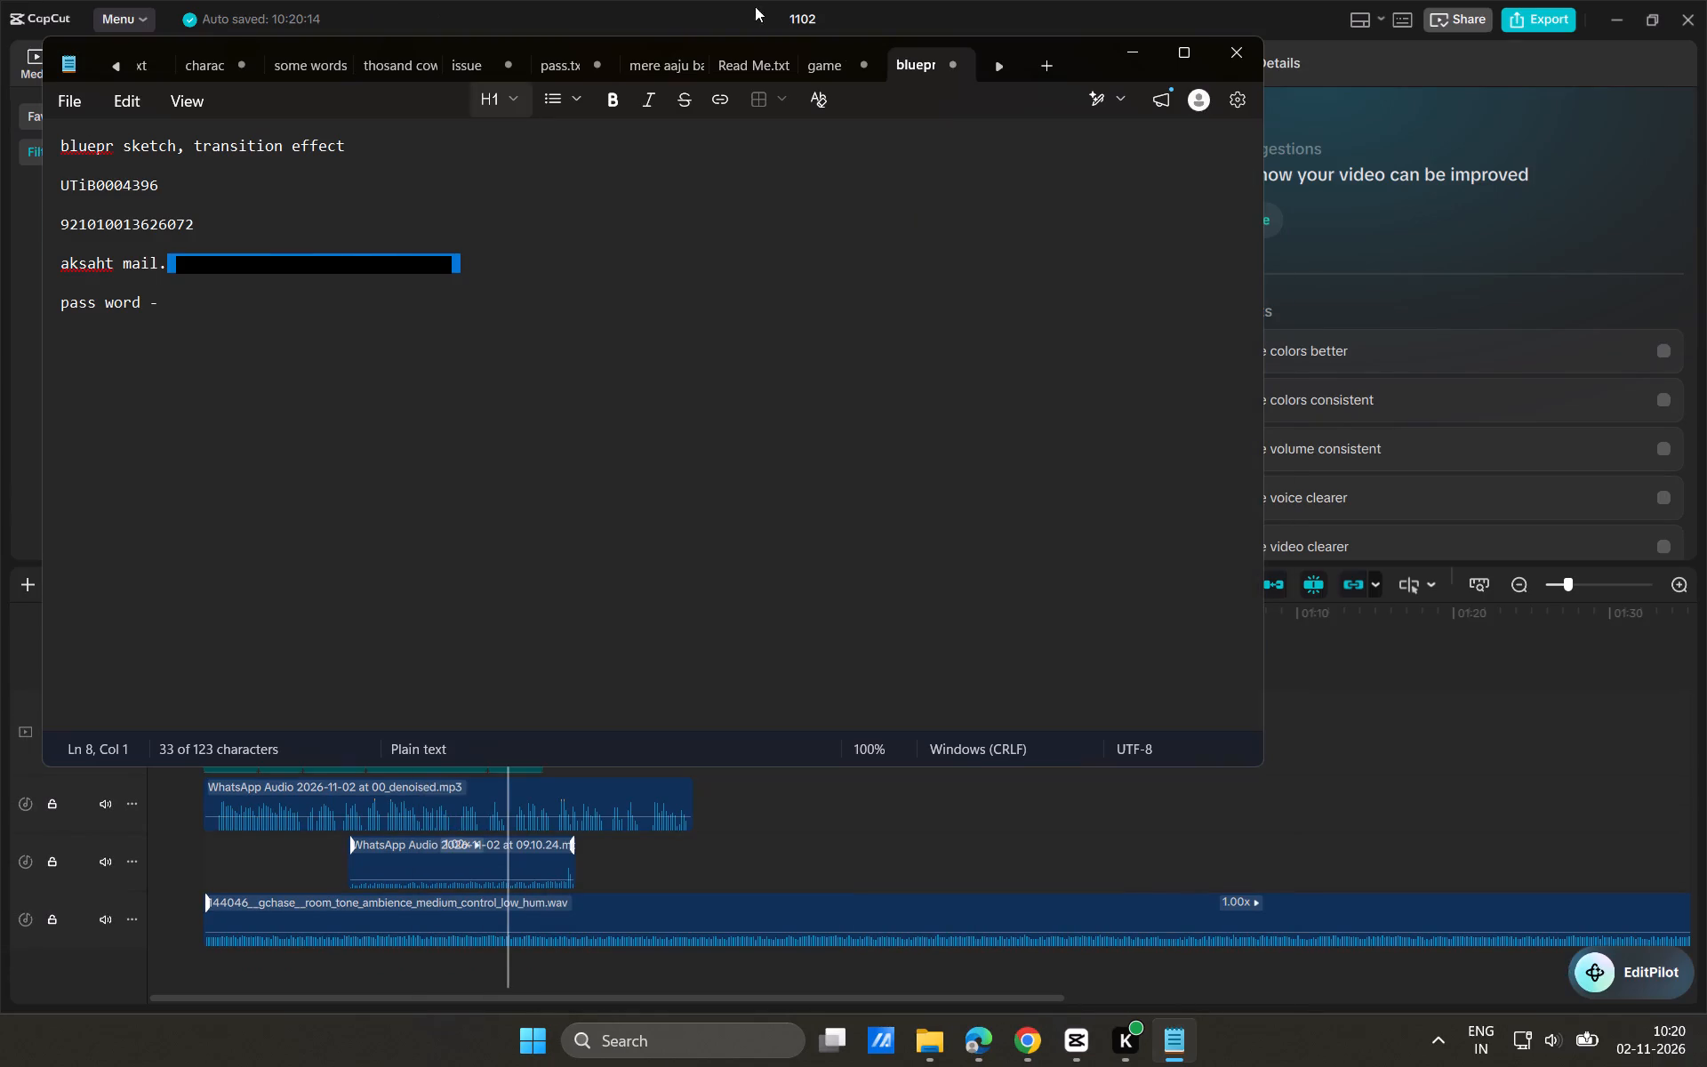
left_click(747, 60)
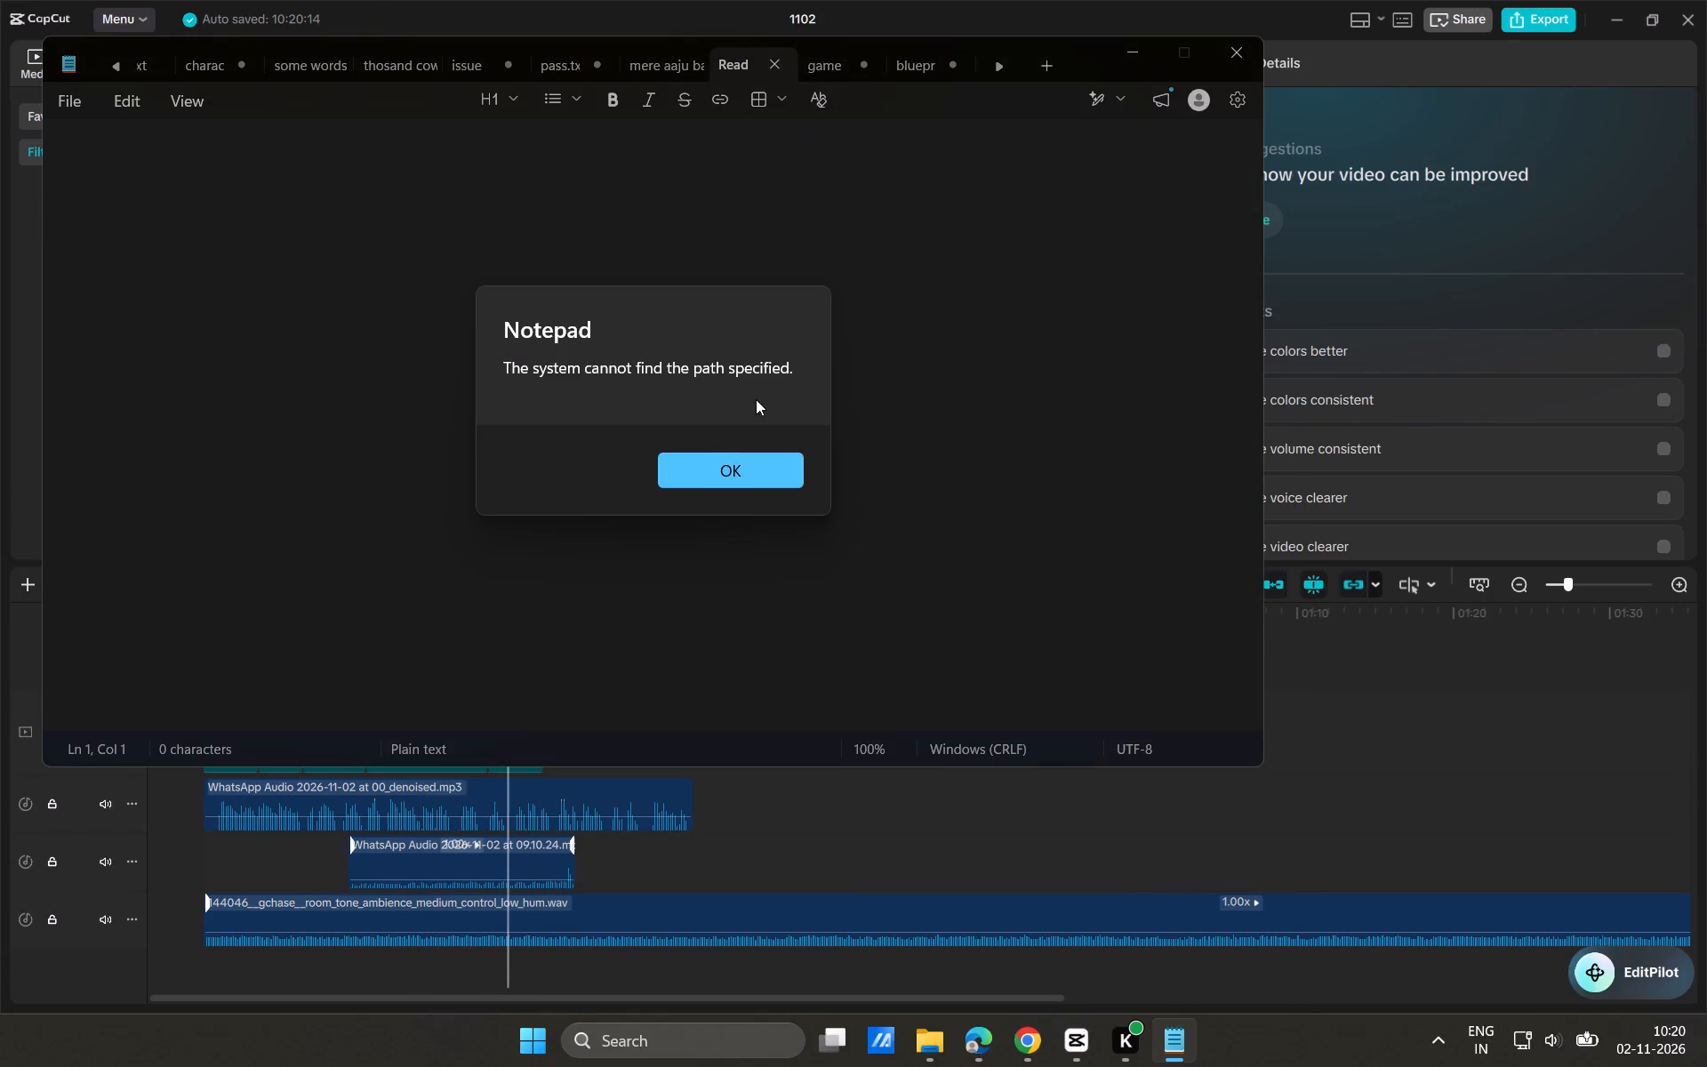
left_click(737, 468)
left_click(811, 68)
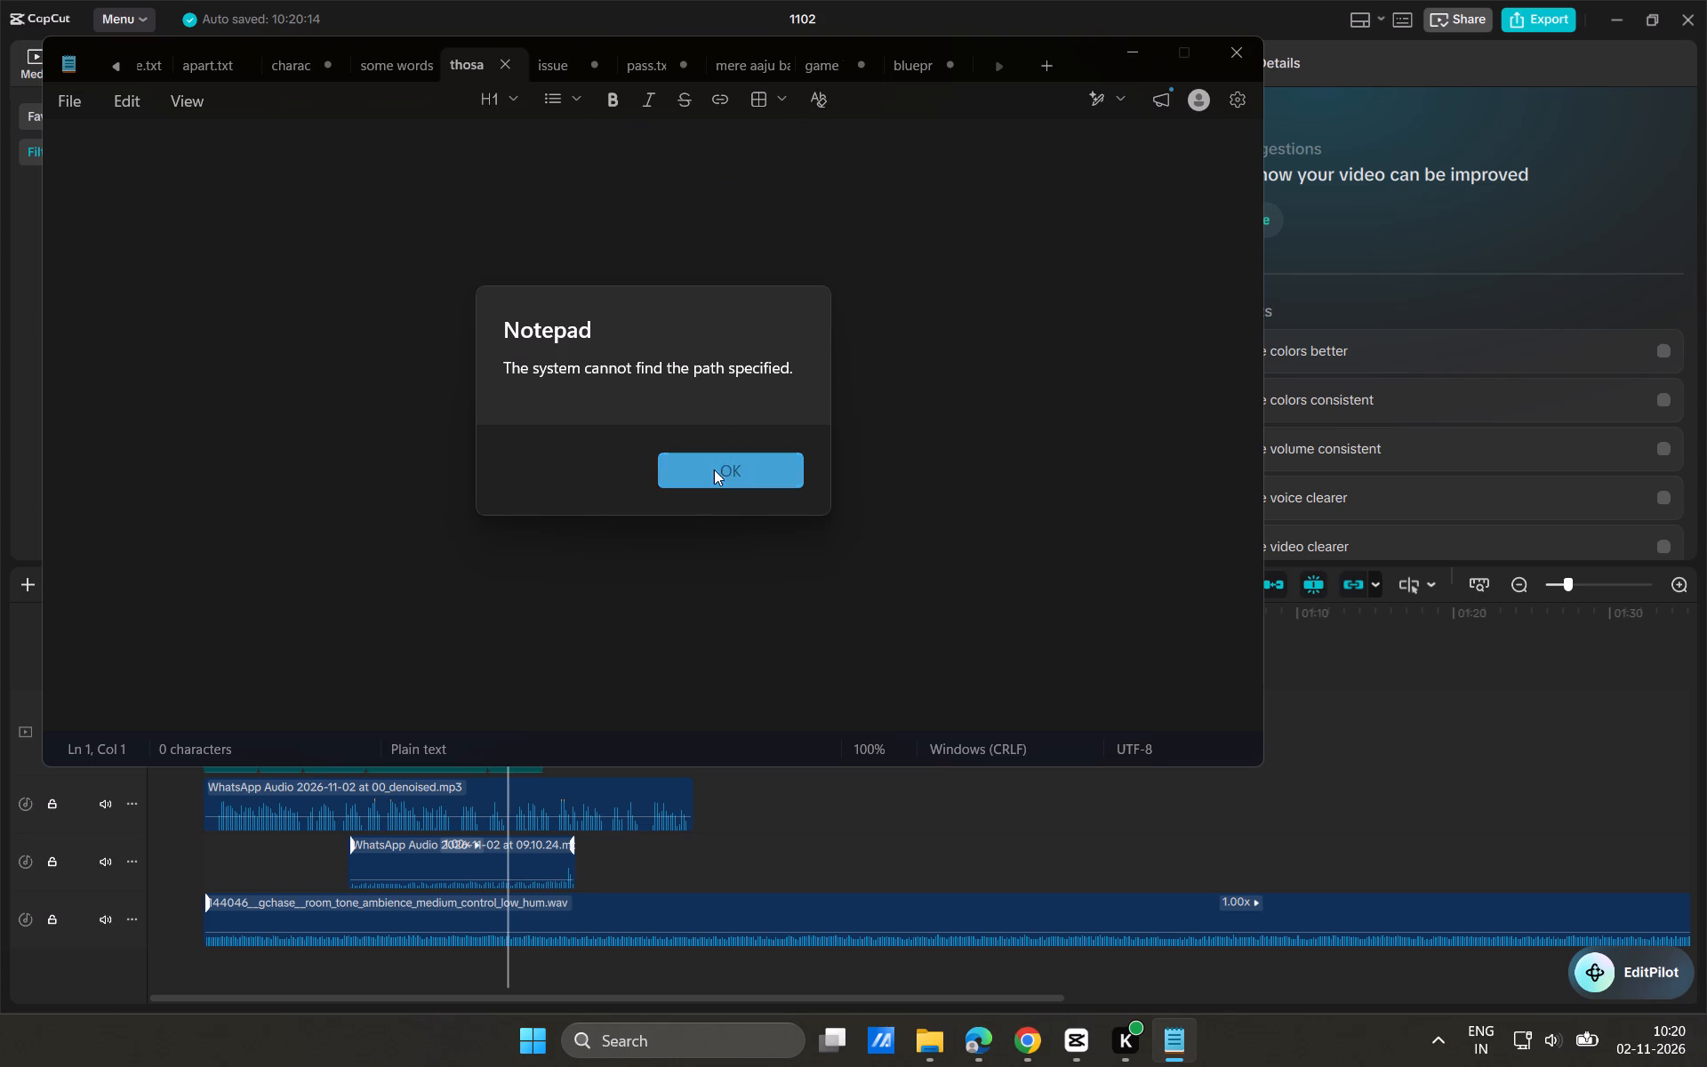
left_click(714, 469)
Create a new note with "capcut" on the first line and "matte noir" on the second, and close Notepad.
left_click(1053, 69)
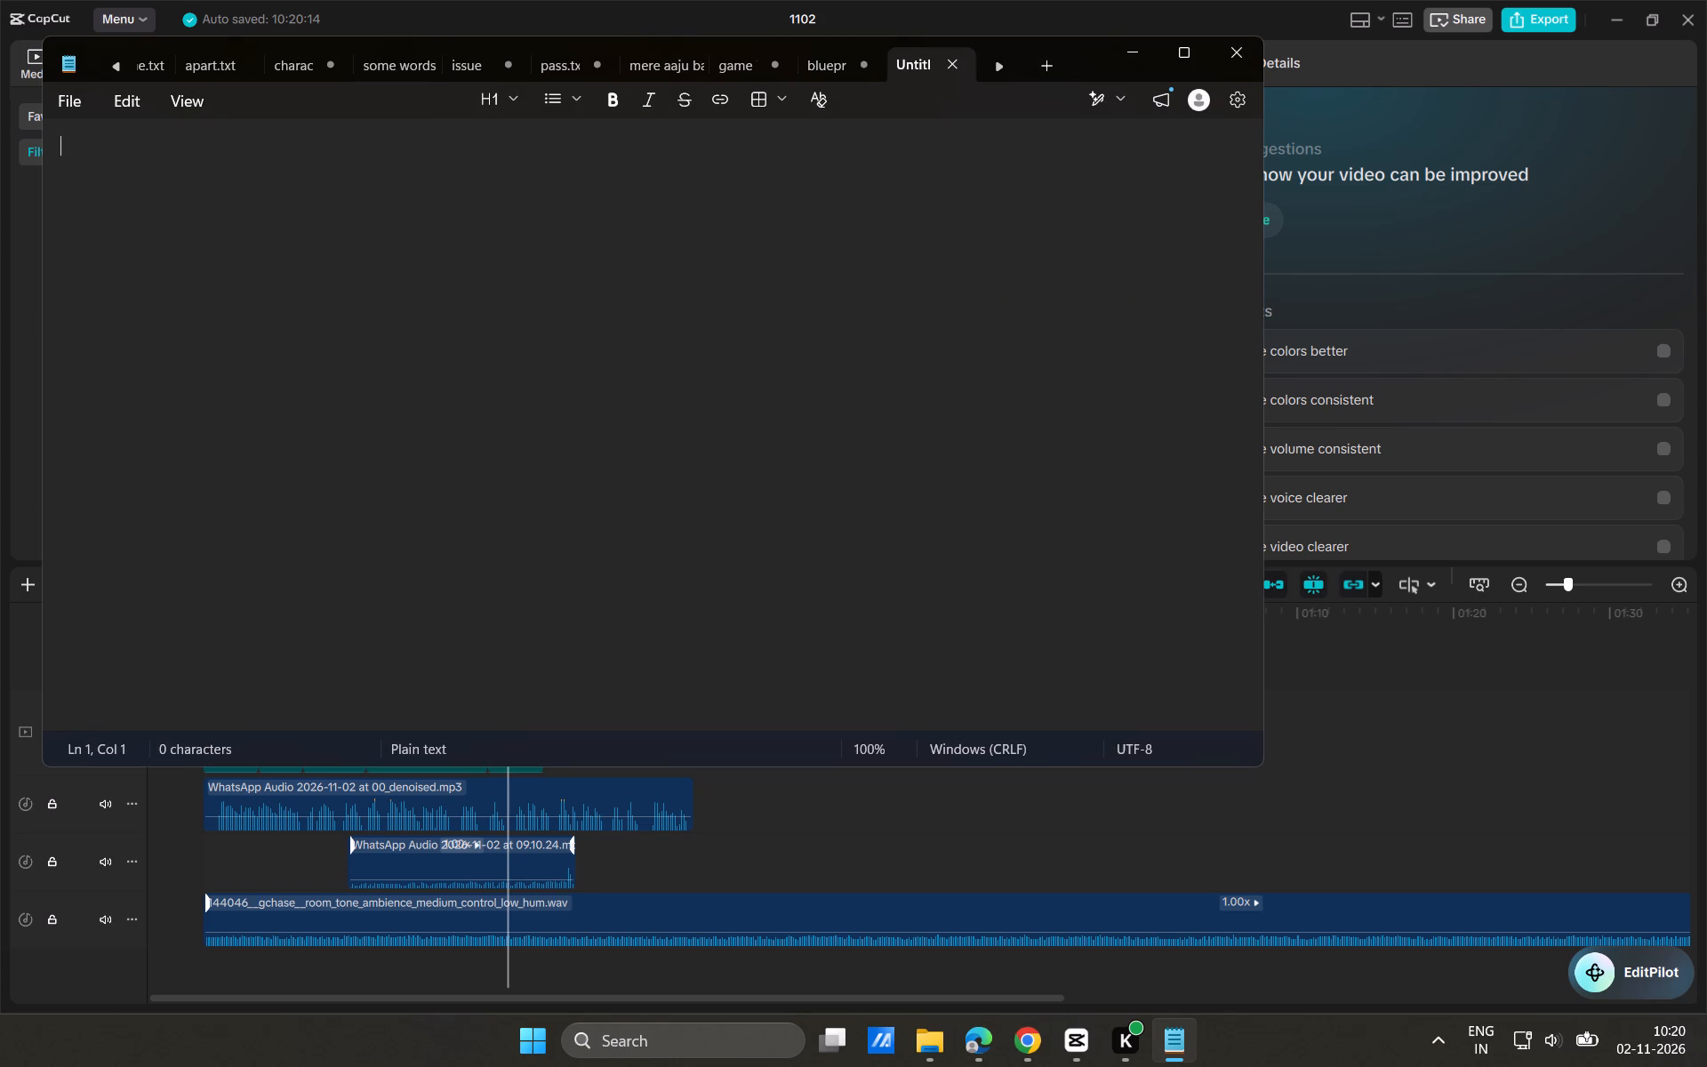
type("capcut")
key("shift+Return")
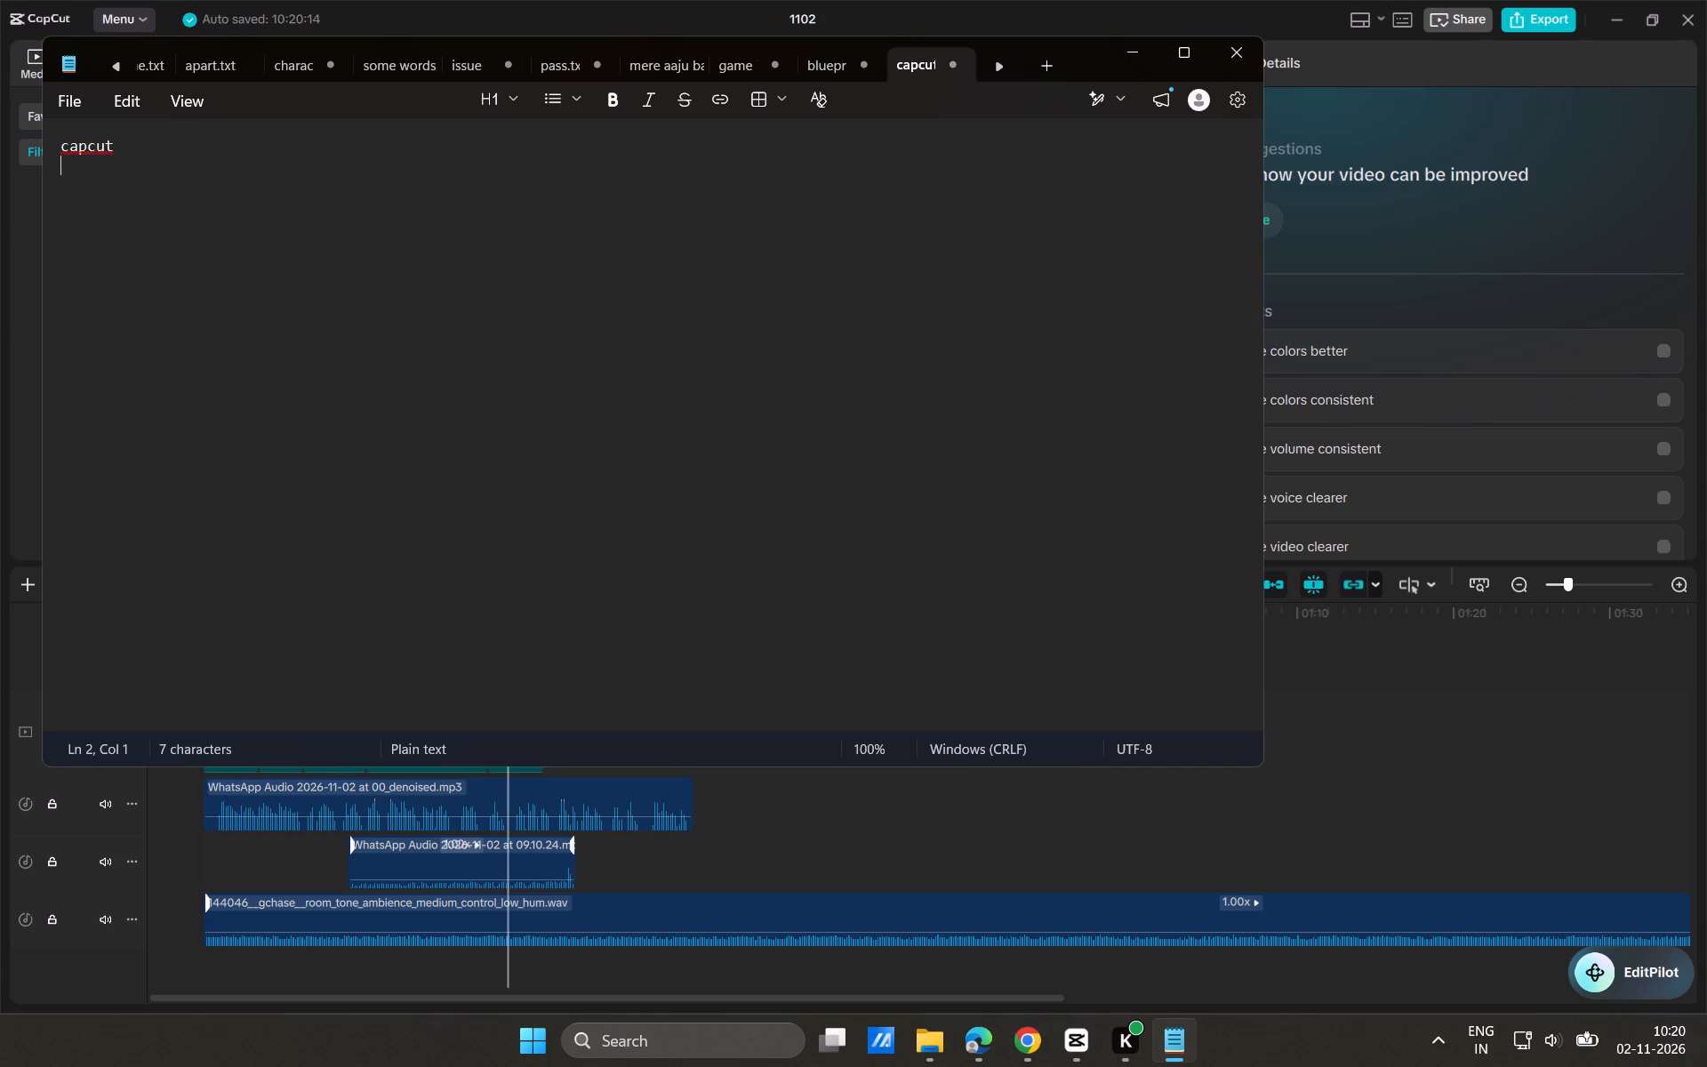
type("matte noir")
left_click(1233, 44)
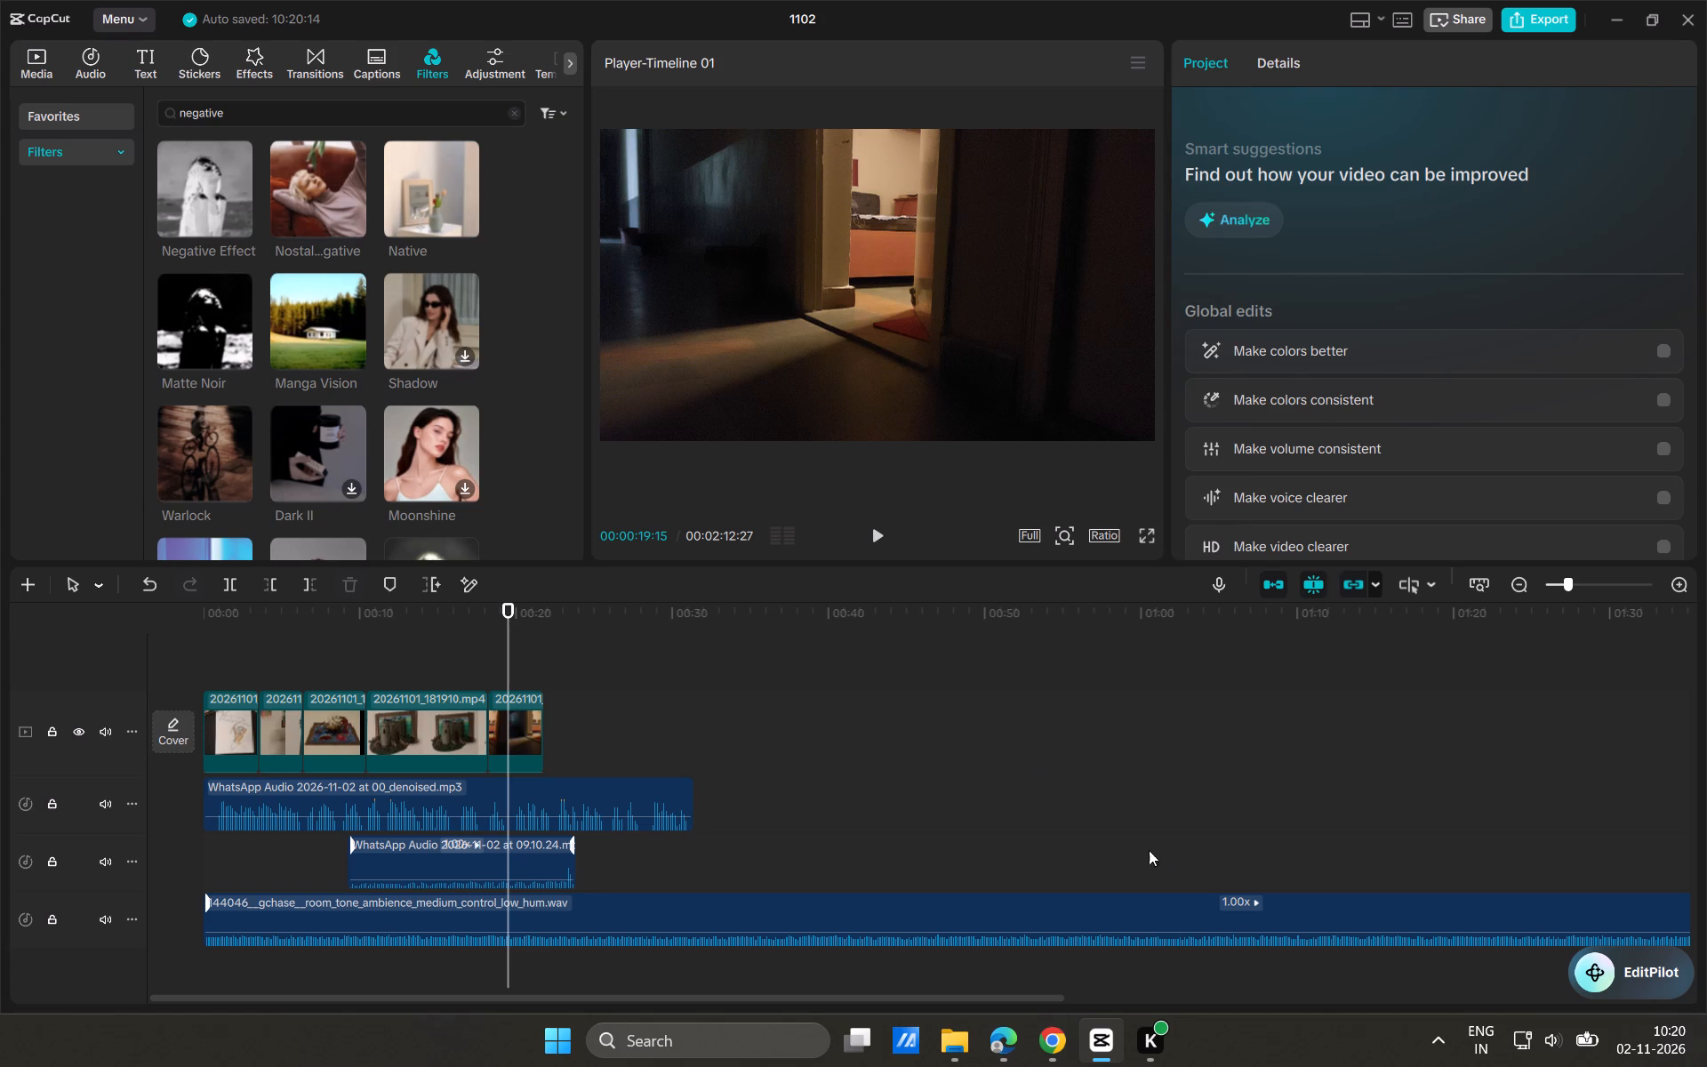
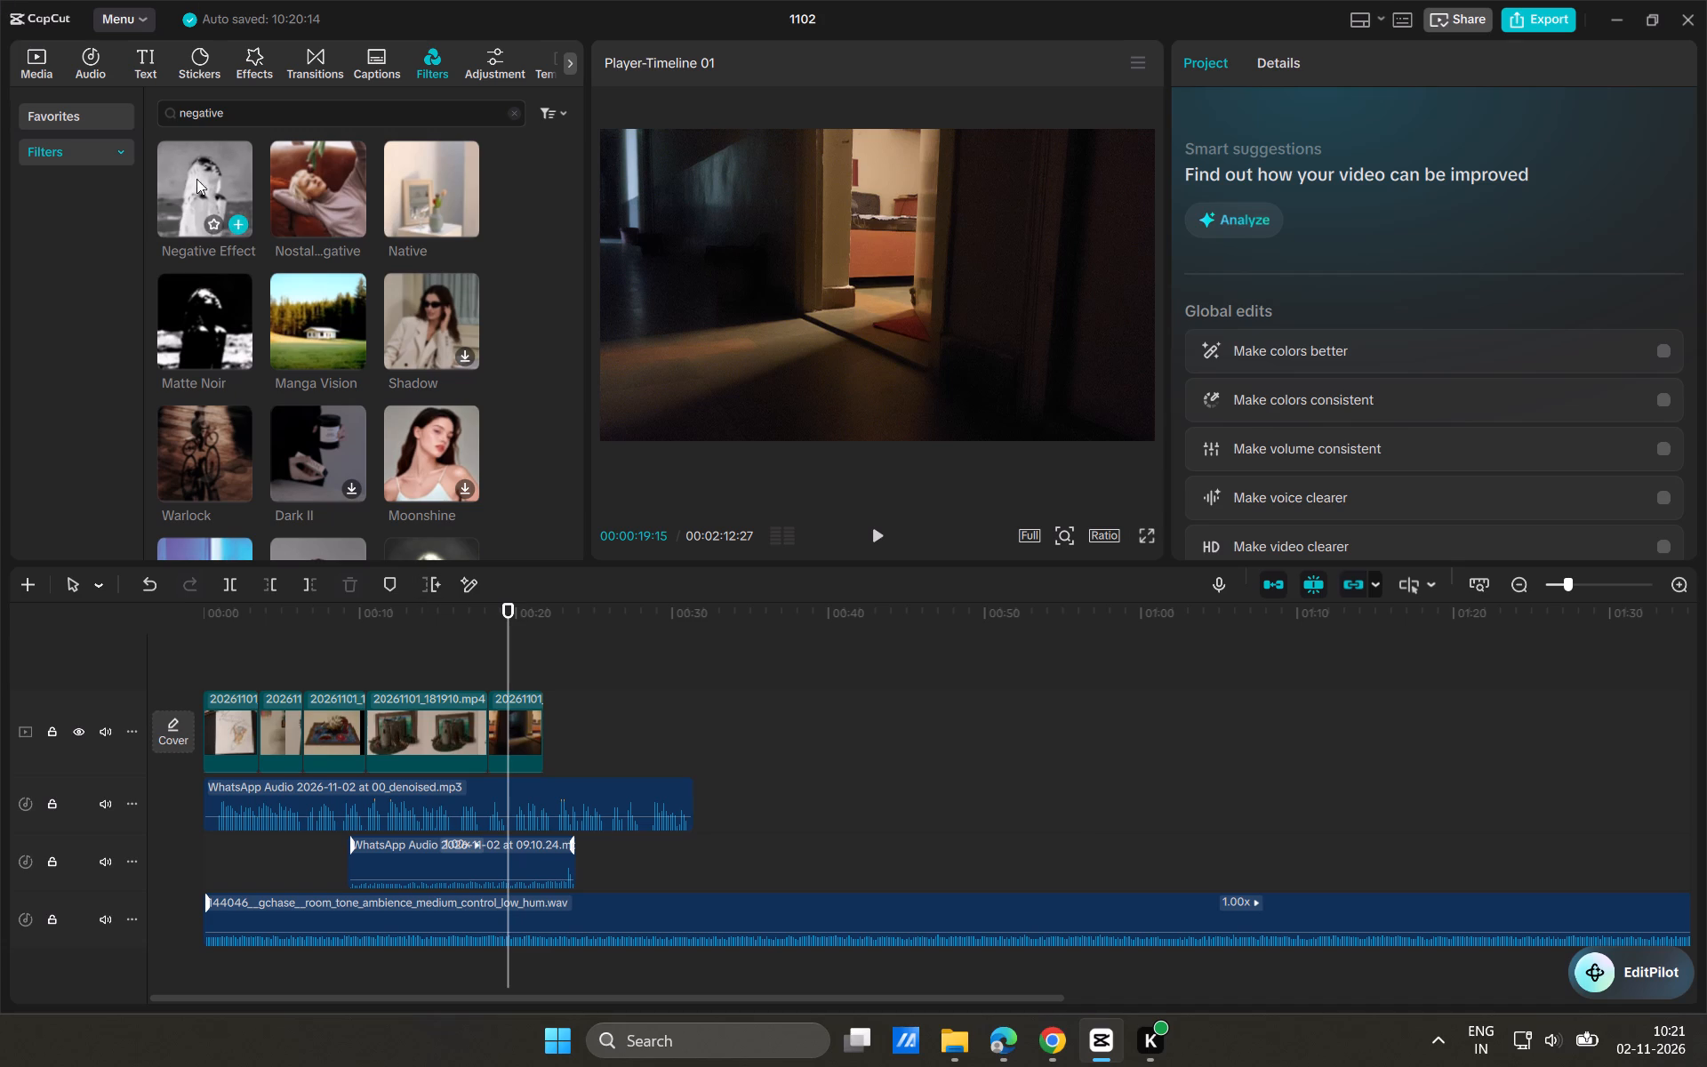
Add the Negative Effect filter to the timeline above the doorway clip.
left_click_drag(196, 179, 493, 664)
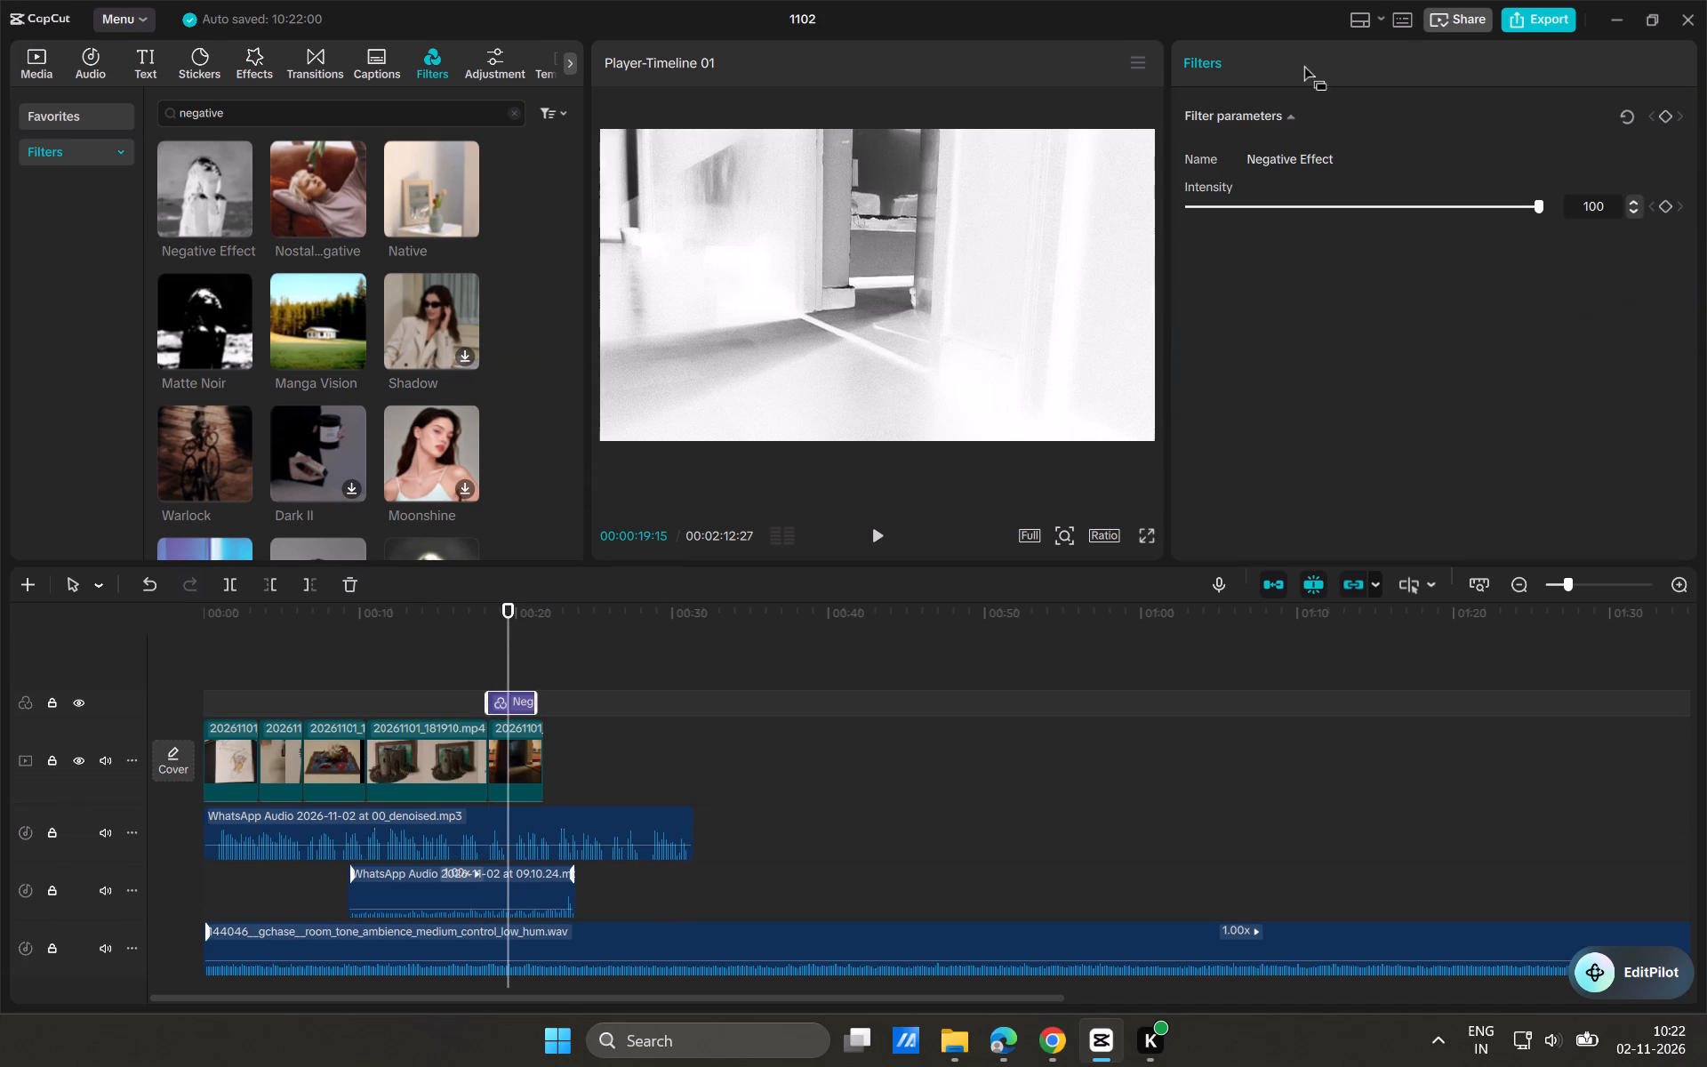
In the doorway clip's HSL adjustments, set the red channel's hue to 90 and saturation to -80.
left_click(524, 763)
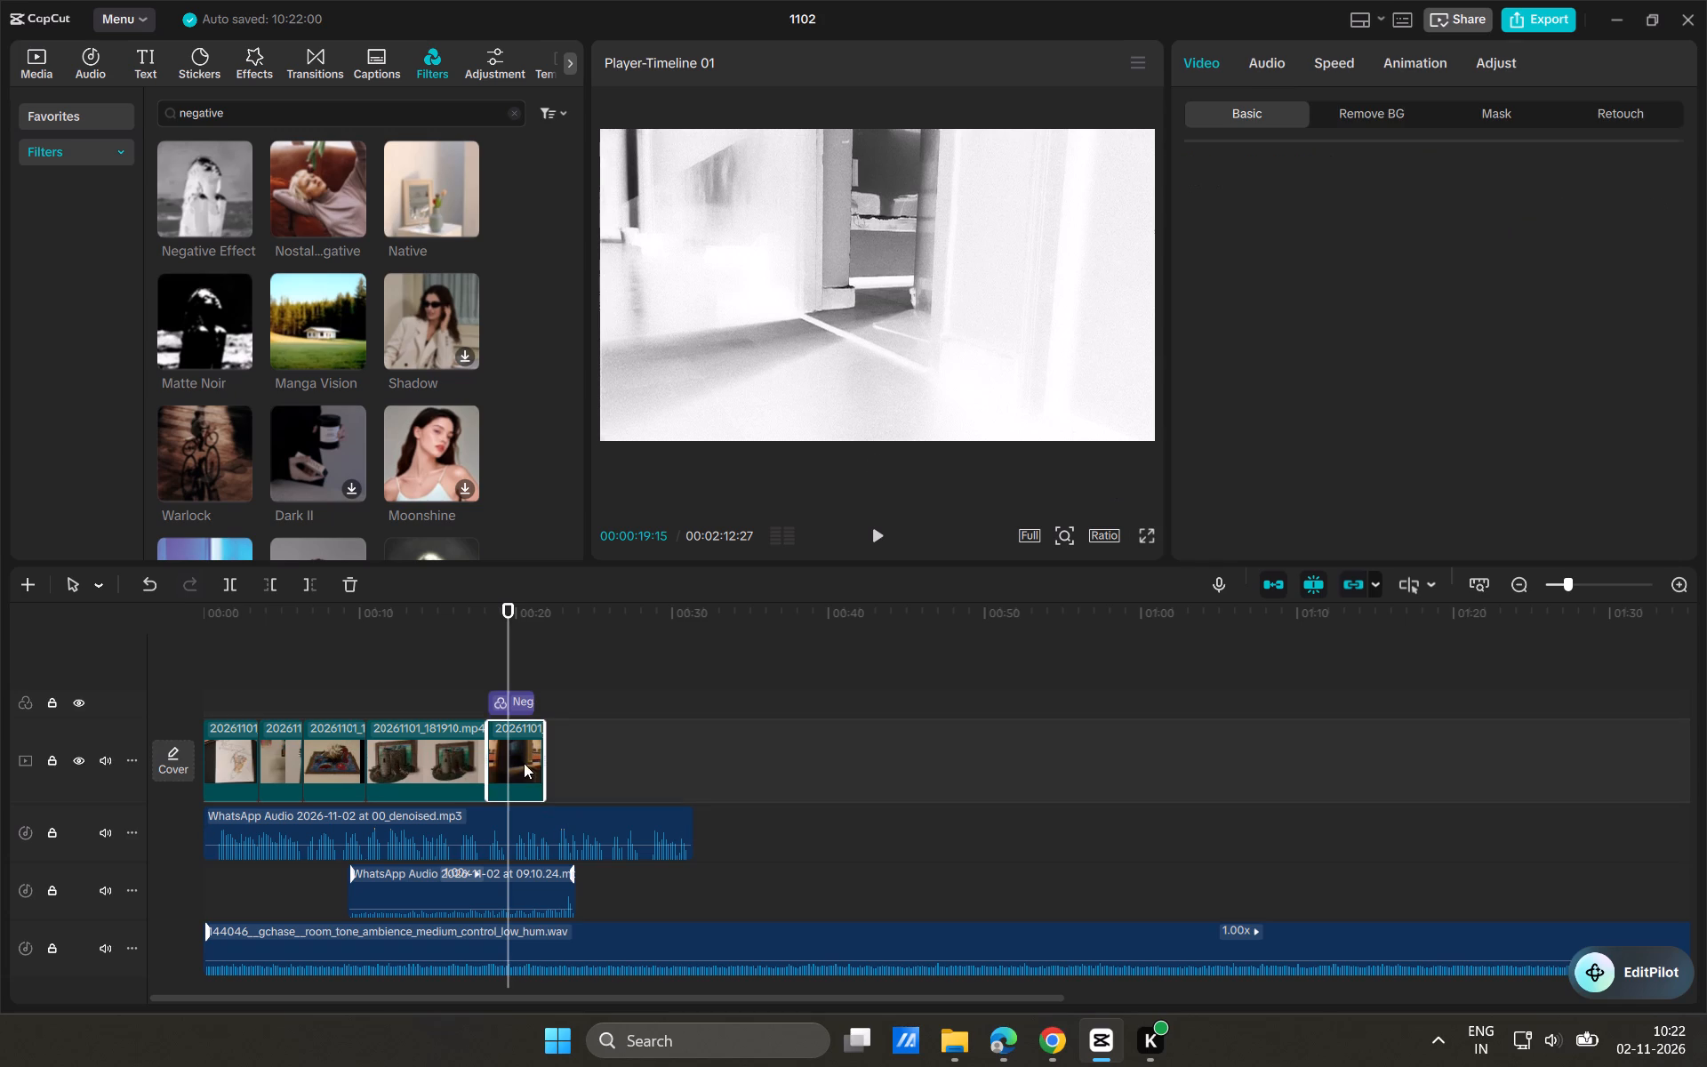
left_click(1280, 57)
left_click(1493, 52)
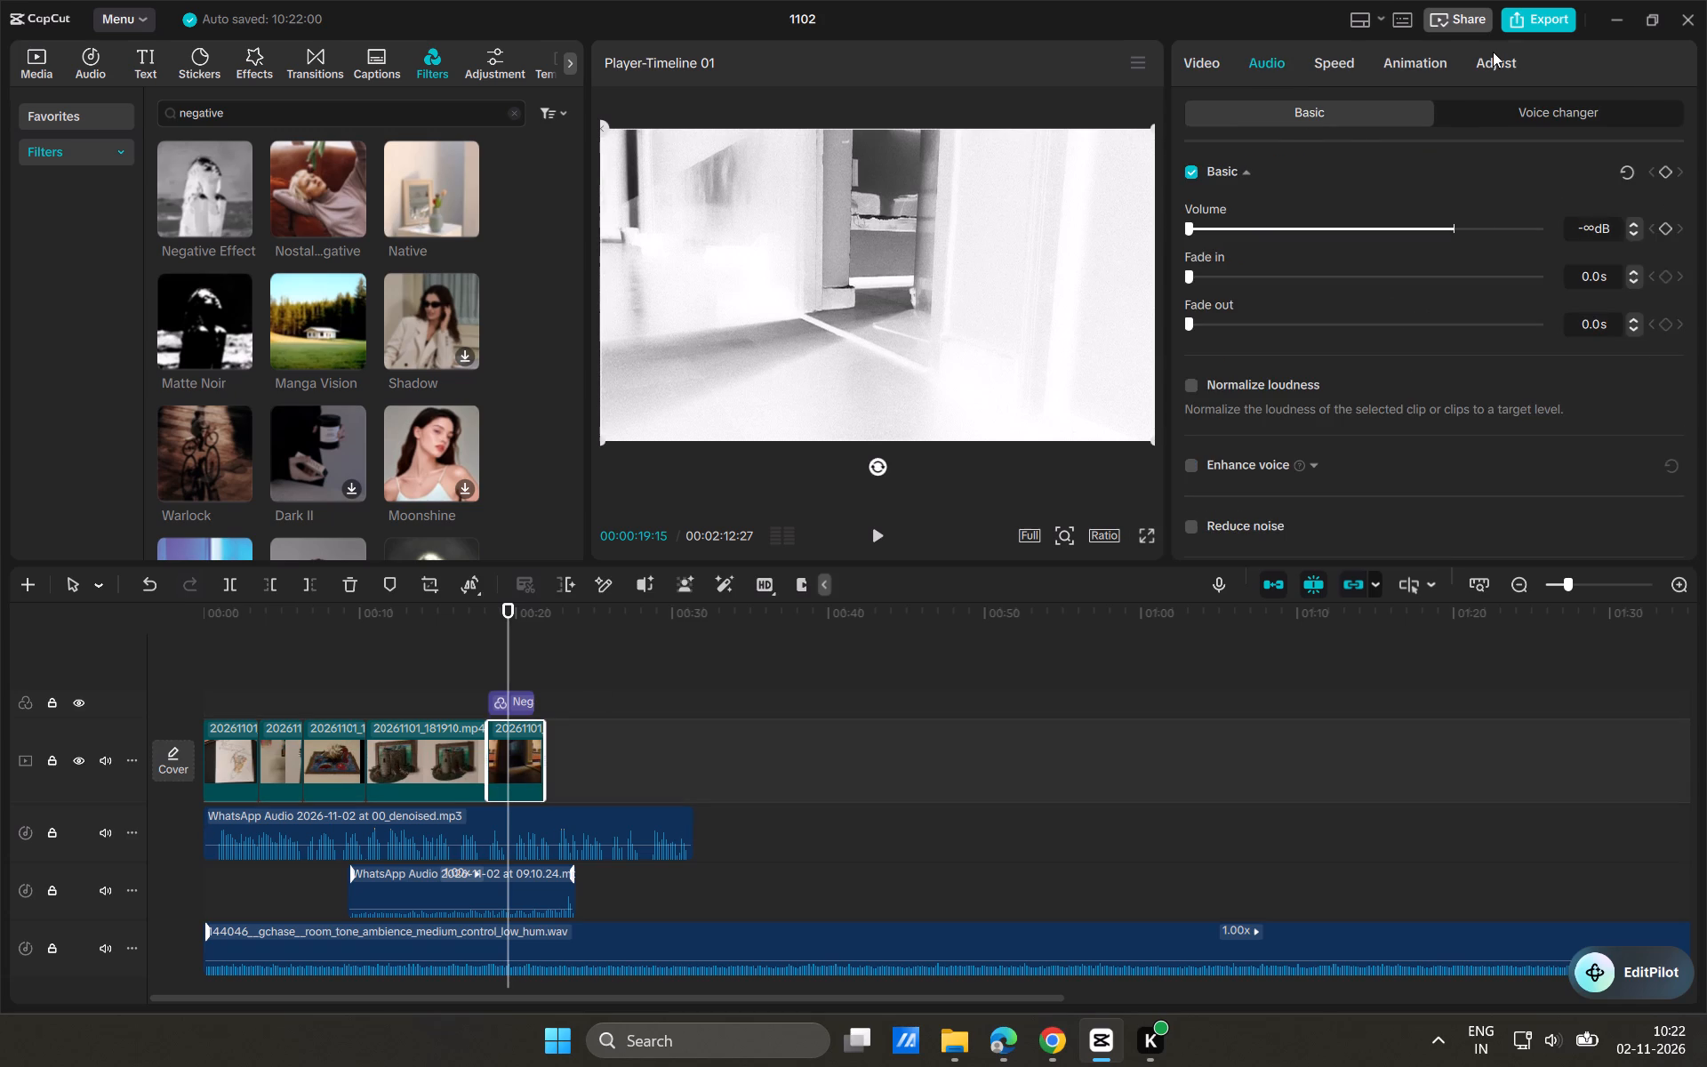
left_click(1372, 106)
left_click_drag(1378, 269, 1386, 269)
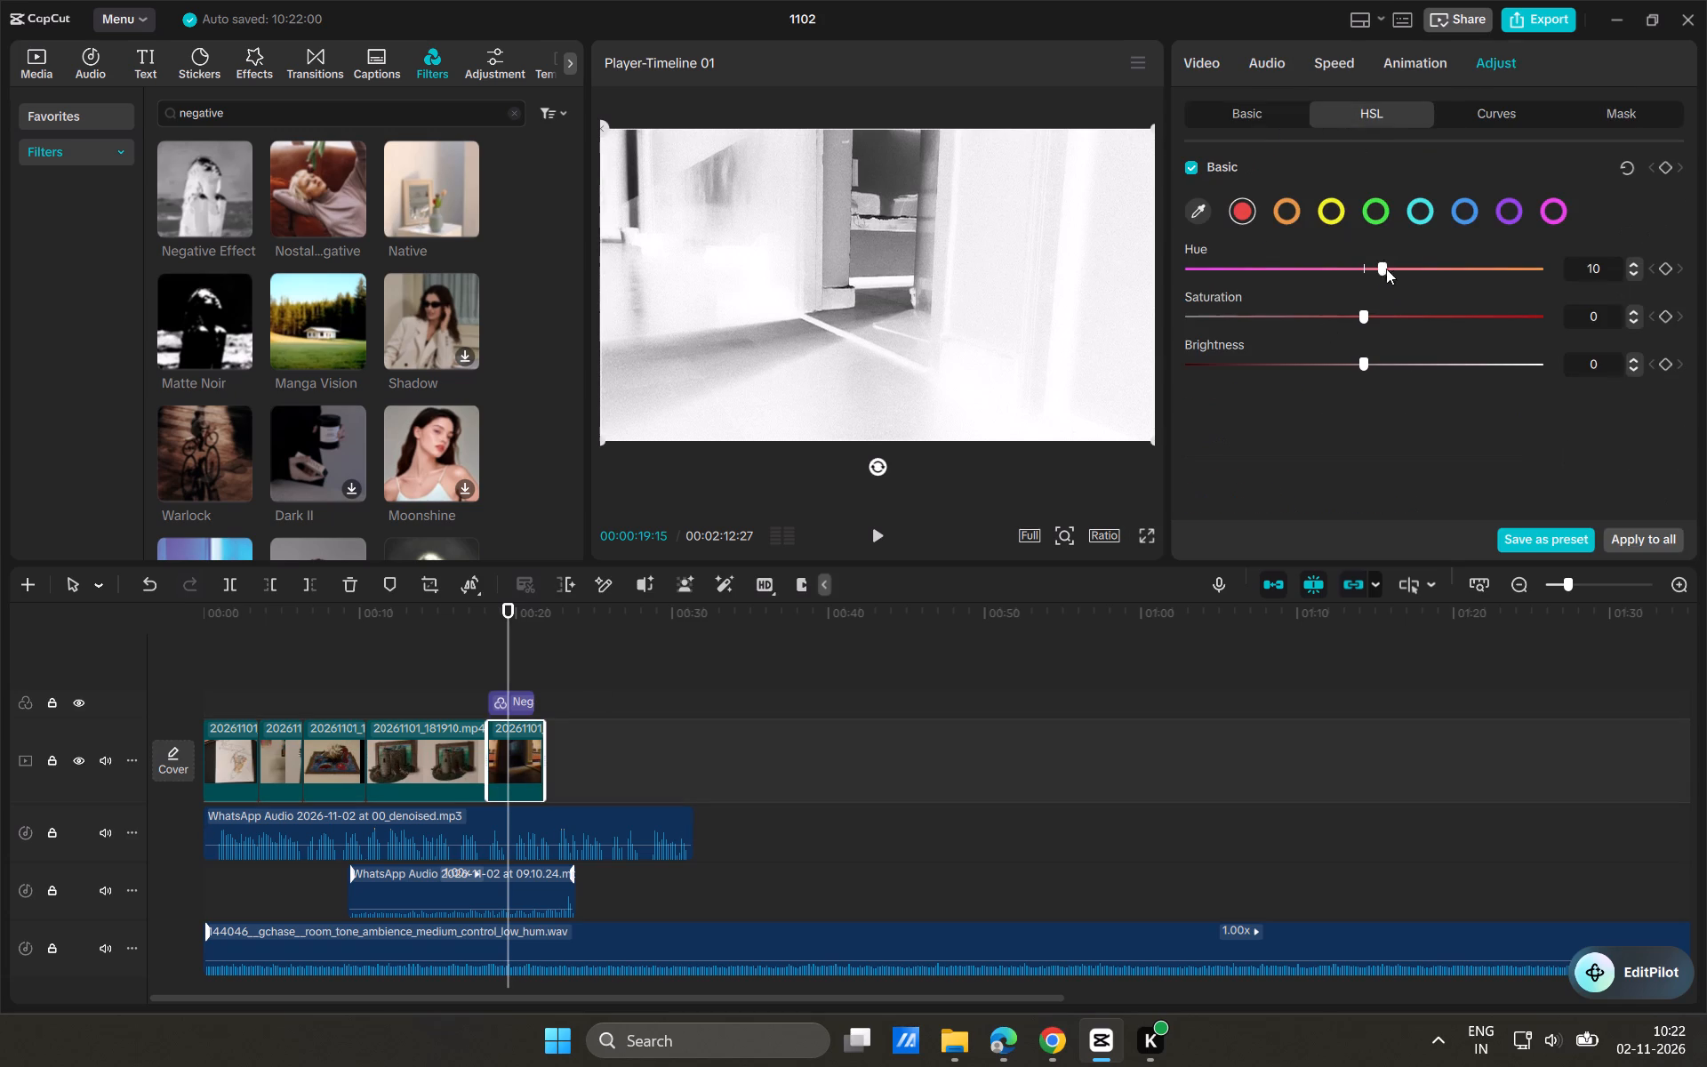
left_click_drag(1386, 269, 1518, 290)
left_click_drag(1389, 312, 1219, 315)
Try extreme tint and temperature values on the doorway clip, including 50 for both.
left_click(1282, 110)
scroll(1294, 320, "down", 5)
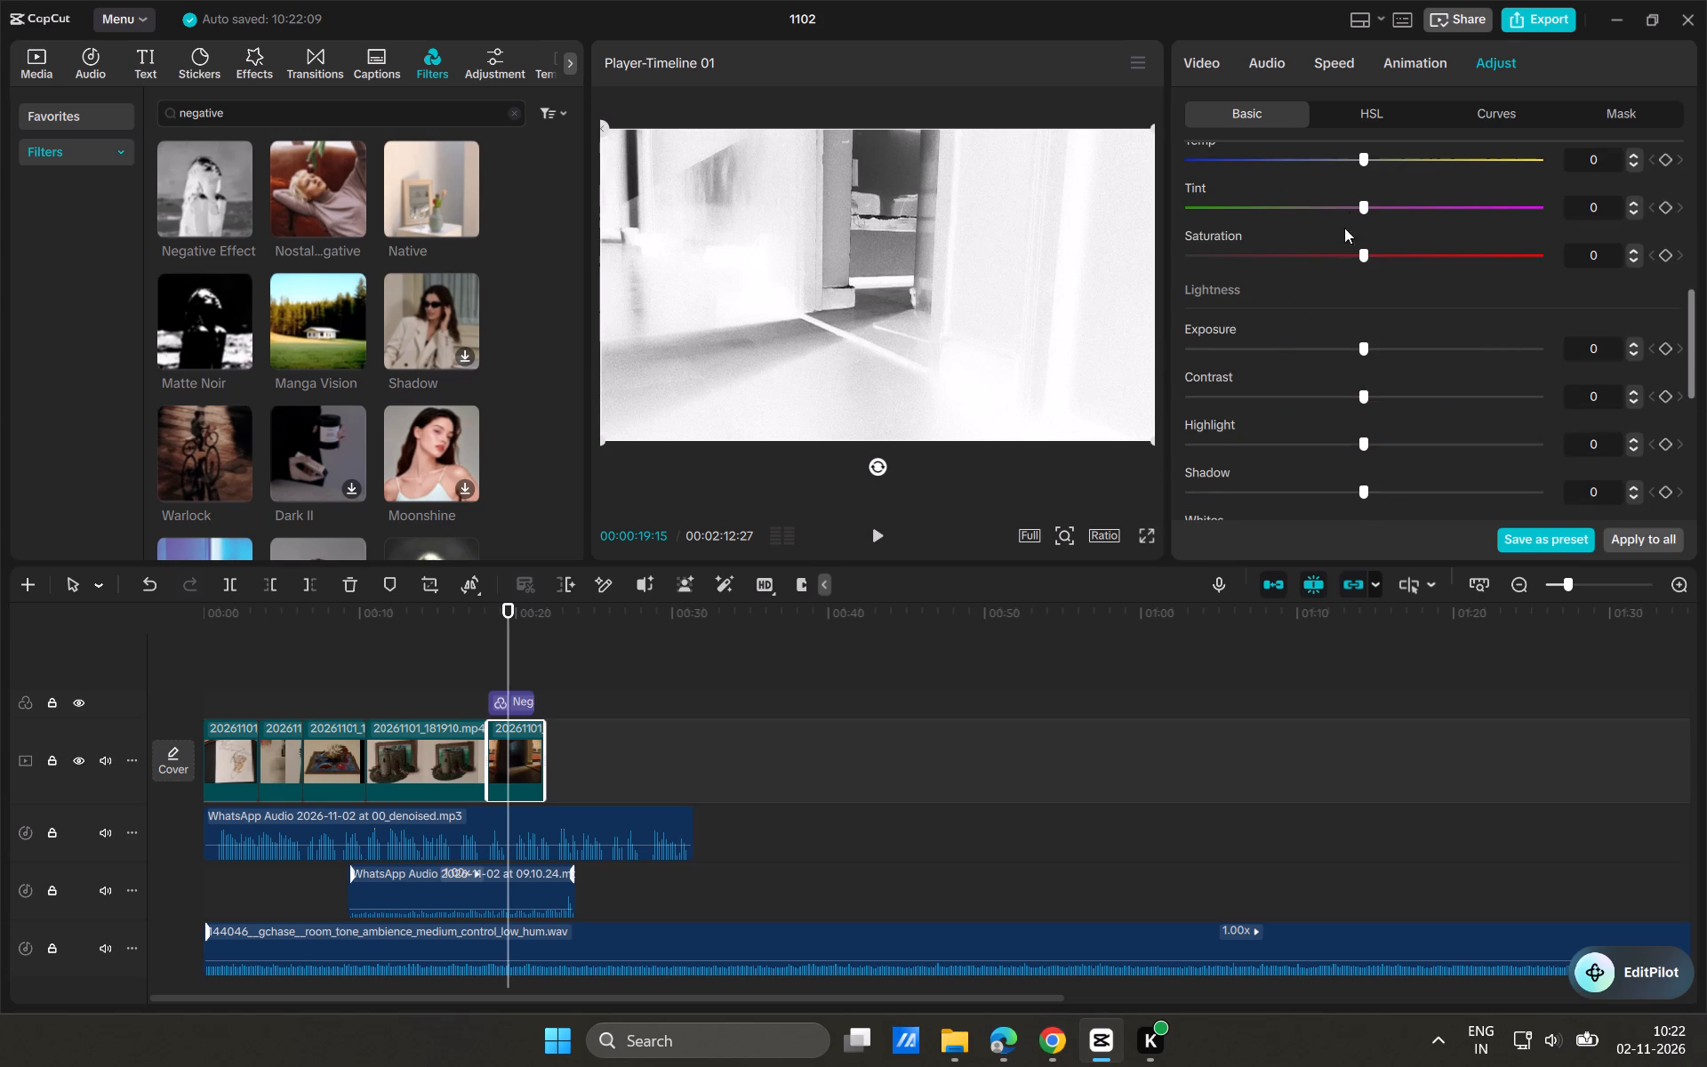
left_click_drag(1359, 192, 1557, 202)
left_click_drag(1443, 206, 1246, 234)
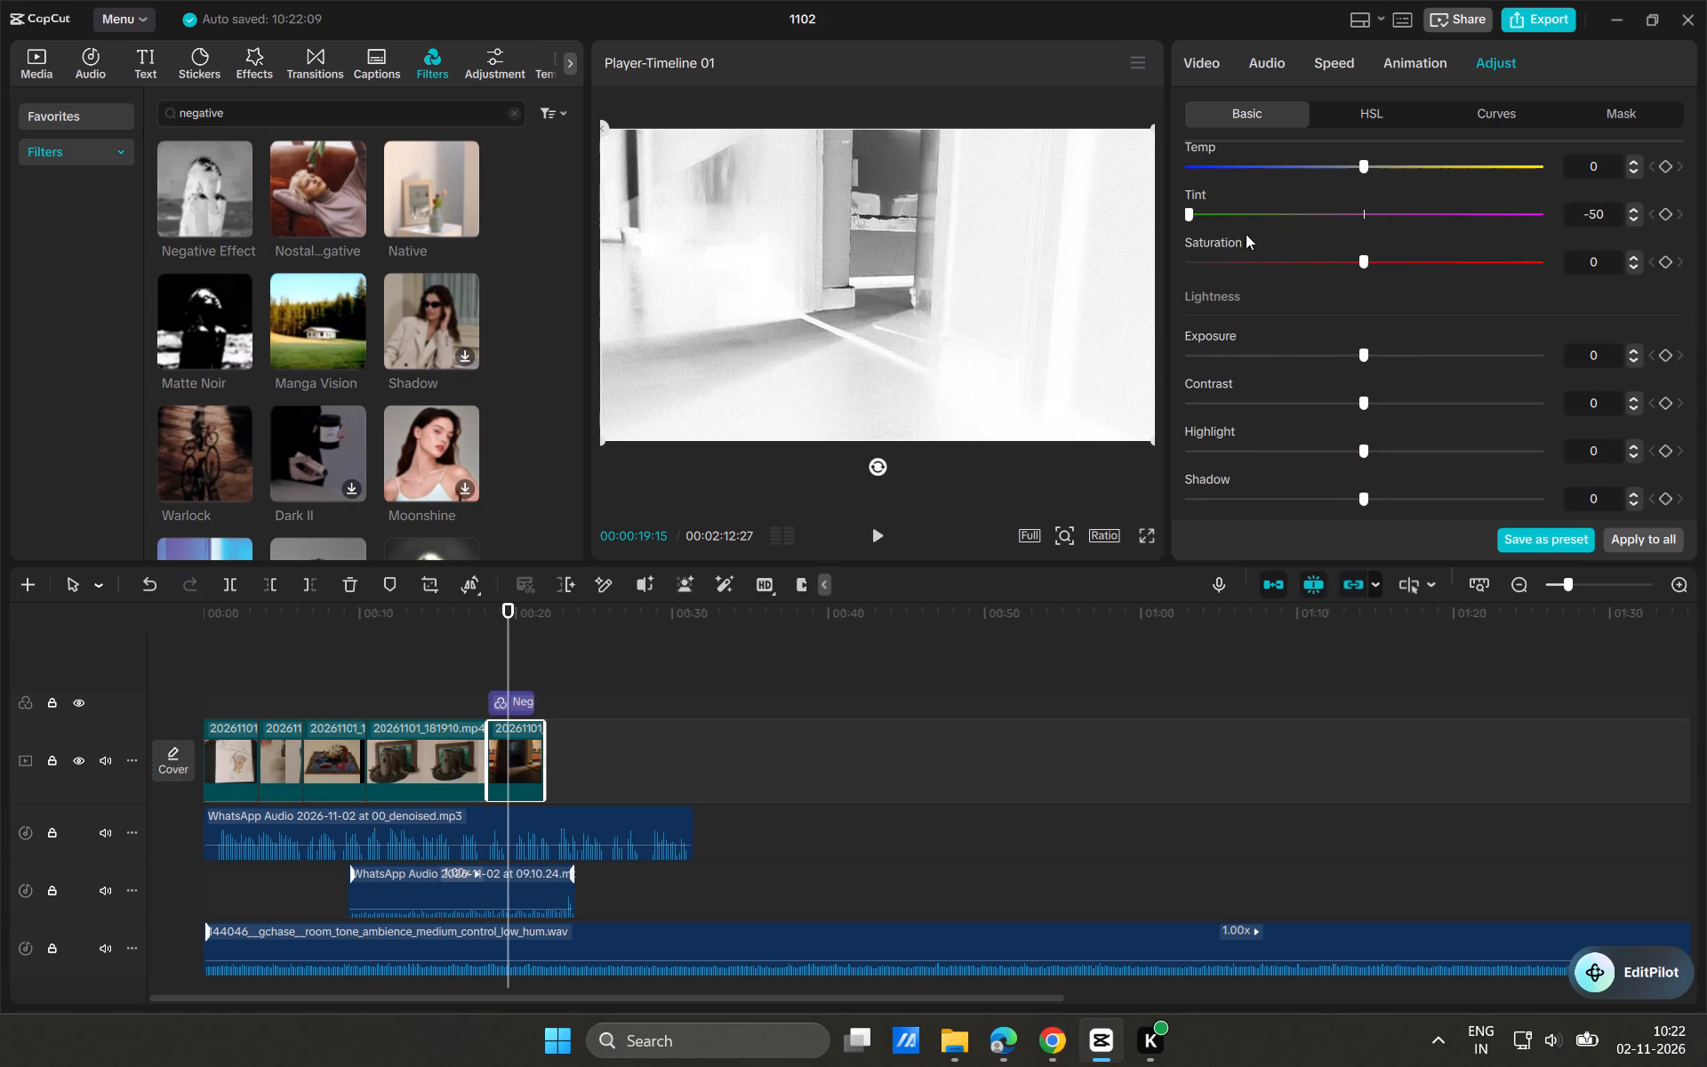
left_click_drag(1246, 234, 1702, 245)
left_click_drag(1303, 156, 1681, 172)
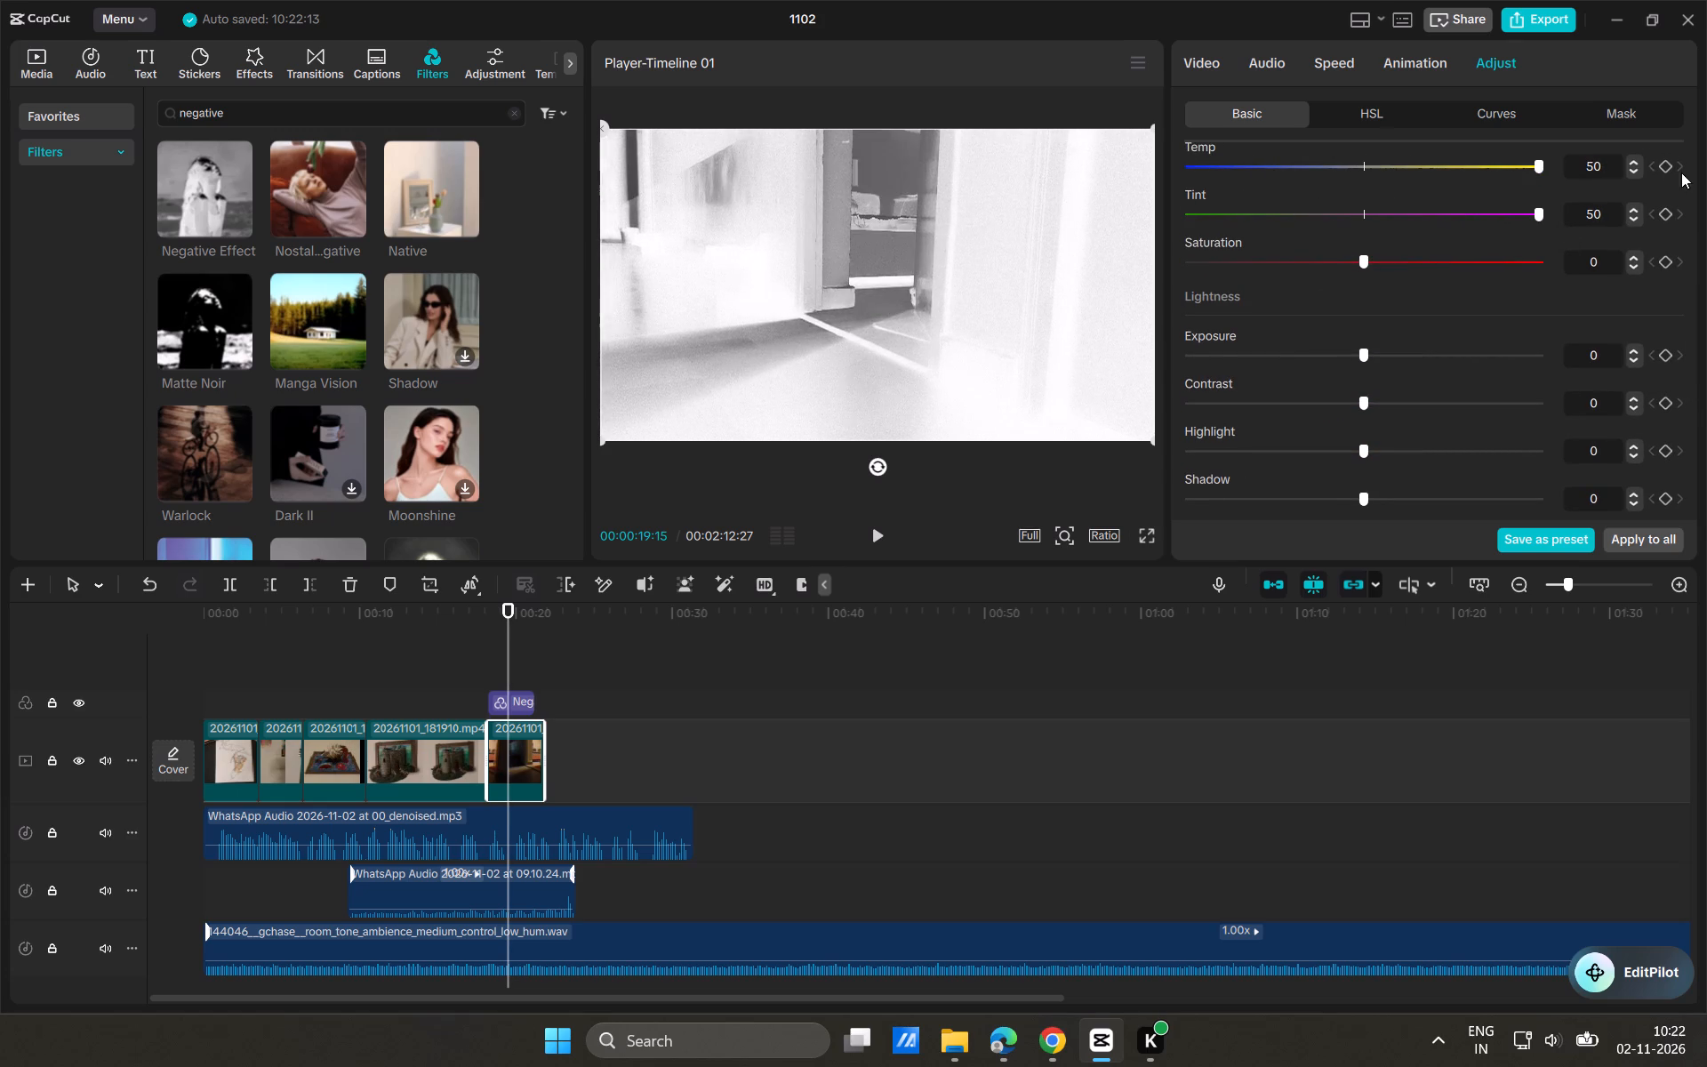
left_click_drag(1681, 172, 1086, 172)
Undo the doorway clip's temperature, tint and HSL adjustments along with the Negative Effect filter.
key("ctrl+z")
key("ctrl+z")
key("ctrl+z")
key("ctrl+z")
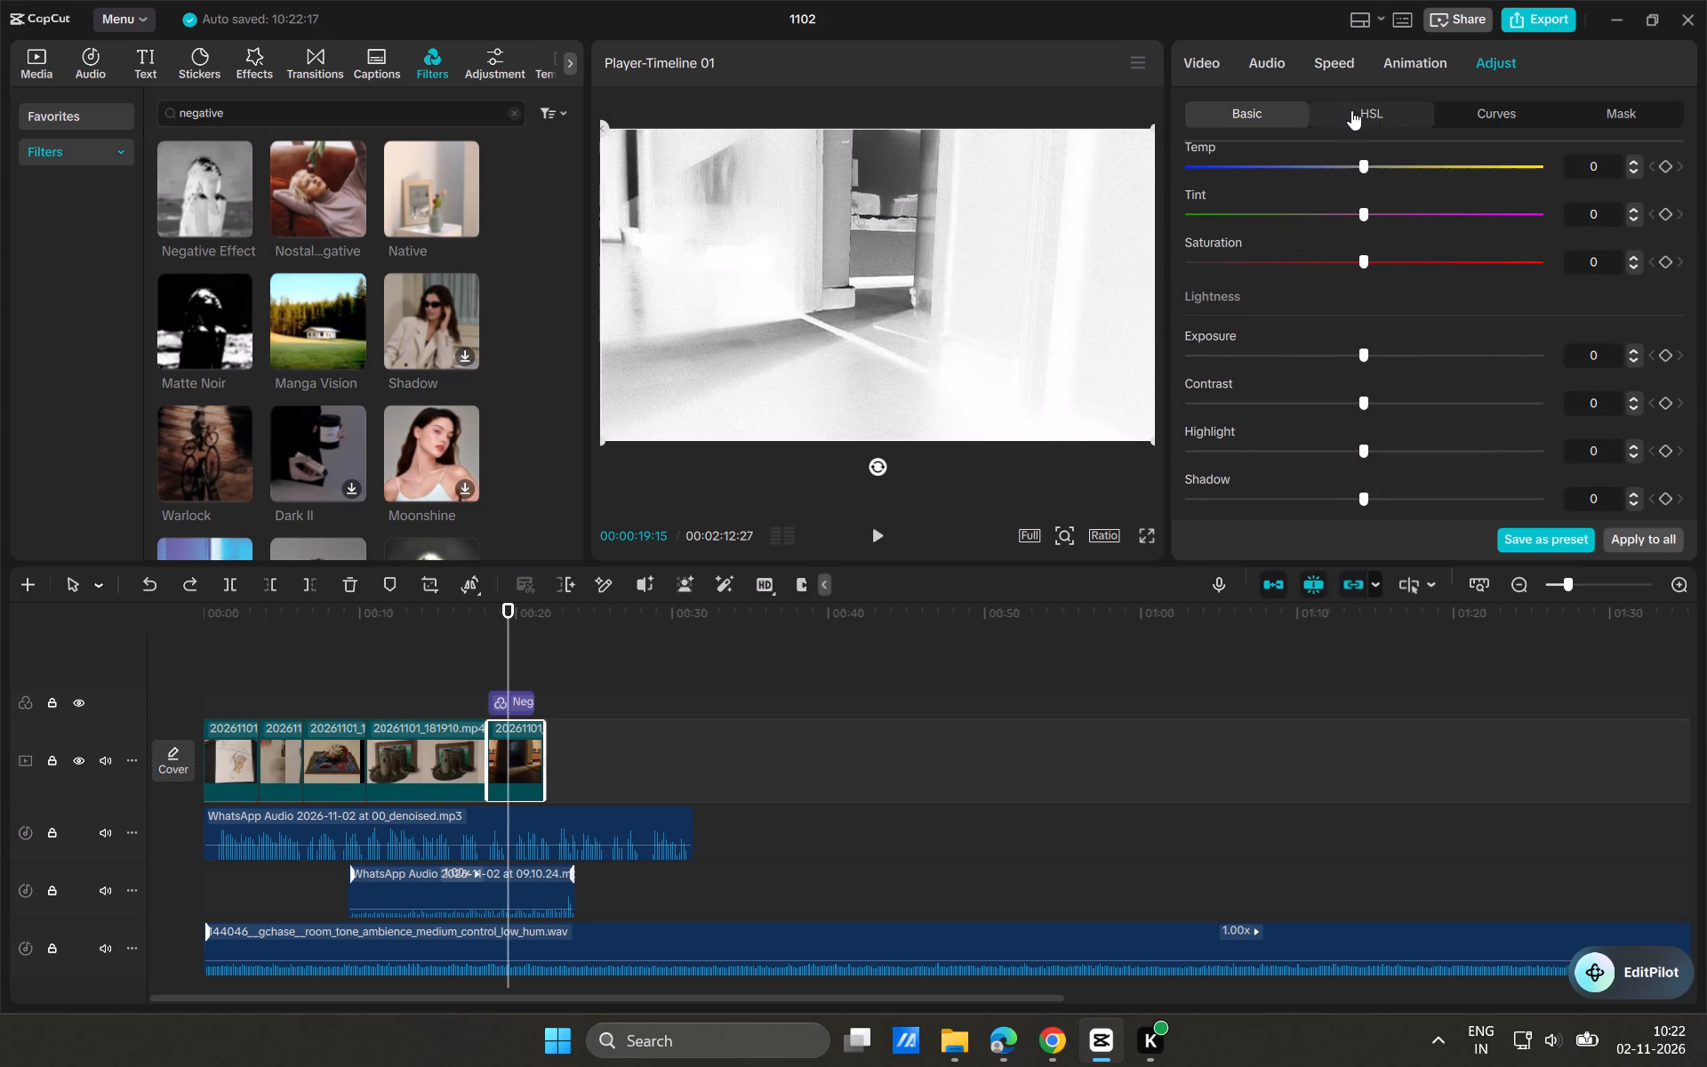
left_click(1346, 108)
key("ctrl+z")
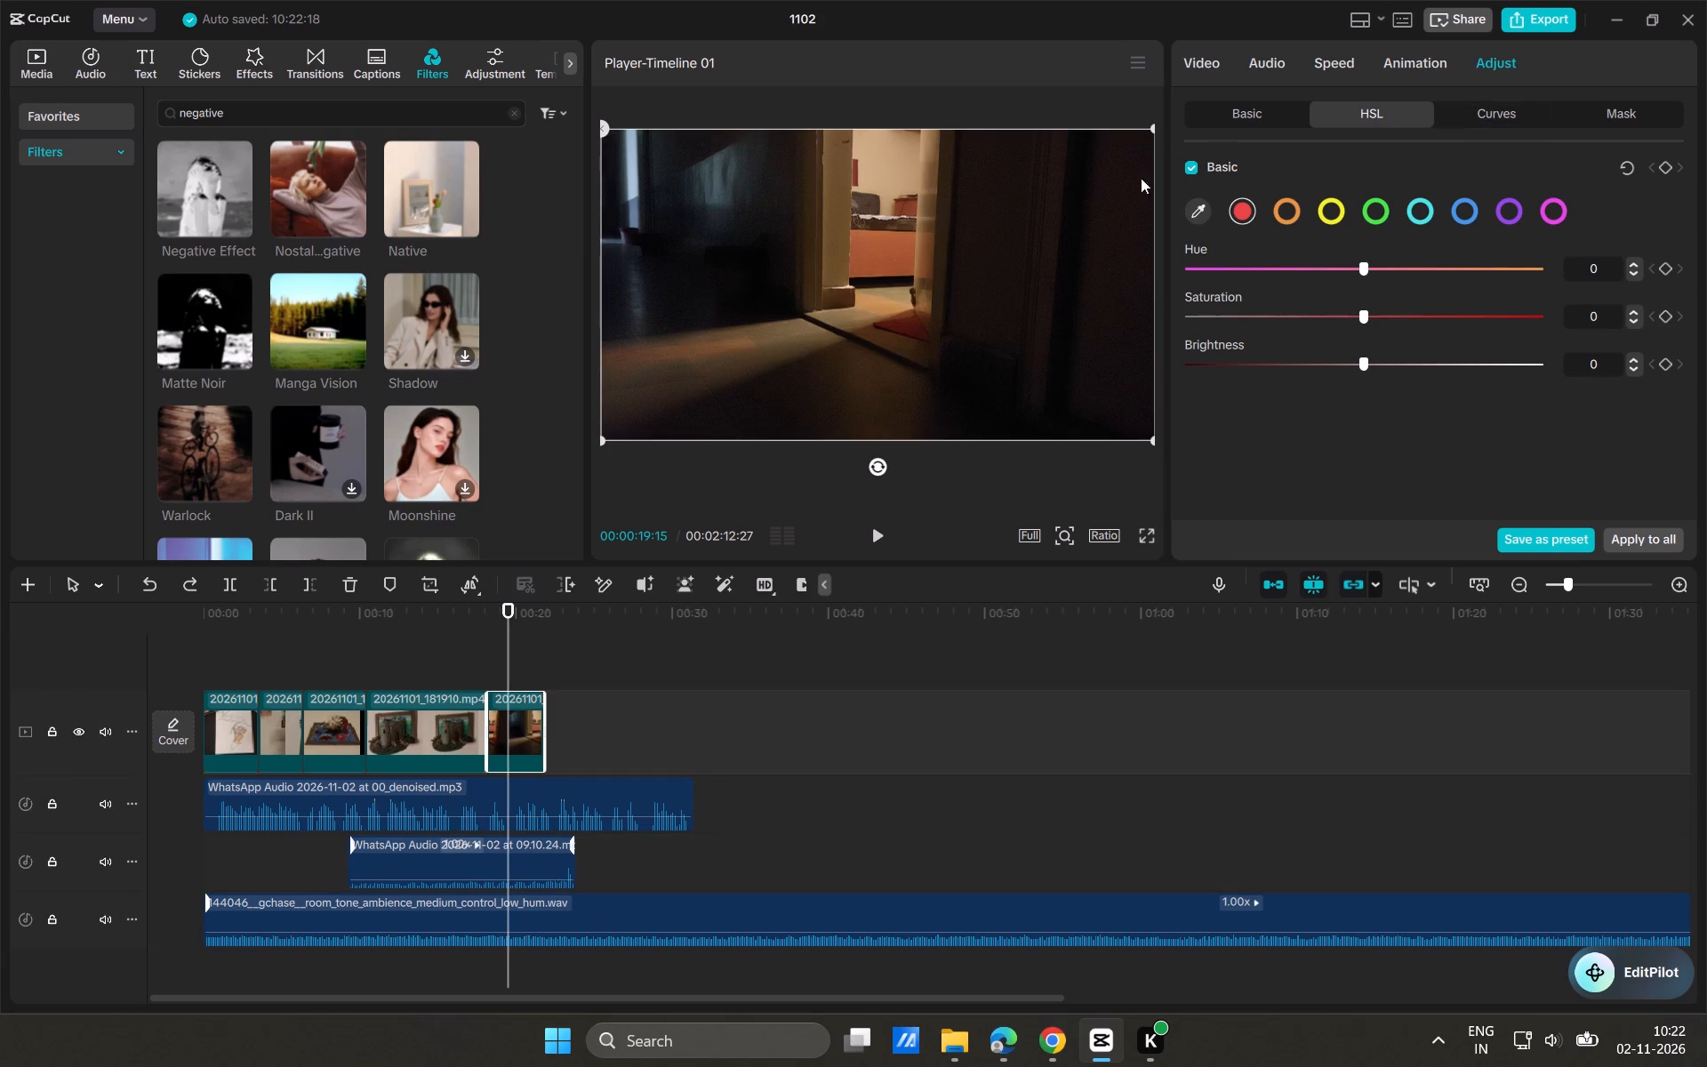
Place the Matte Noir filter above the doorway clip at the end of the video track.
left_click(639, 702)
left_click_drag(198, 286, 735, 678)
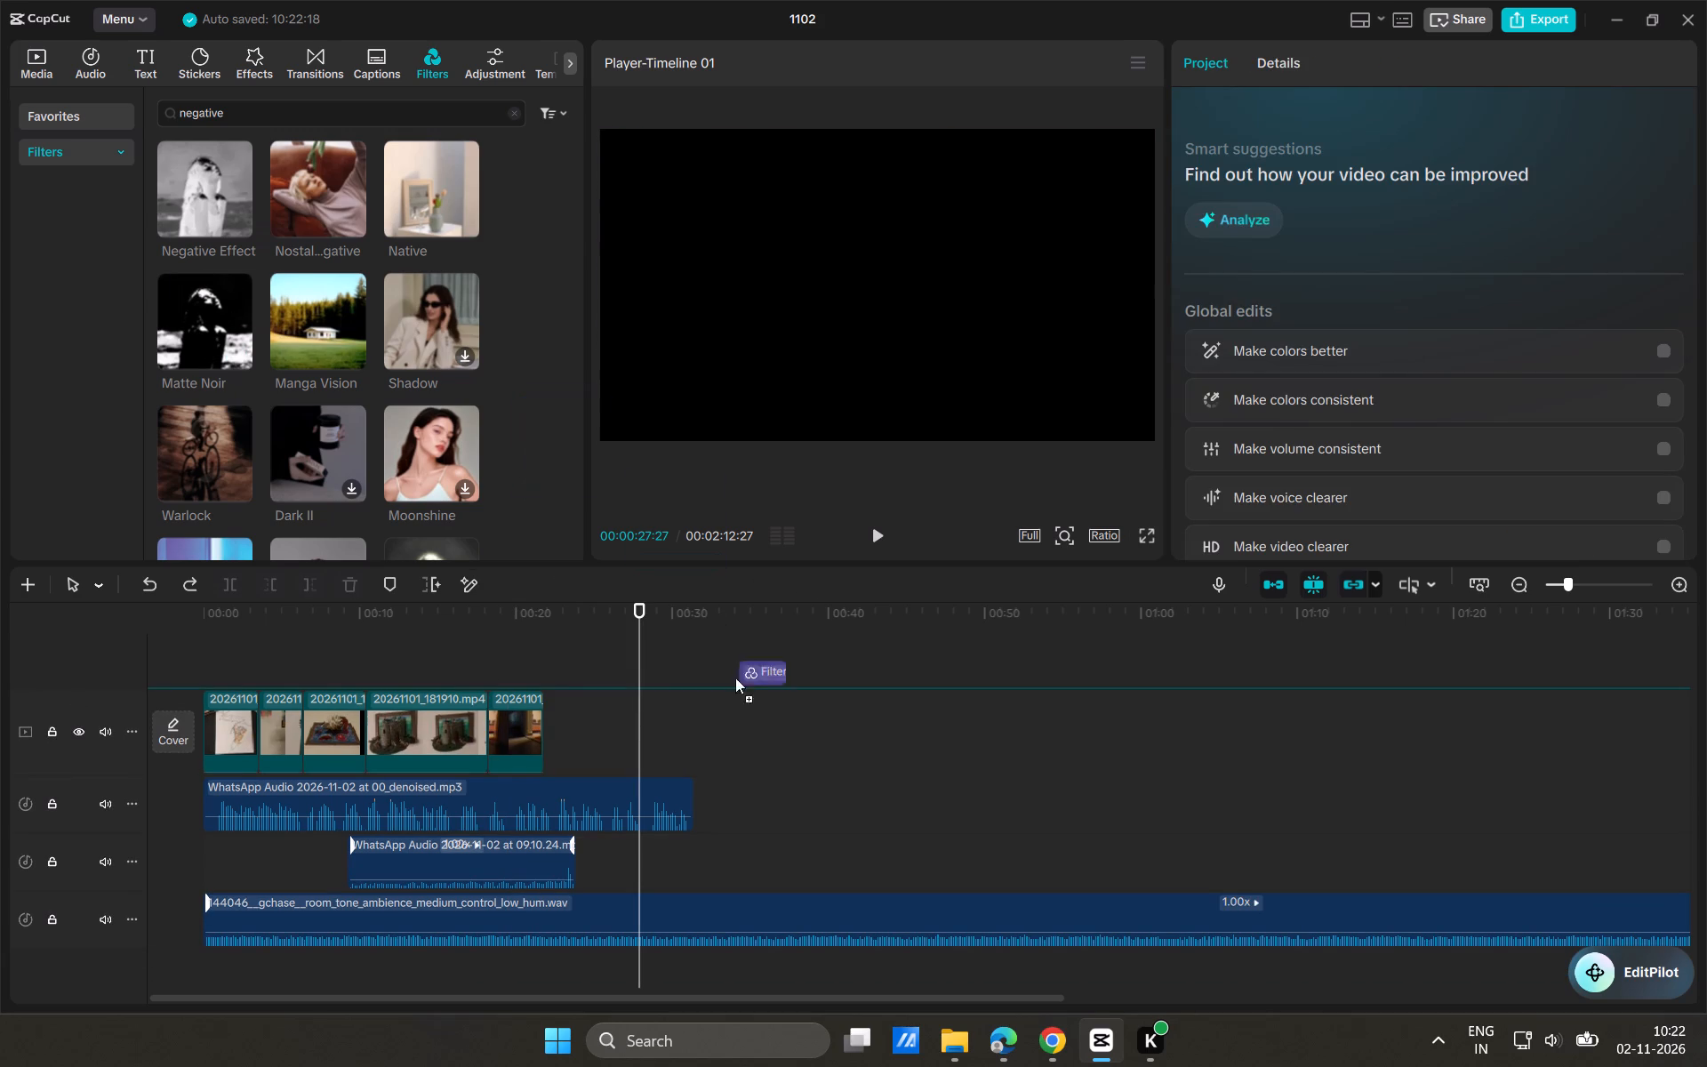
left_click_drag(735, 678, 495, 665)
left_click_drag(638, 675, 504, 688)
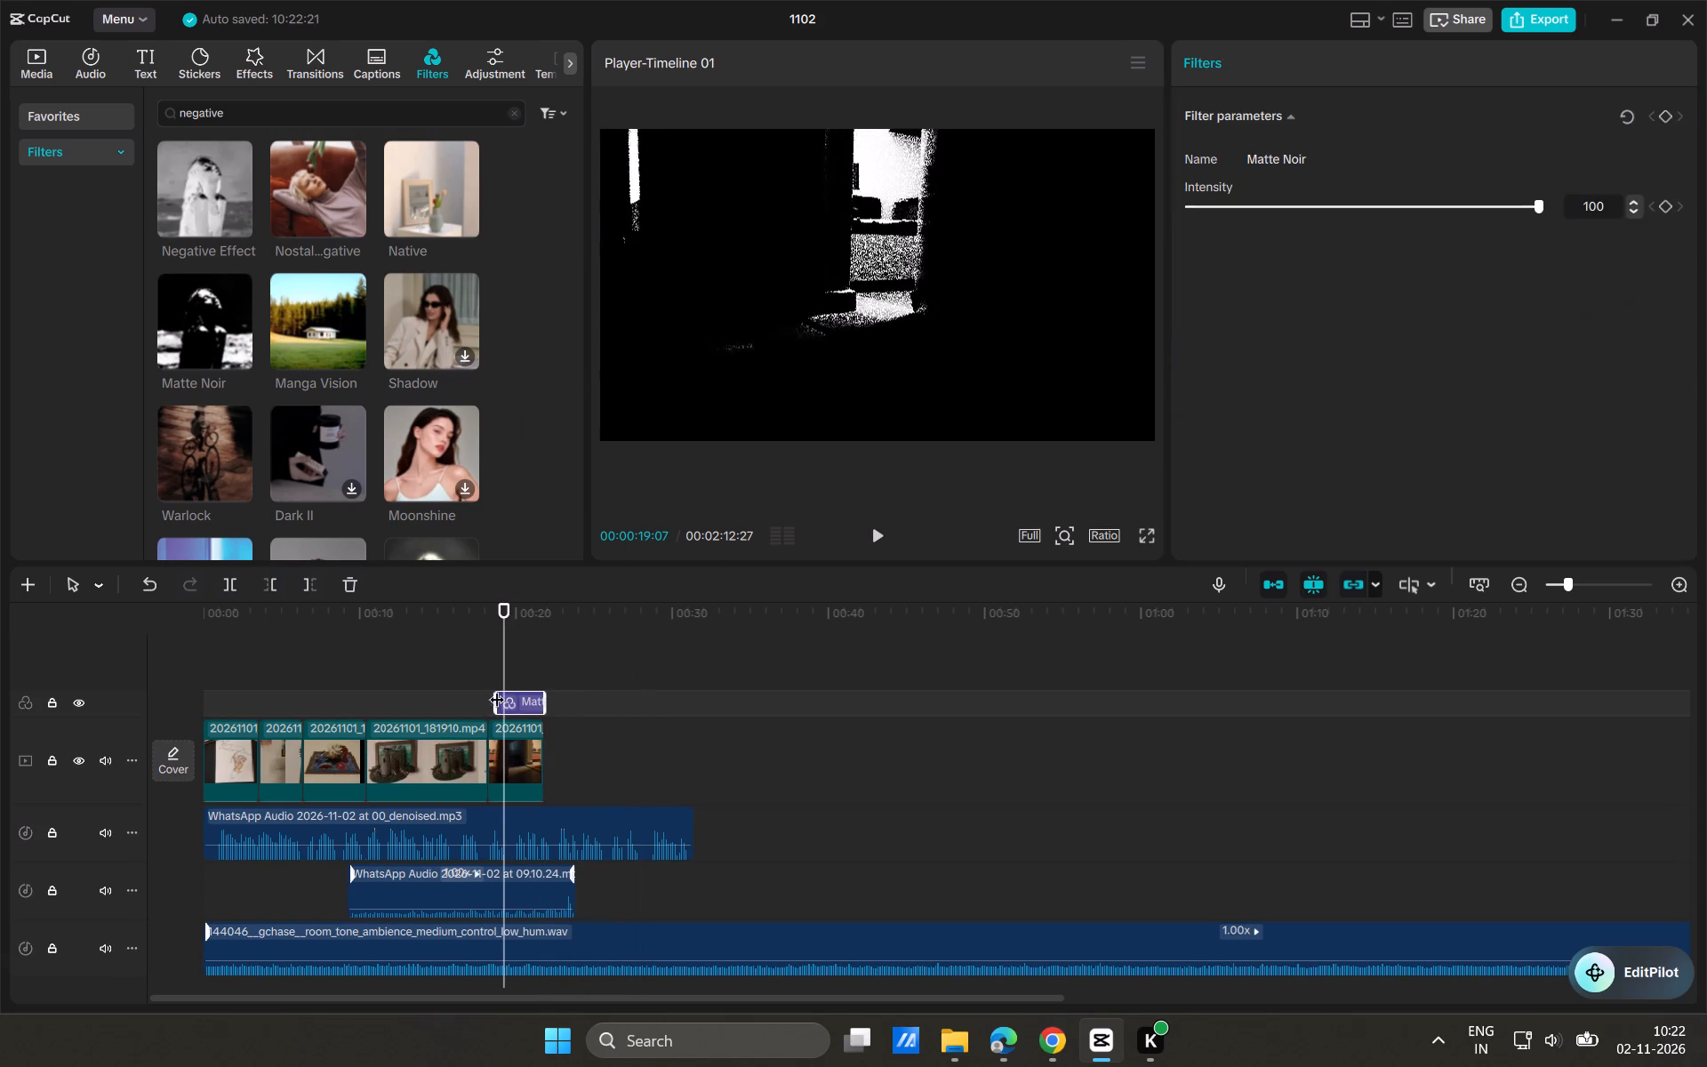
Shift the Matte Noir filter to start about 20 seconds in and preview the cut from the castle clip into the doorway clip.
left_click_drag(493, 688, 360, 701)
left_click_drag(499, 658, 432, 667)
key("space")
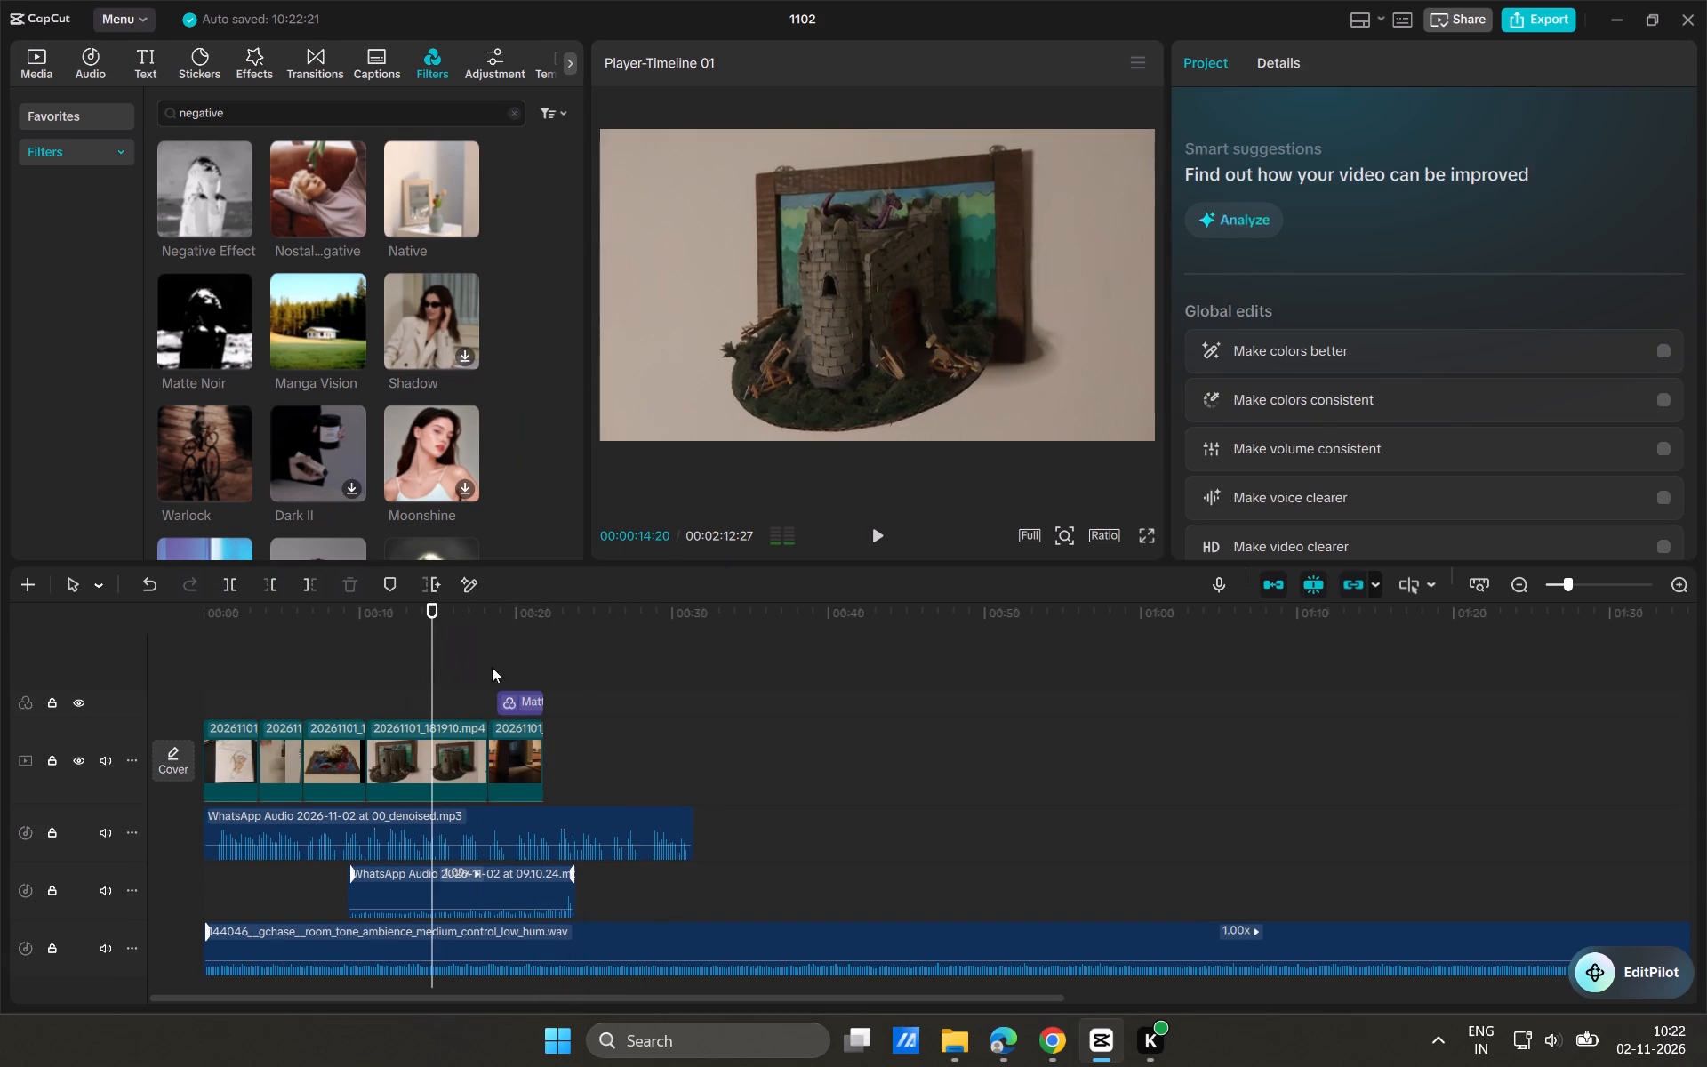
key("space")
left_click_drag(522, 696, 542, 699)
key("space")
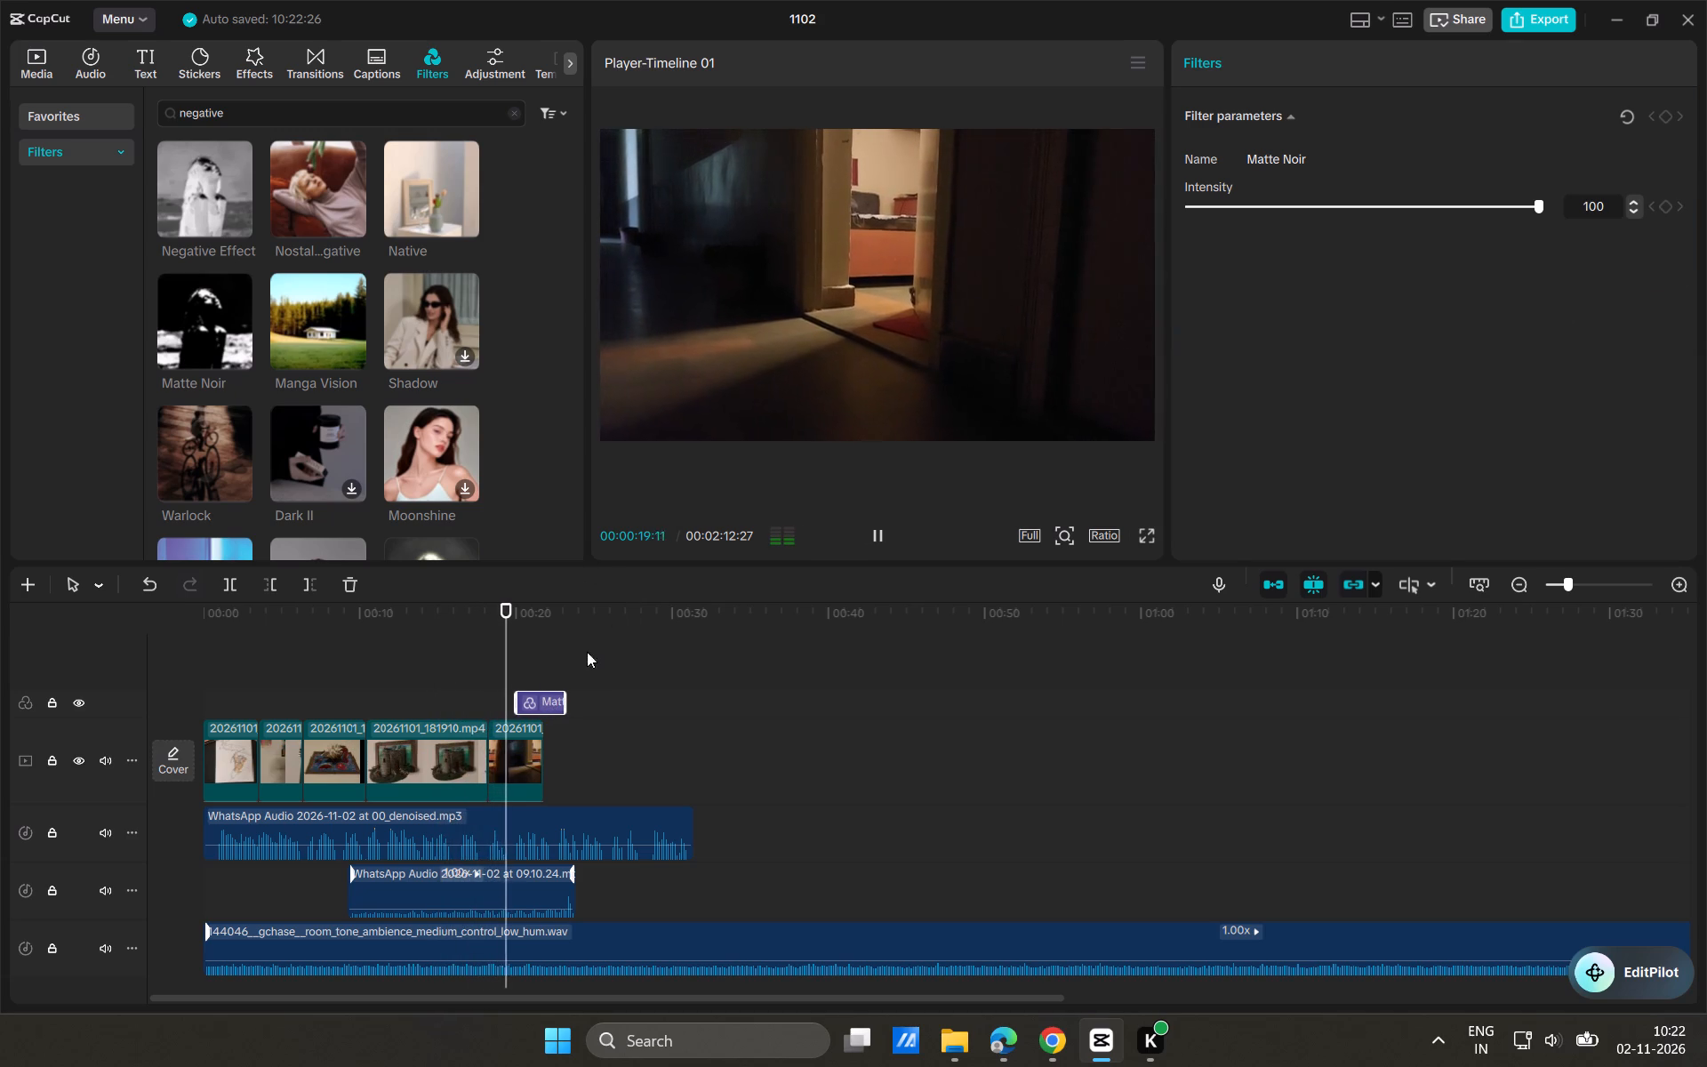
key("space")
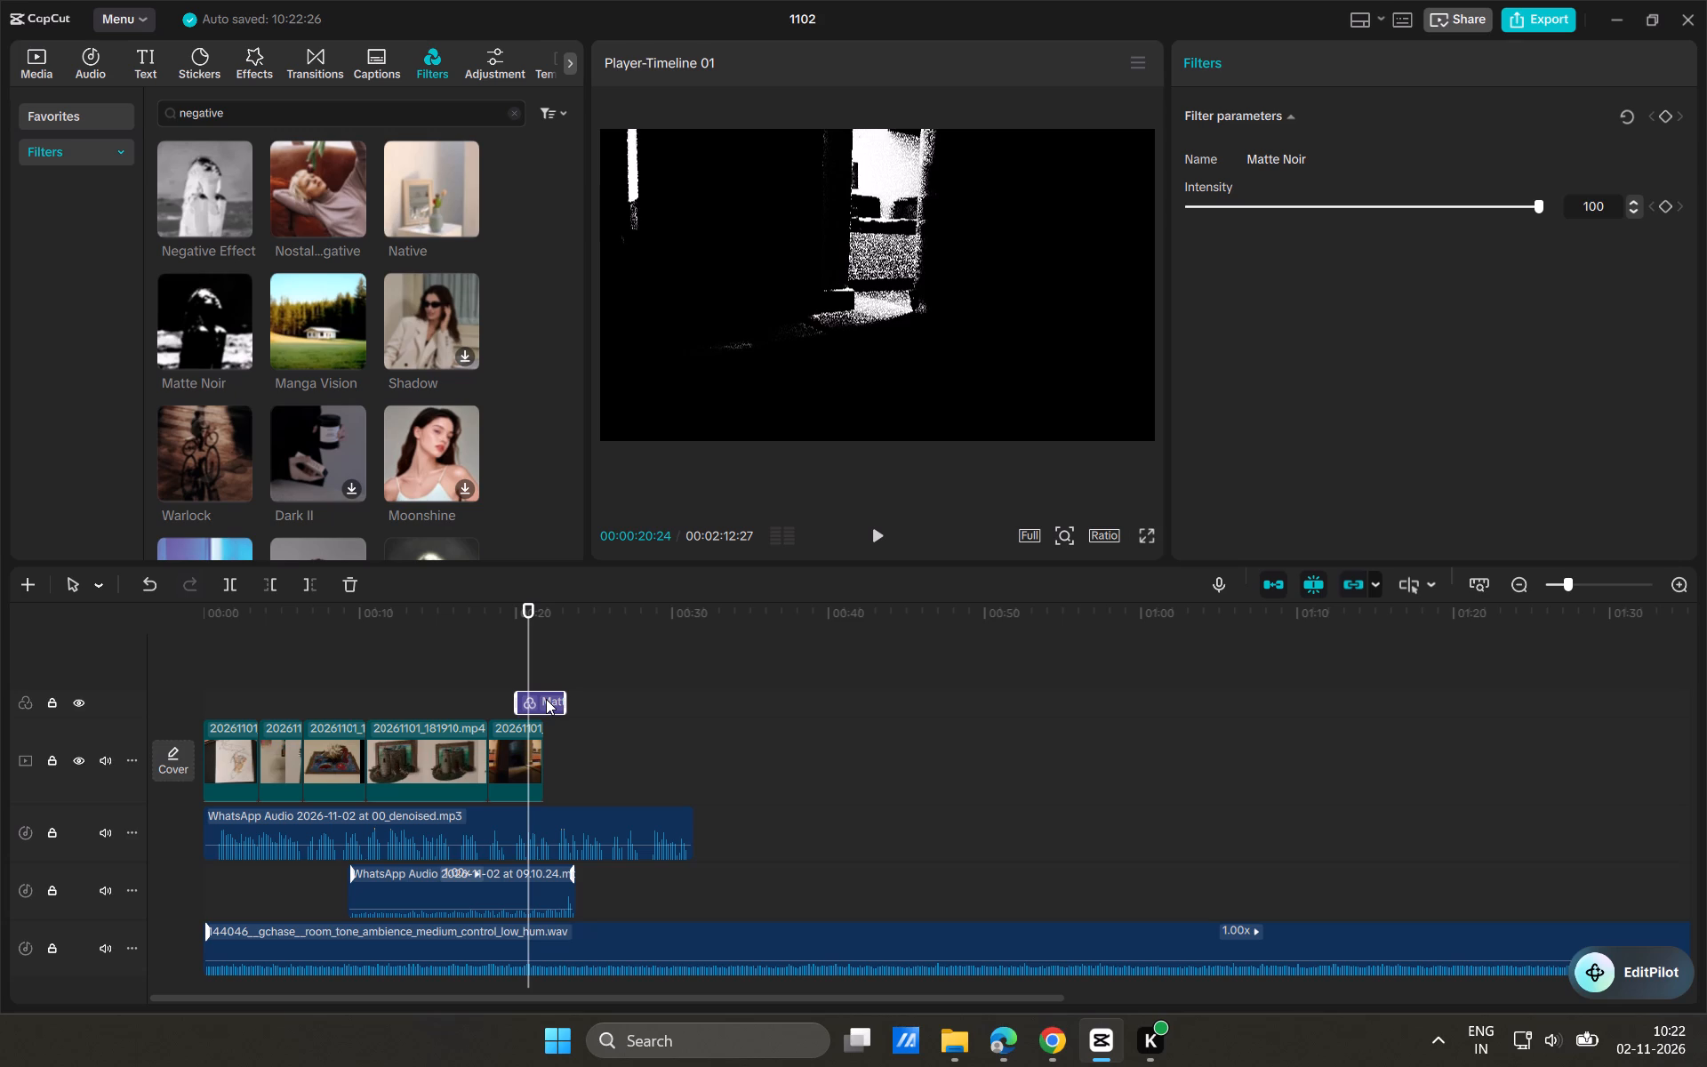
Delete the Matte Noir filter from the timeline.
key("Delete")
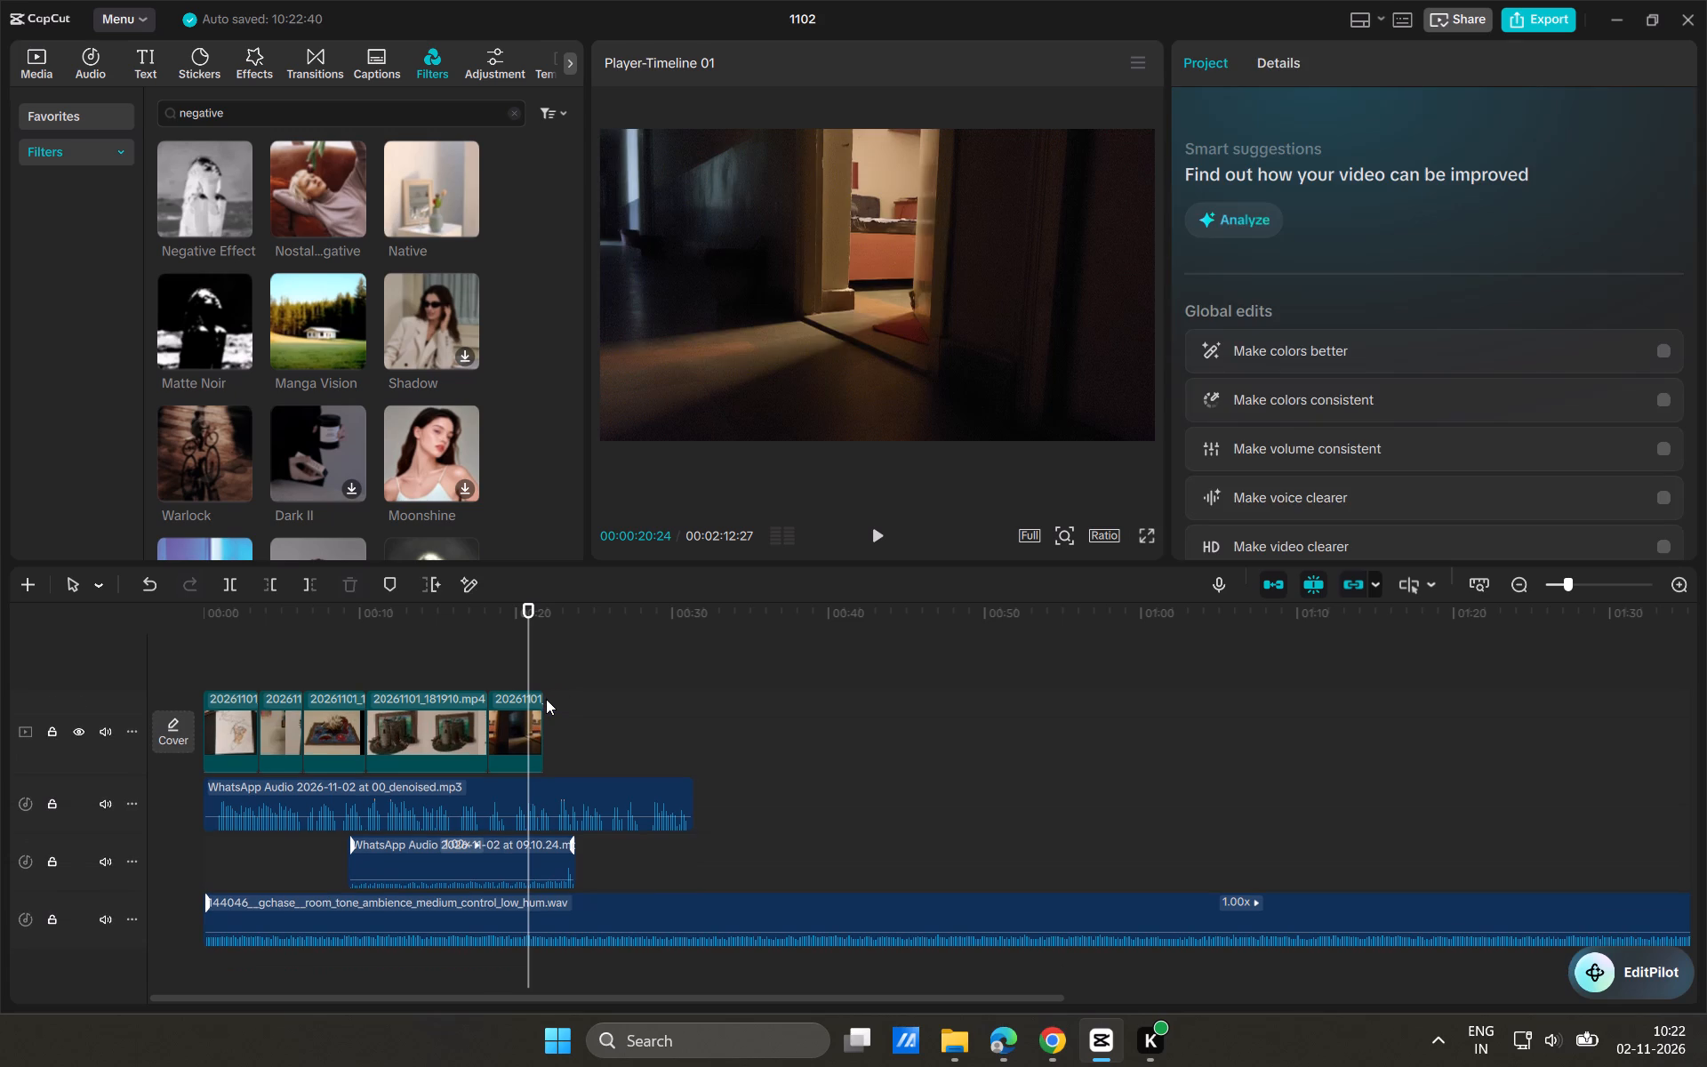
Preview the Red Devil, Blue Devil, Taro and Pink Nightglow filters on the doorway shot, then return to Blue Devil and pause it.
scroll(236, 315, "down", 5)
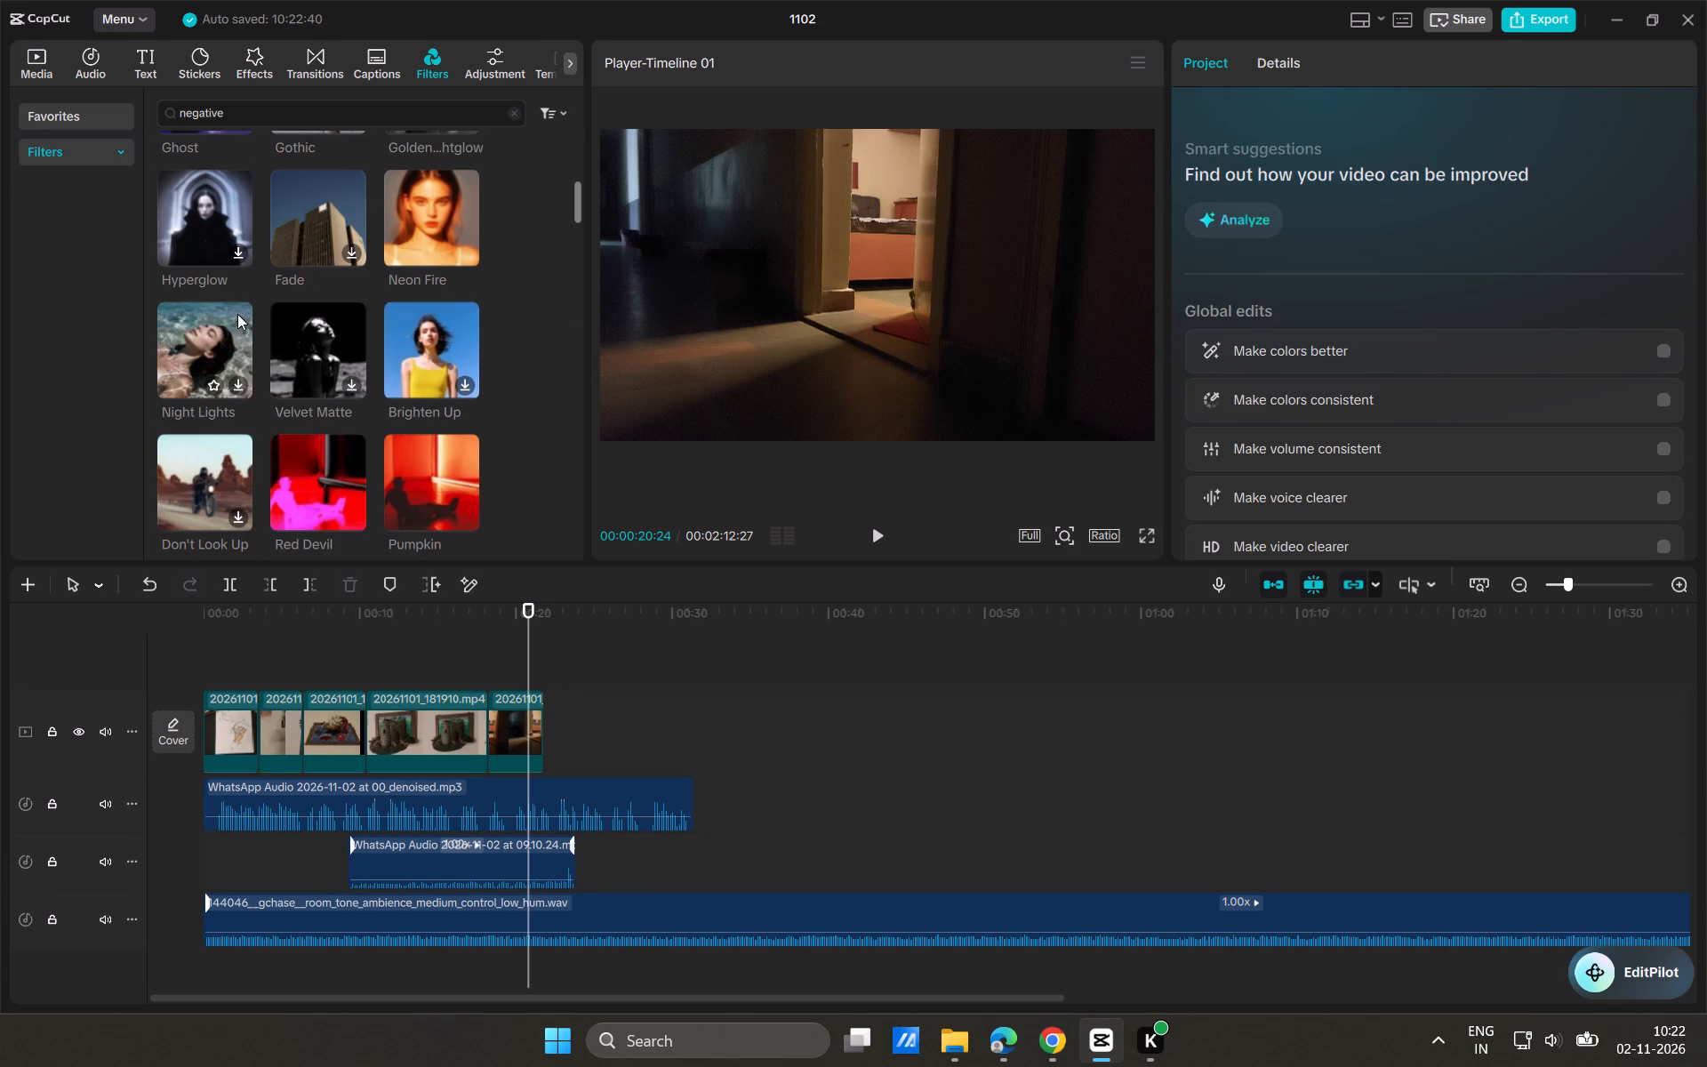
left_click(322, 469)
scroll(357, 474, "down", 2)
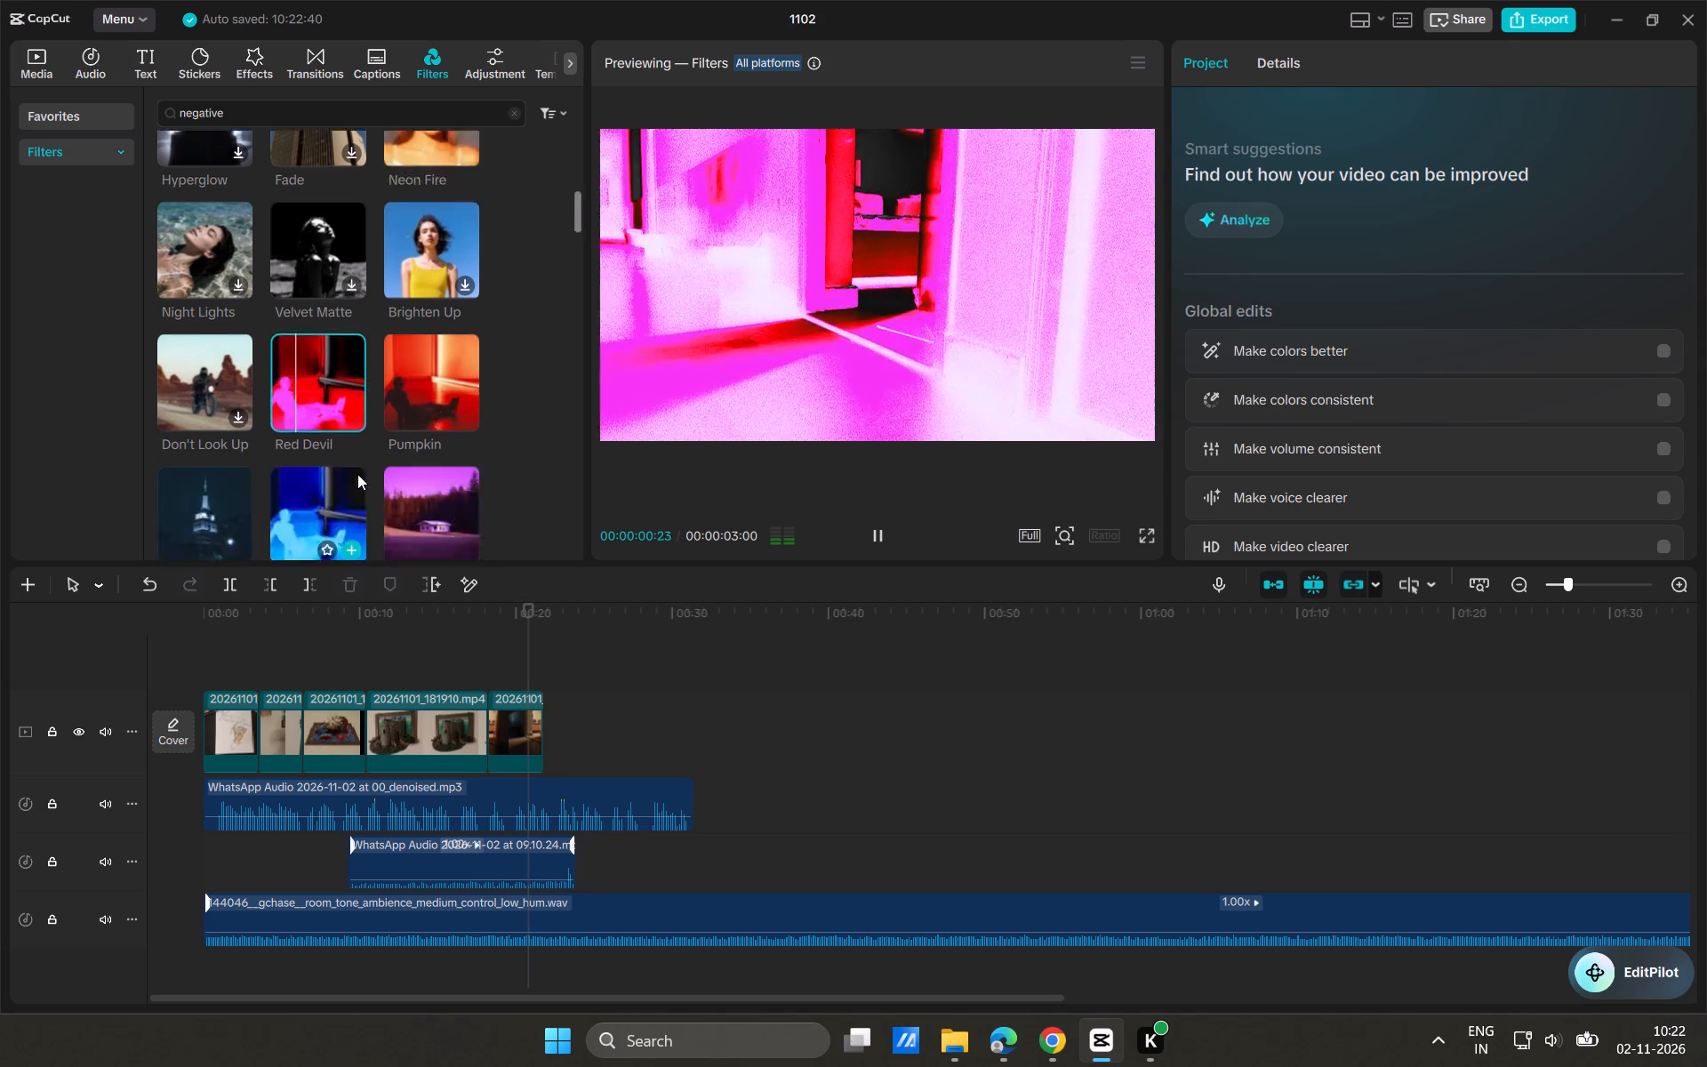
scroll(357, 474, "down", 1)
left_click(296, 310)
left_click(297, 310)
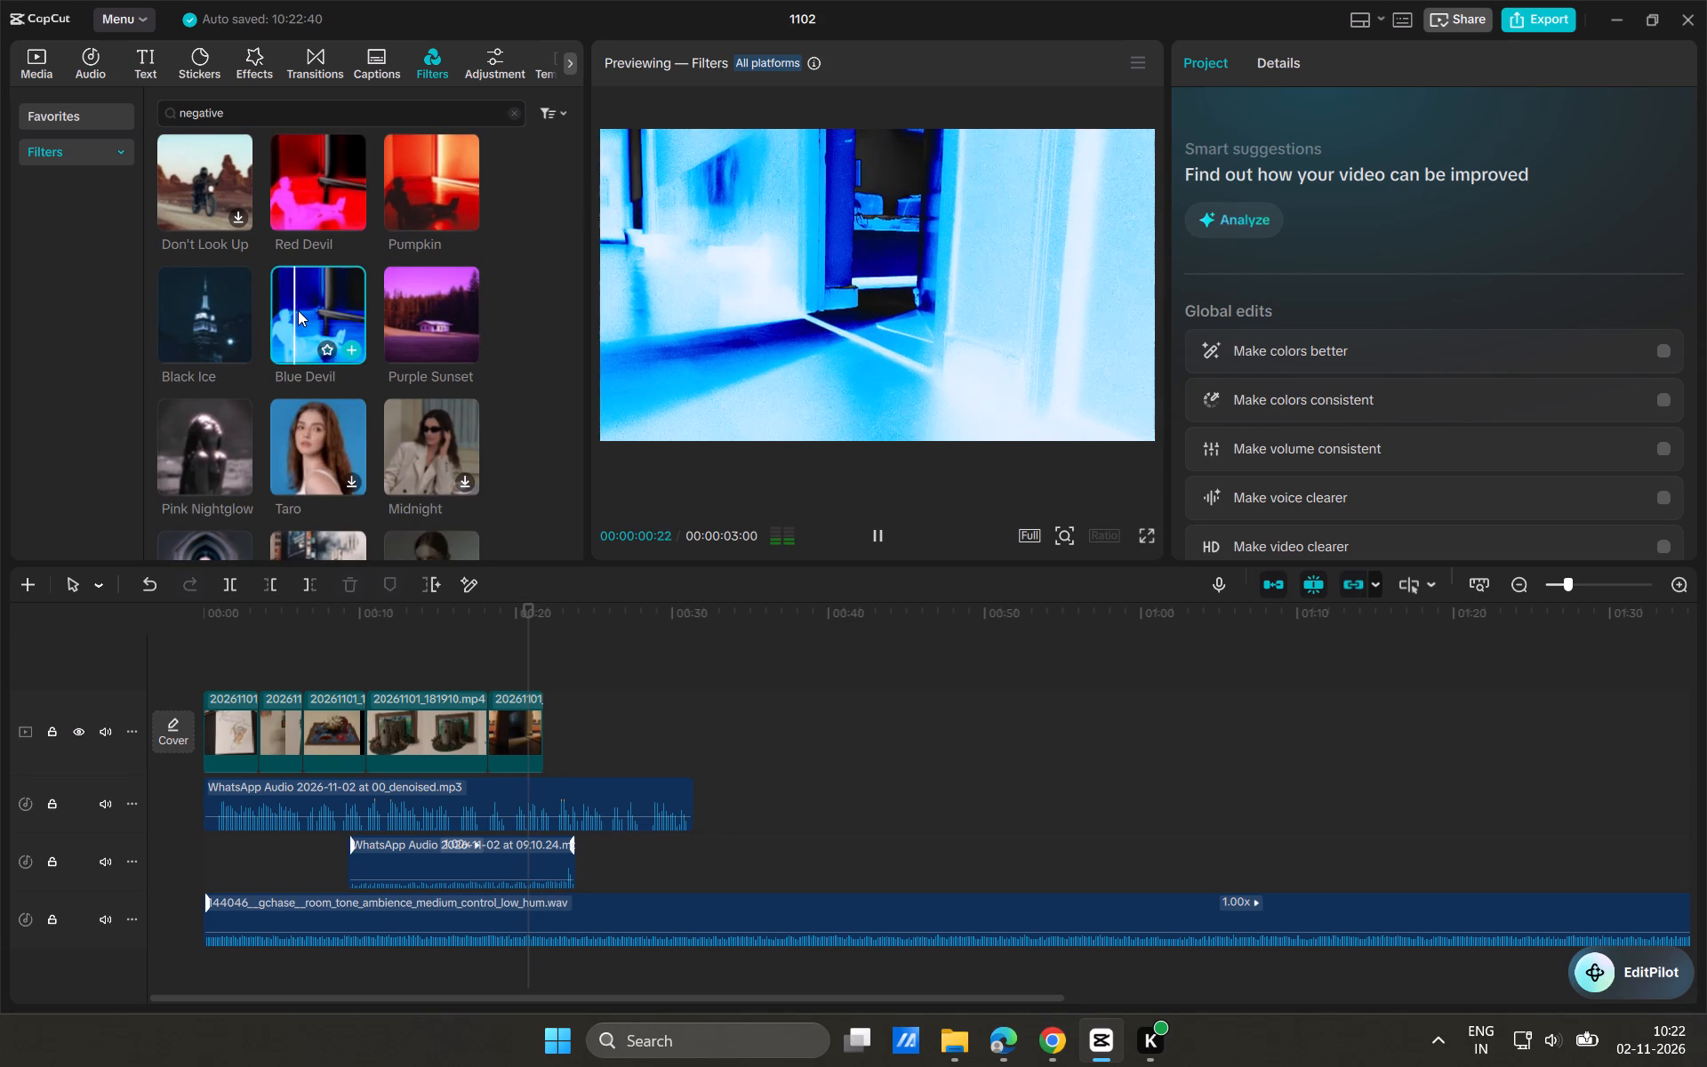
scroll(326, 362, "down", 2)
left_click(331, 224)
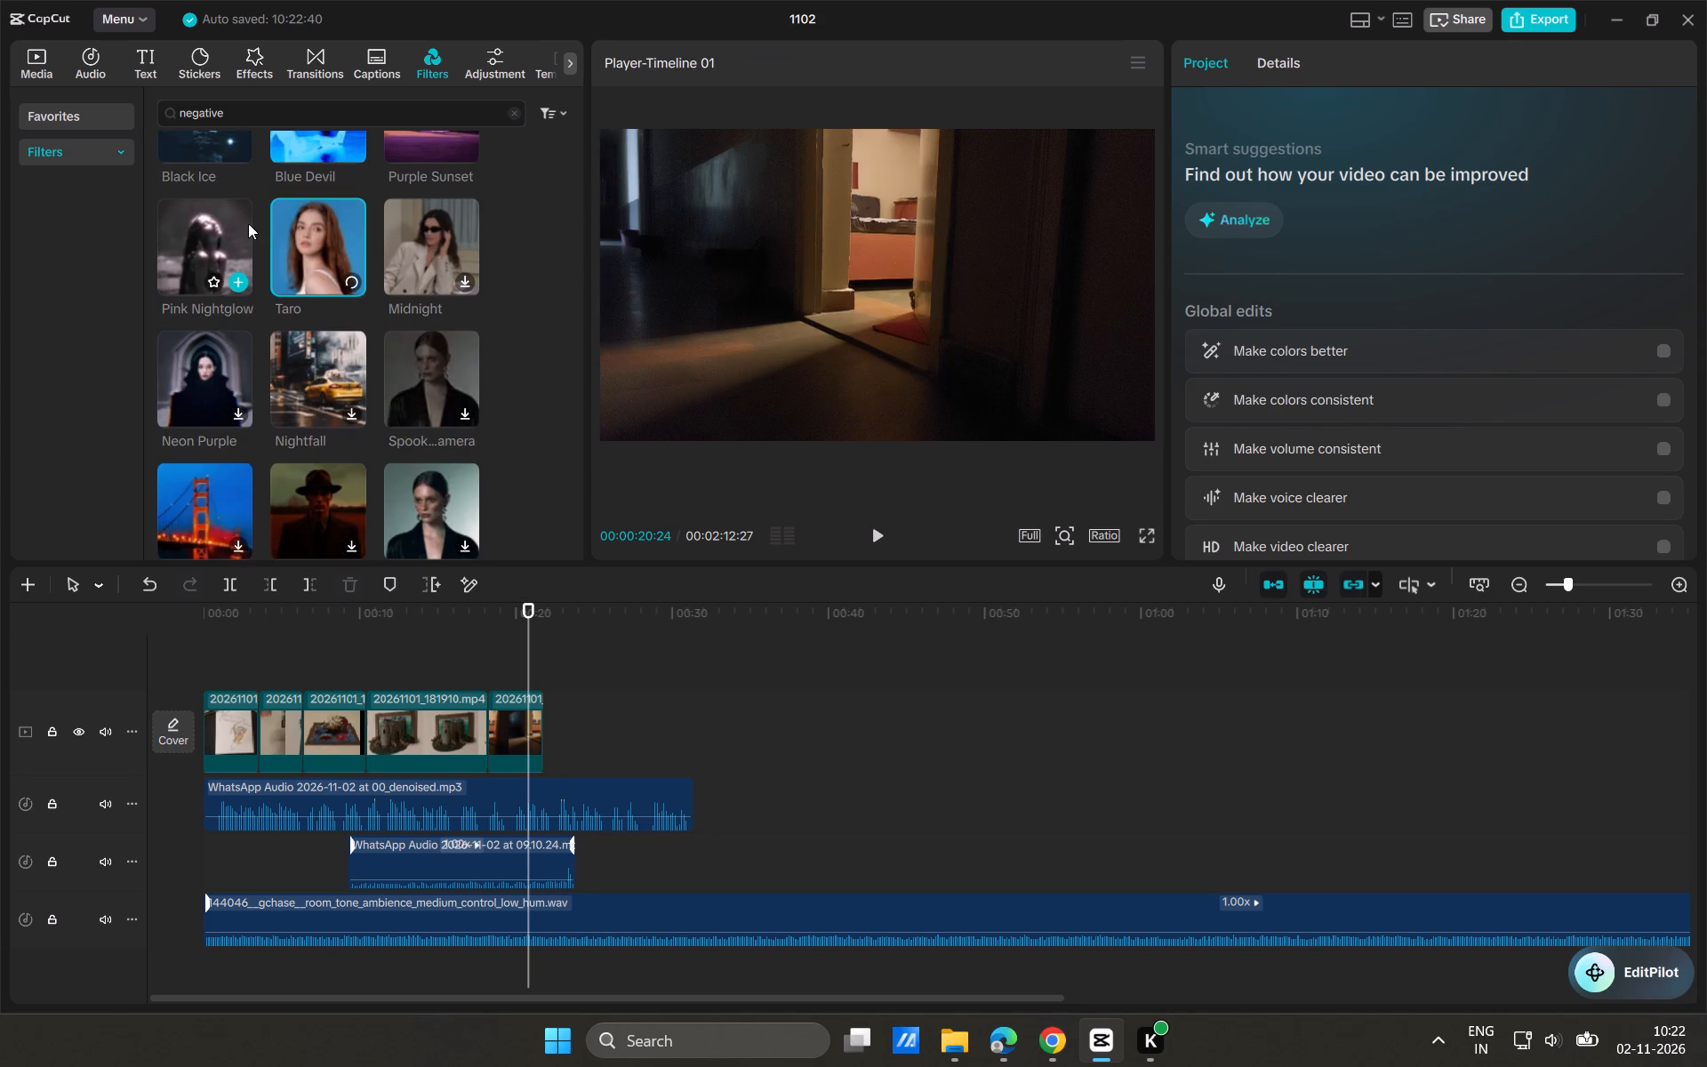
left_click(216, 232)
scroll(309, 236, "up", 2)
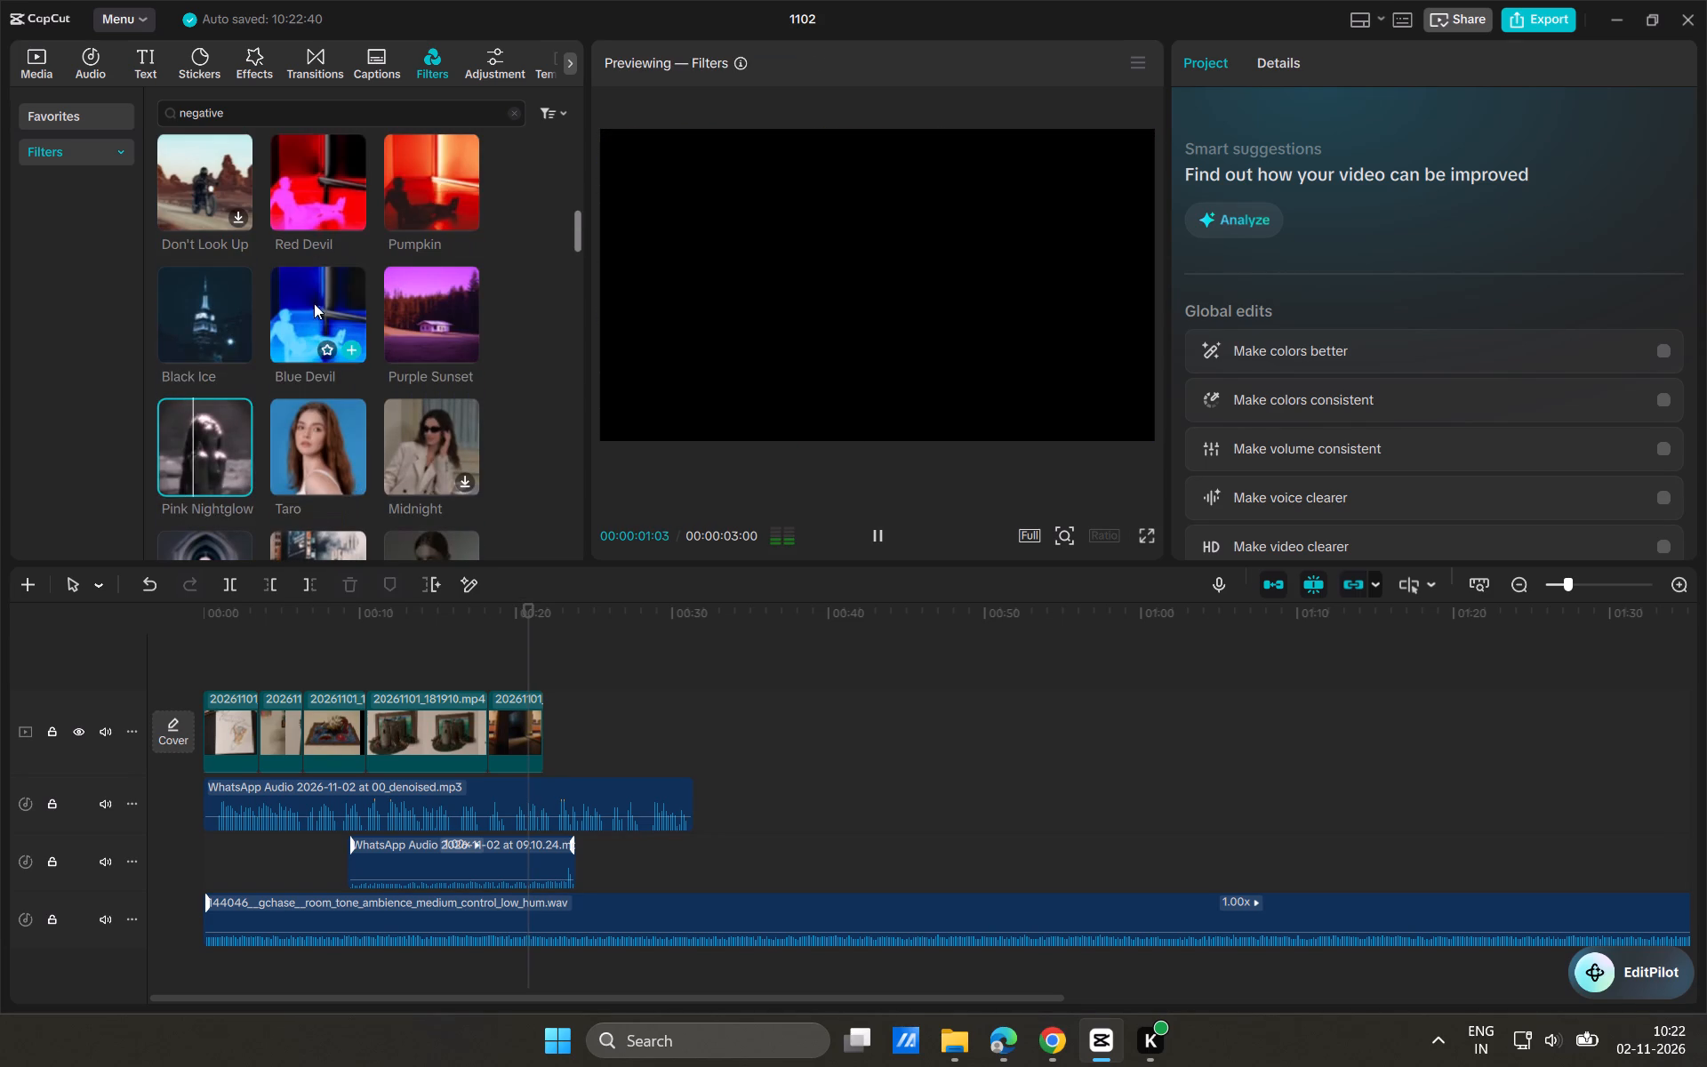
left_click(306, 285)
key("space")
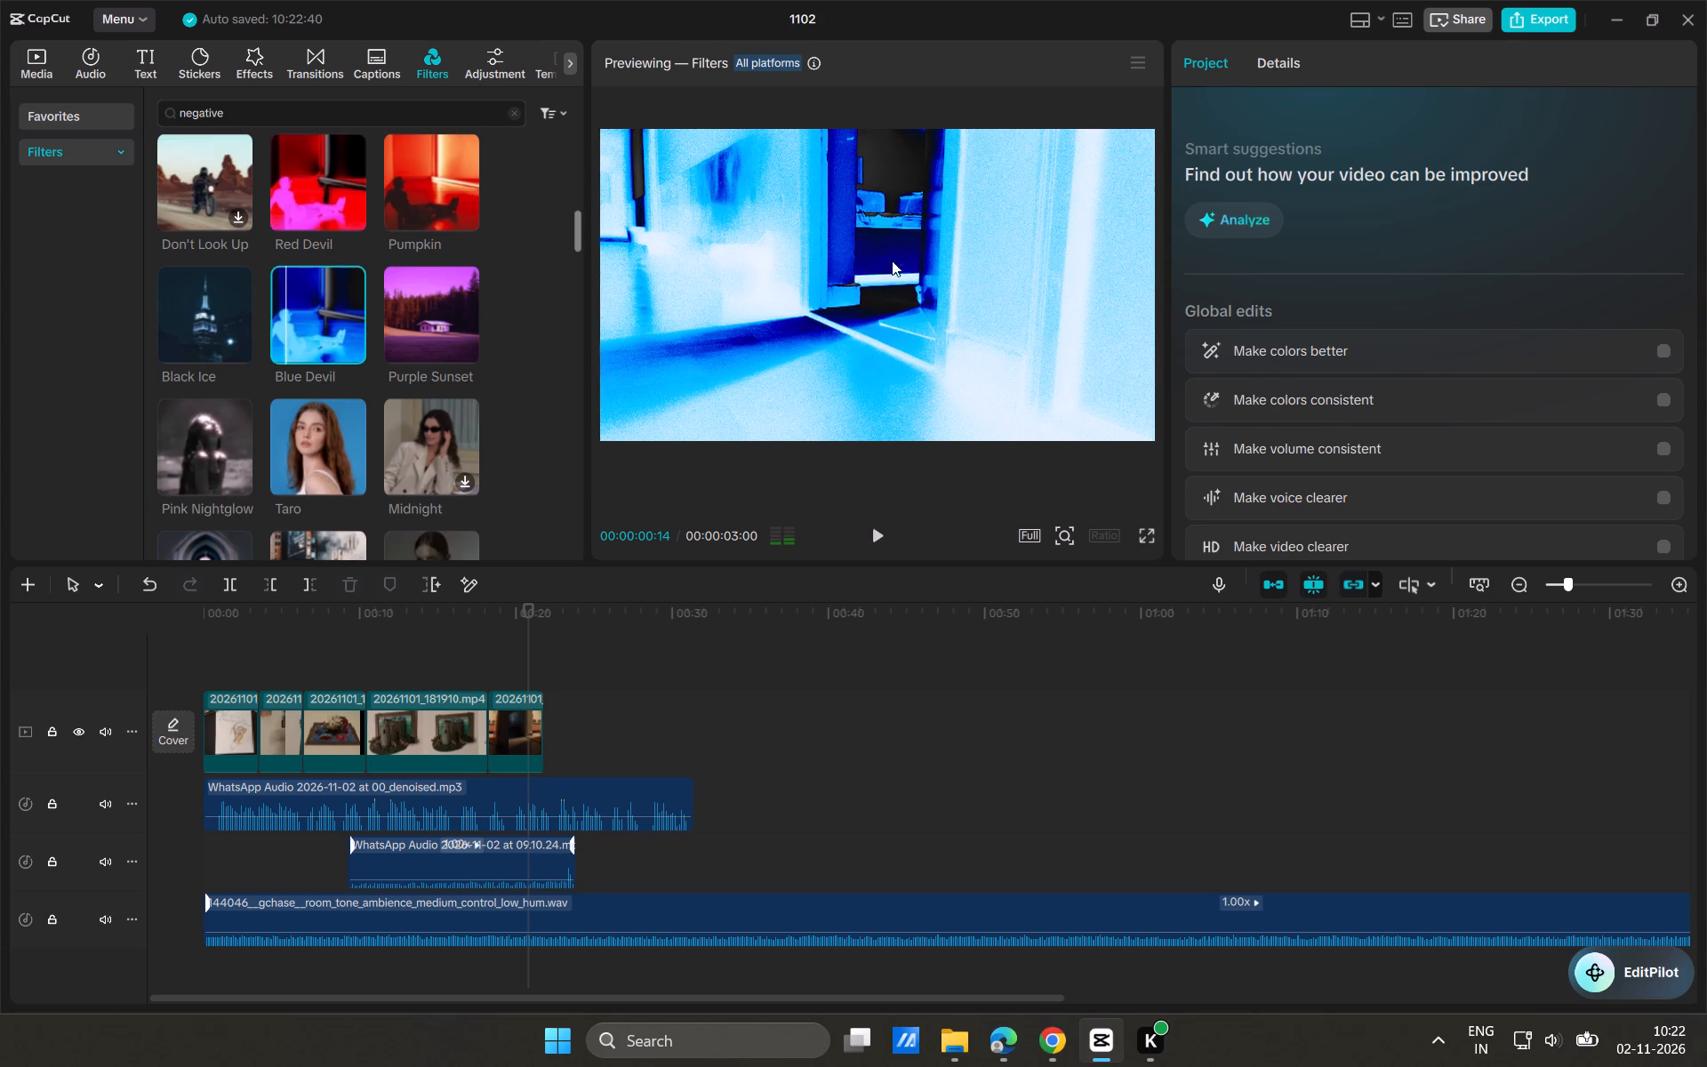
Return the playhead to the start of the timeline and browse the filter results again.
left_click(398, 670)
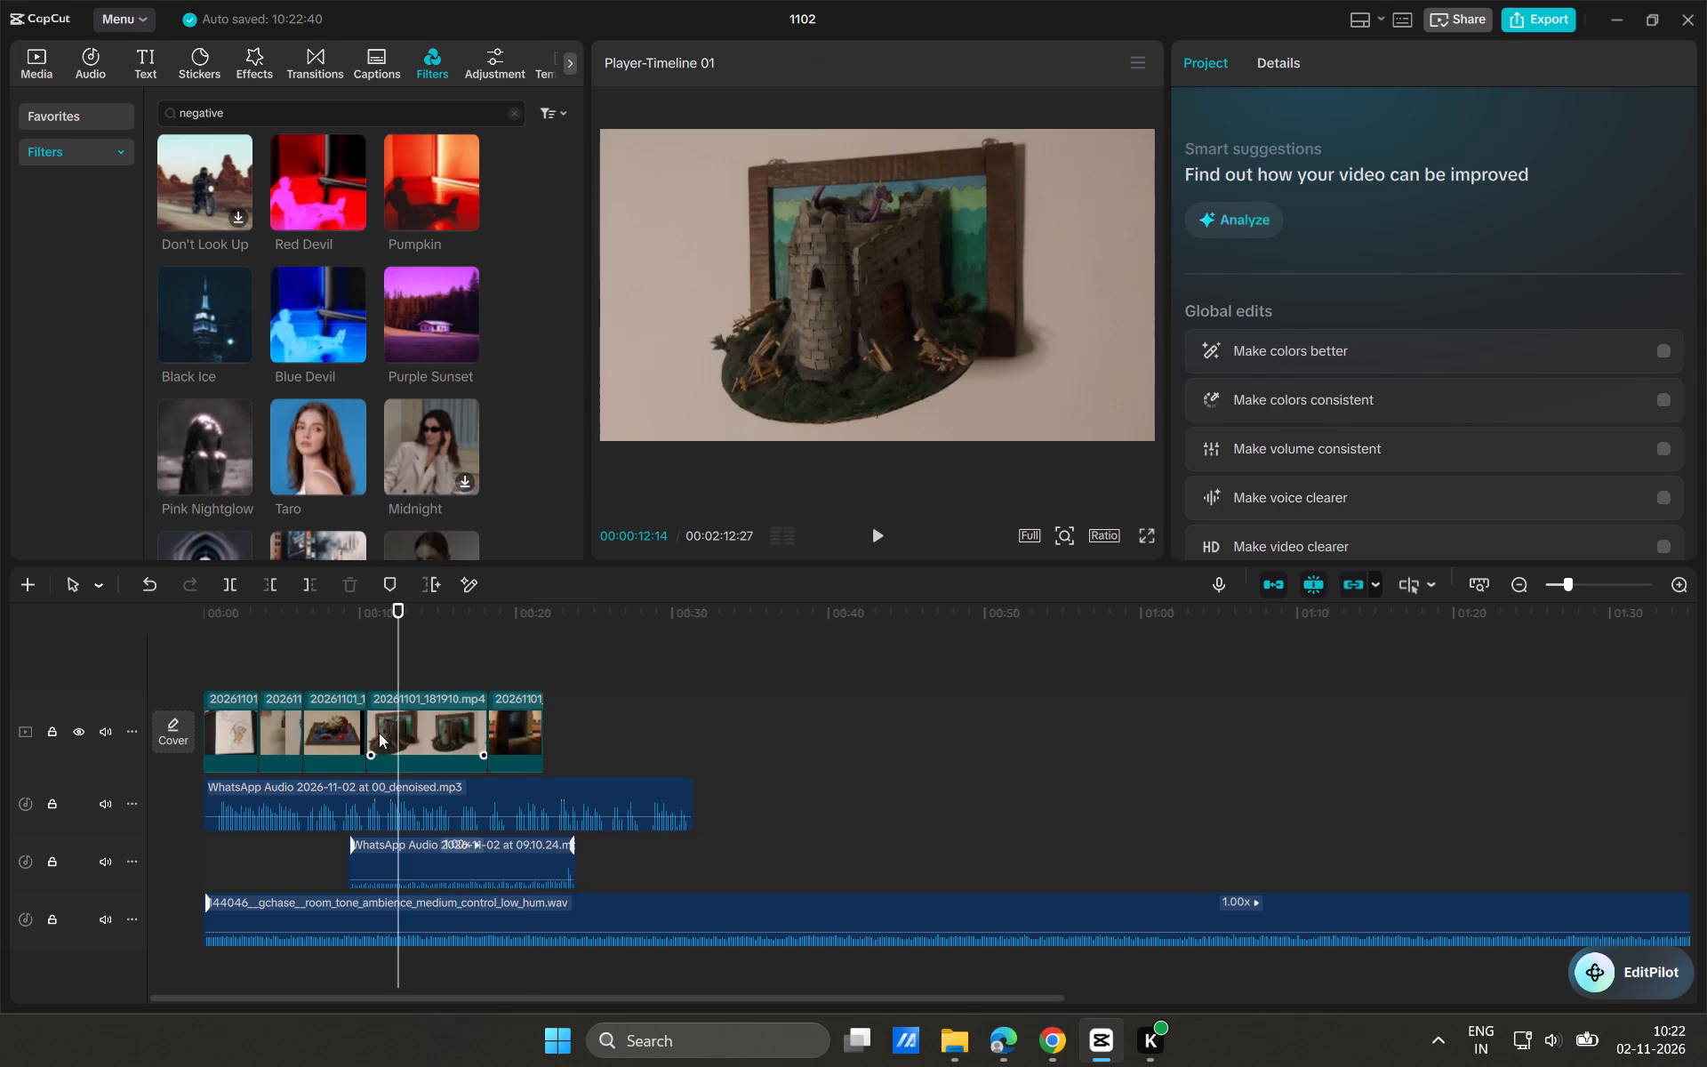
left_click(379, 733)
left_click_drag(403, 659, 135, 677)
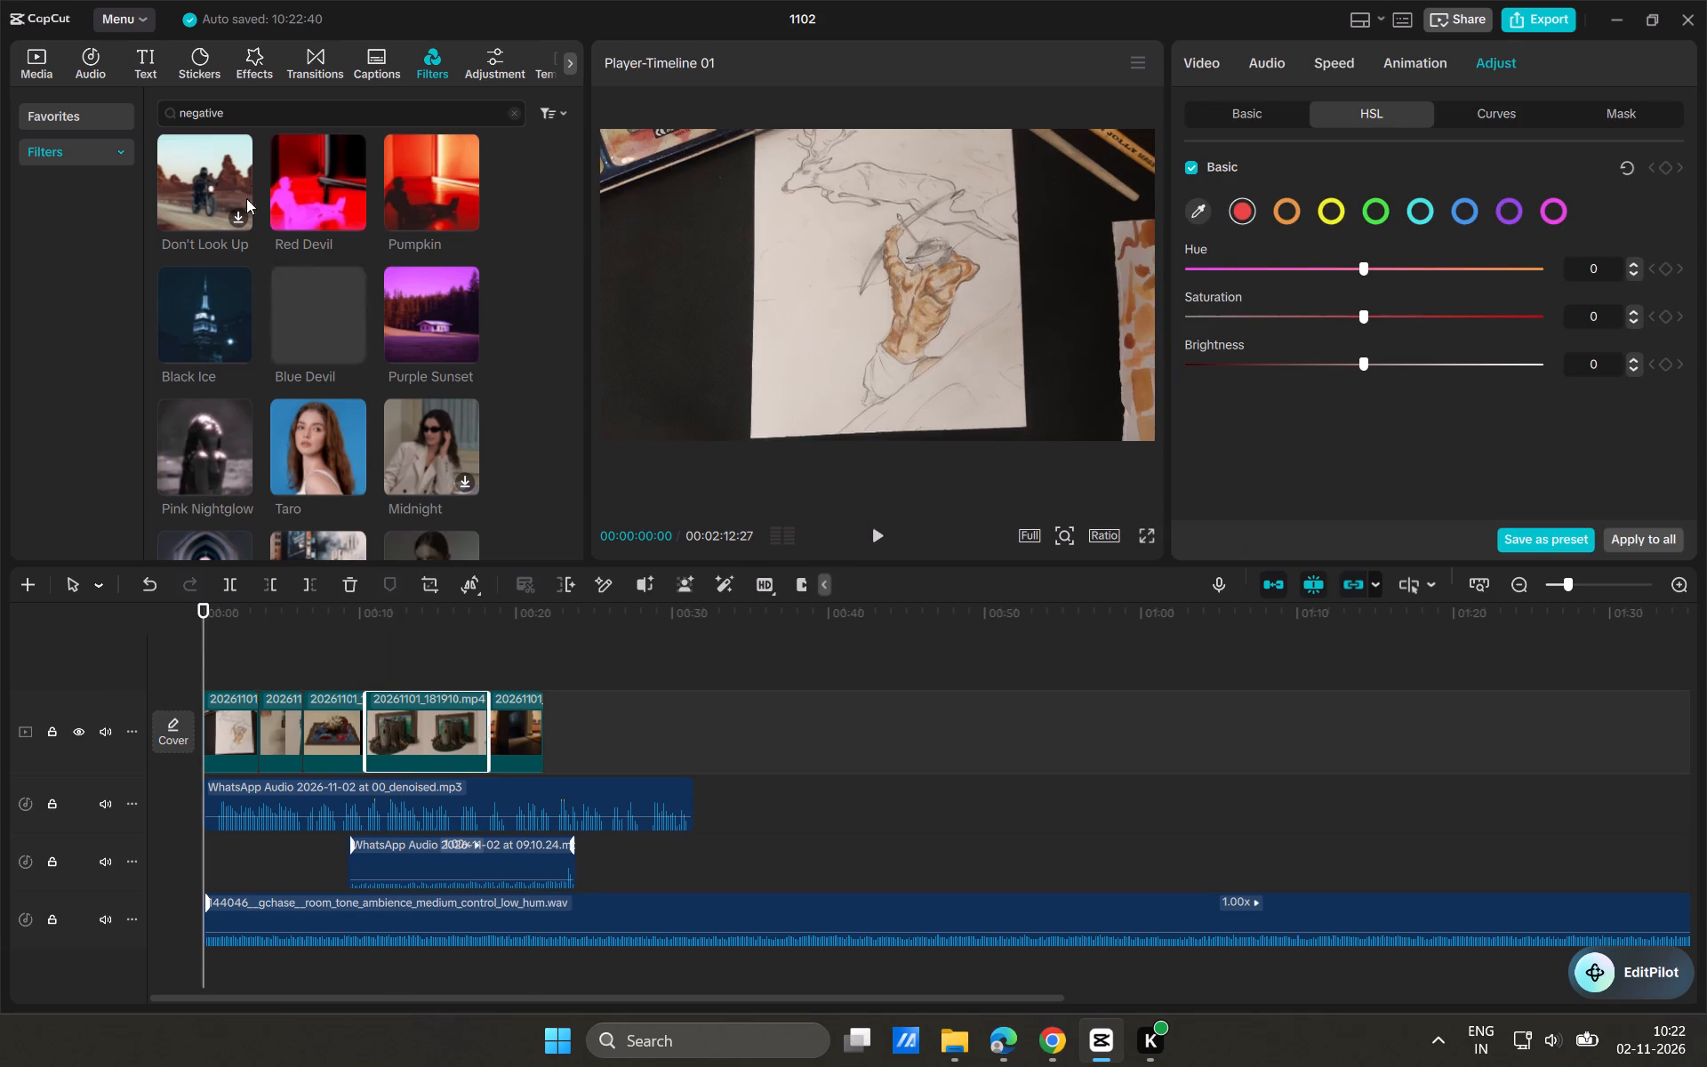
scroll(291, 221, "up", 6)
scroll(211, 293, "up", 1)
scroll(211, 293, "down", 5)
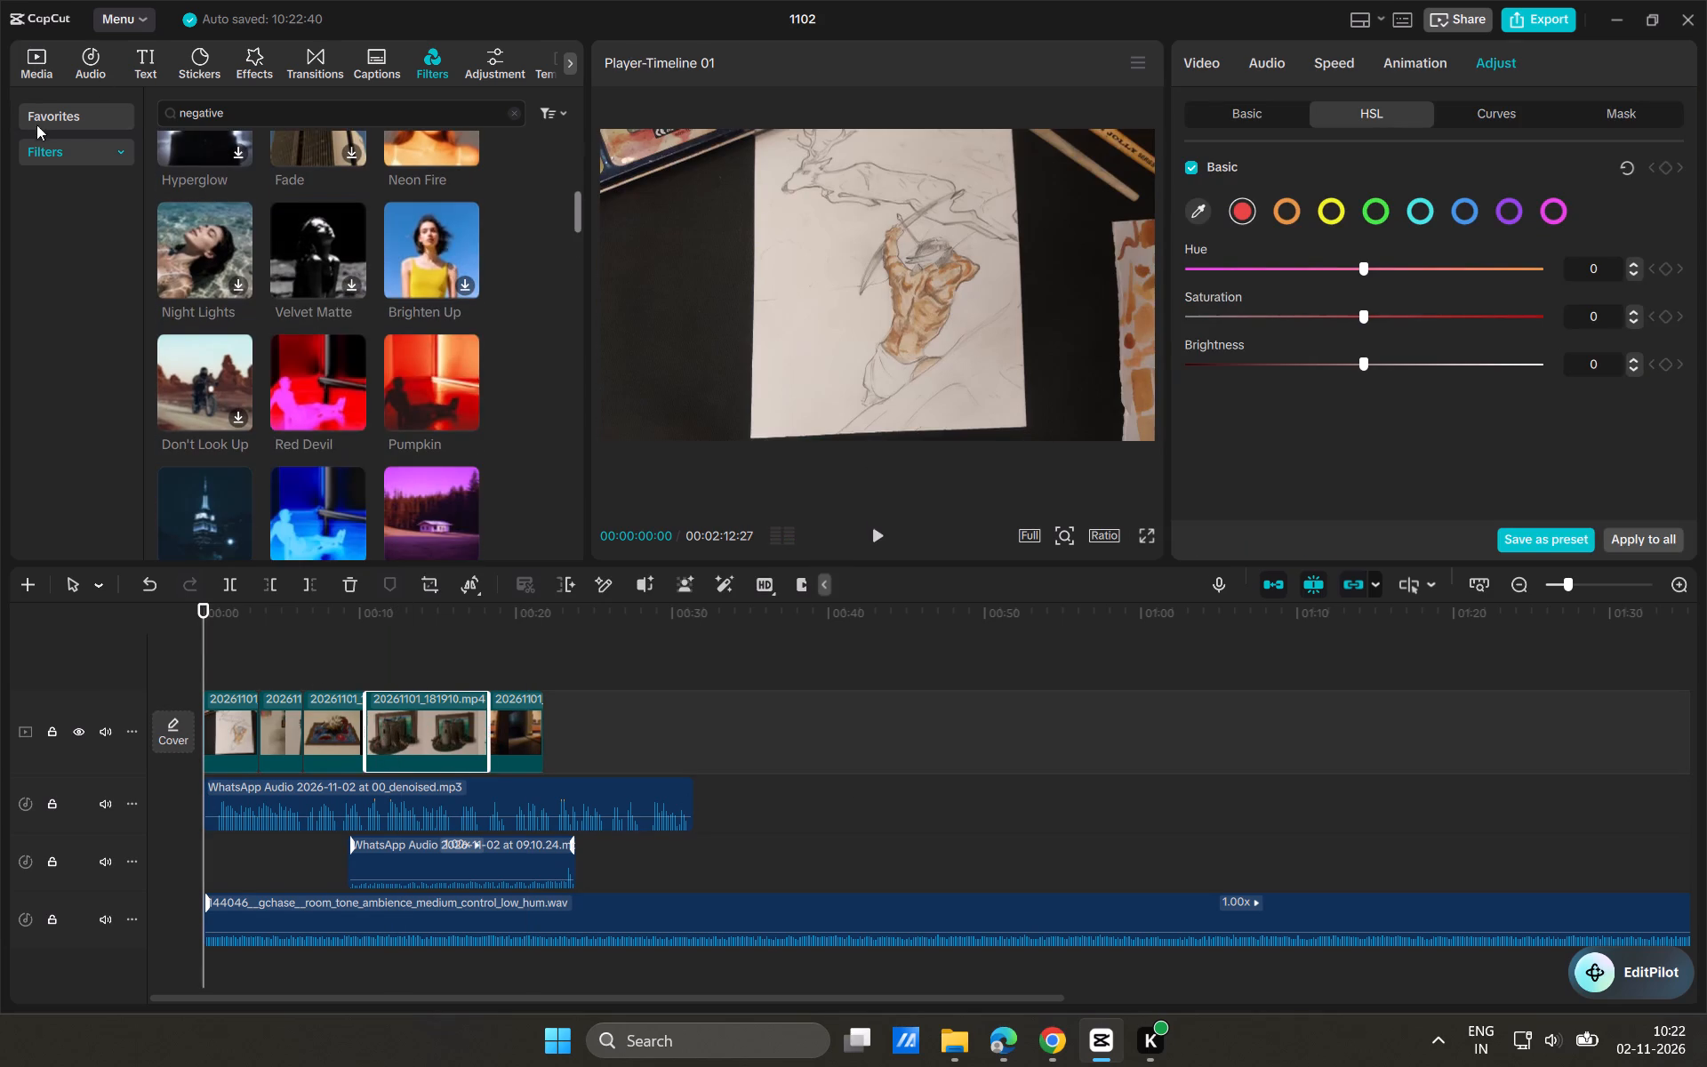
Open the project media and listen to the room-tone hum and the 15-second WhatsApp audio recording.
left_click(41, 69)
scroll(268, 271, "down", 7)
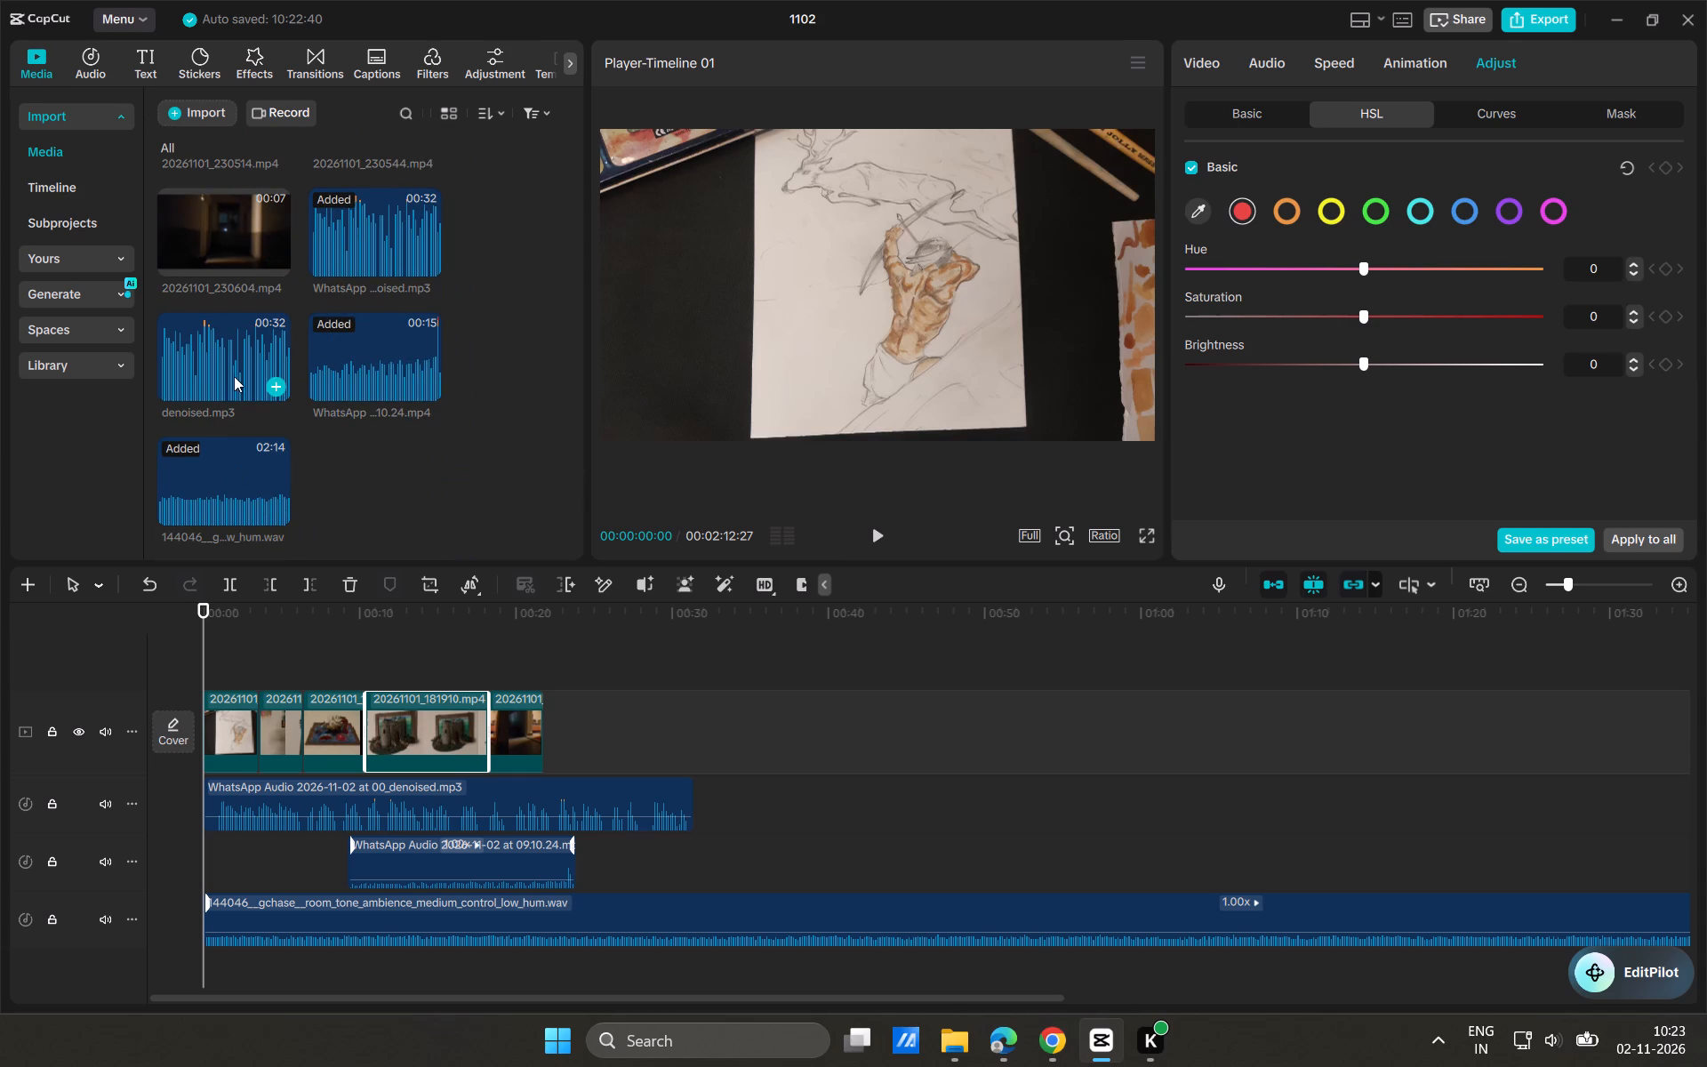
left_click(204, 508)
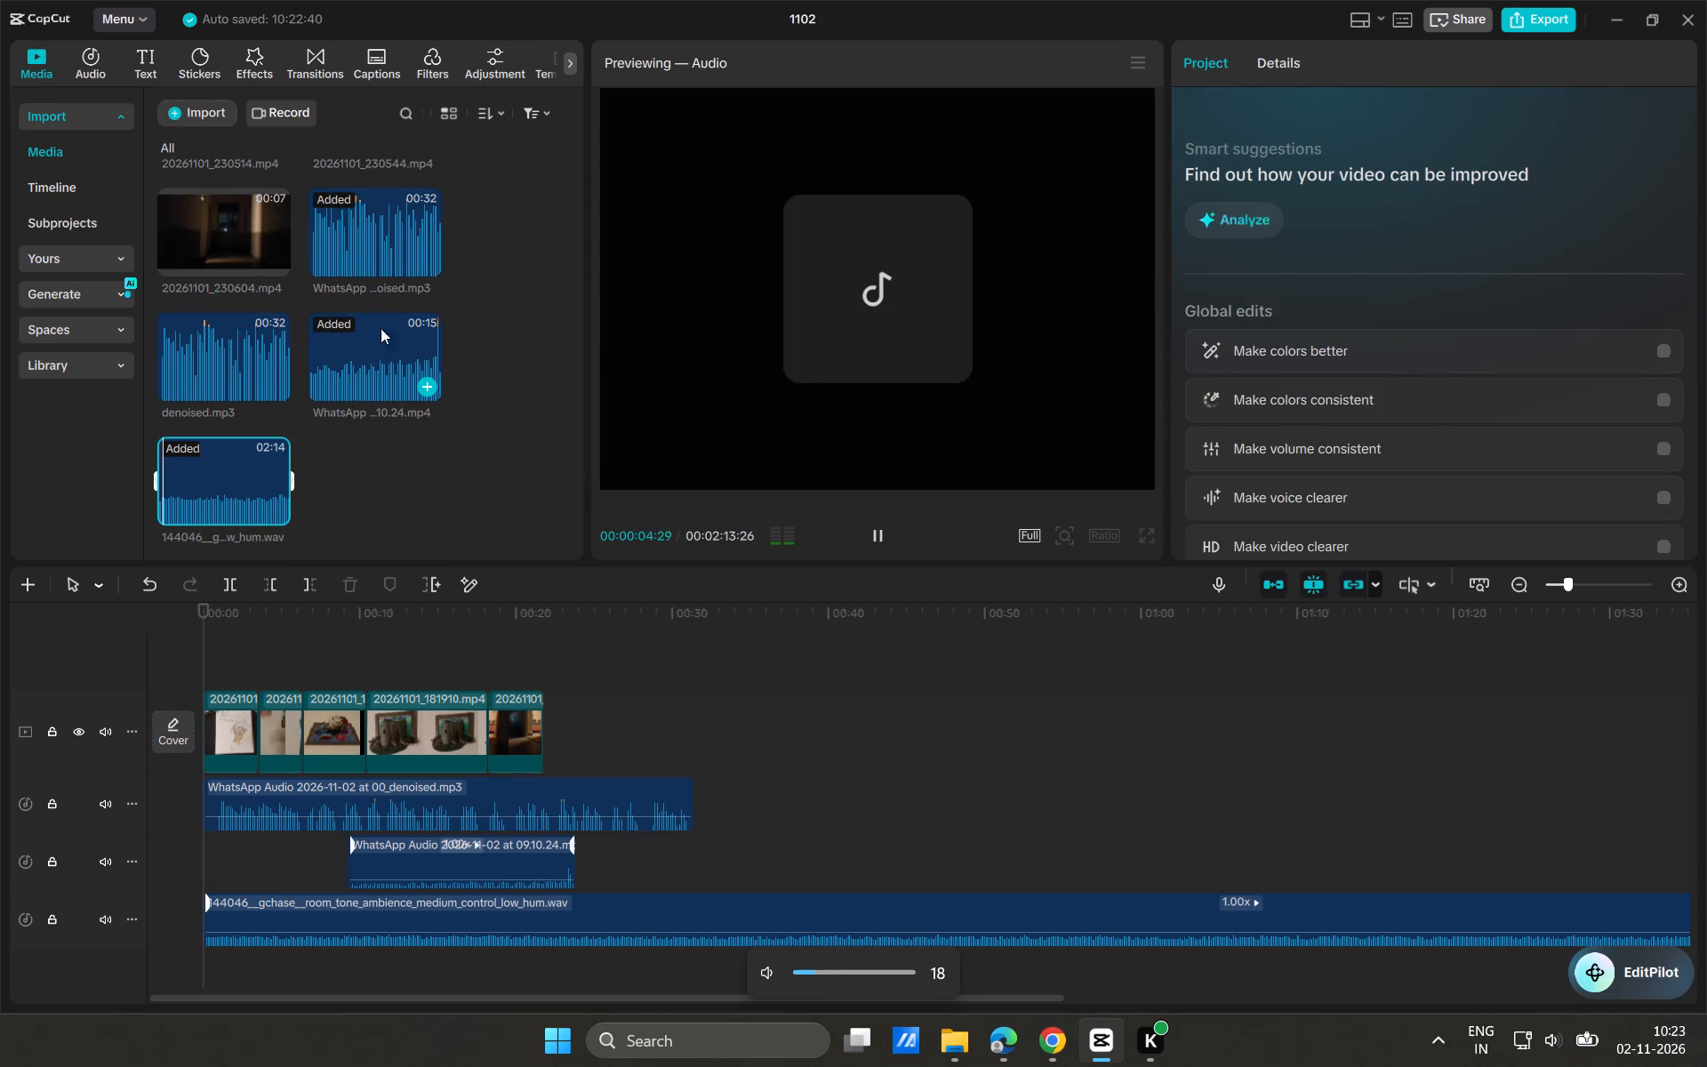
left_click(357, 365)
Import the camera-shutter effect, Overture - From Whiplash, breaking-glass, build-up and room-tone ambience audio files from the Downloads folder.
left_click(196, 100)
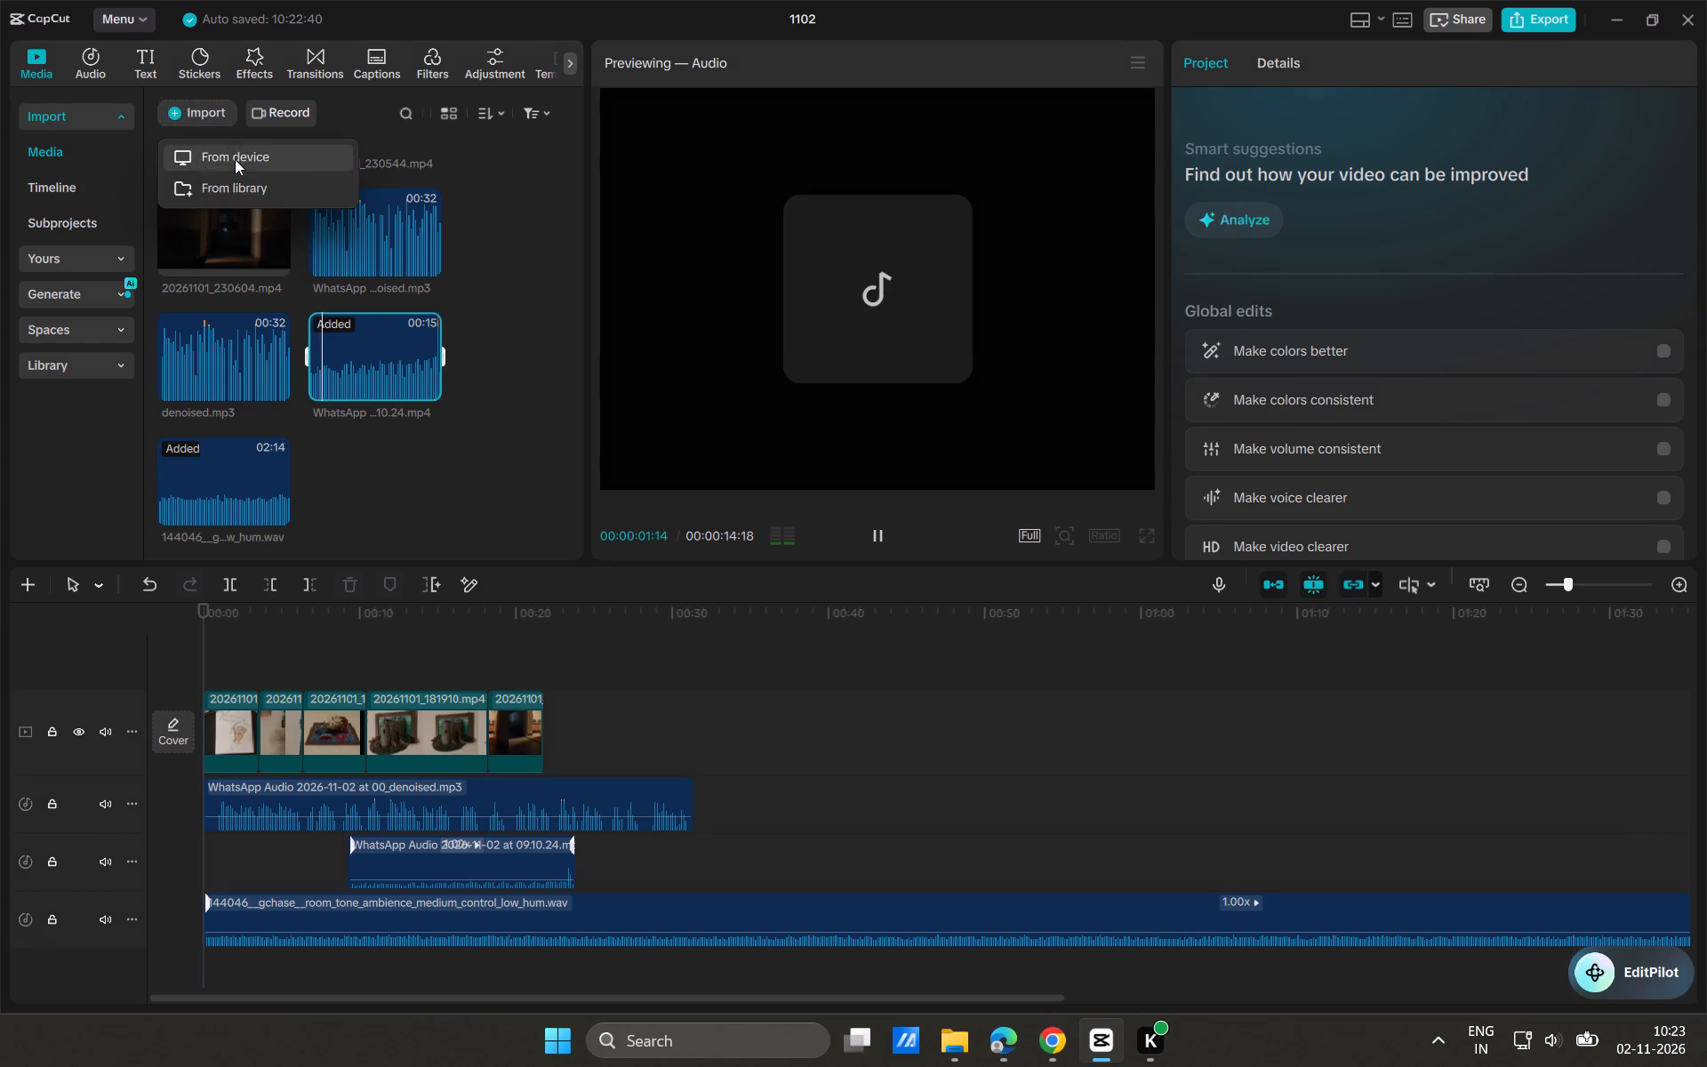
left_click(235, 159)
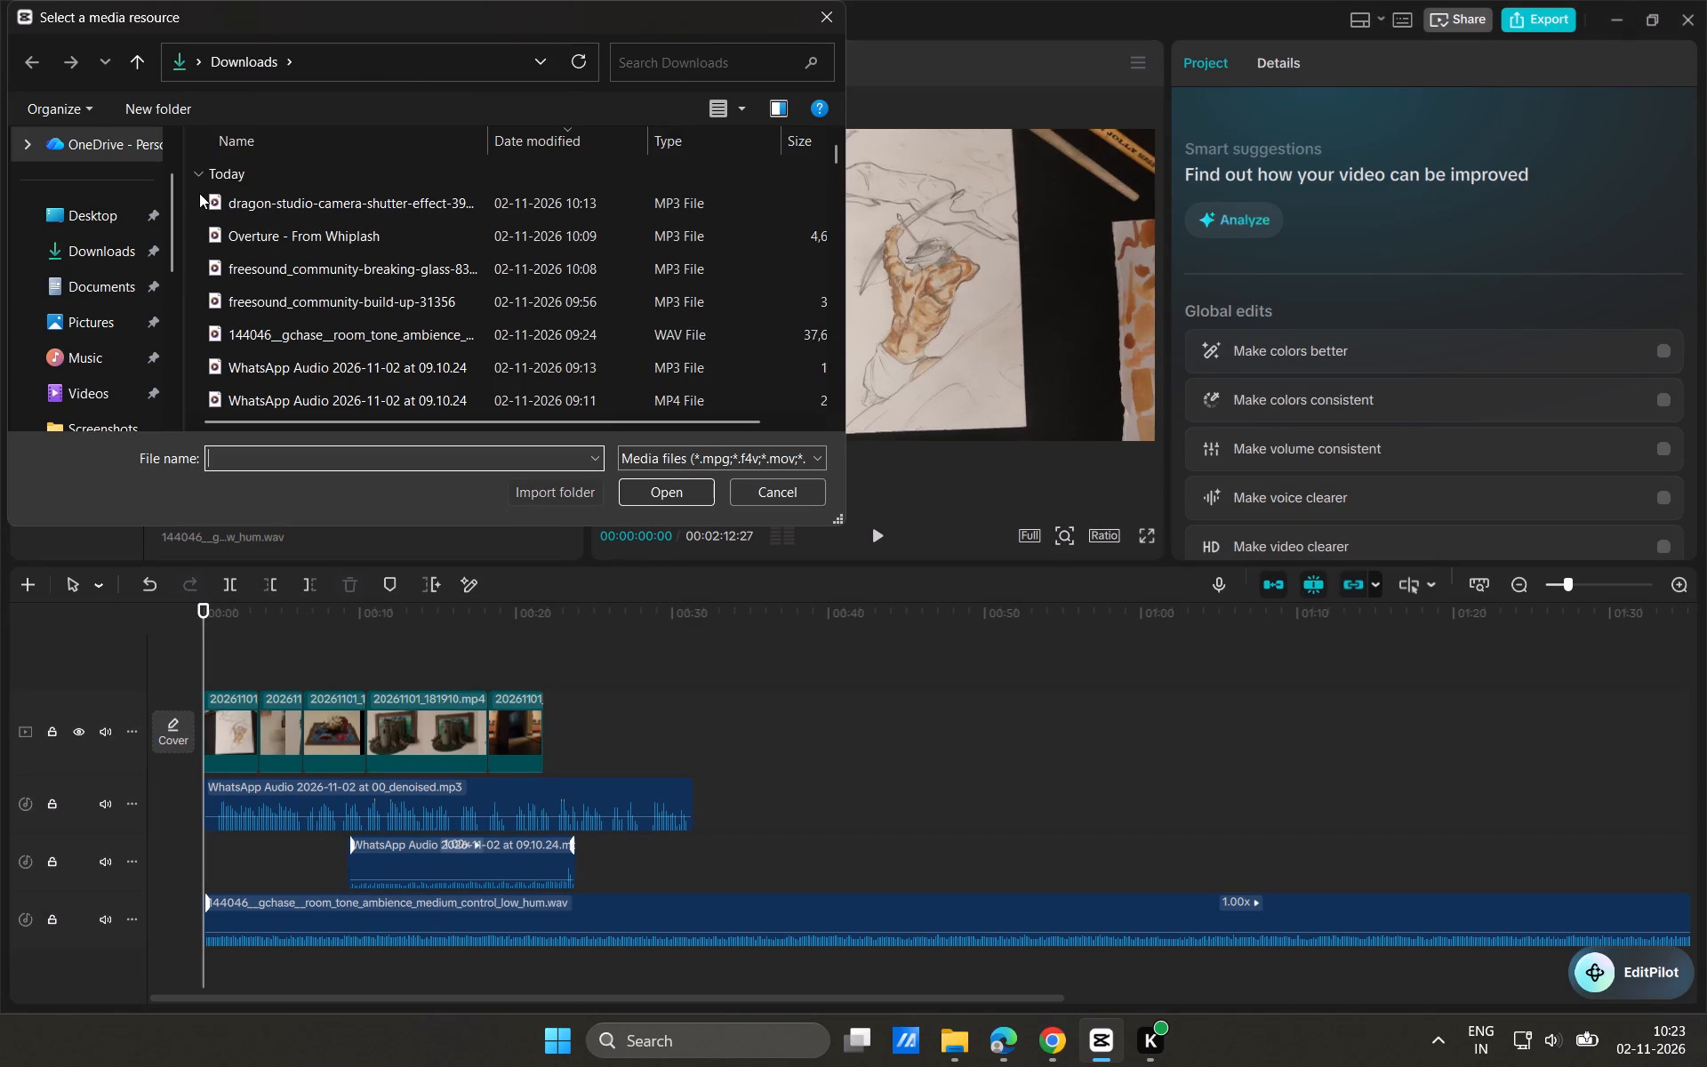
left_click_drag(199, 193, 253, 245)
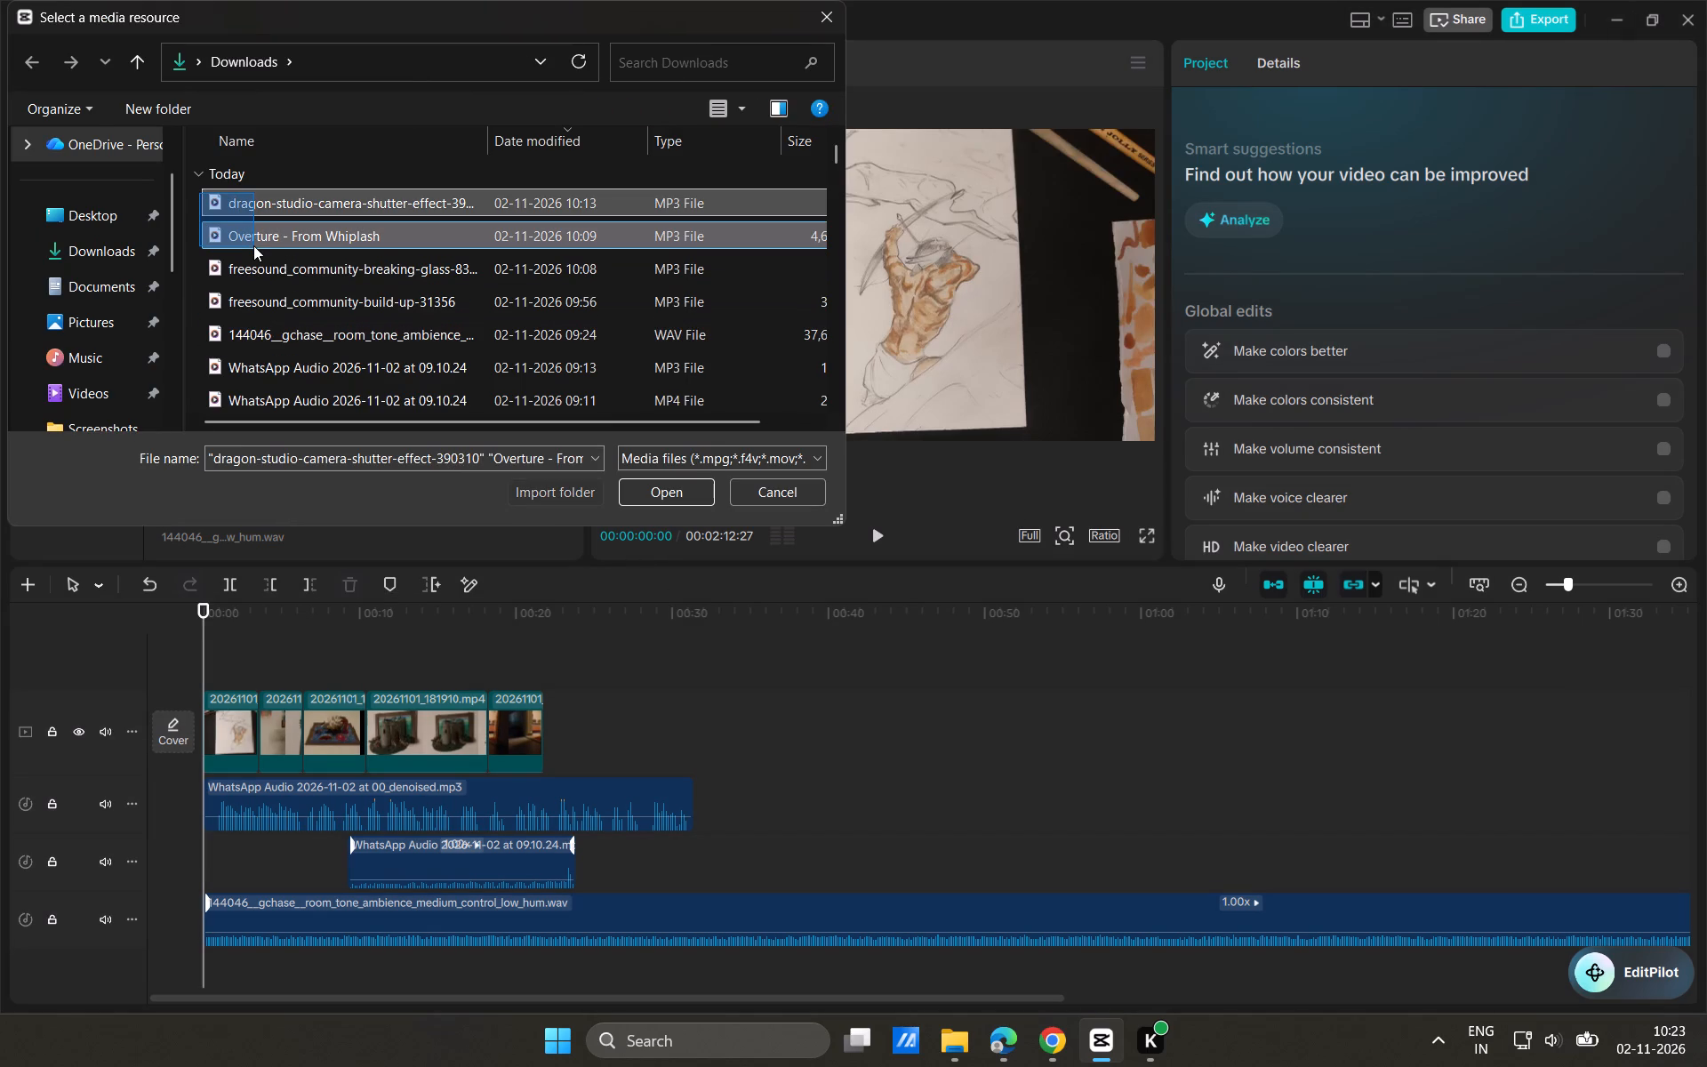
left_click_drag(253, 245, 290, 332)
scroll(290, 332, "down", 1)
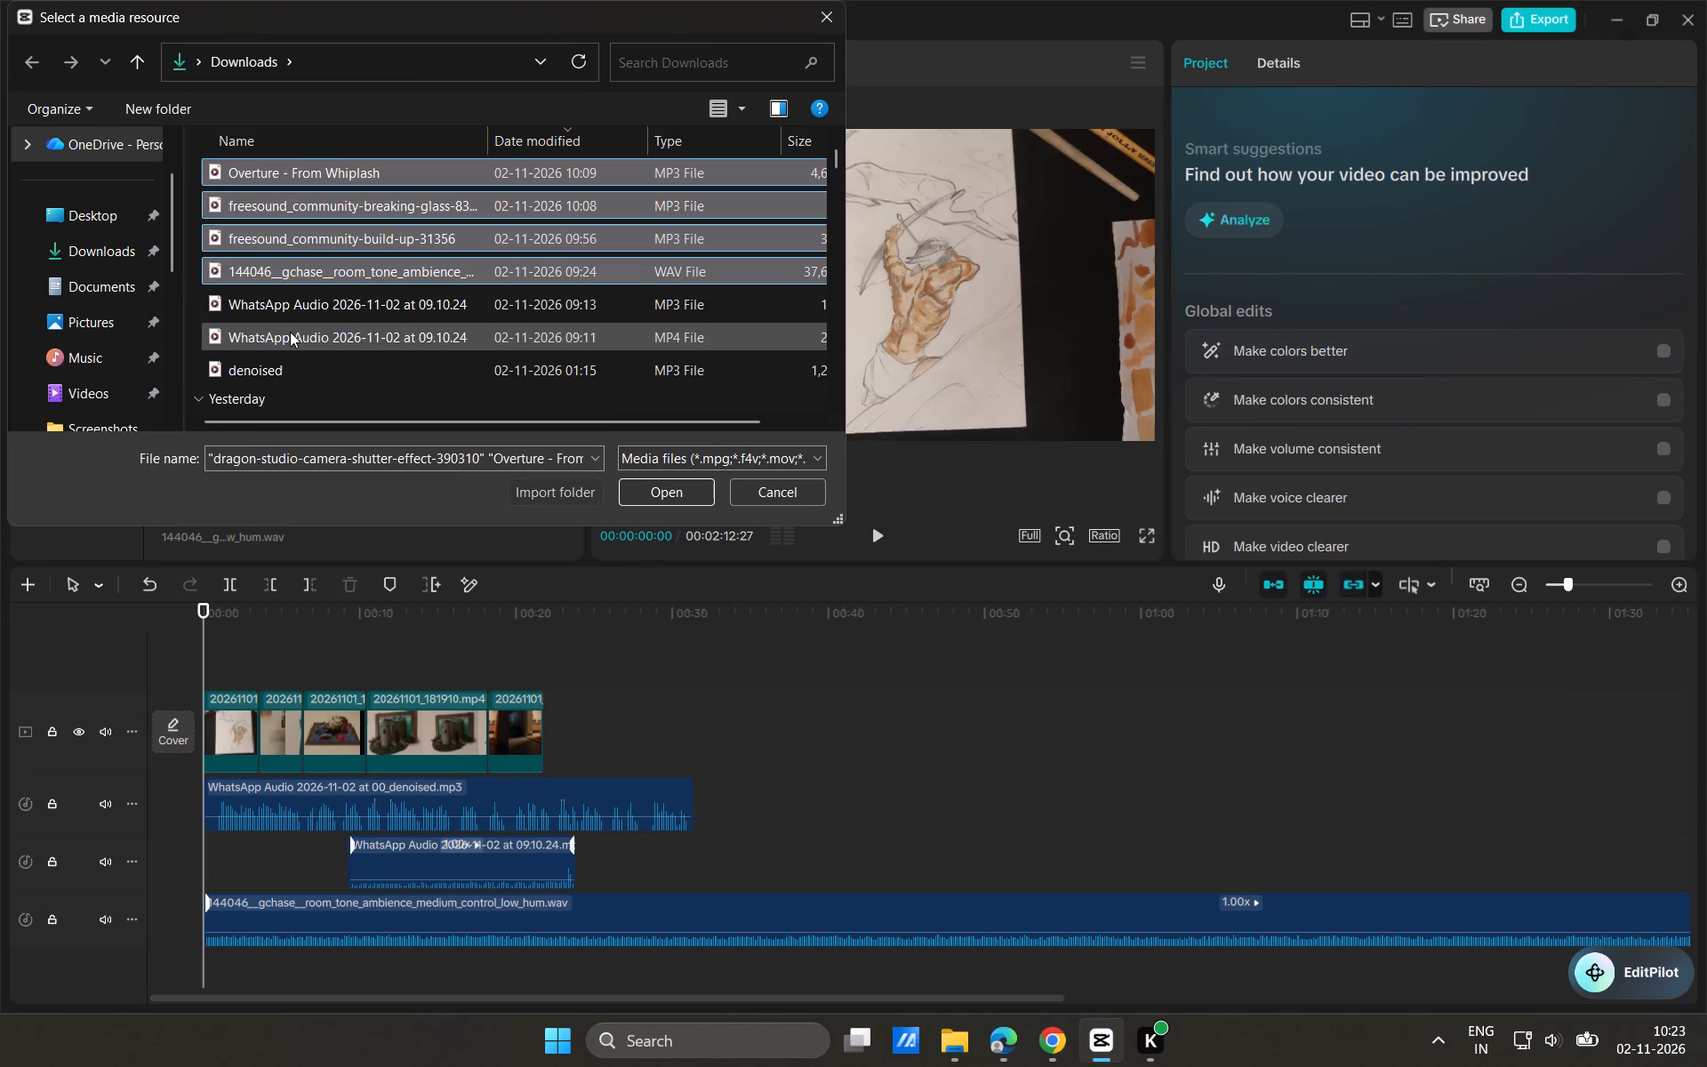
scroll(224, 263, "up", 3)
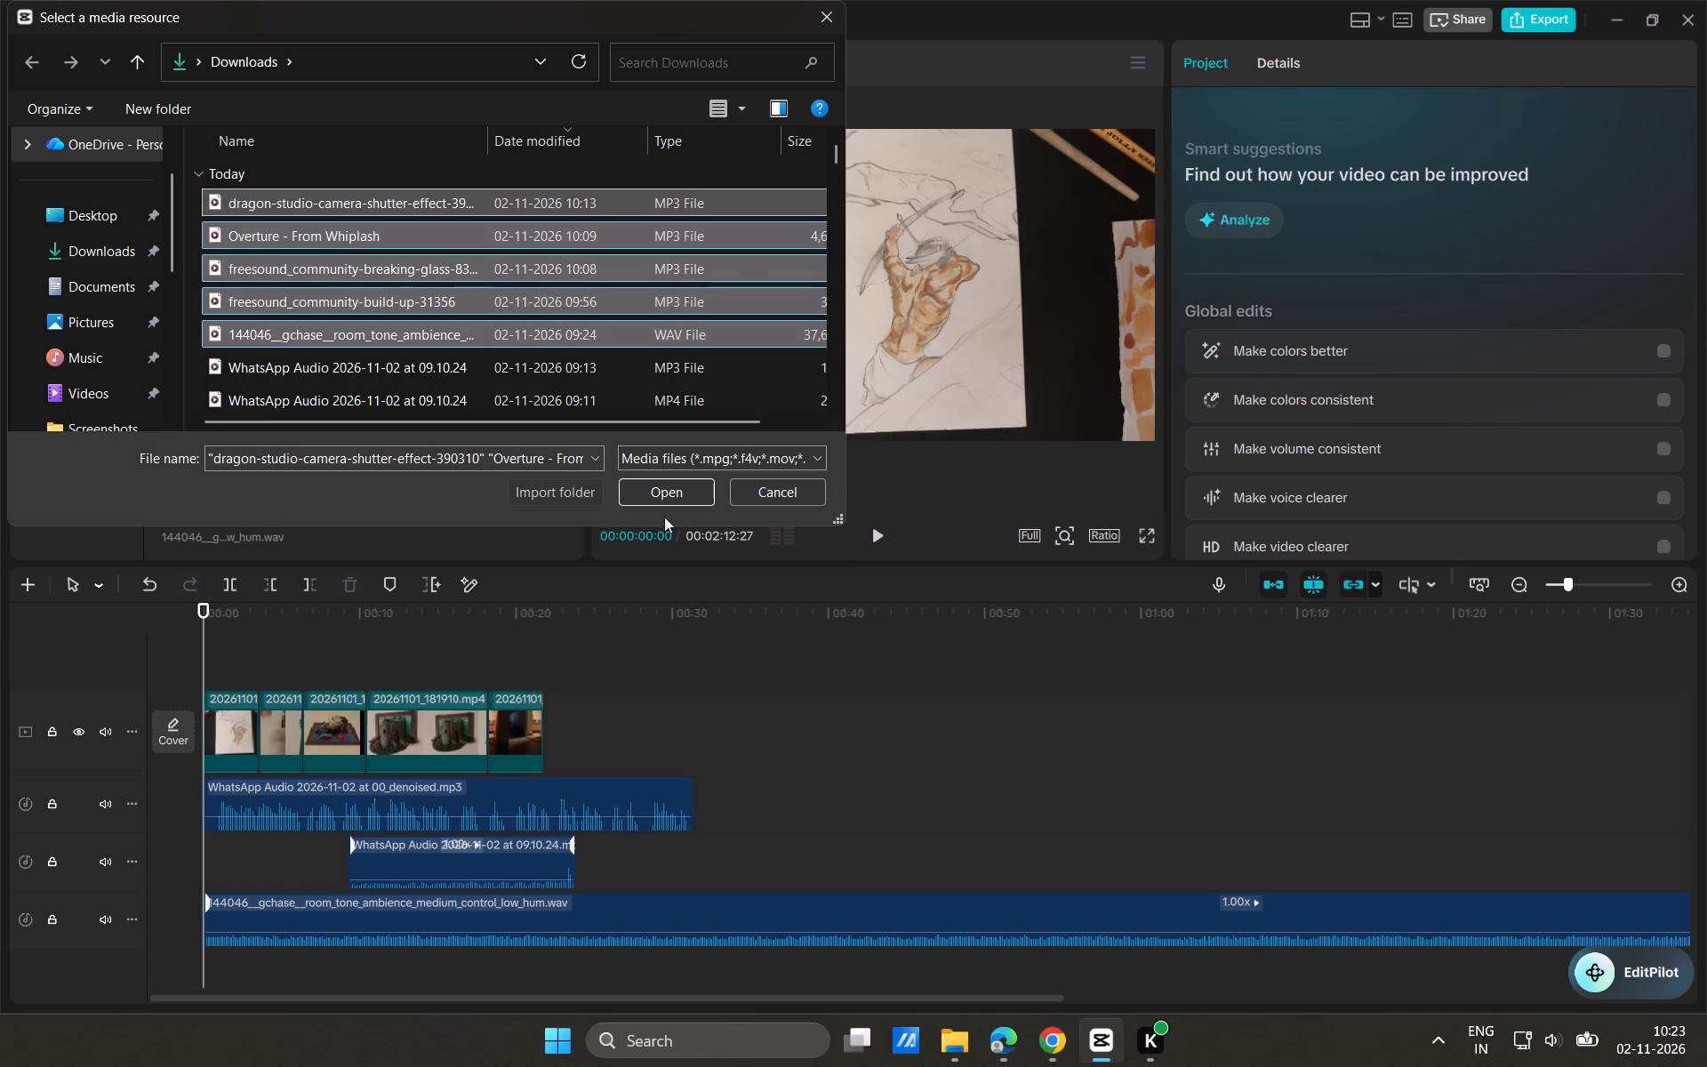
left_click(655, 499)
Listen to the imported breaking-glass, build-up, Overture - From Whiplash, camera-shutter and room-tone hum audio files in the project media.
left_click(377, 359)
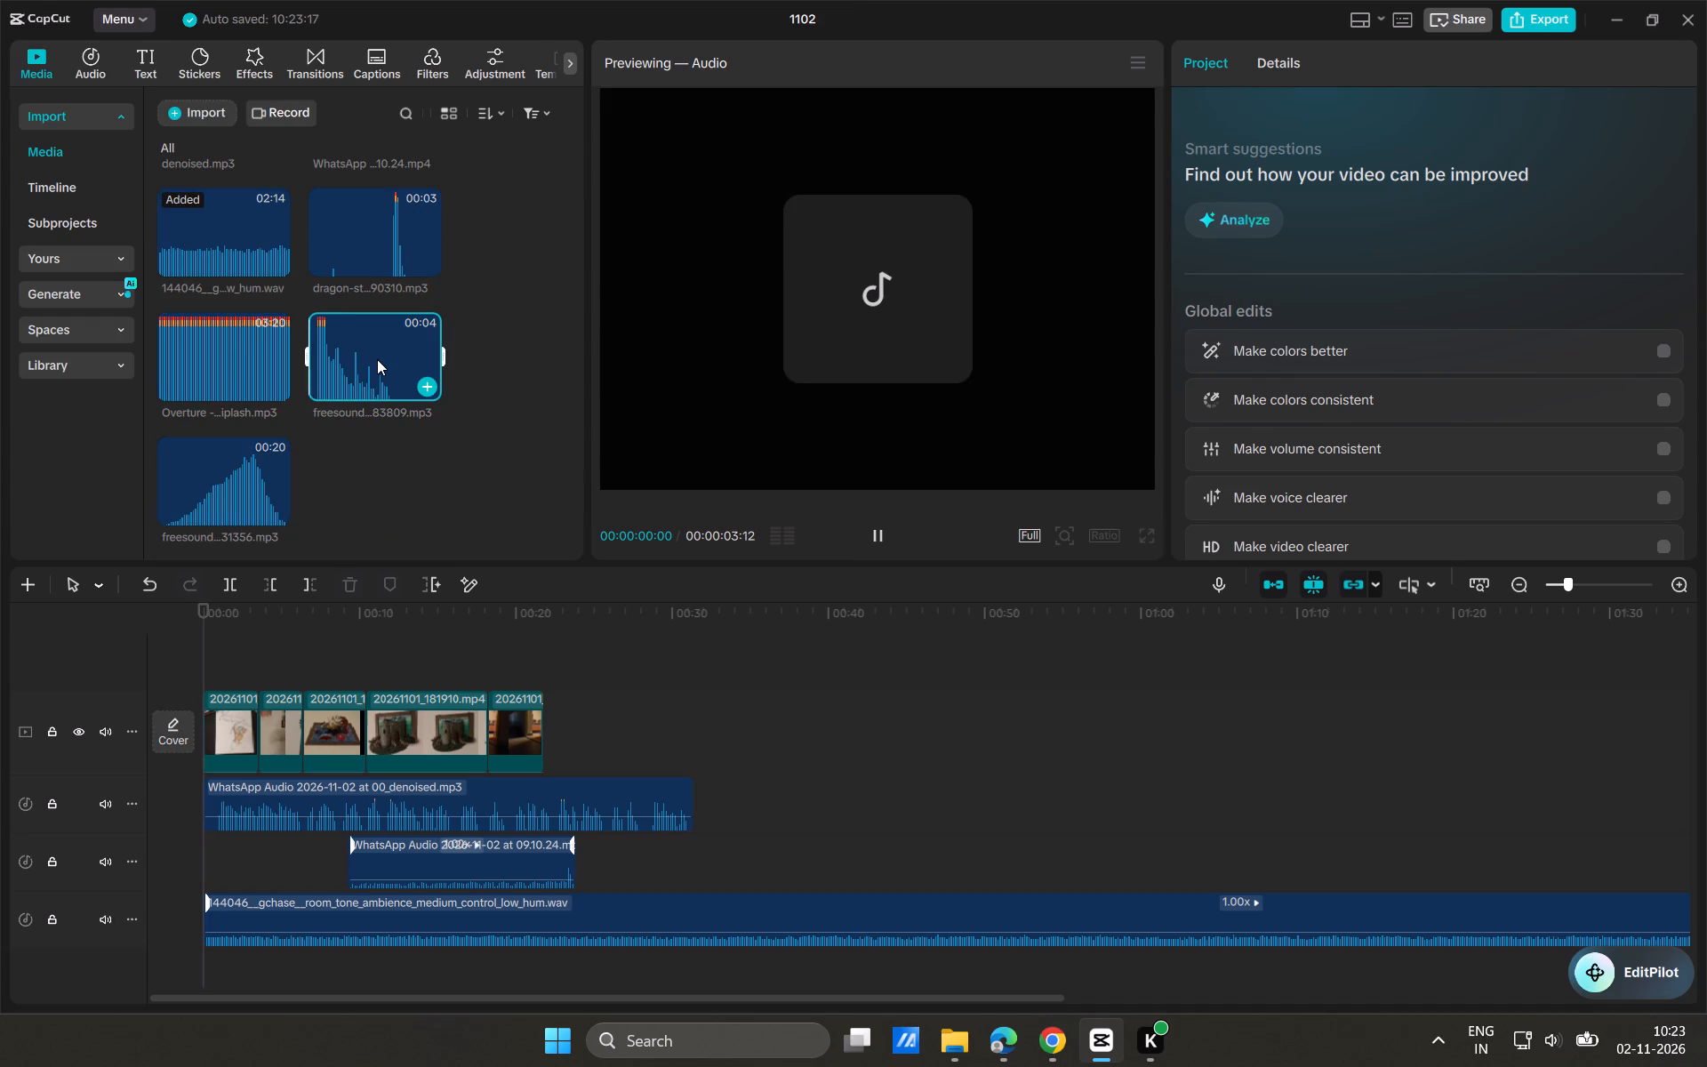
left_click(209, 496)
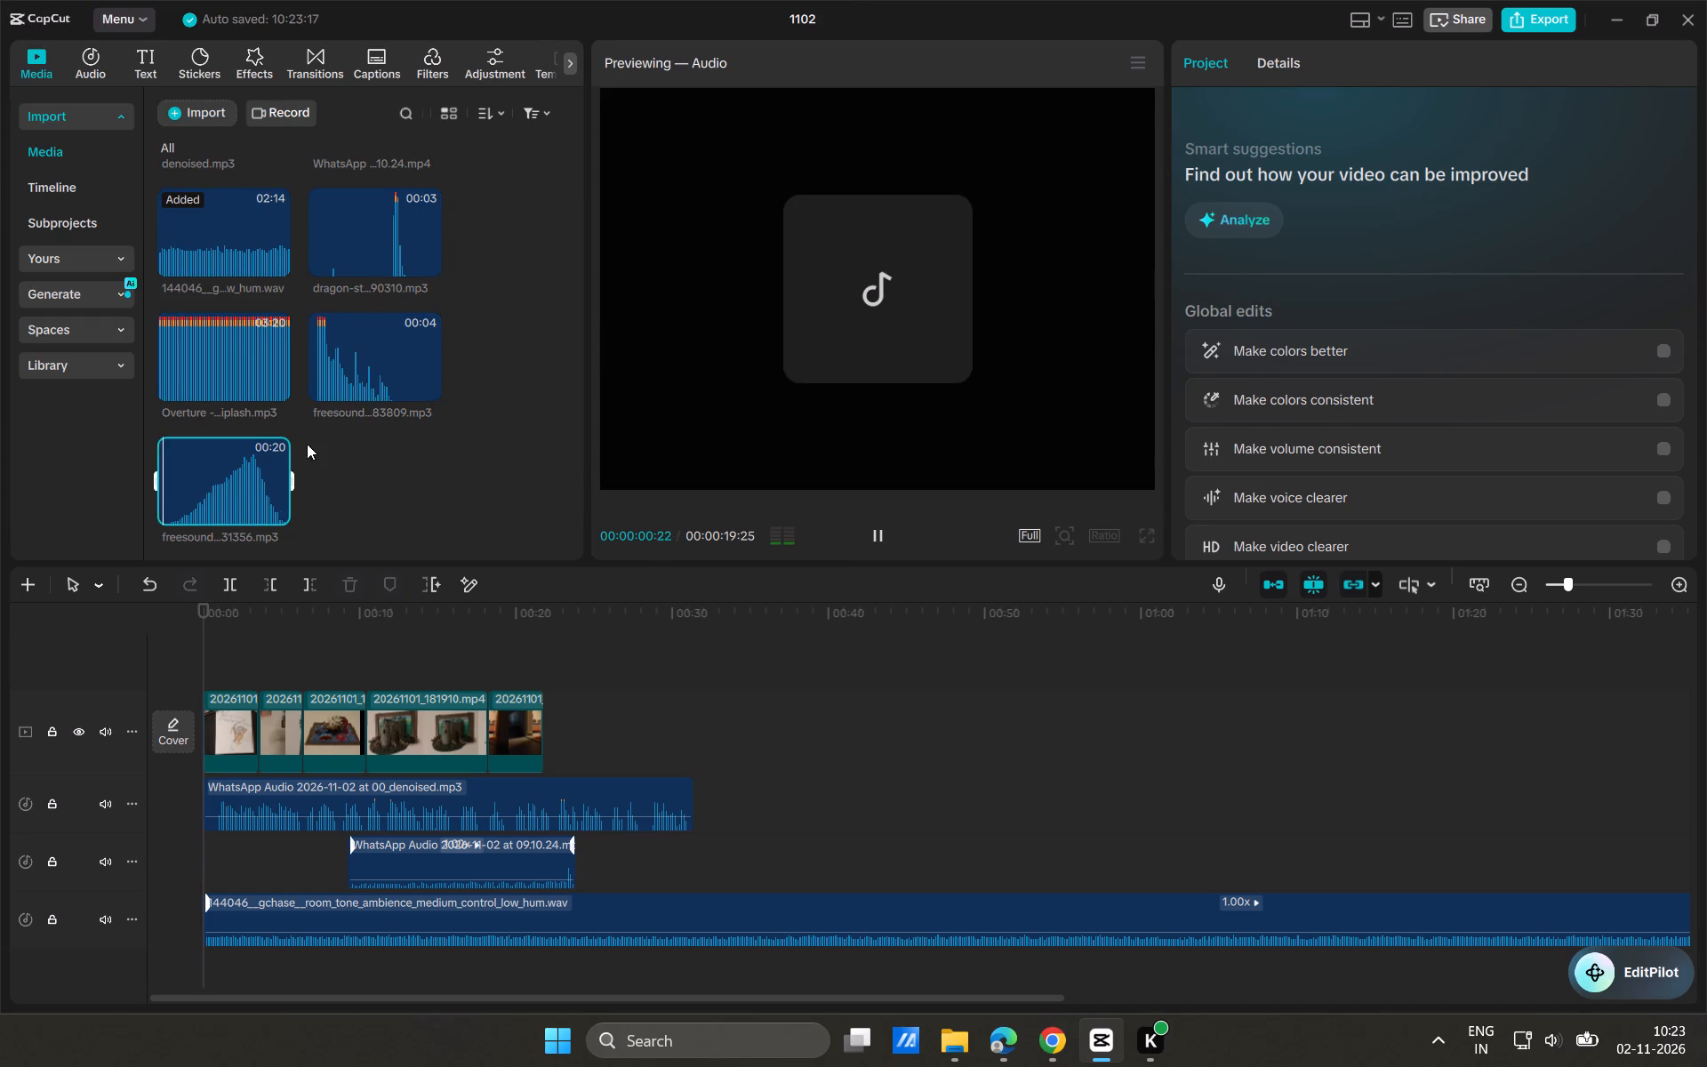
left_click(237, 329)
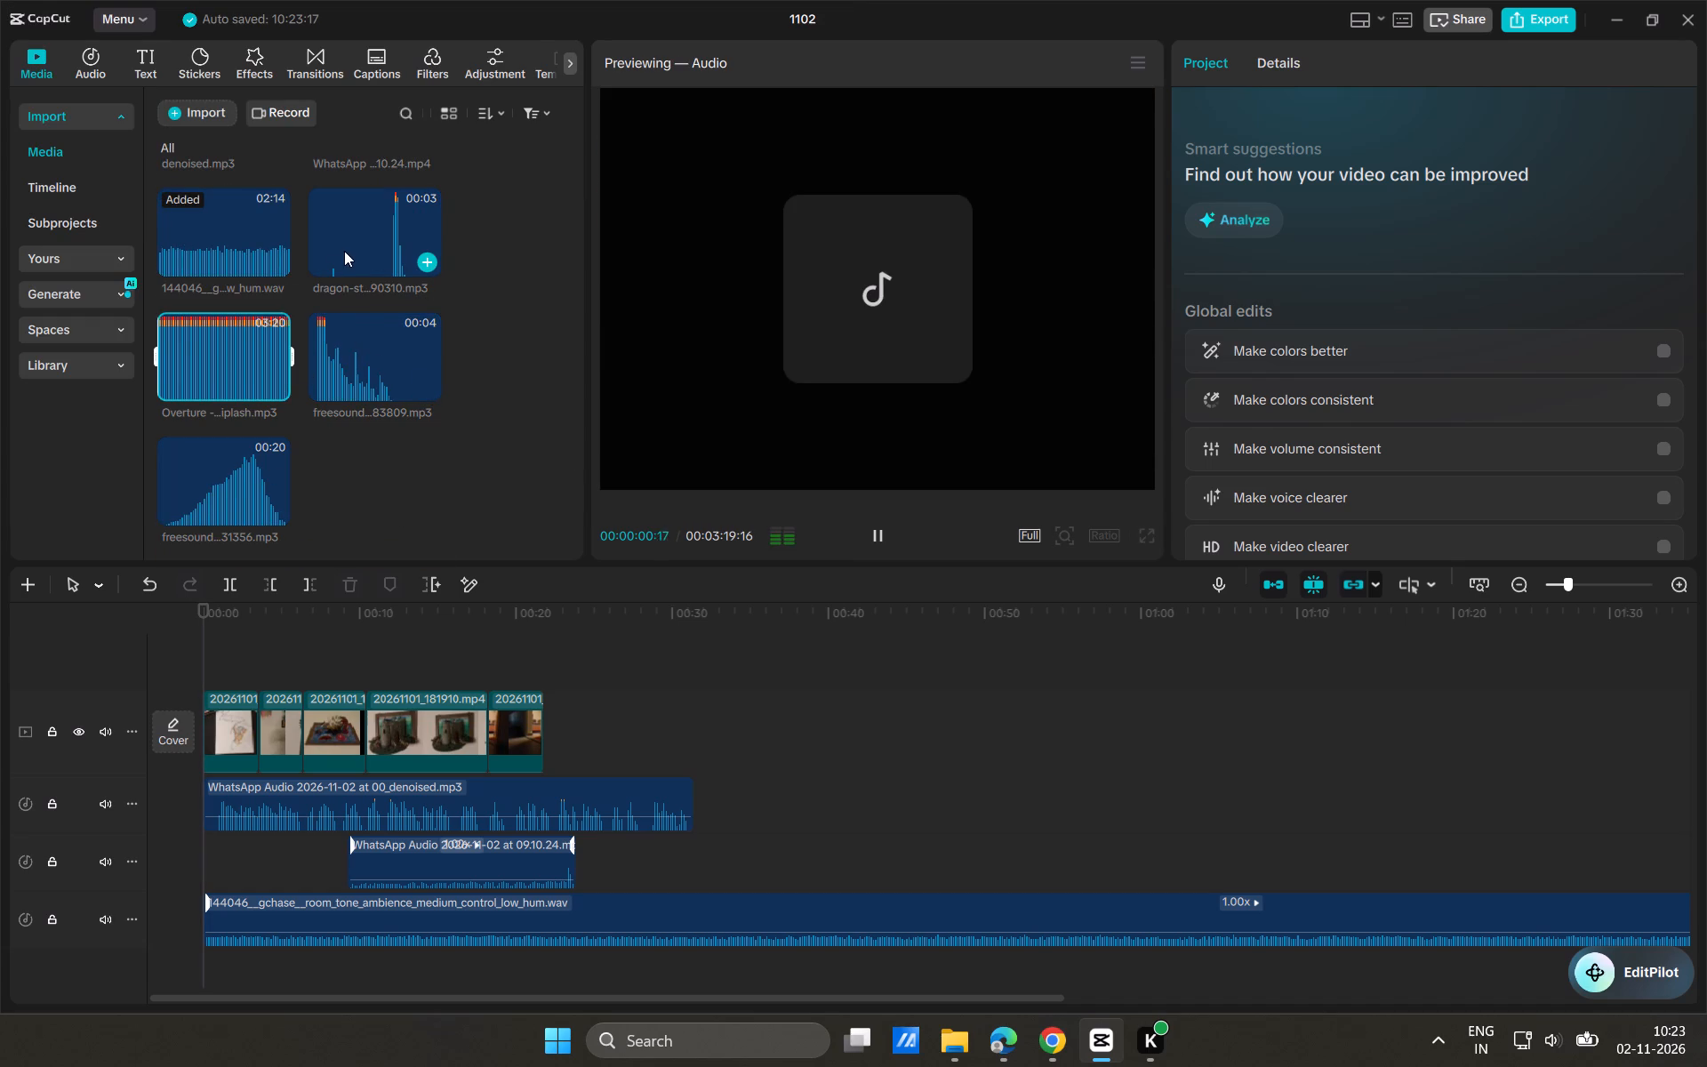
left_click(346, 220)
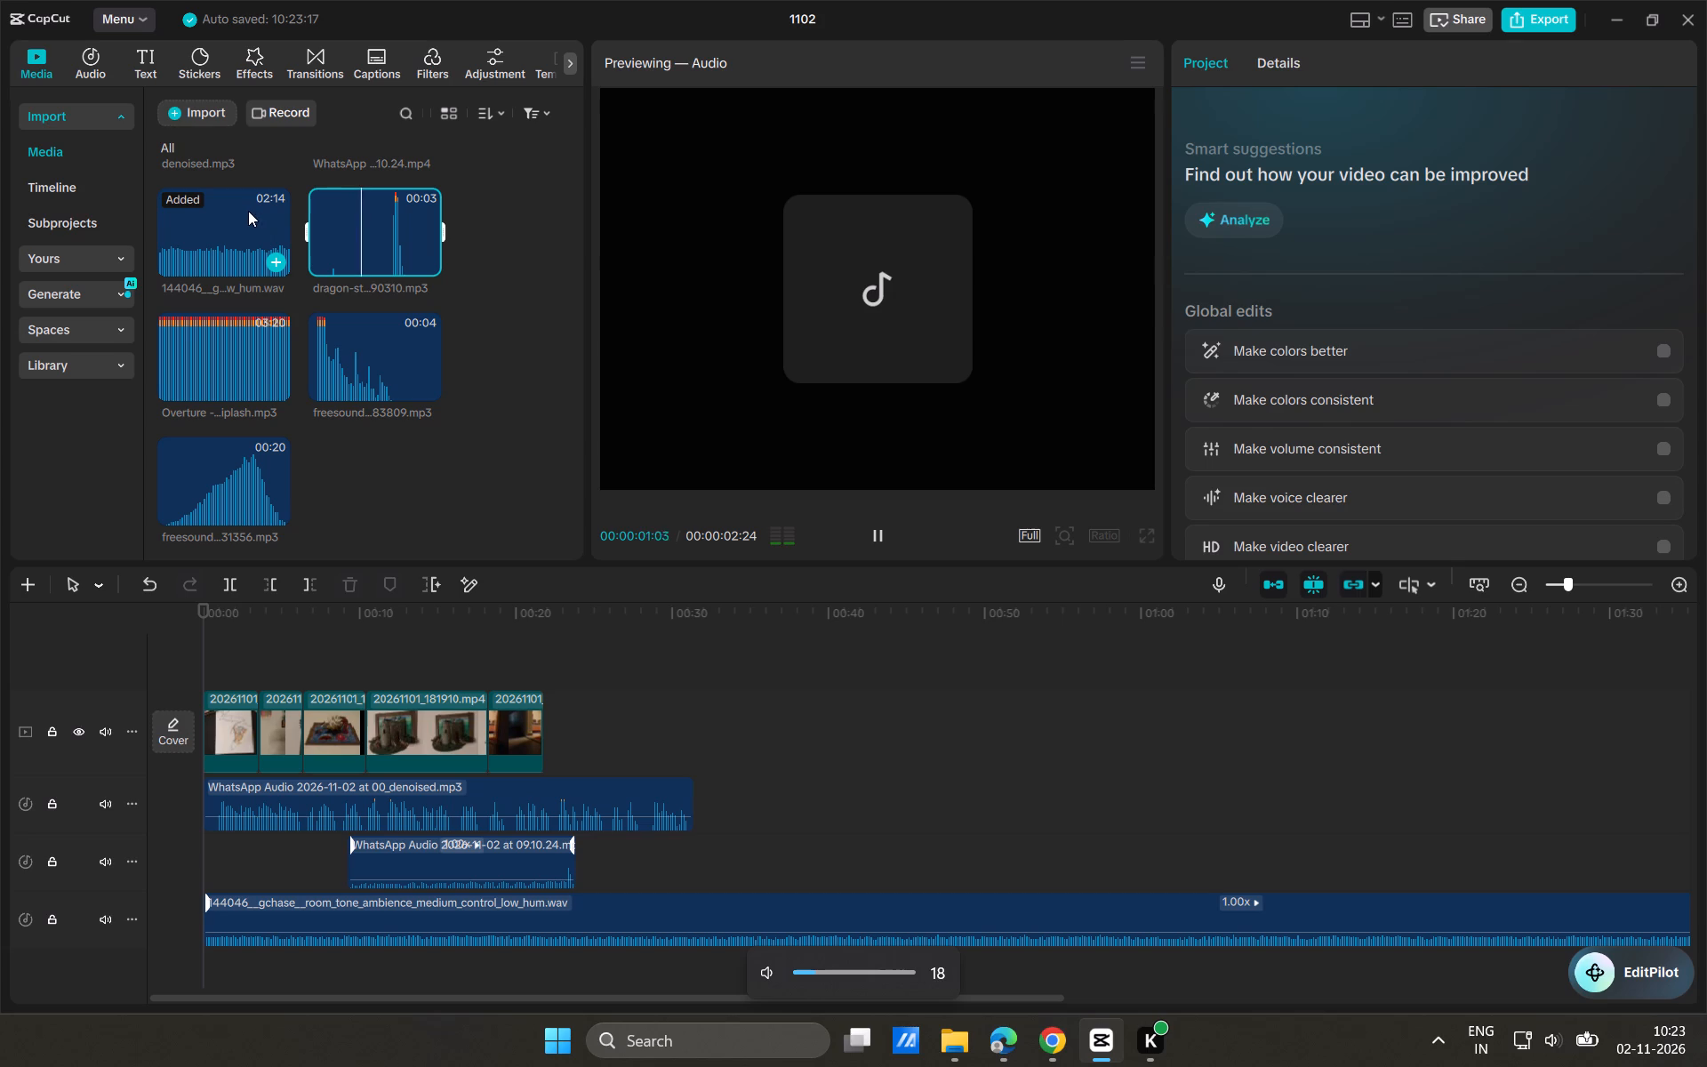
left_click(181, 235)
scroll(209, 245, "up", 2)
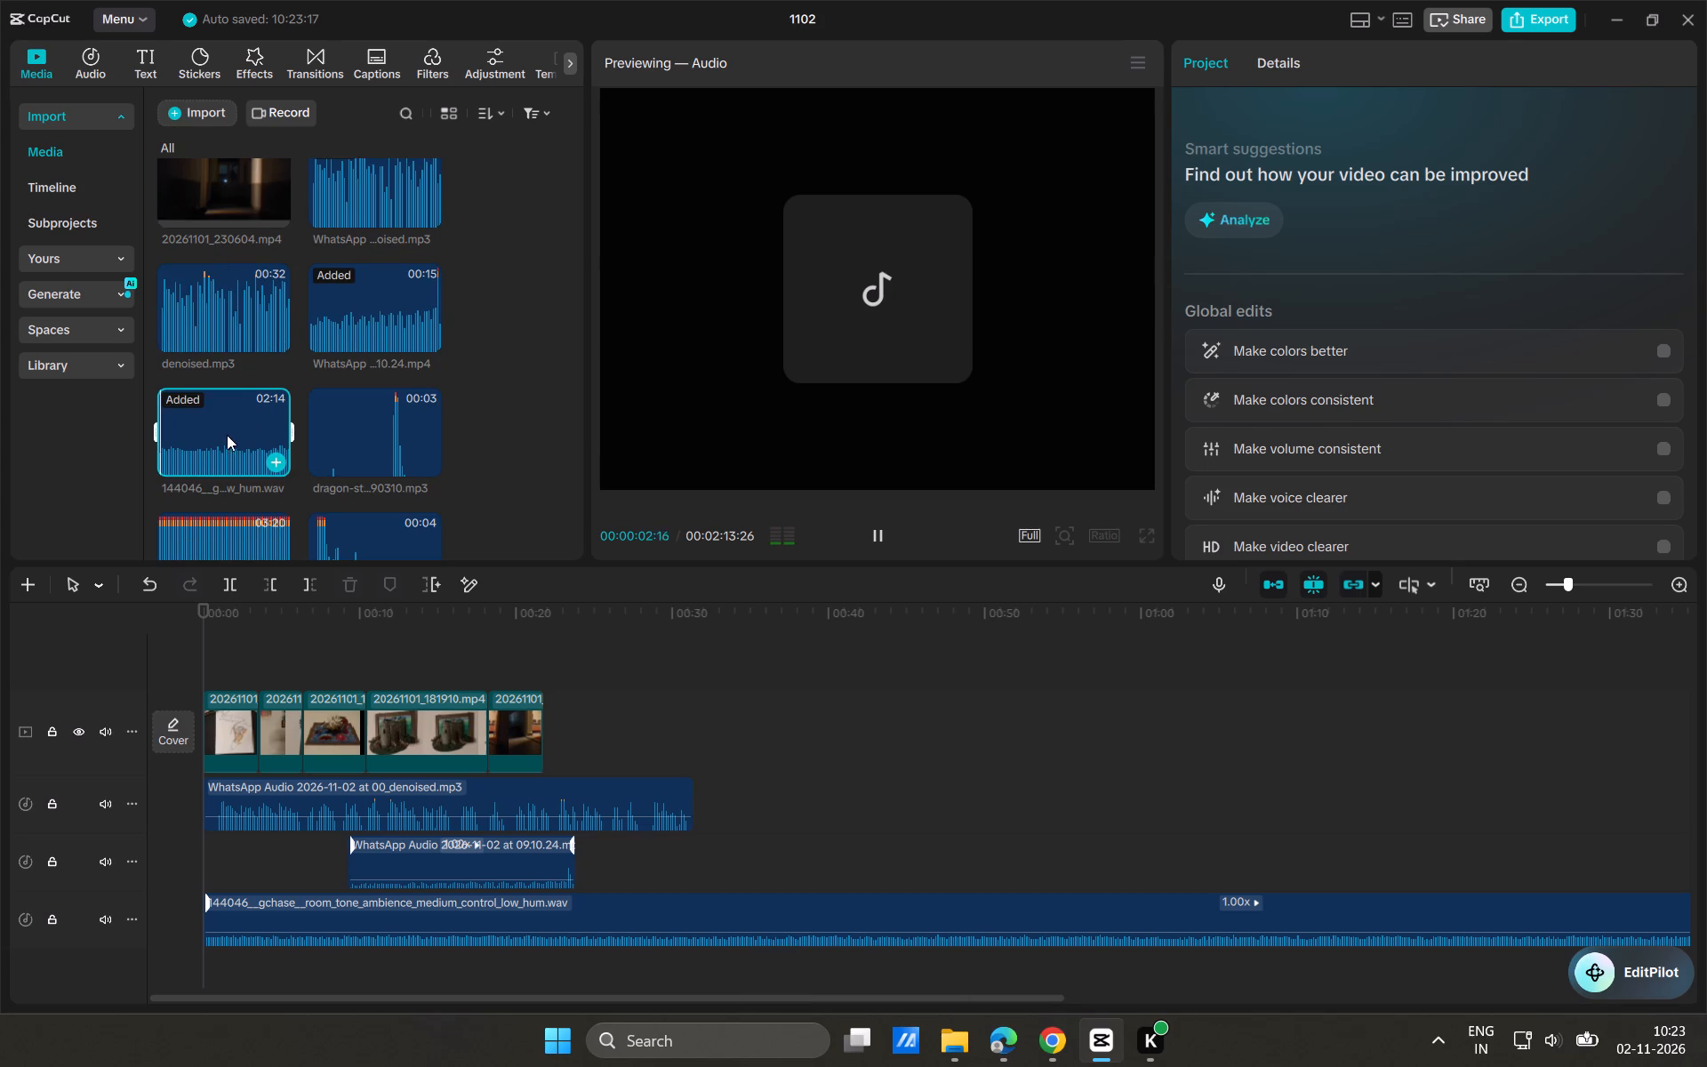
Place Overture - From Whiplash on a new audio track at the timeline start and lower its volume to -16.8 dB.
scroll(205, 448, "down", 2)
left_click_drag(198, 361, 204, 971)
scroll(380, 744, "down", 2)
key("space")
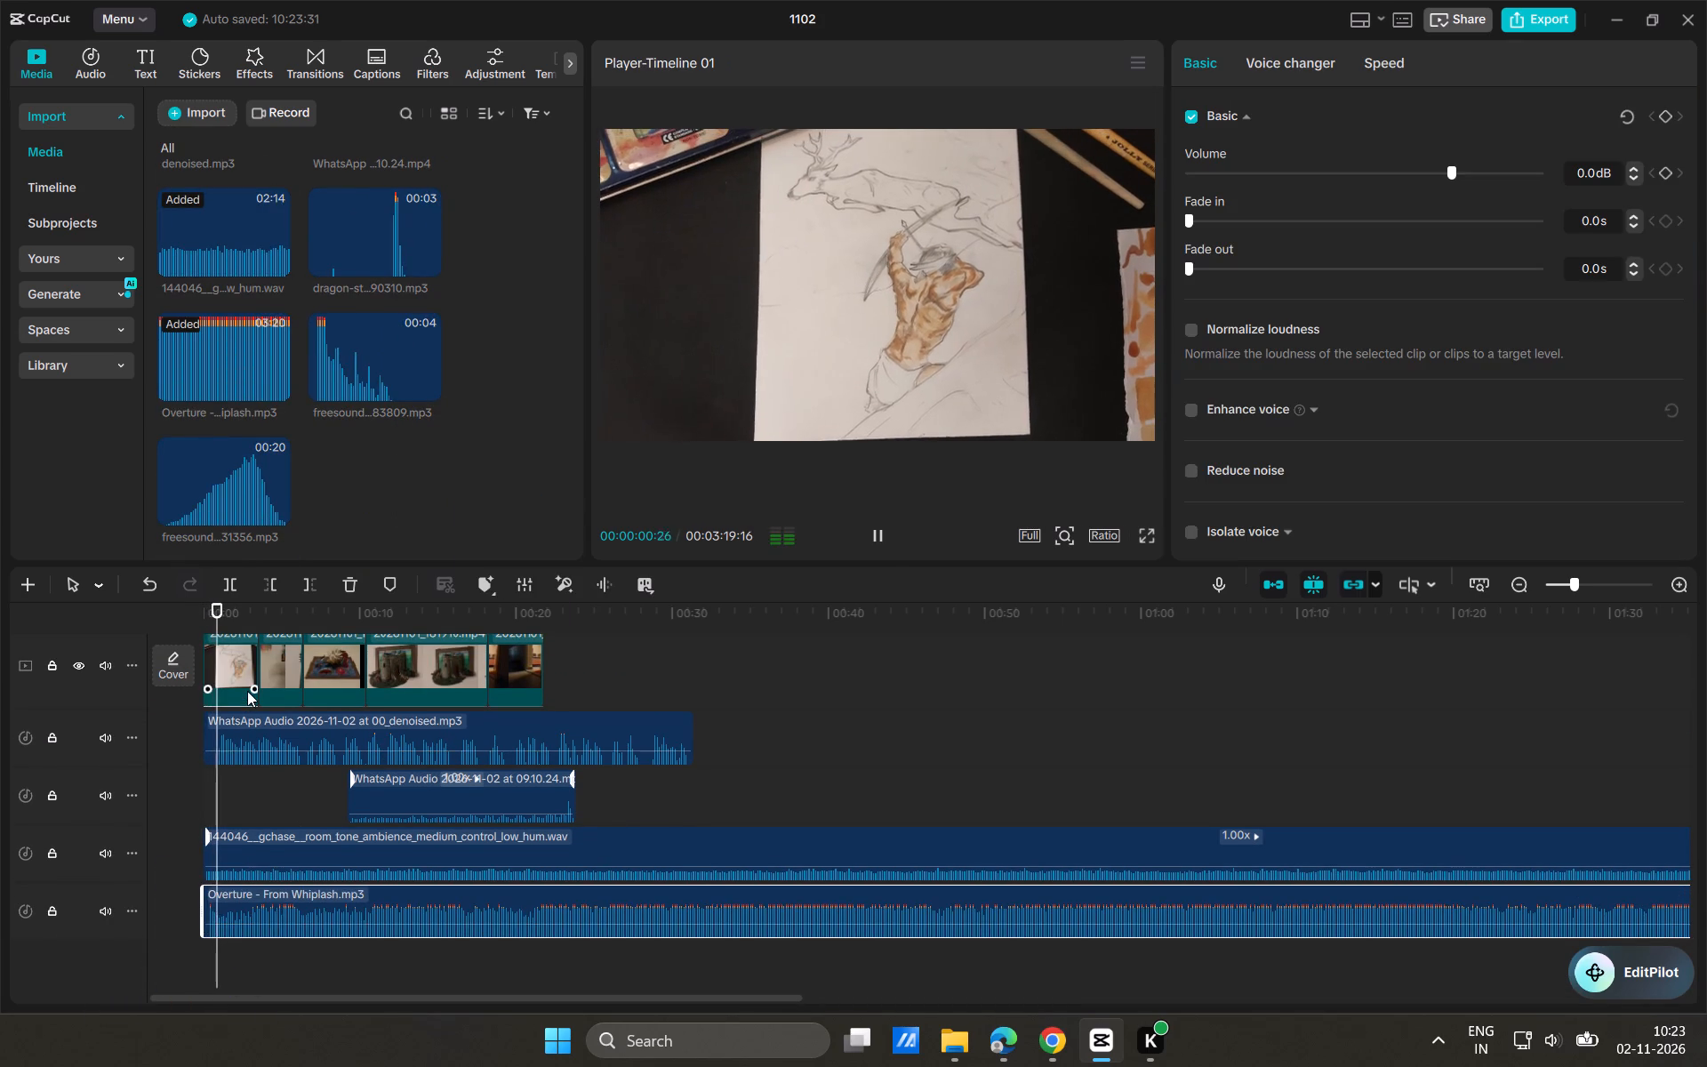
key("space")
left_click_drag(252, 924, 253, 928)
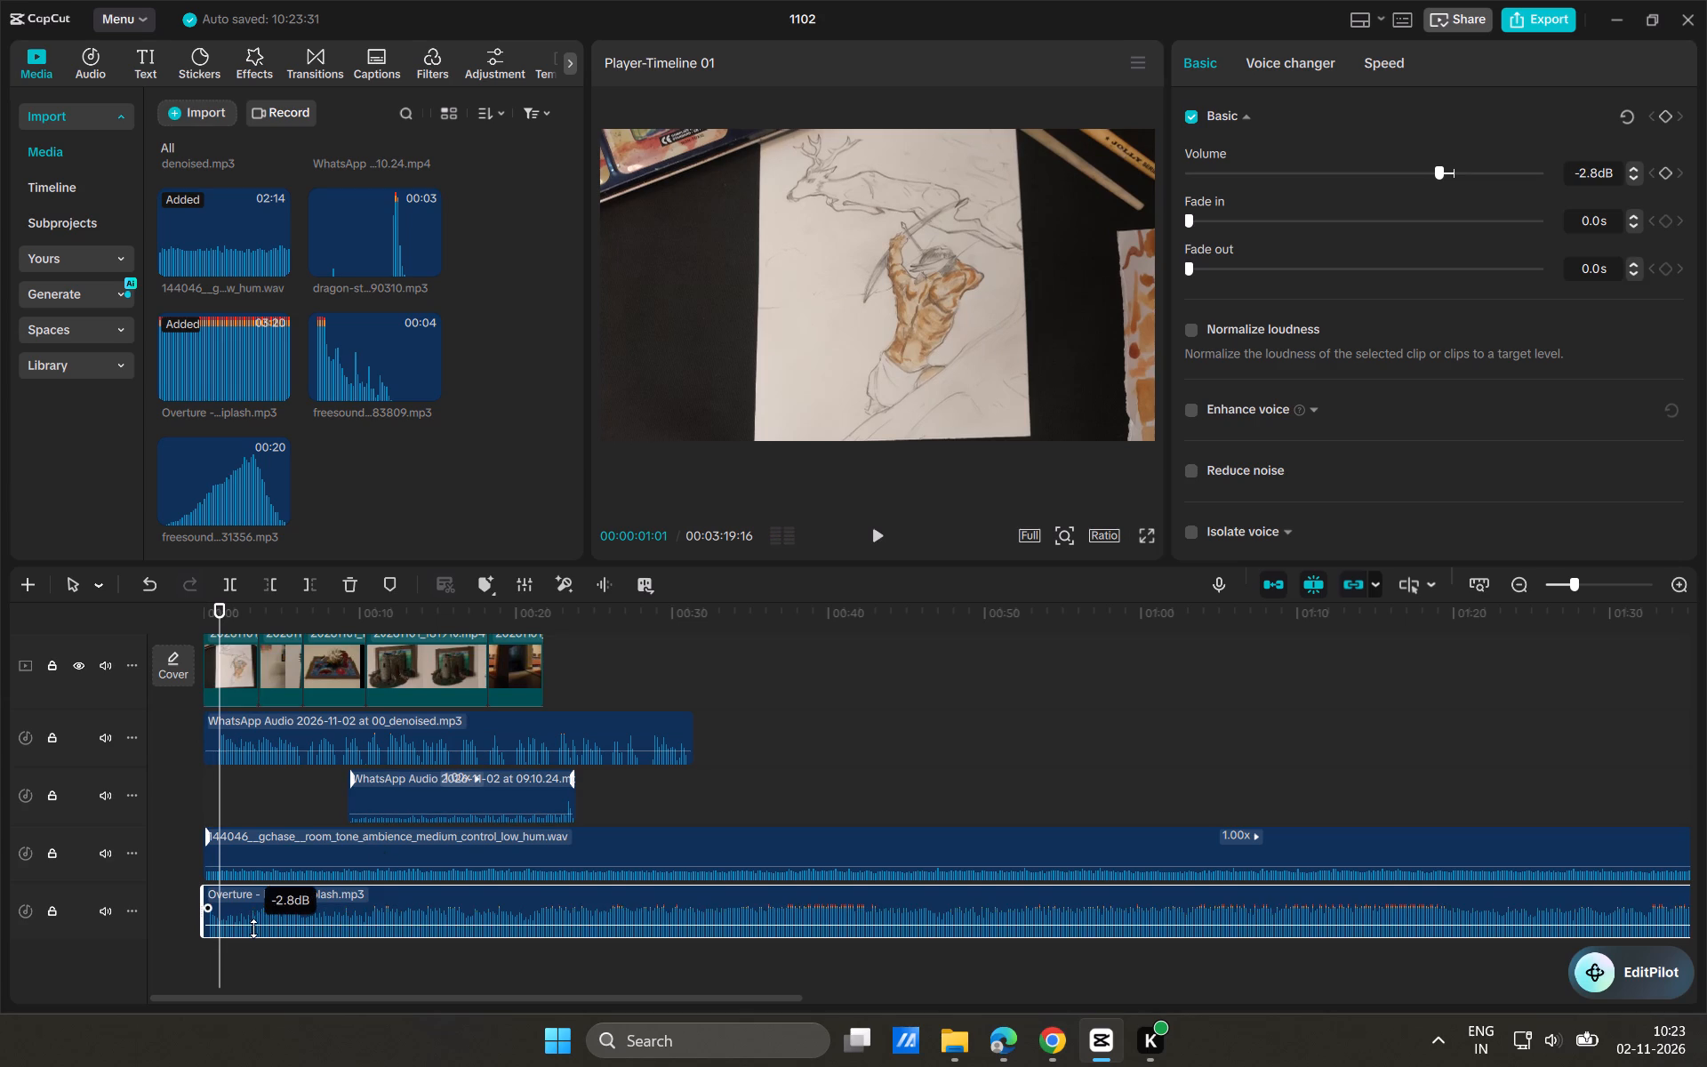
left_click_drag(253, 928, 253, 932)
Play the mix with the Whiplash music from several points along the timeline, then again from the start.
key("space")
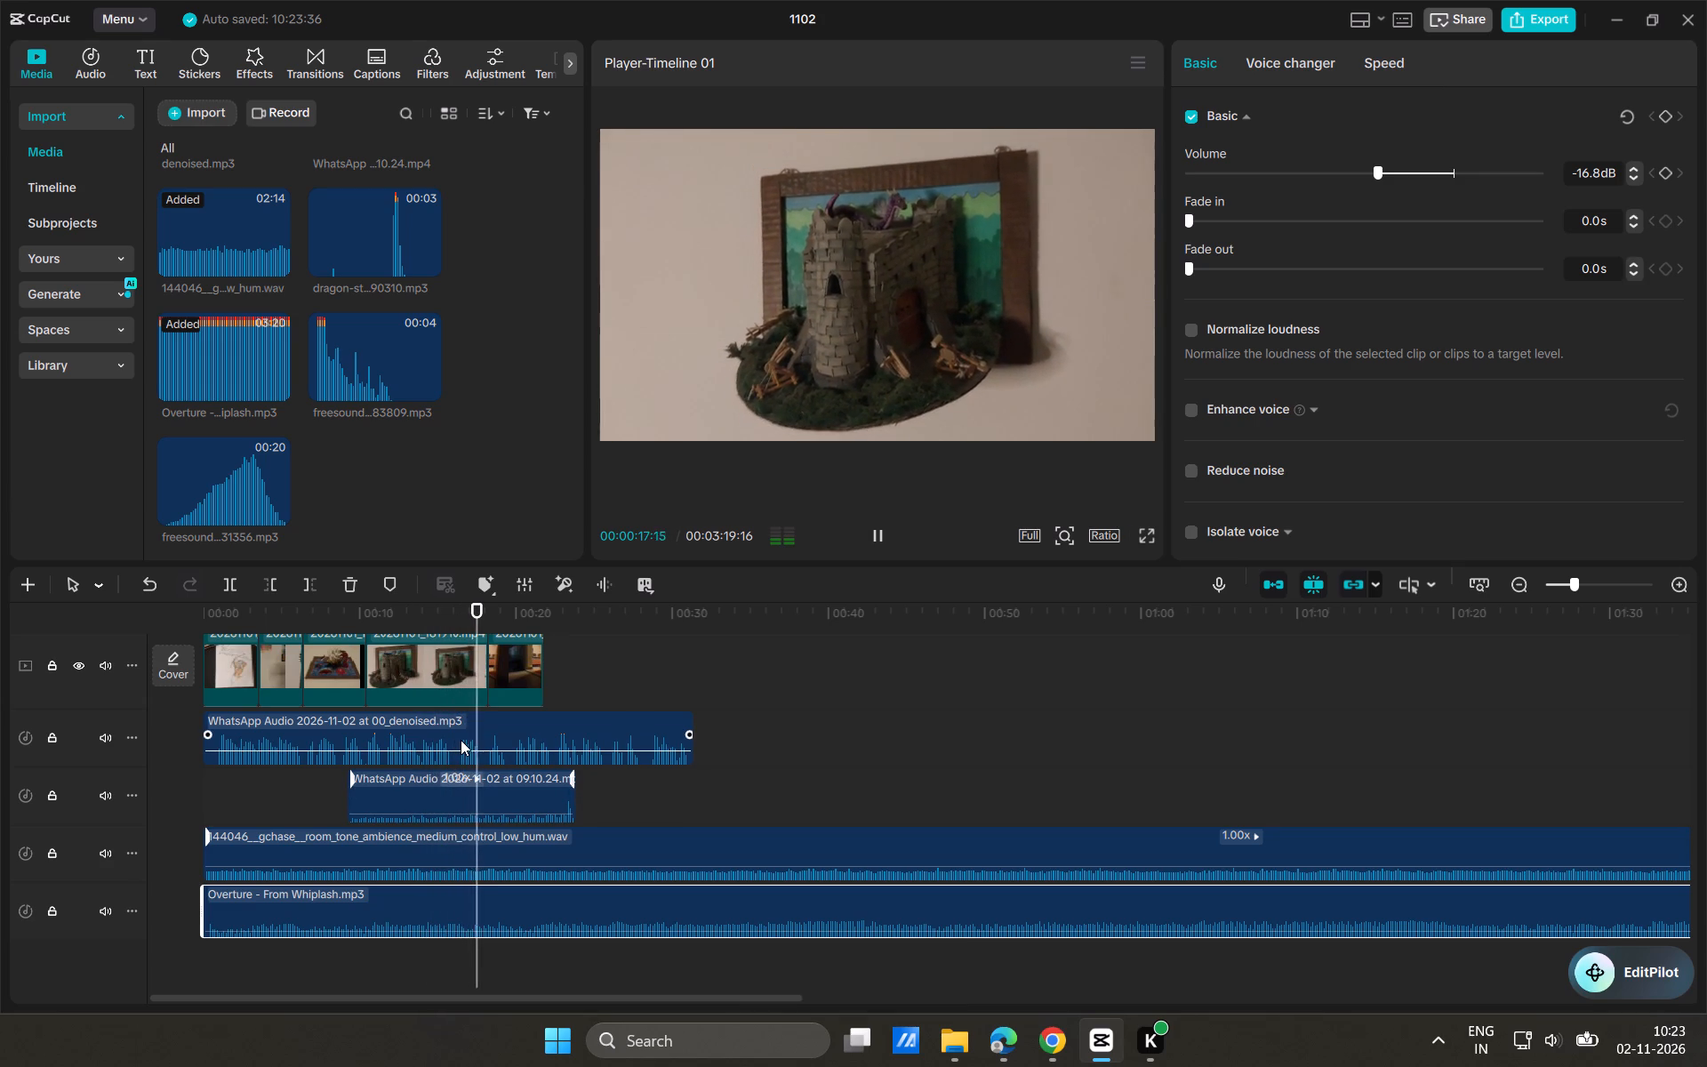
key("space")
key("space")
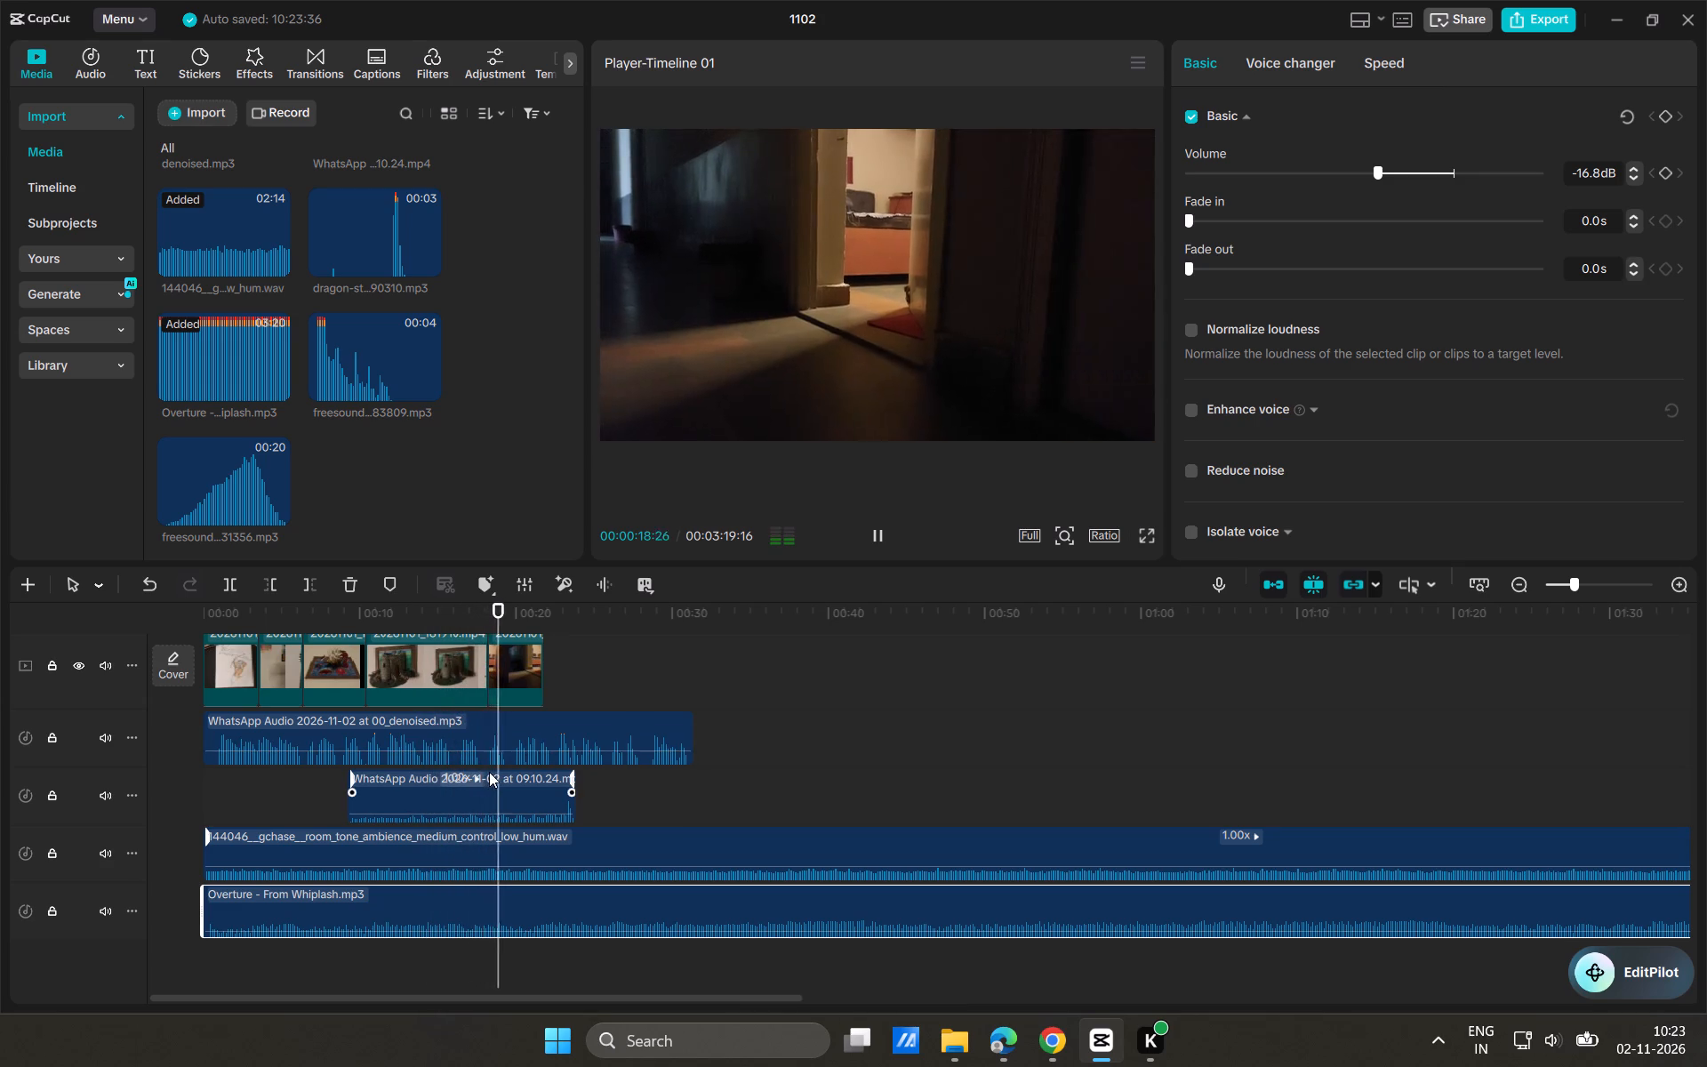
key("space")
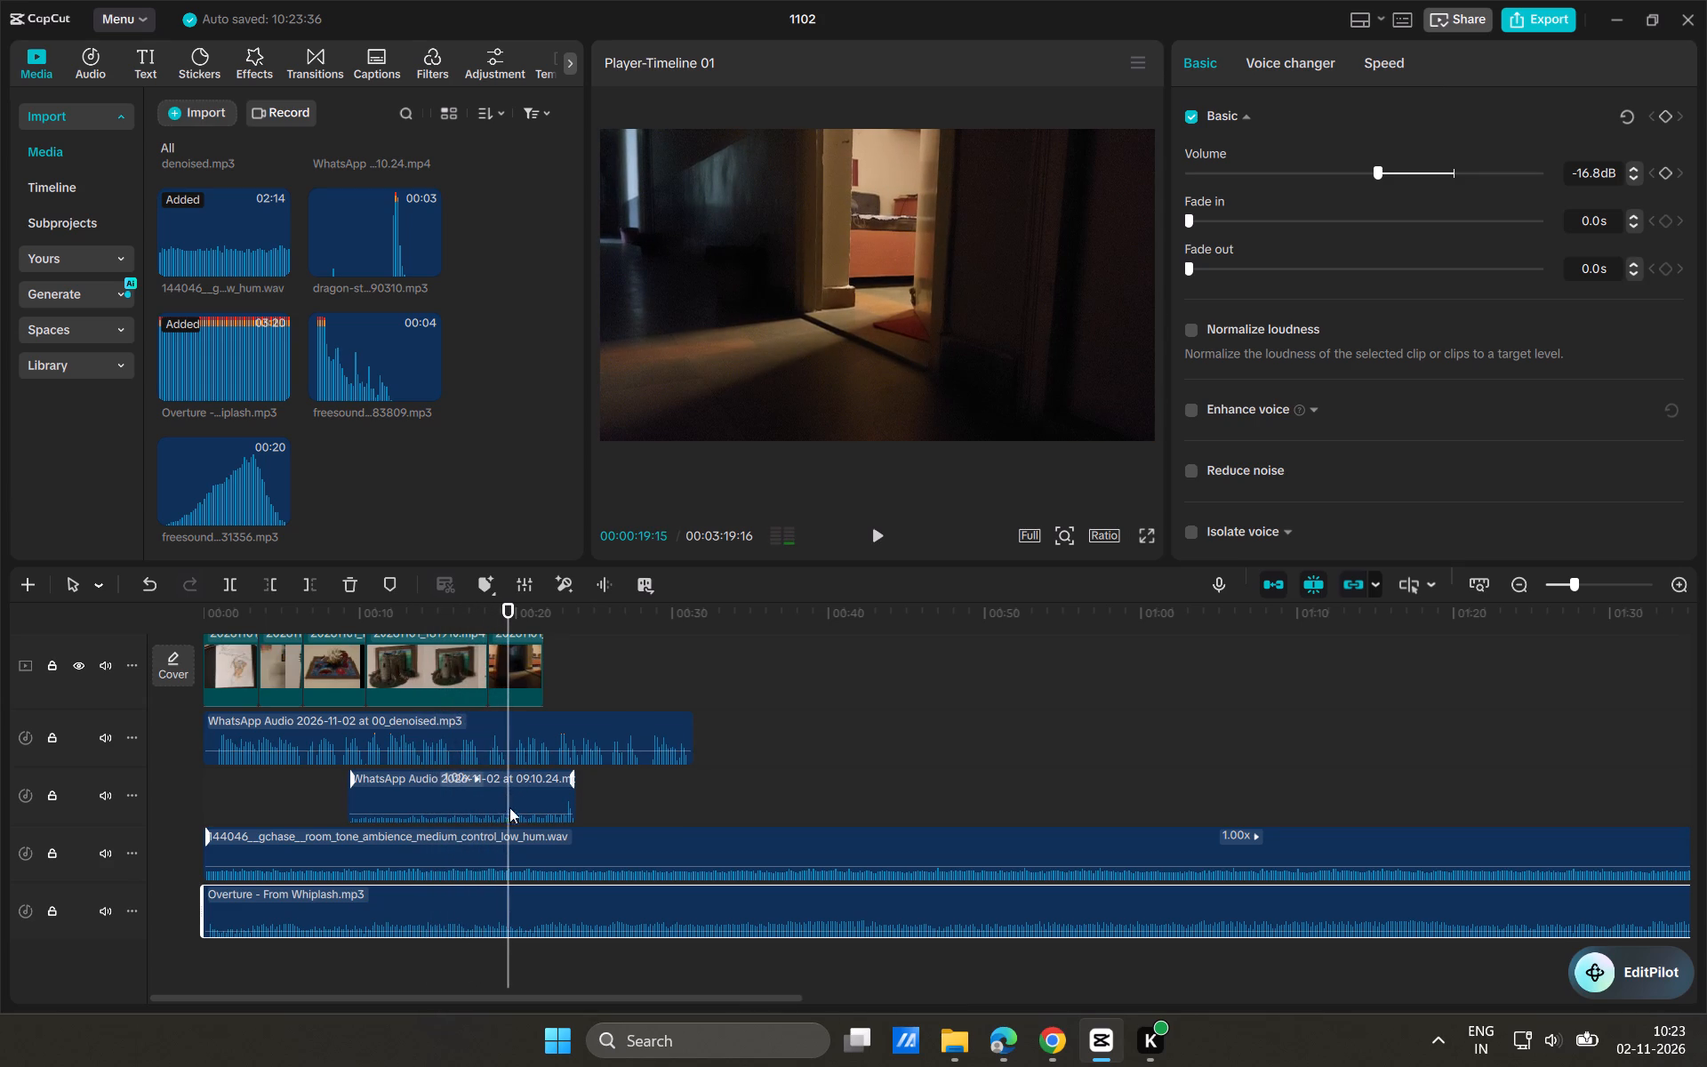
left_click_drag(505, 615, 778, 666)
key("space")
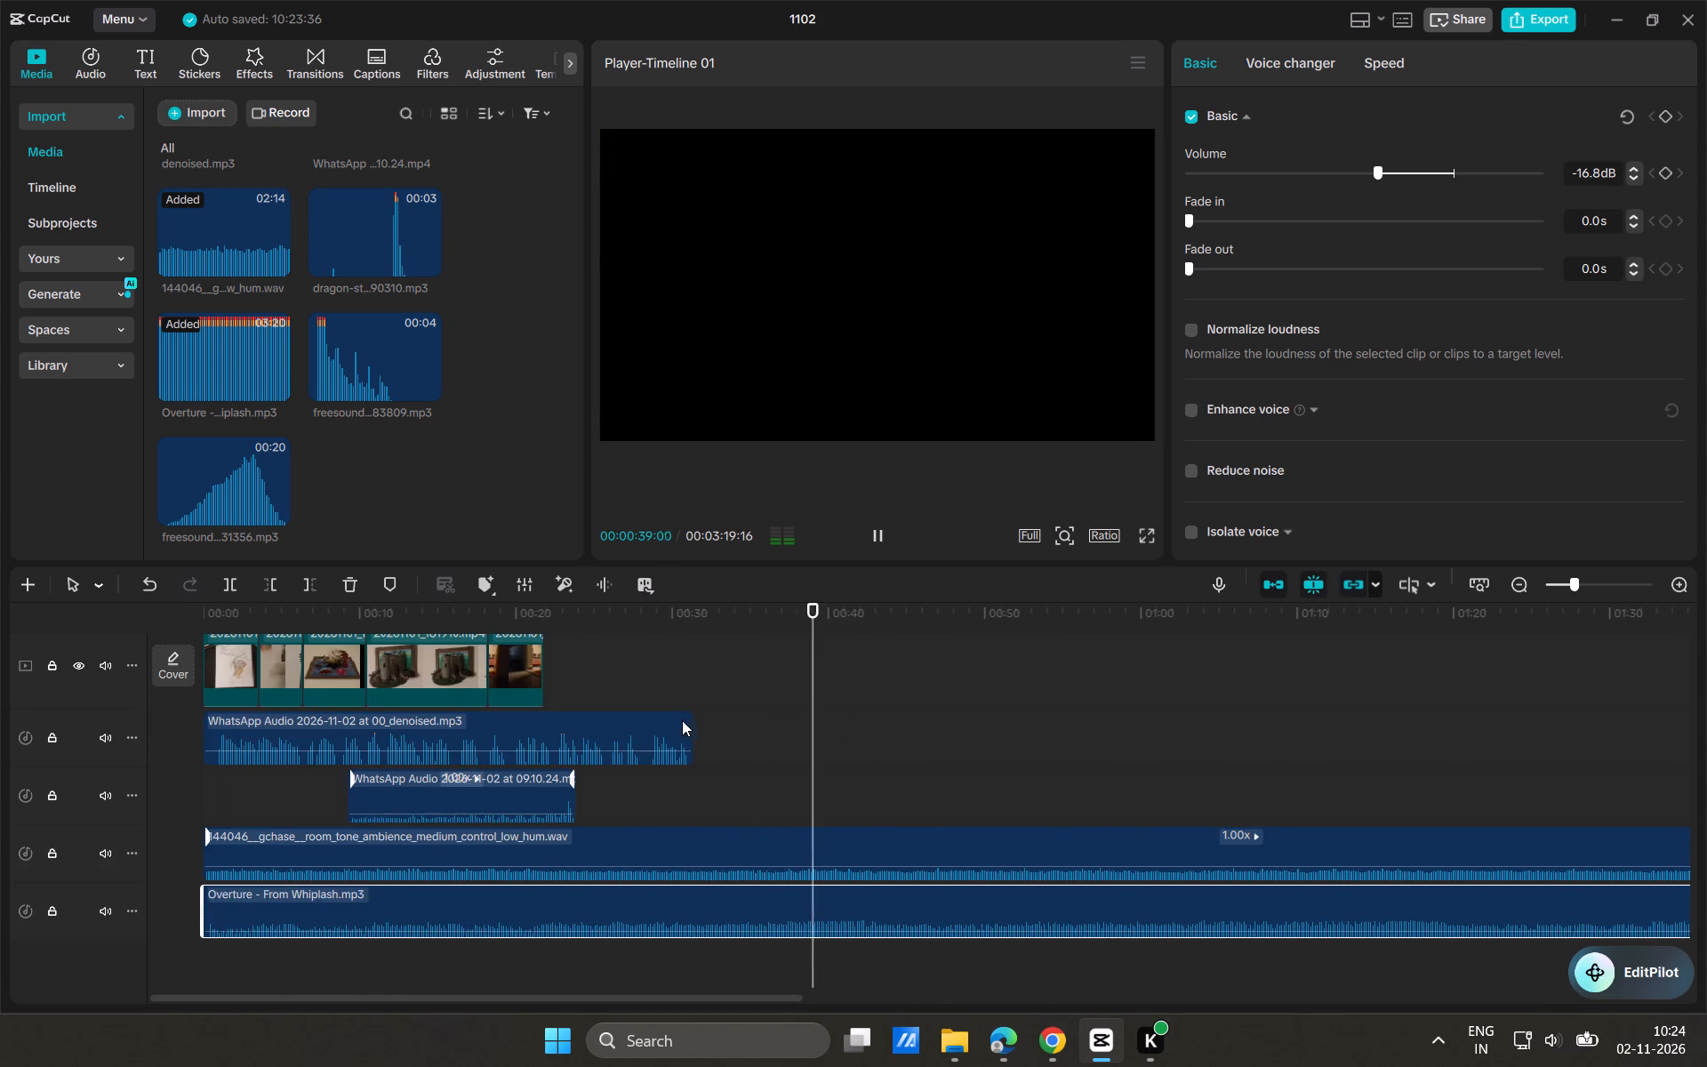
scroll(860, 766, "left", 1)
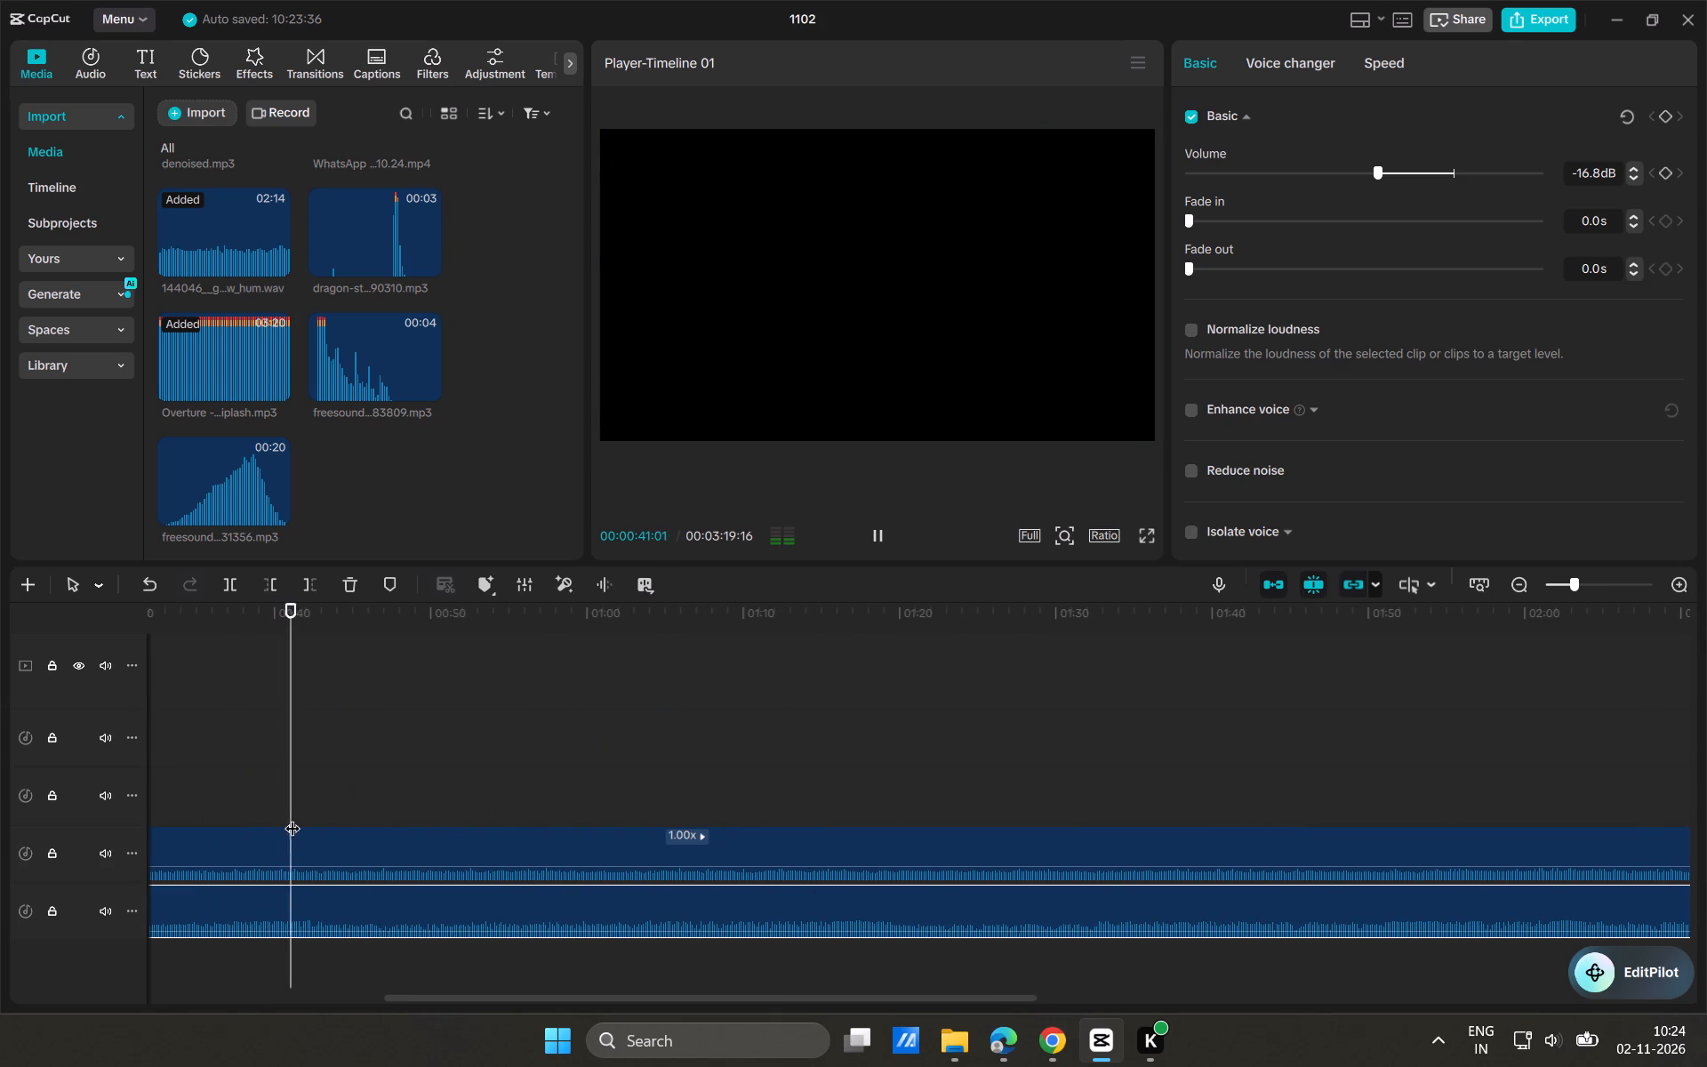
left_click_drag(293, 817, 426, 835)
key("space")
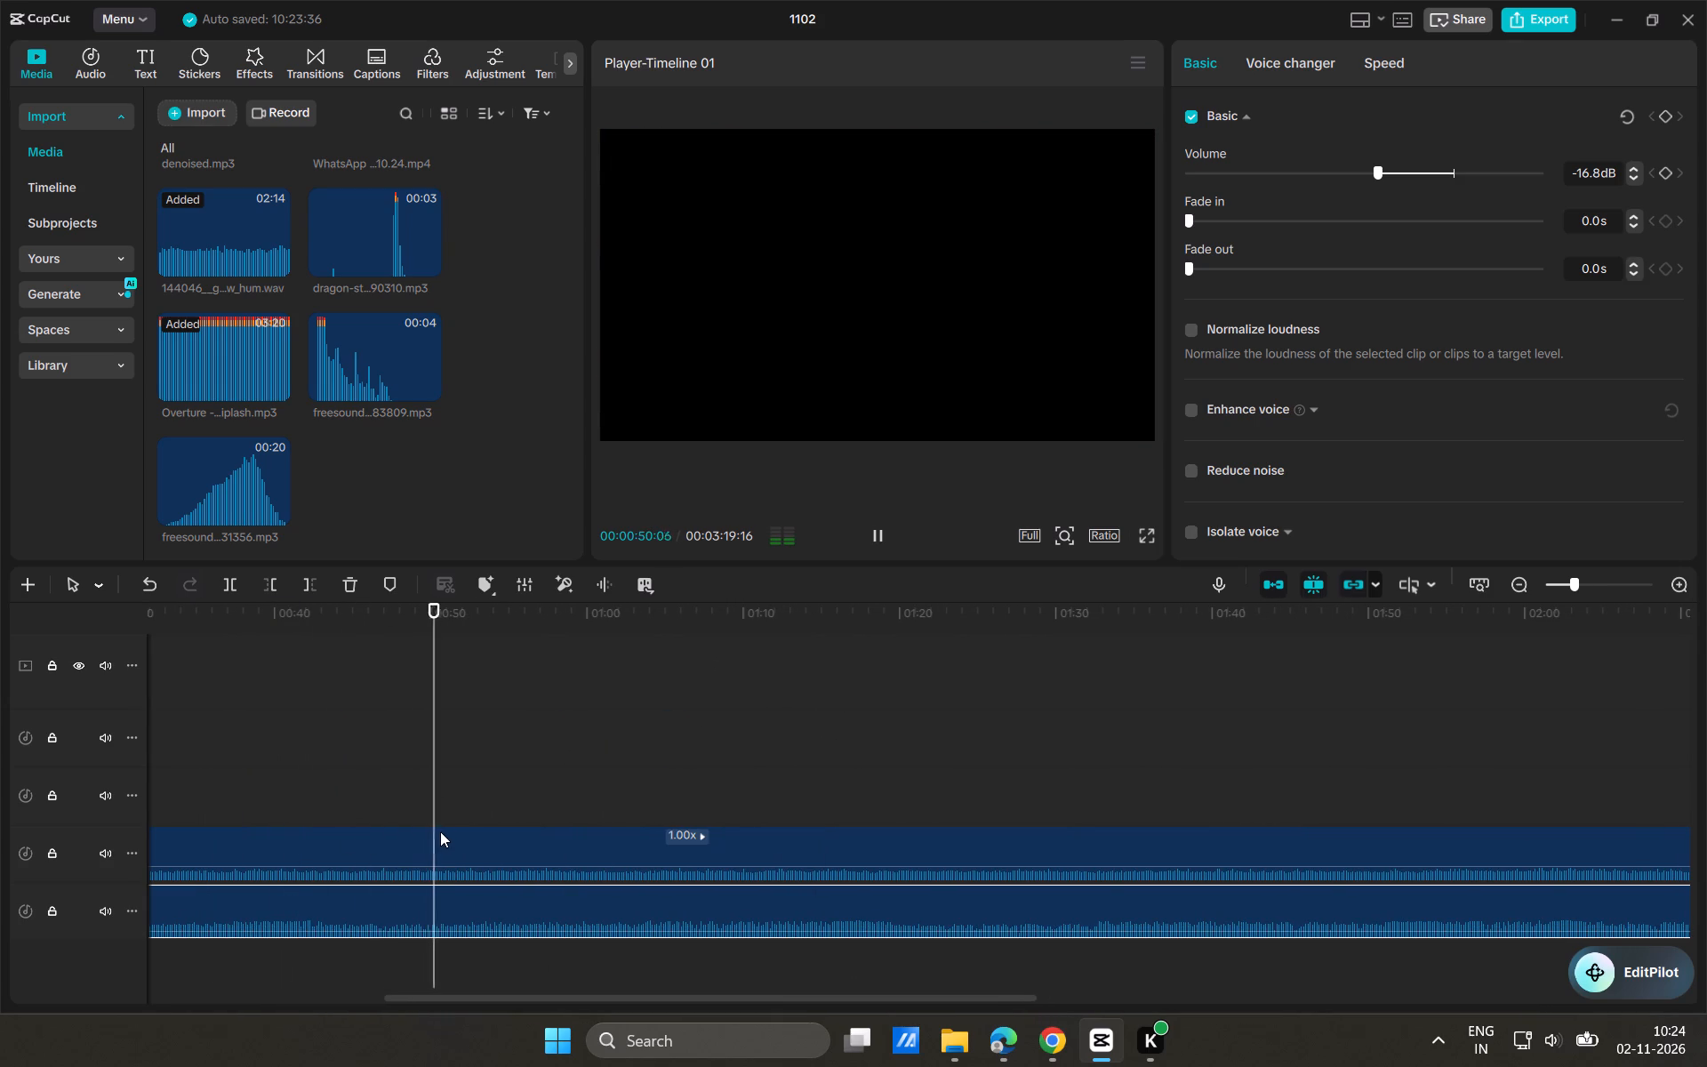
left_click_drag(454, 813, 841, 857)
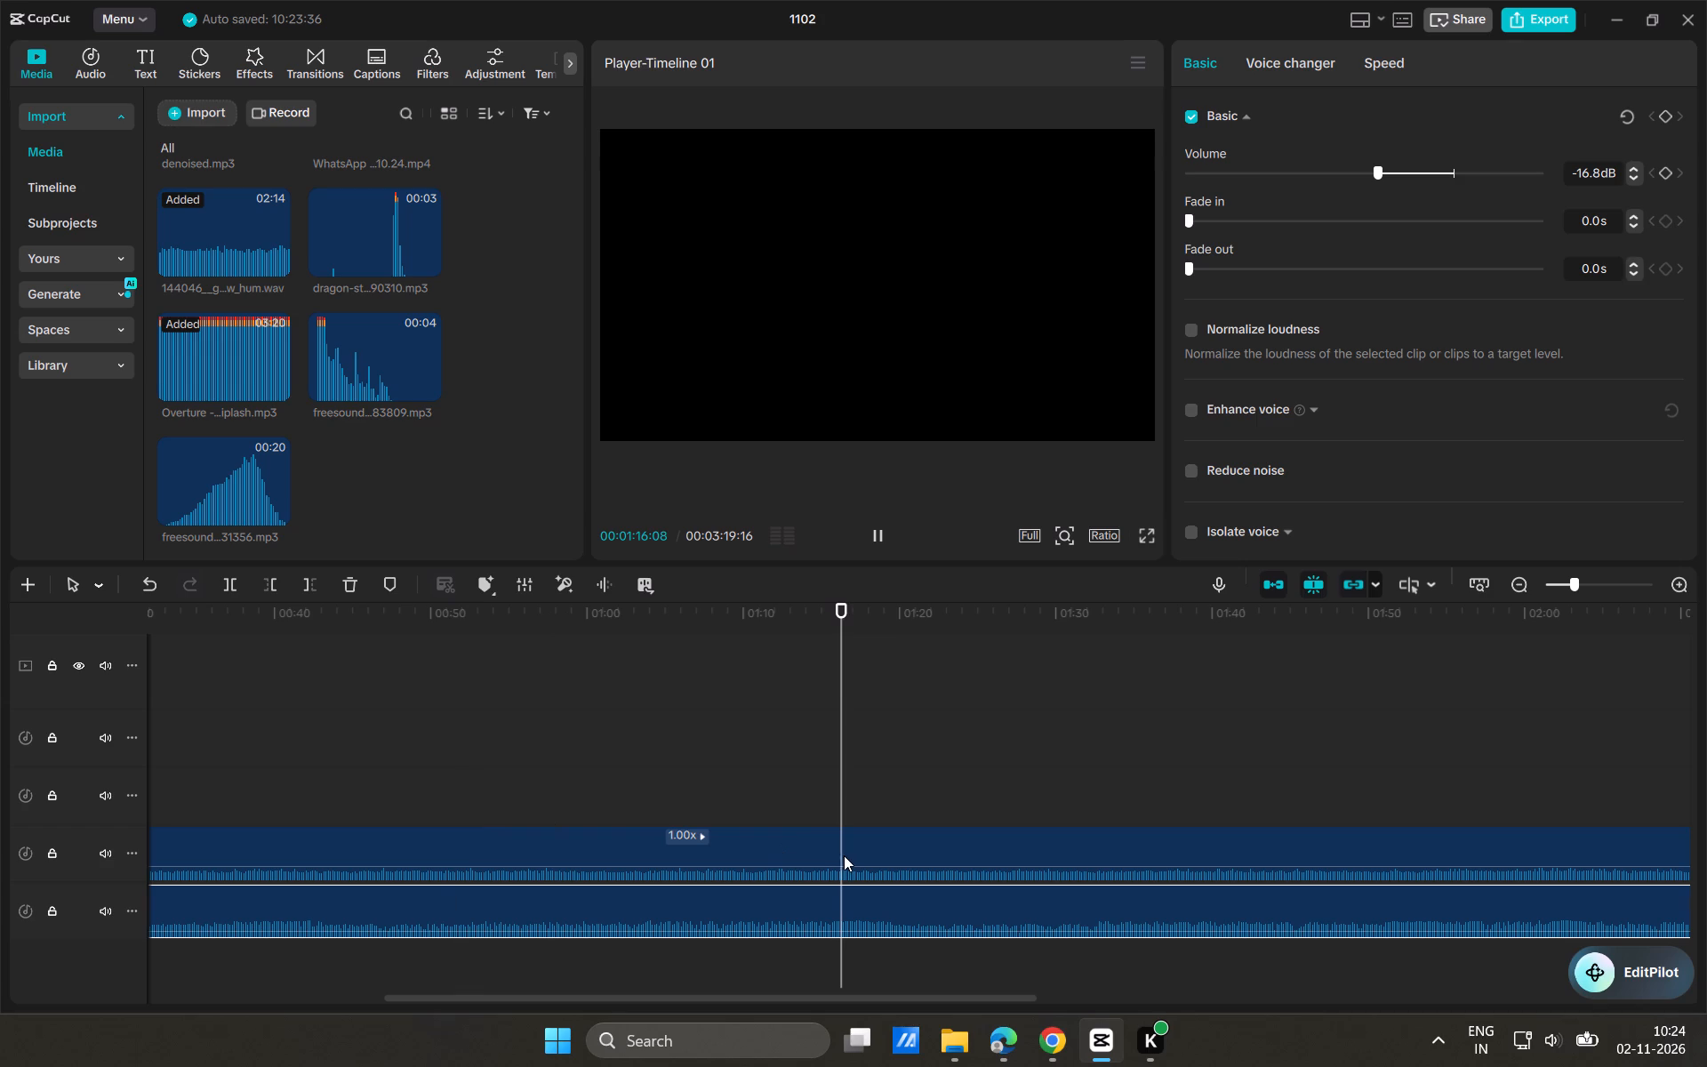
scroll(819, 852, "left", 1)
scroll(819, 852, "down", 1, "ctrl")
scroll(819, 852, "left", 1, "ctrl")
key("space")
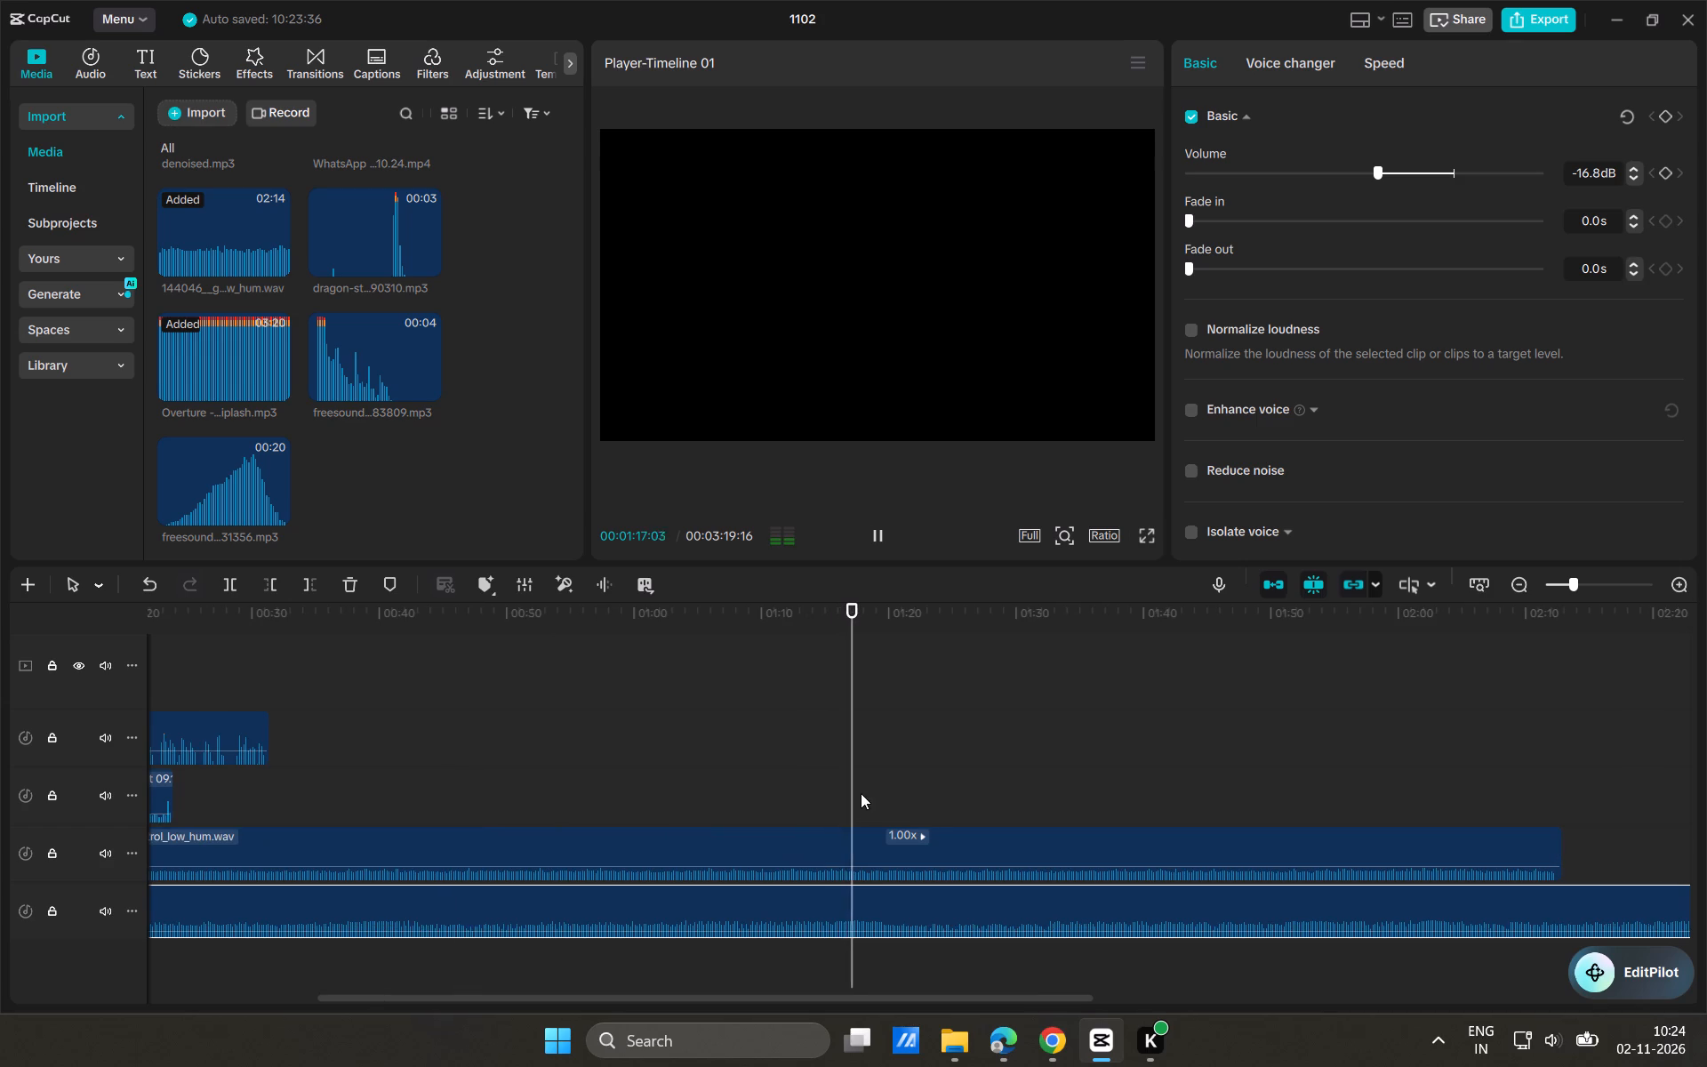
left_click_drag(858, 792, 1642, 815)
key("space")
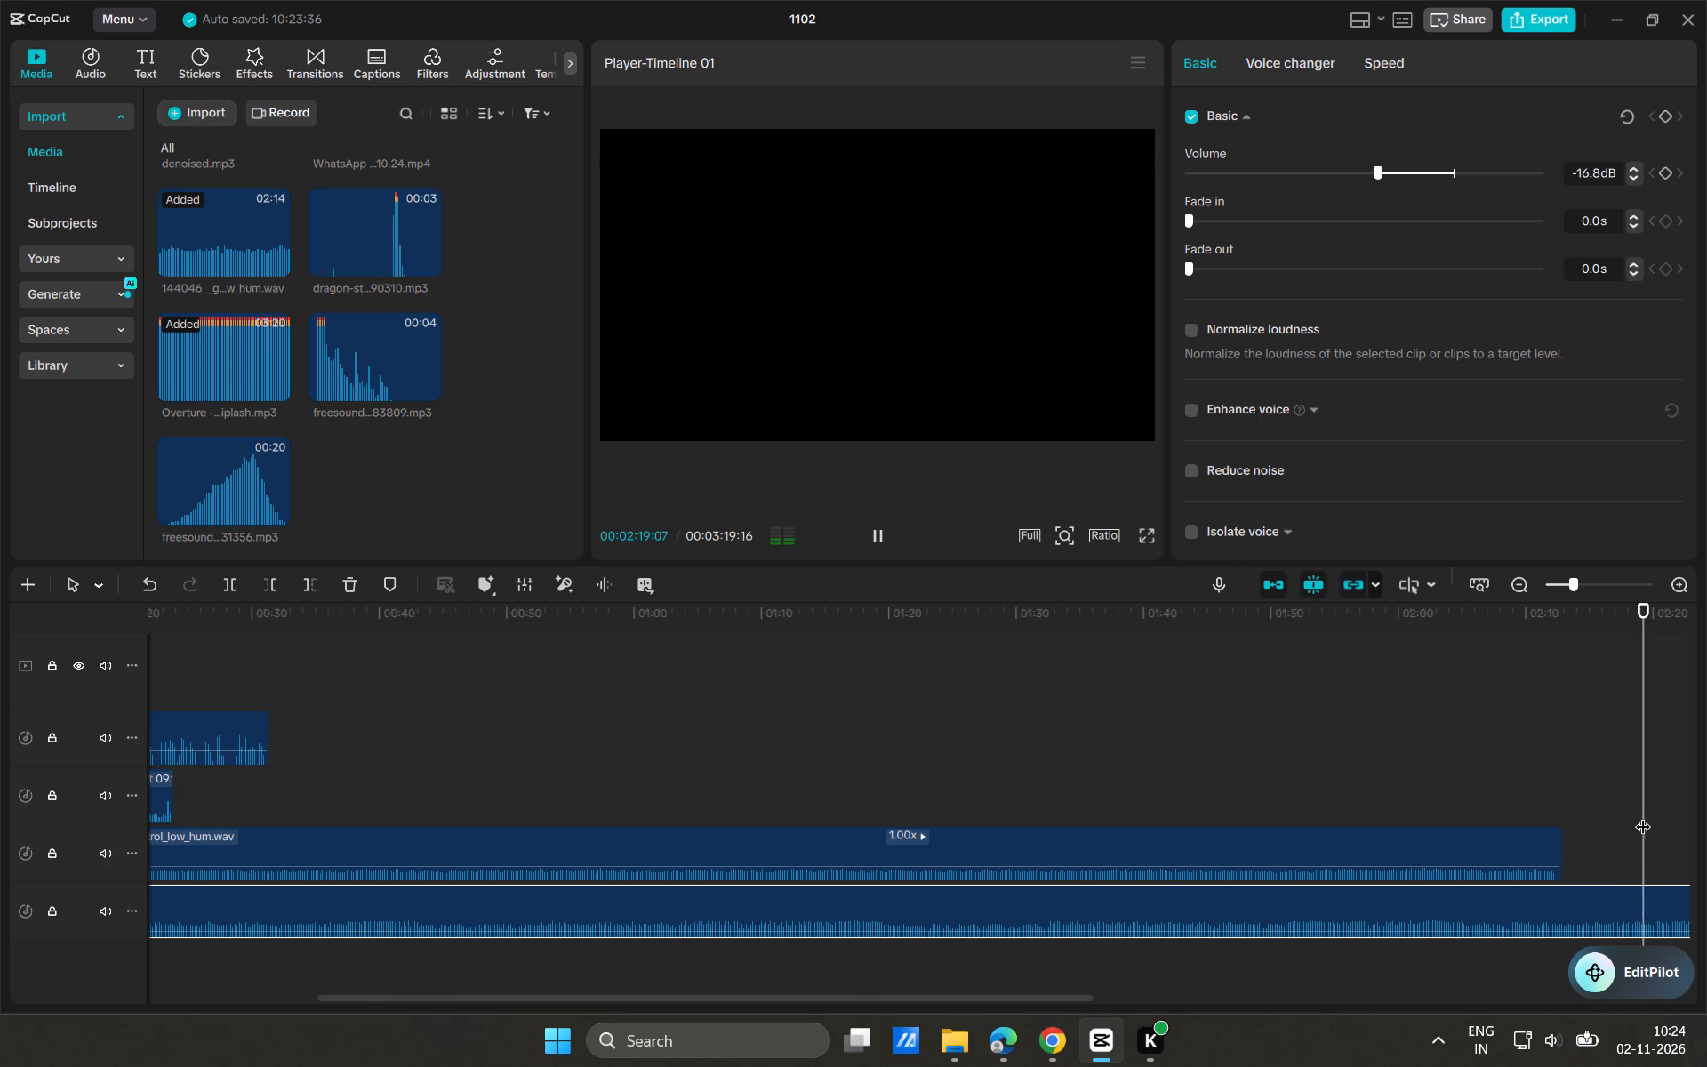
left_click_drag(1650, 815, 309, 852)
key("space")
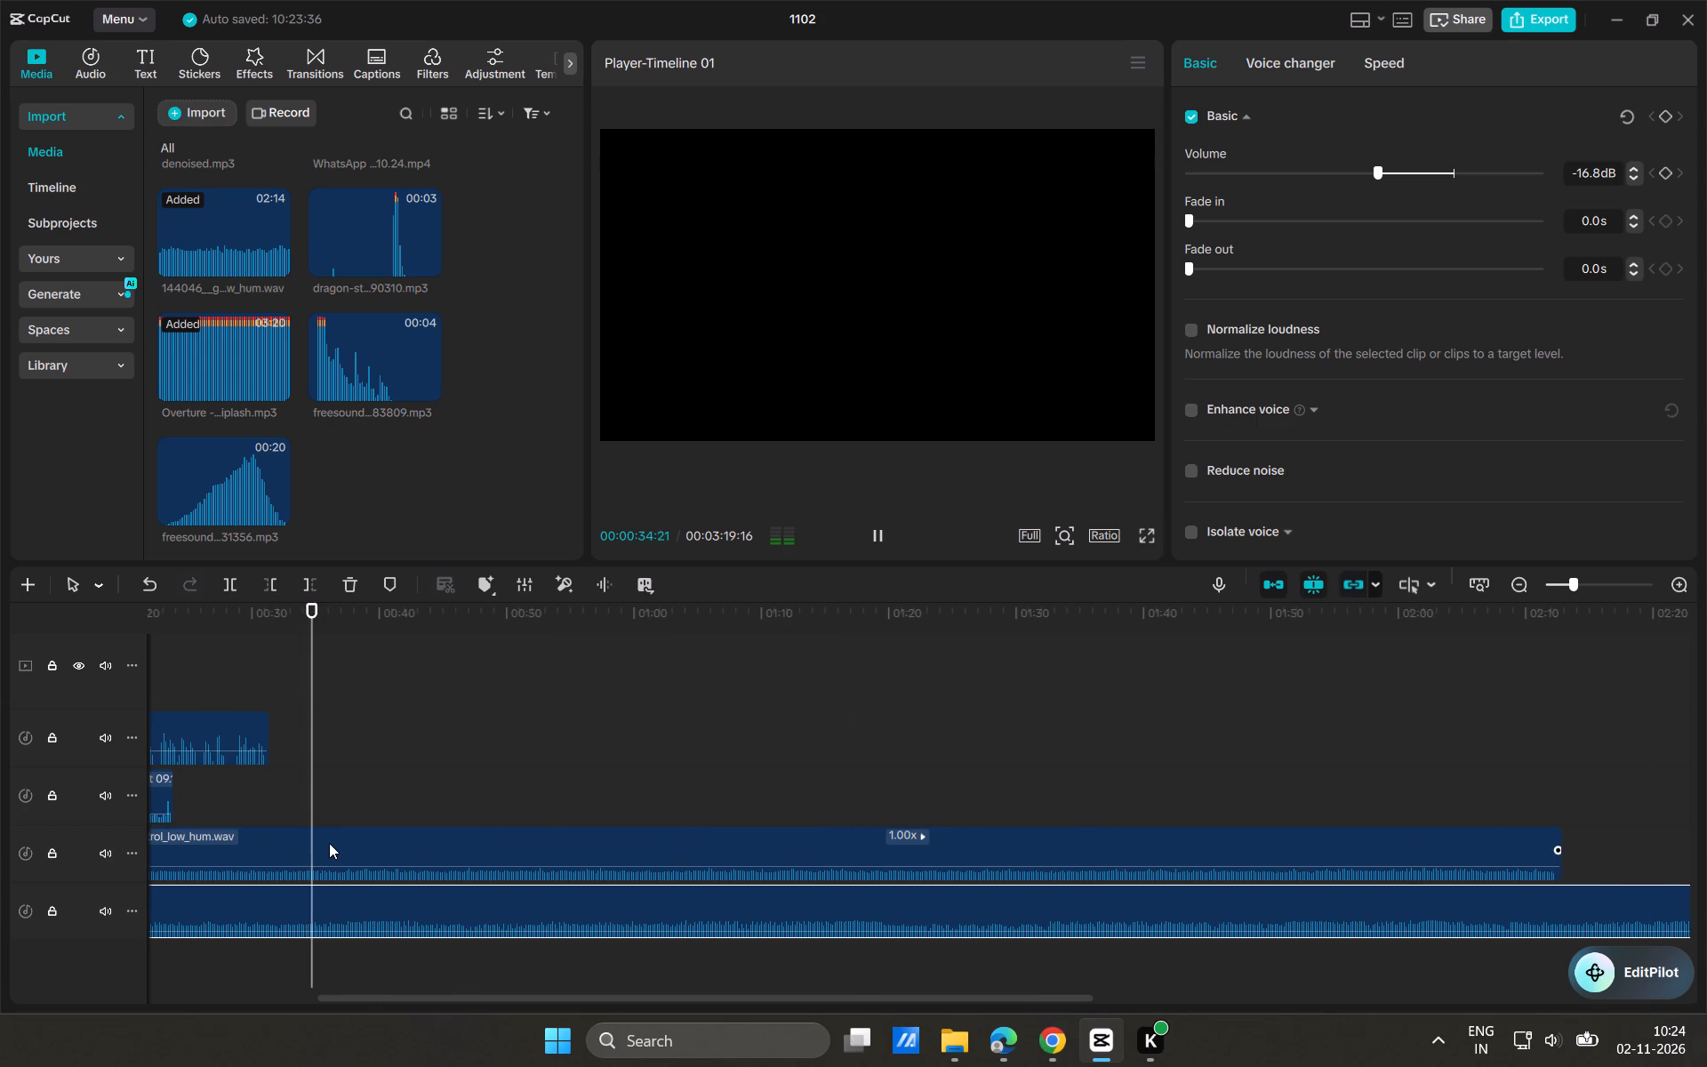
left_click_drag(329, 812, 0, 816)
key("space")
key("space")
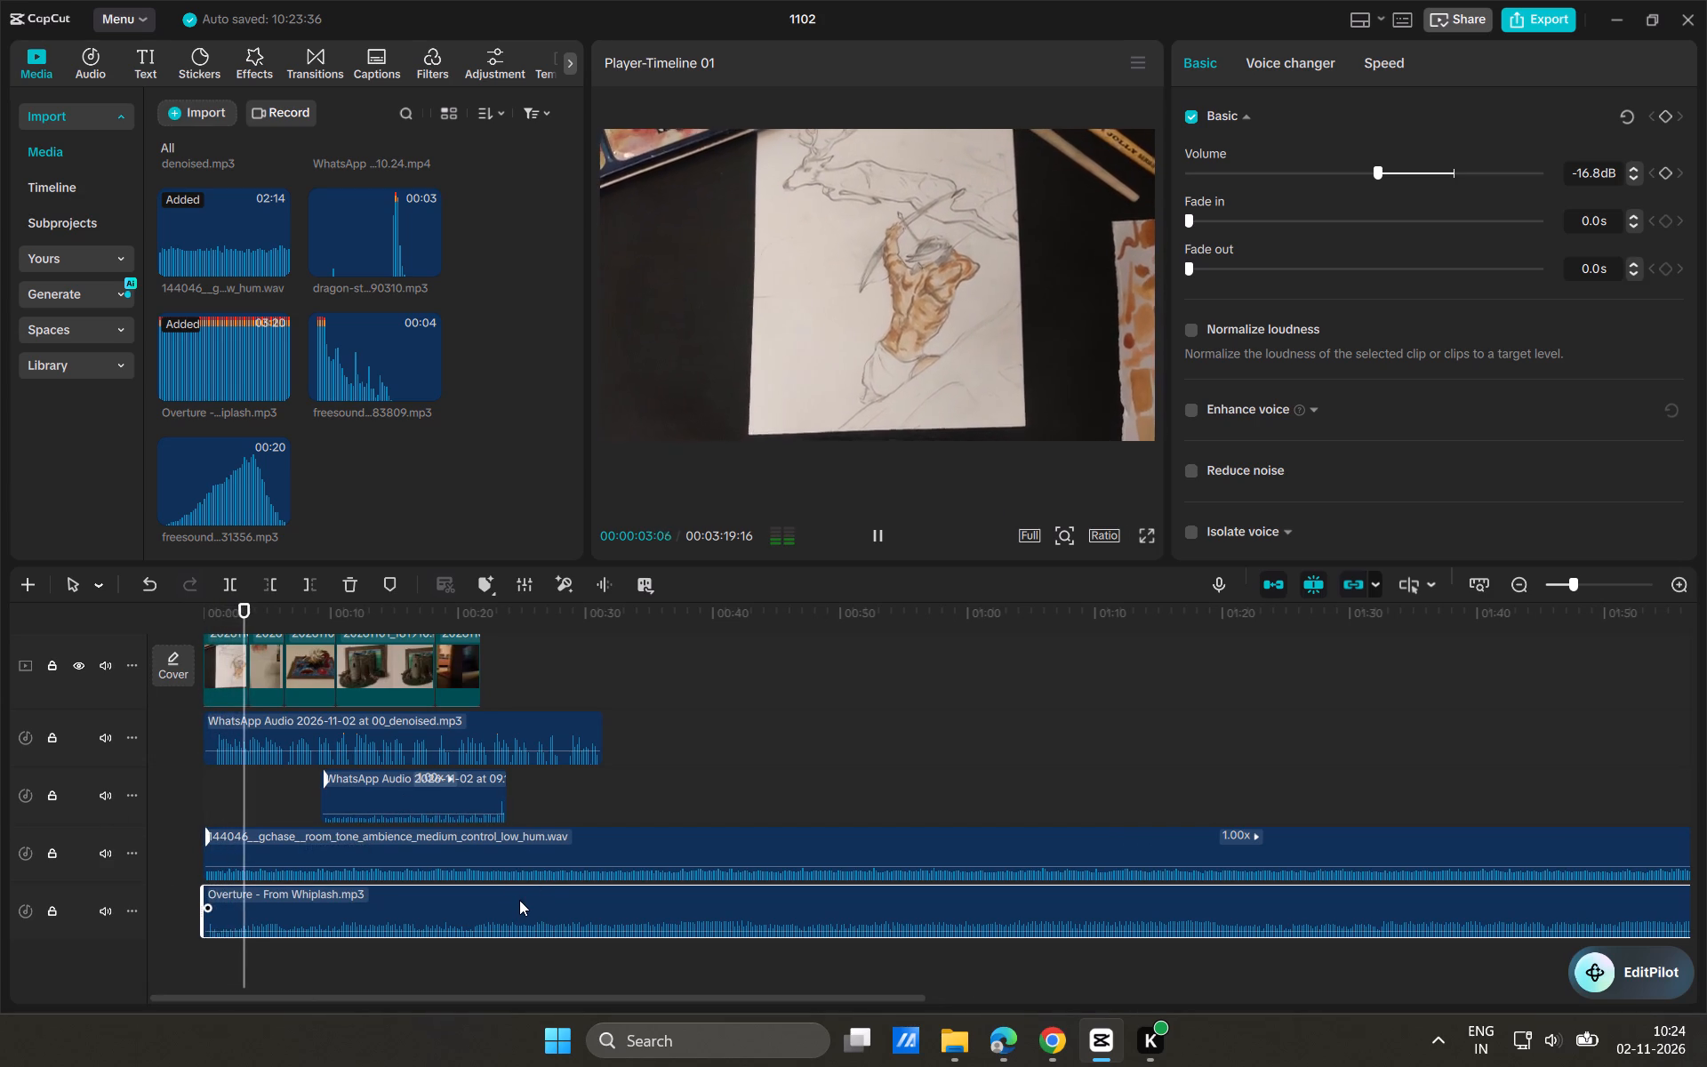
Set the room-tone low hum clip's volume to 2.6 dB while the timeline plays, then pause playback.
left_click_drag(483, 867, 488, 890)
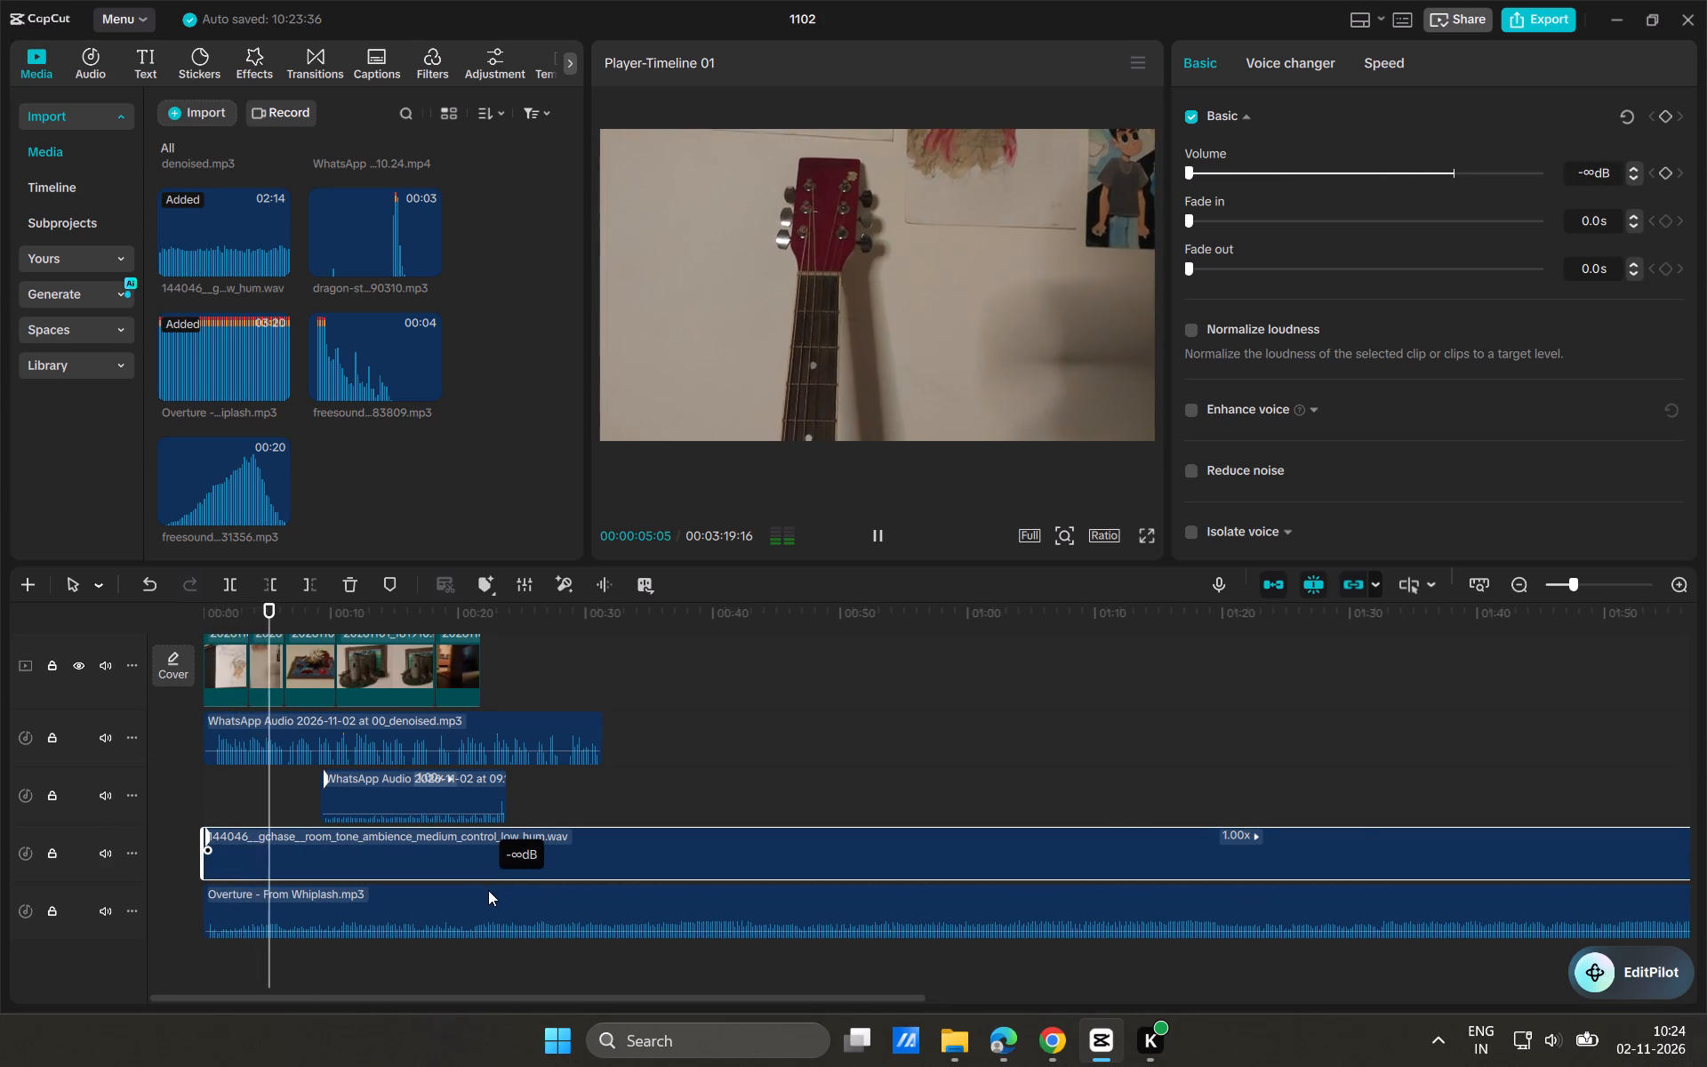
left_click_drag(488, 890, 503, 862)
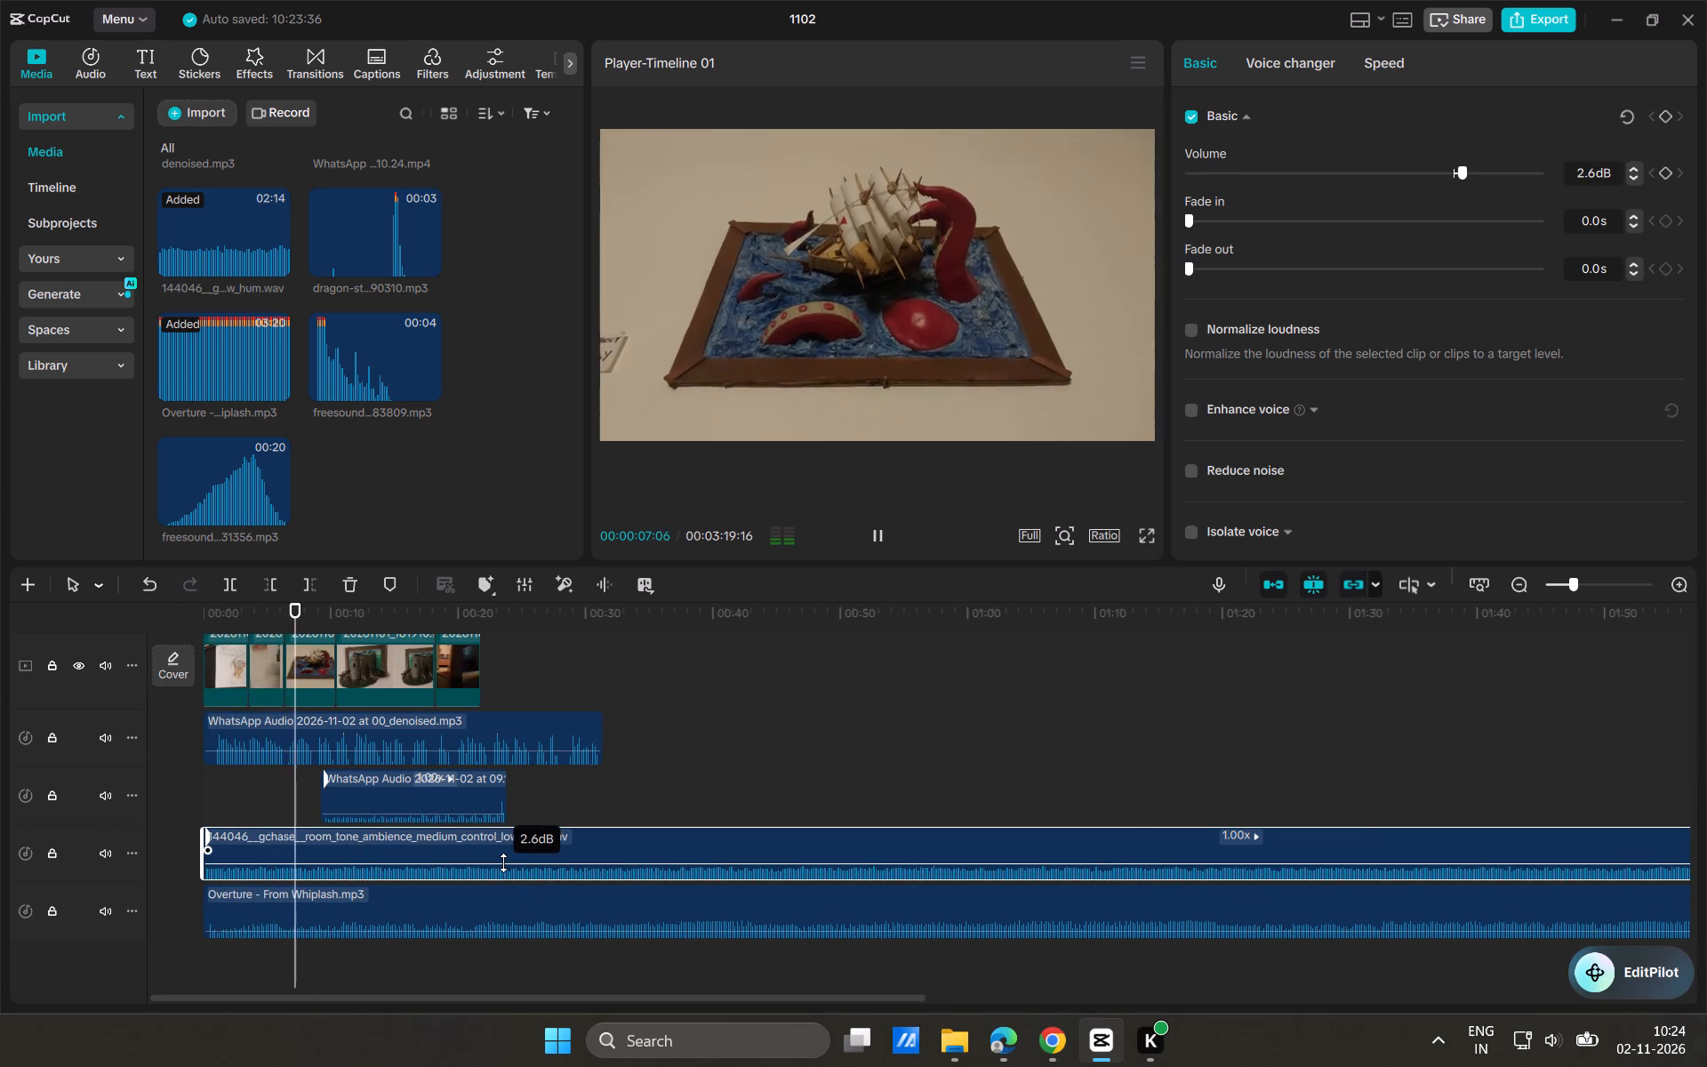
left_click_drag(503, 862, 505, 864)
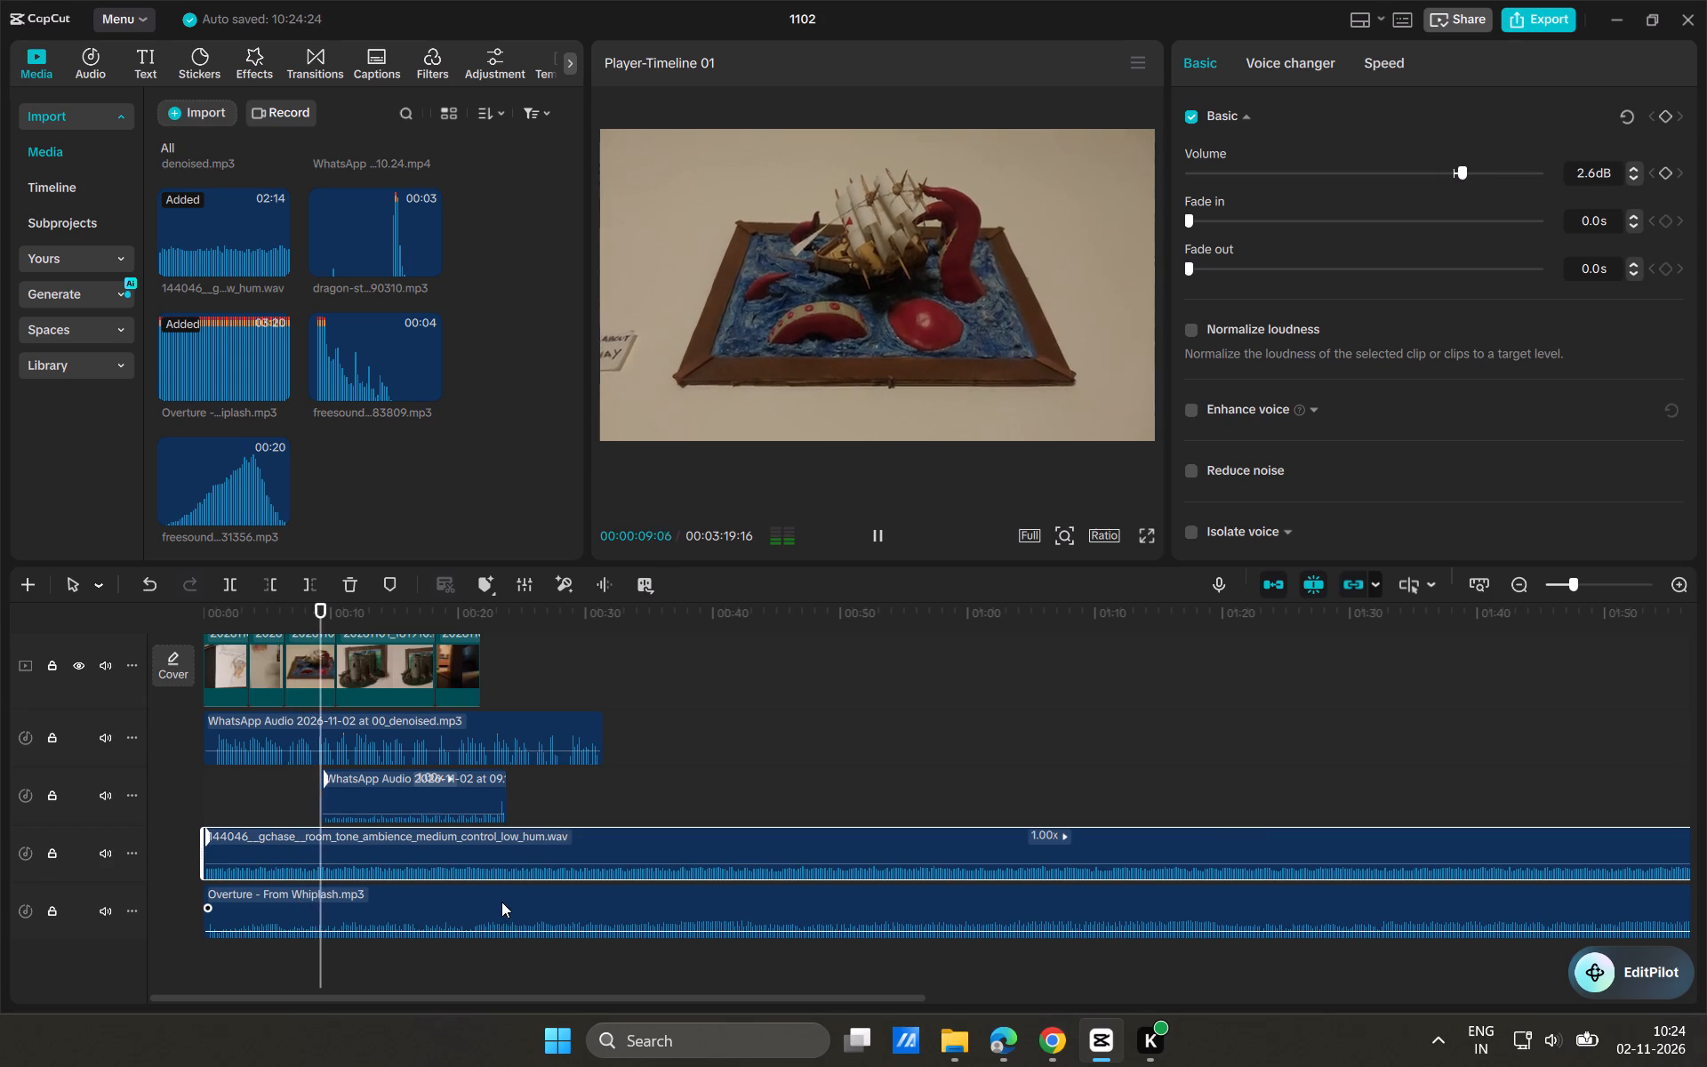
key("space")
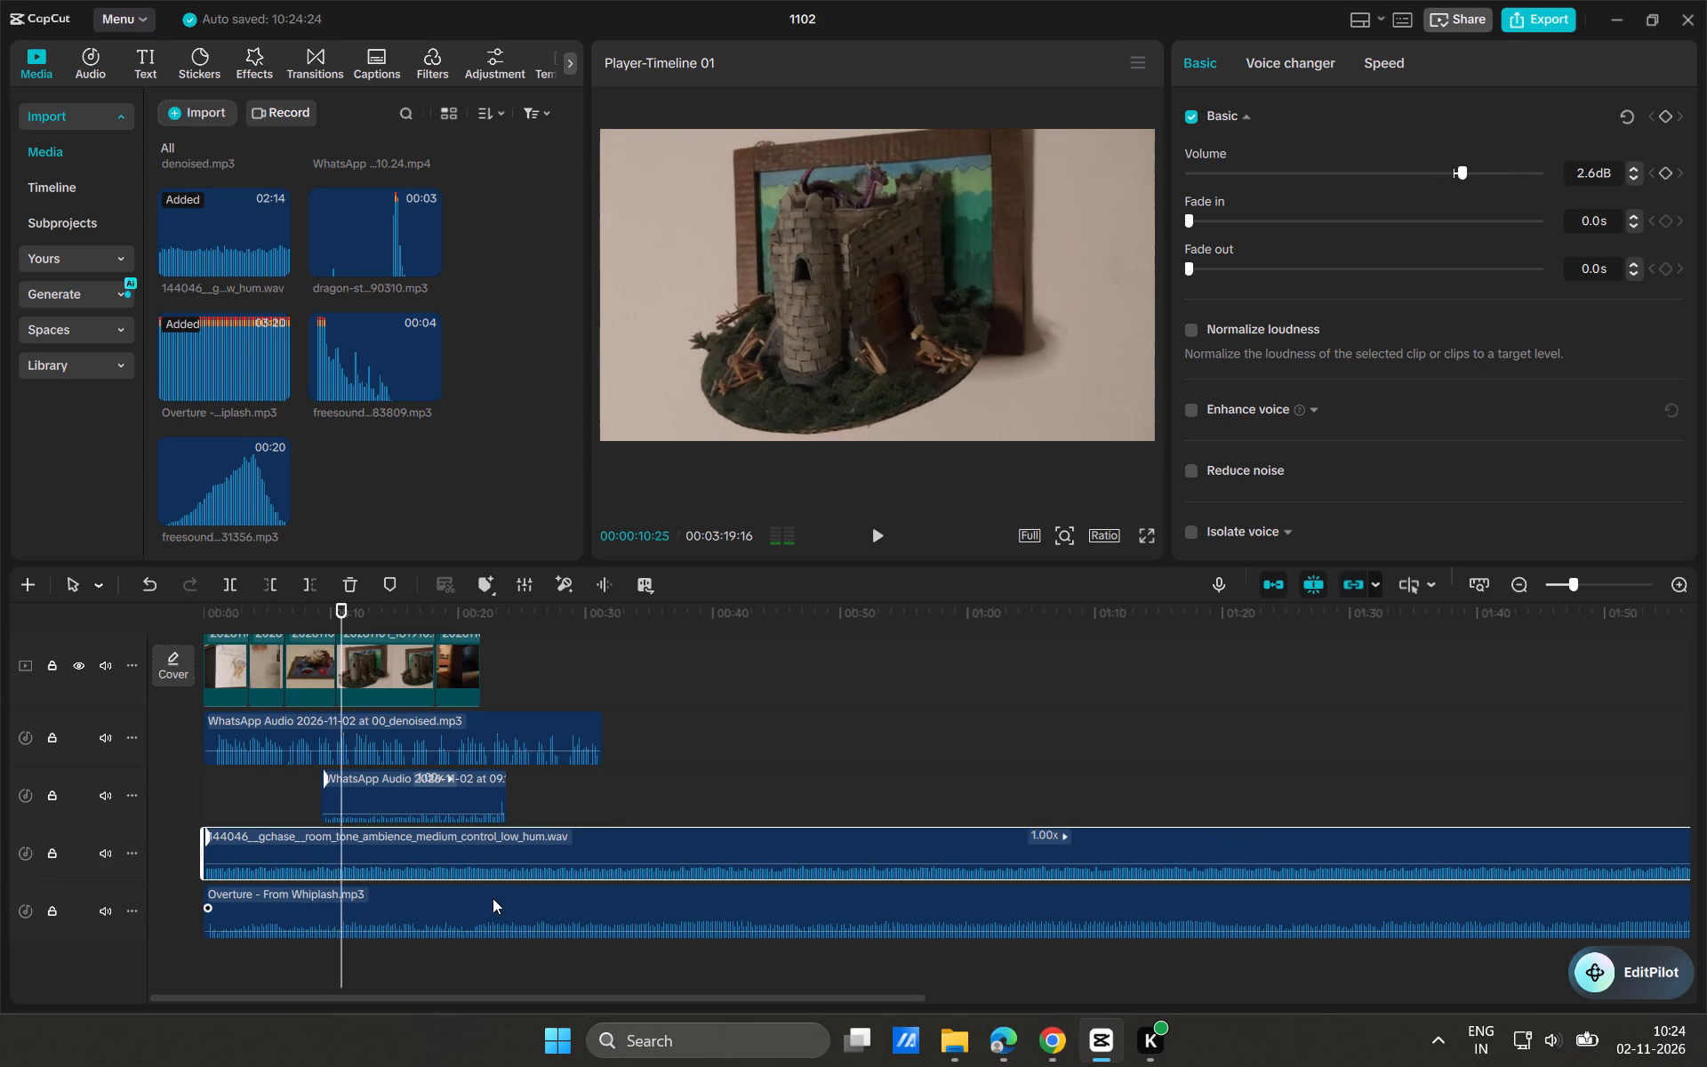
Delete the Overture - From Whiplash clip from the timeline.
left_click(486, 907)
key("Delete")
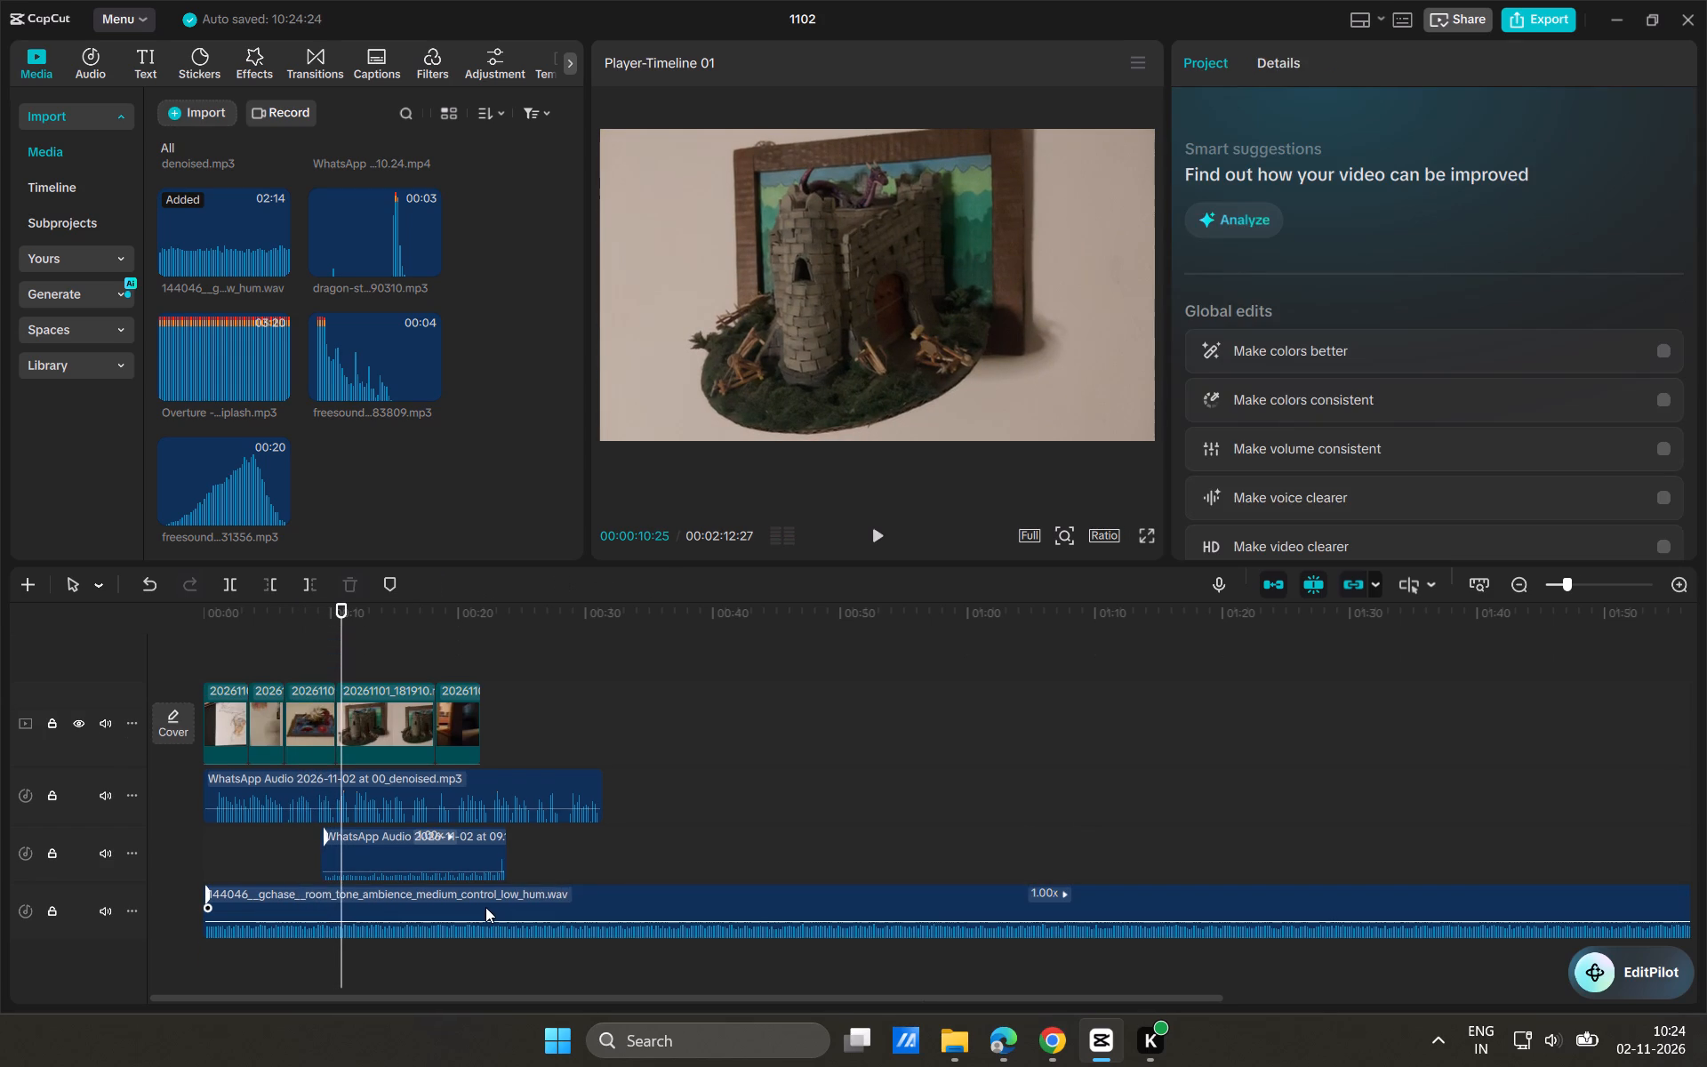
Return the playhead to zero and move the WhatsApp 09.10.24 audio clip to the timeline start on its own track.
left_click_drag(348, 655, 131, 678)
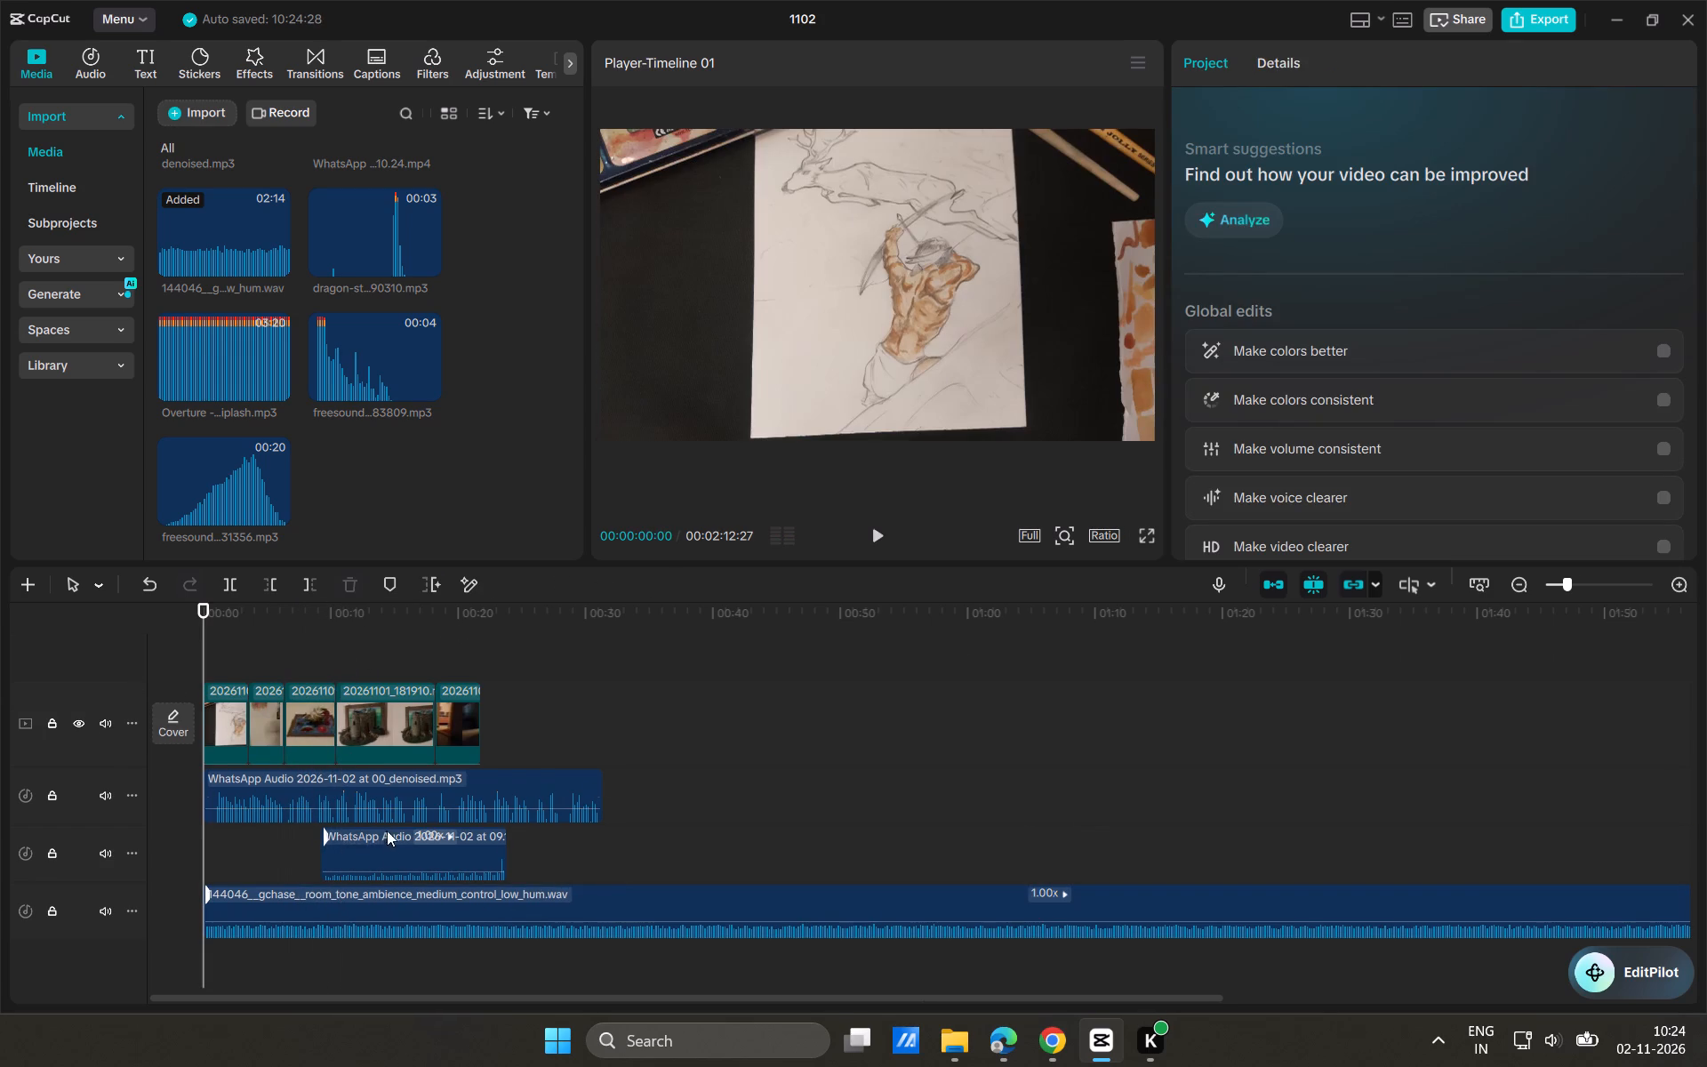
left_click_drag(390, 848, 277, 847)
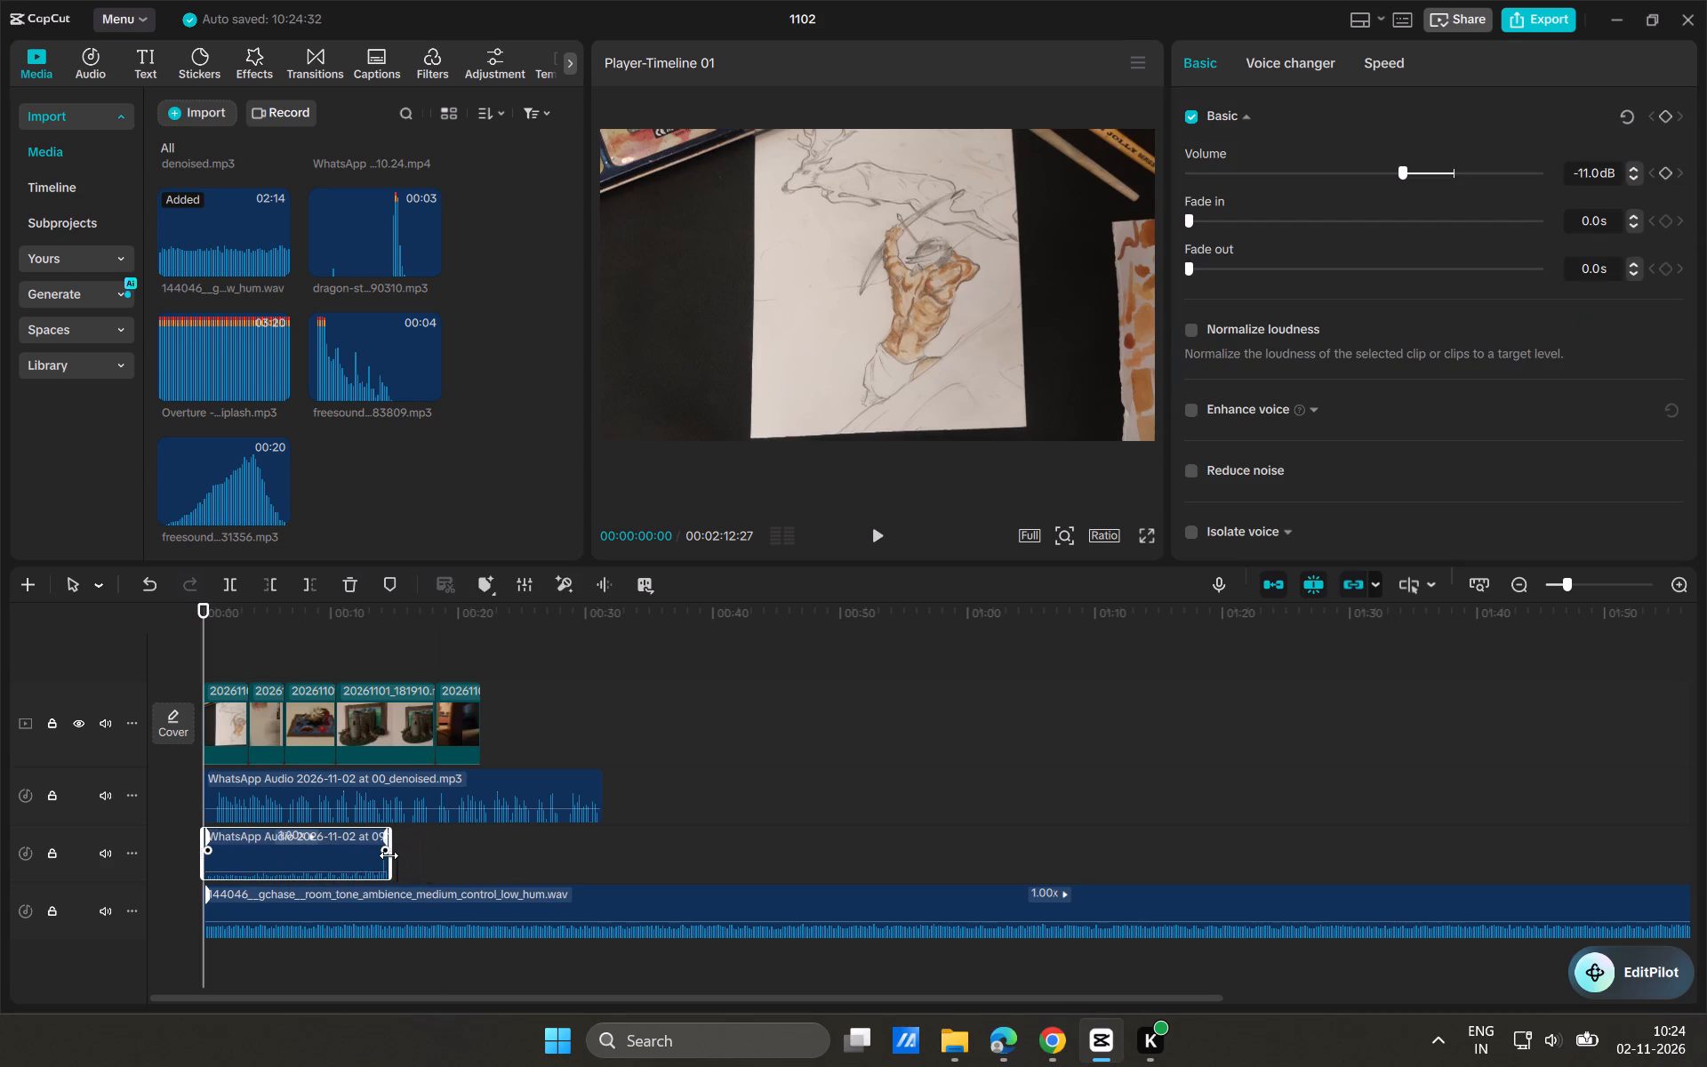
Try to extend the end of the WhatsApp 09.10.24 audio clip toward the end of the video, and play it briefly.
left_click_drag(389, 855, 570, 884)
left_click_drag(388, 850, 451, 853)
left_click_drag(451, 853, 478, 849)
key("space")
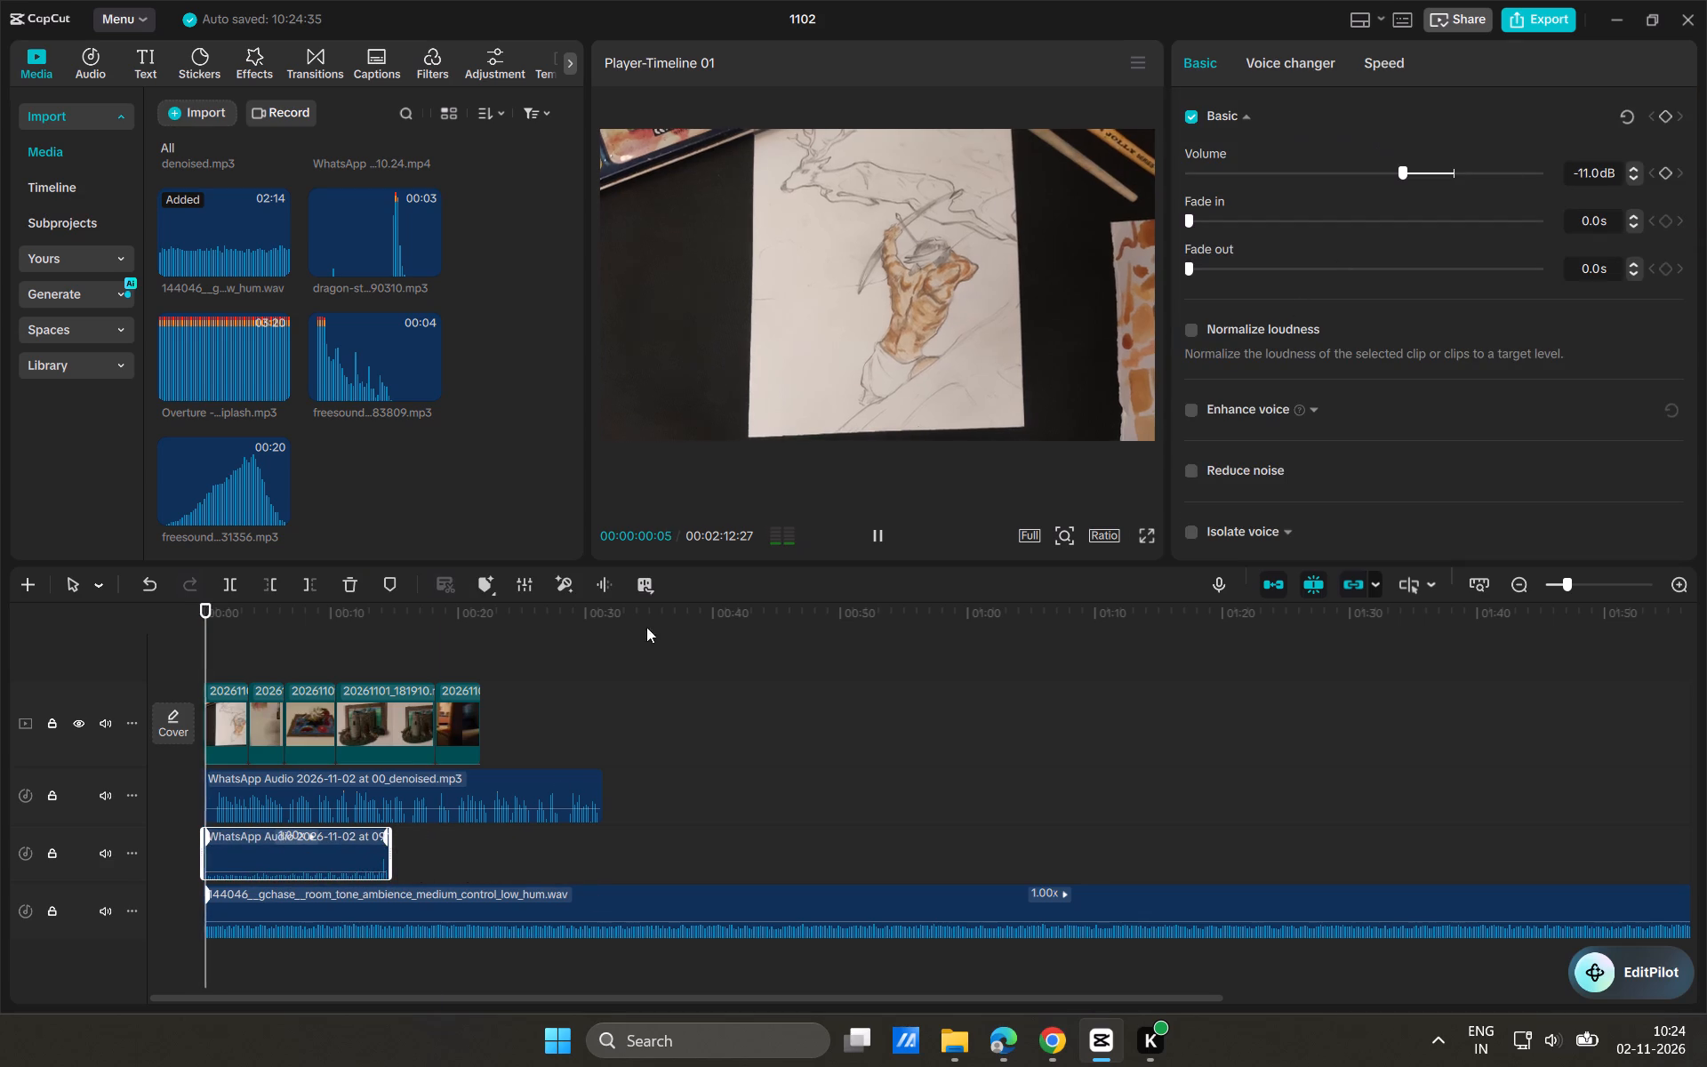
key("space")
Slow the WhatsApp 09.10.24 audio clip to 0.46x speed and play a short part of it.
left_click(316, 854)
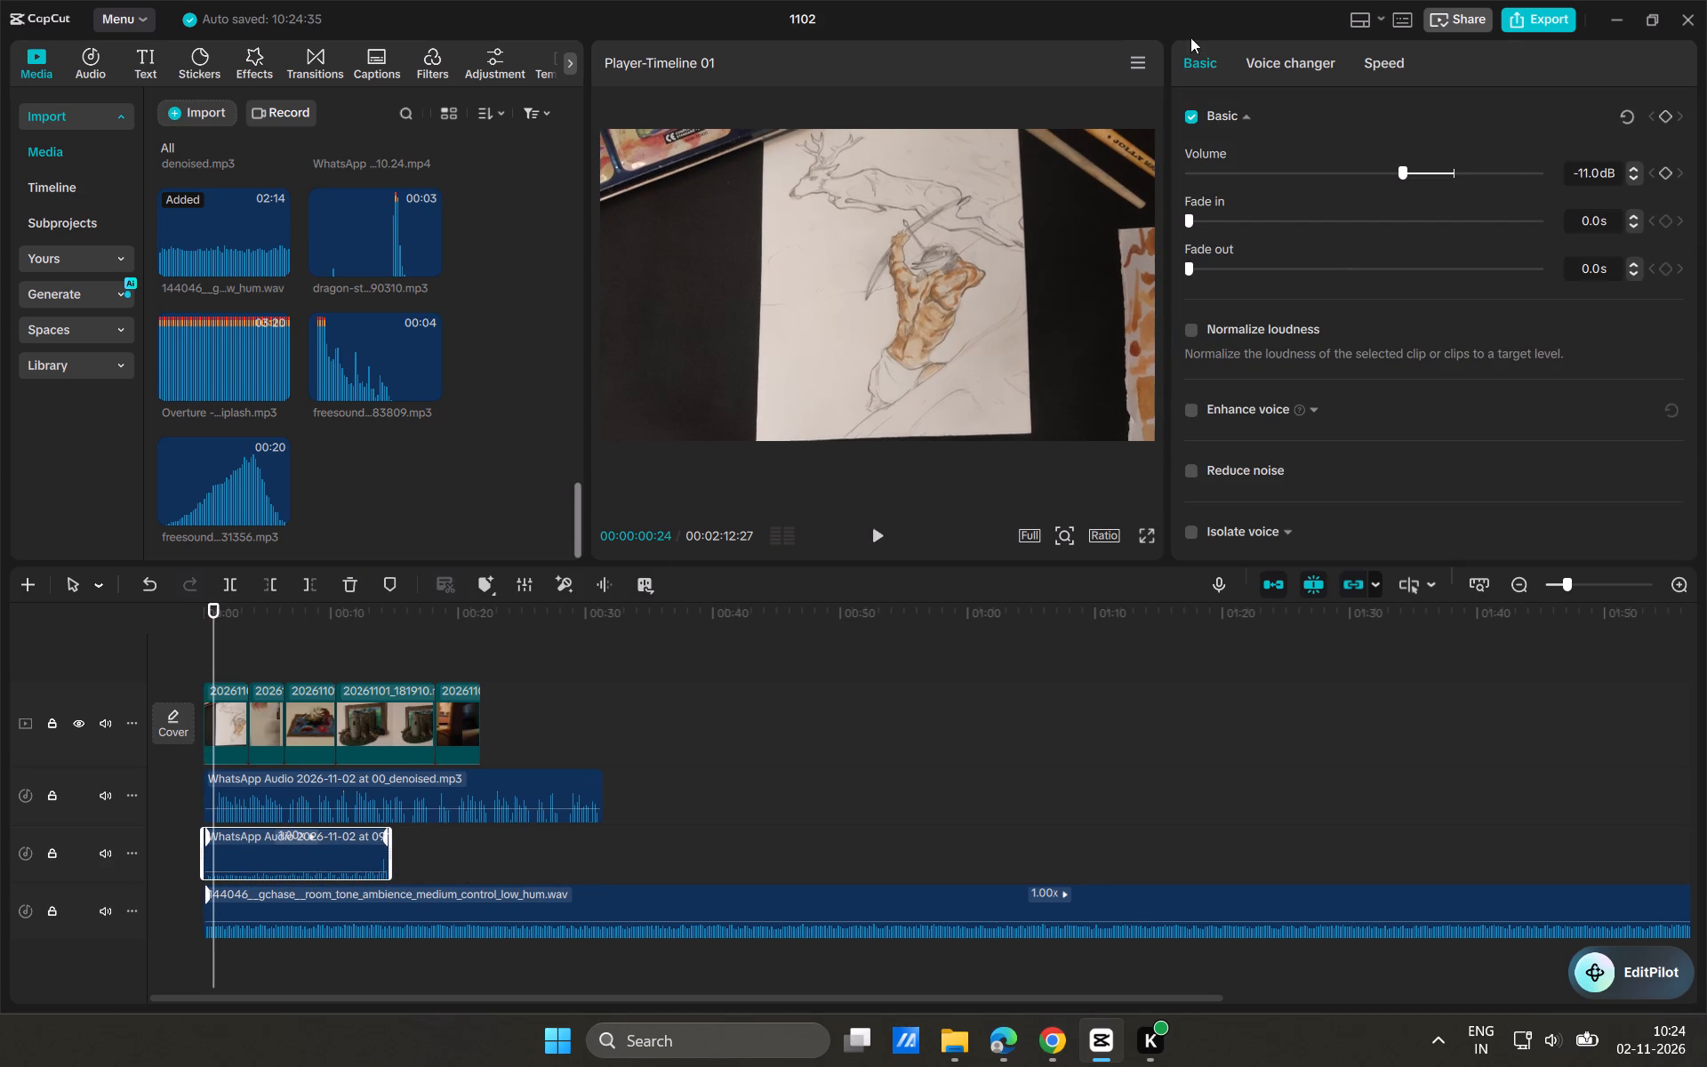
left_click(1316, 62)
left_click(1377, 59)
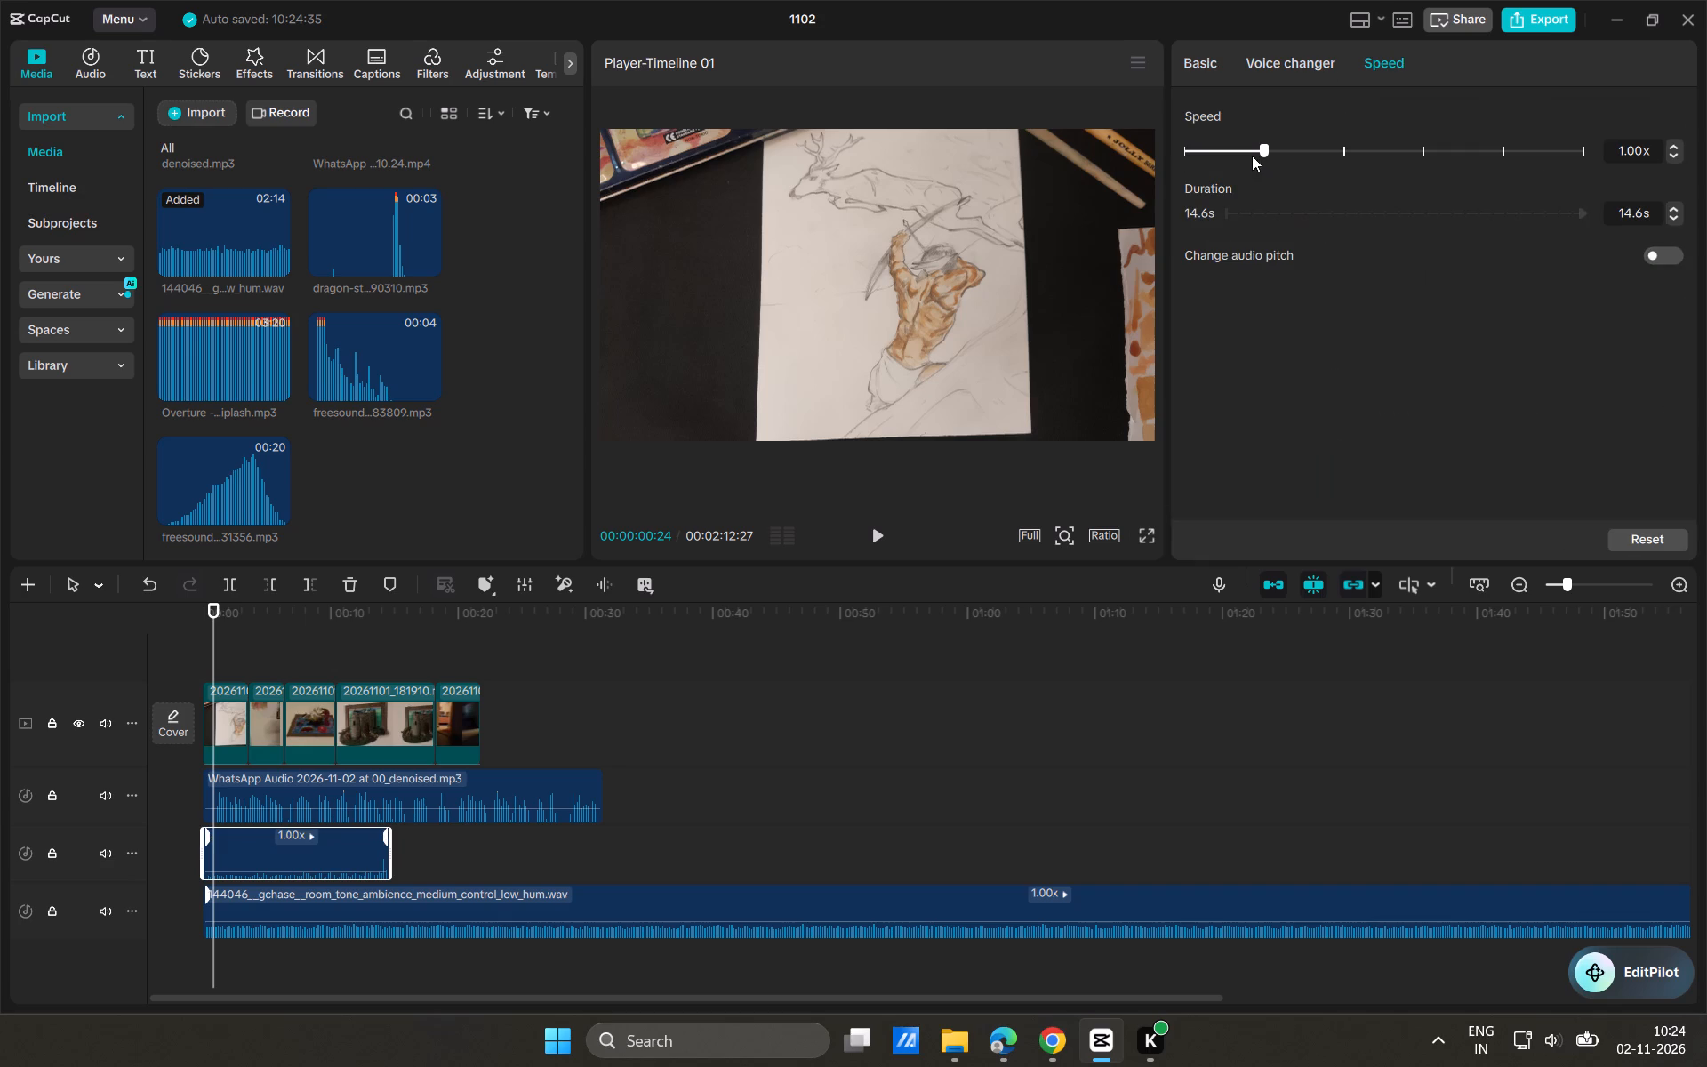
left_click(1233, 151)
left_click(1229, 148)
left_click(1222, 148)
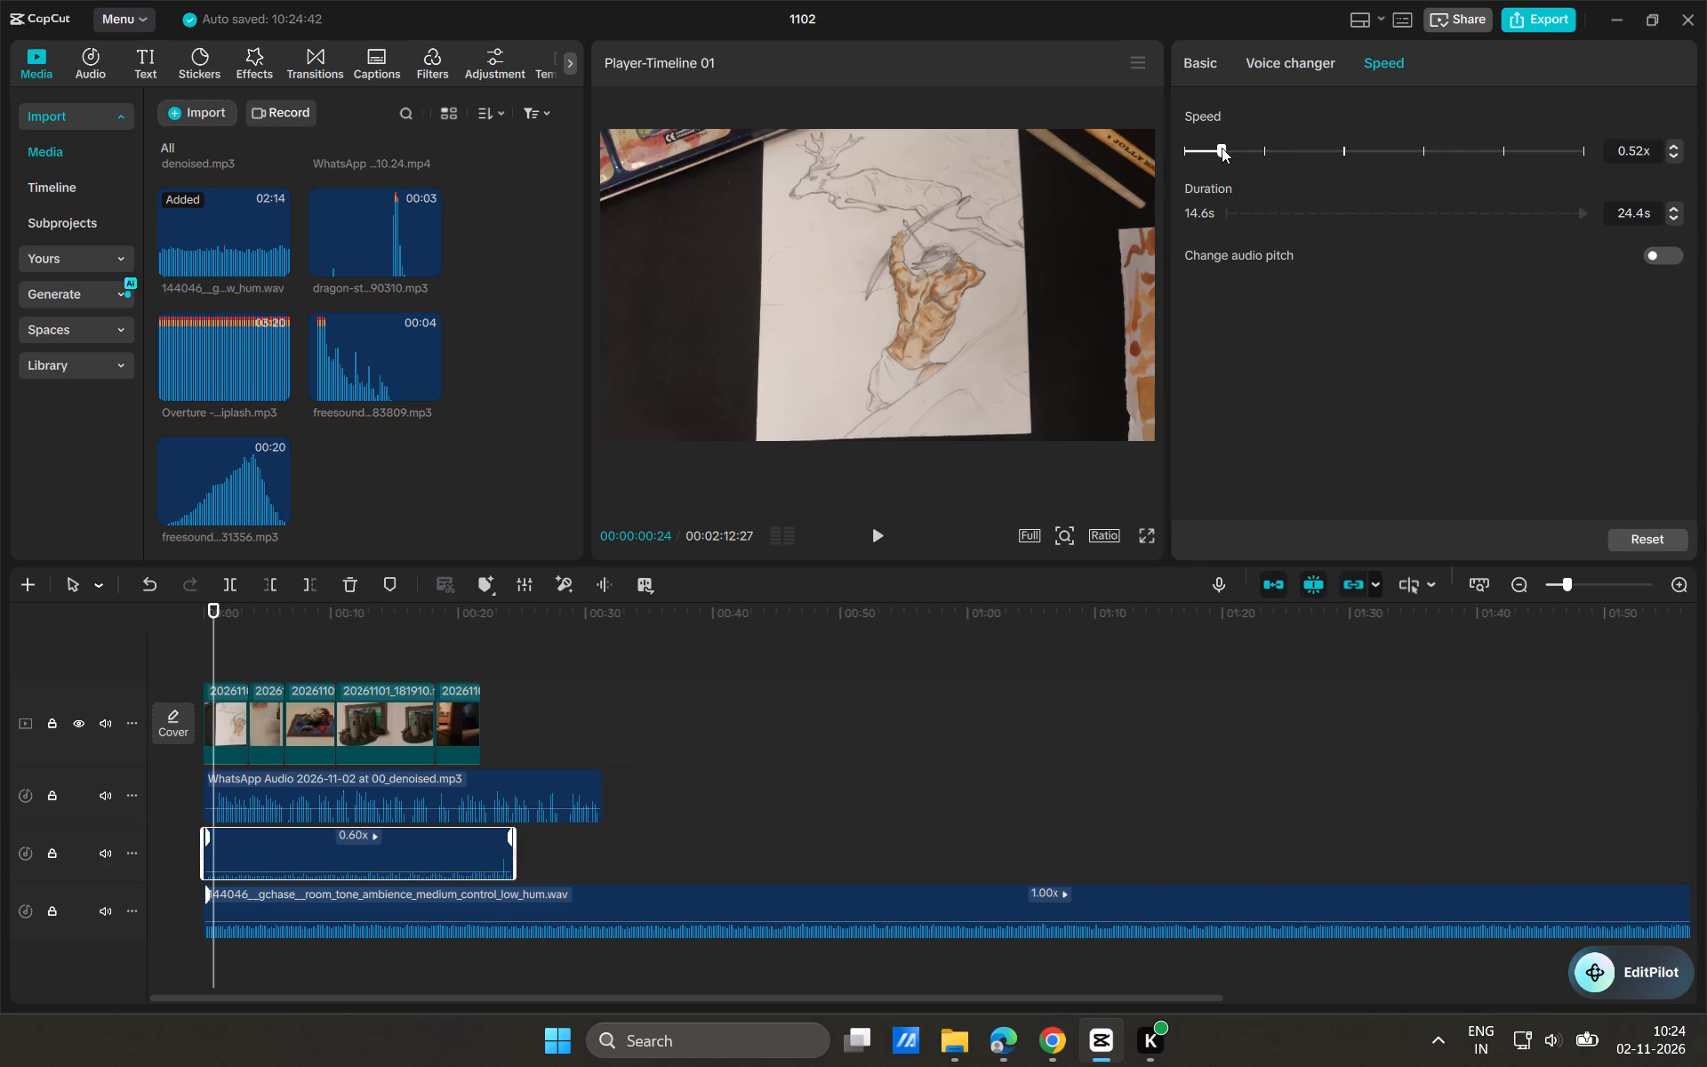
left_click(1216, 147)
key("space")
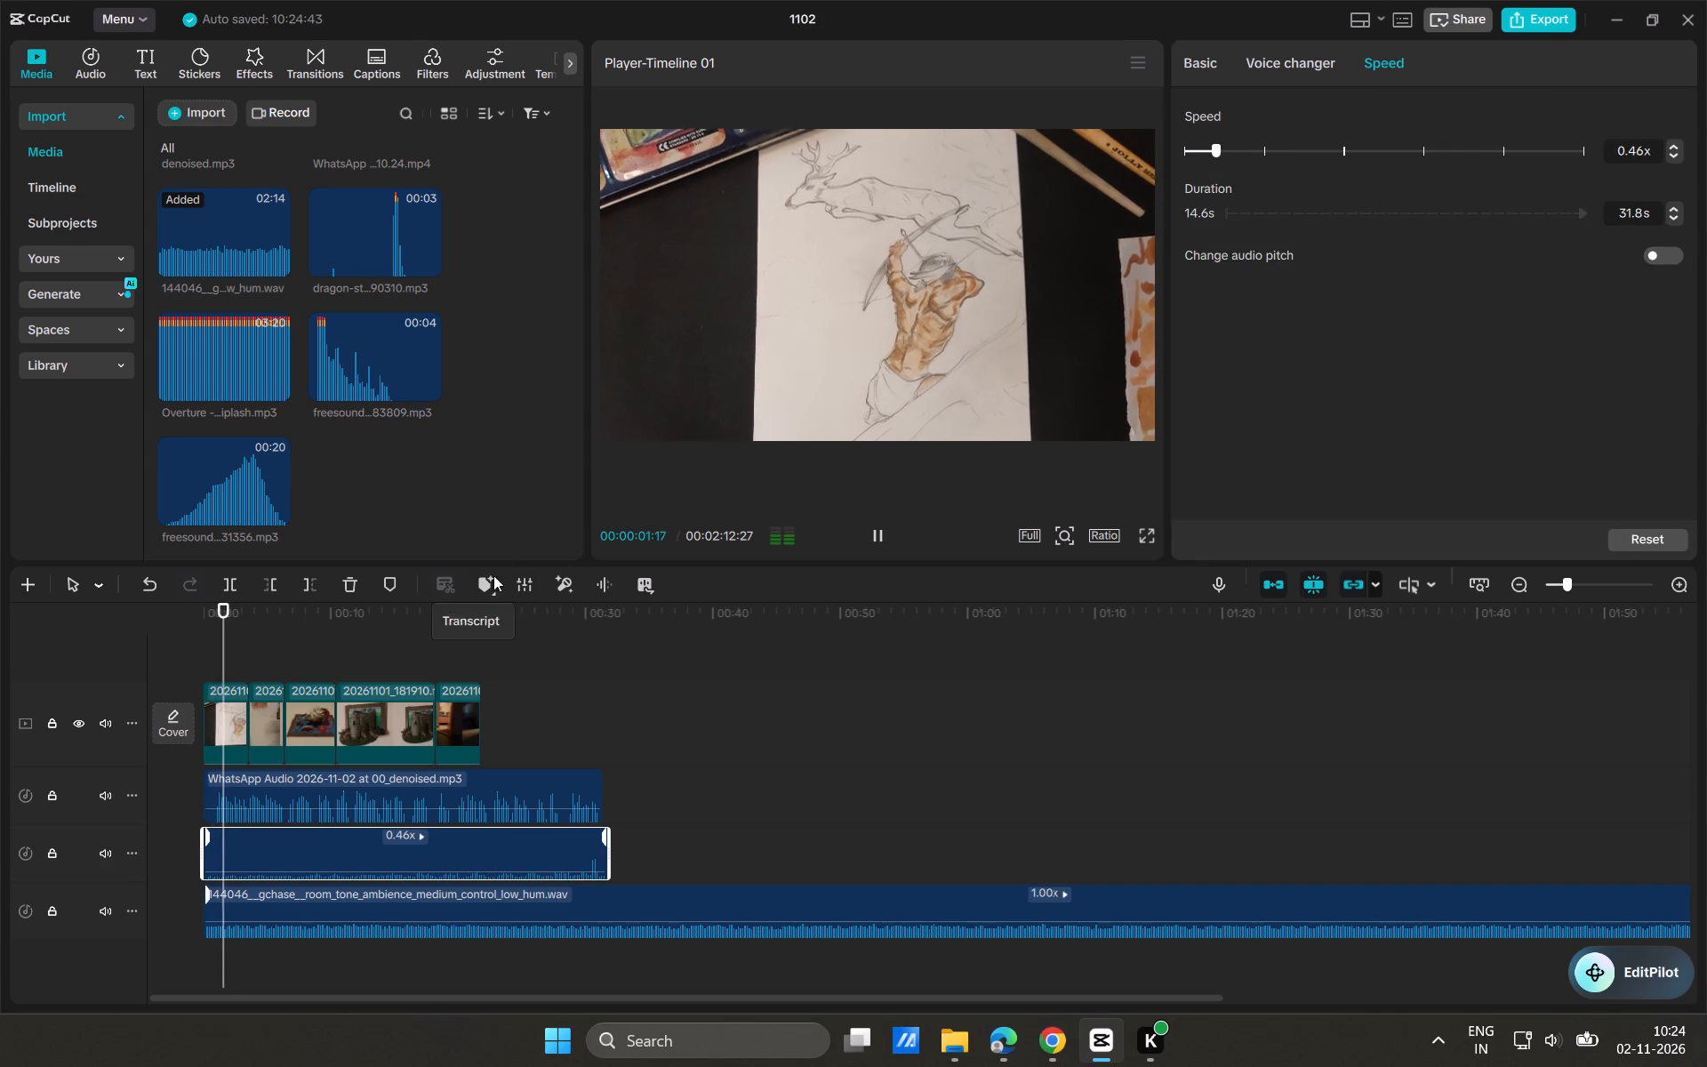
key("space")
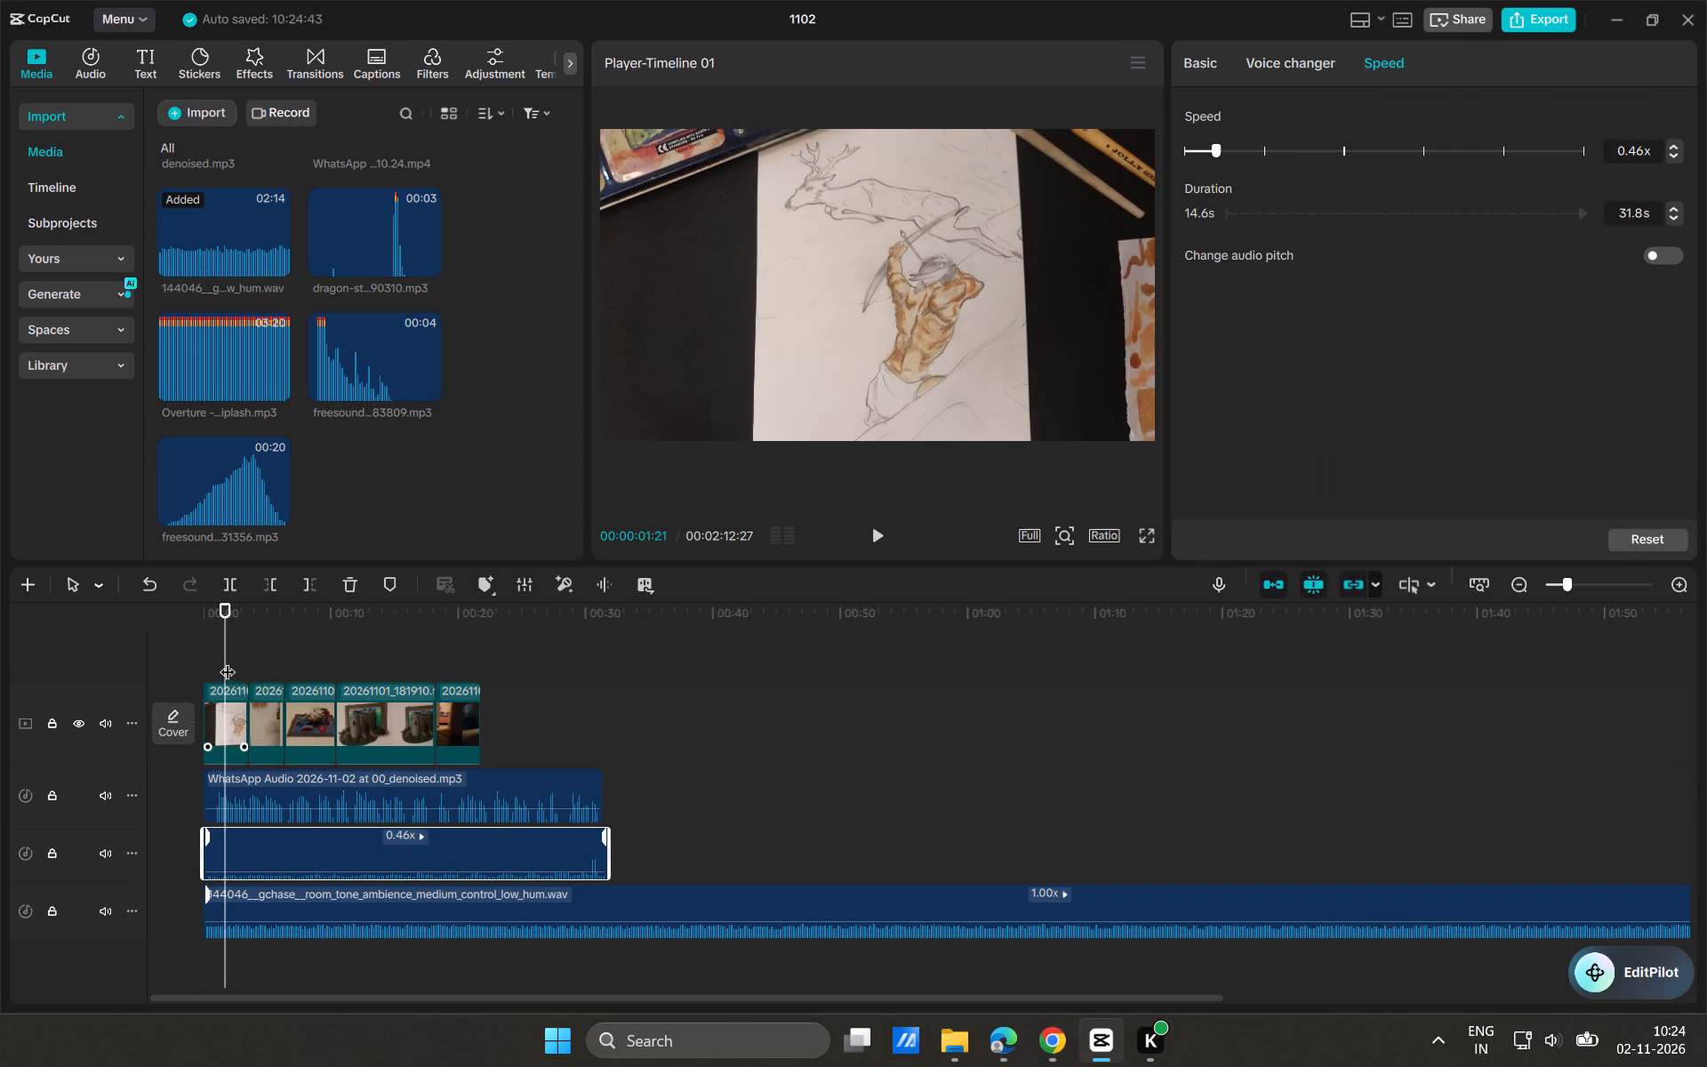
Lower the slowed WhatsApp audio clip's volume to -23.2 dB and check it by playing from the start of the timeline.
left_click_drag(218, 657, 157, 661)
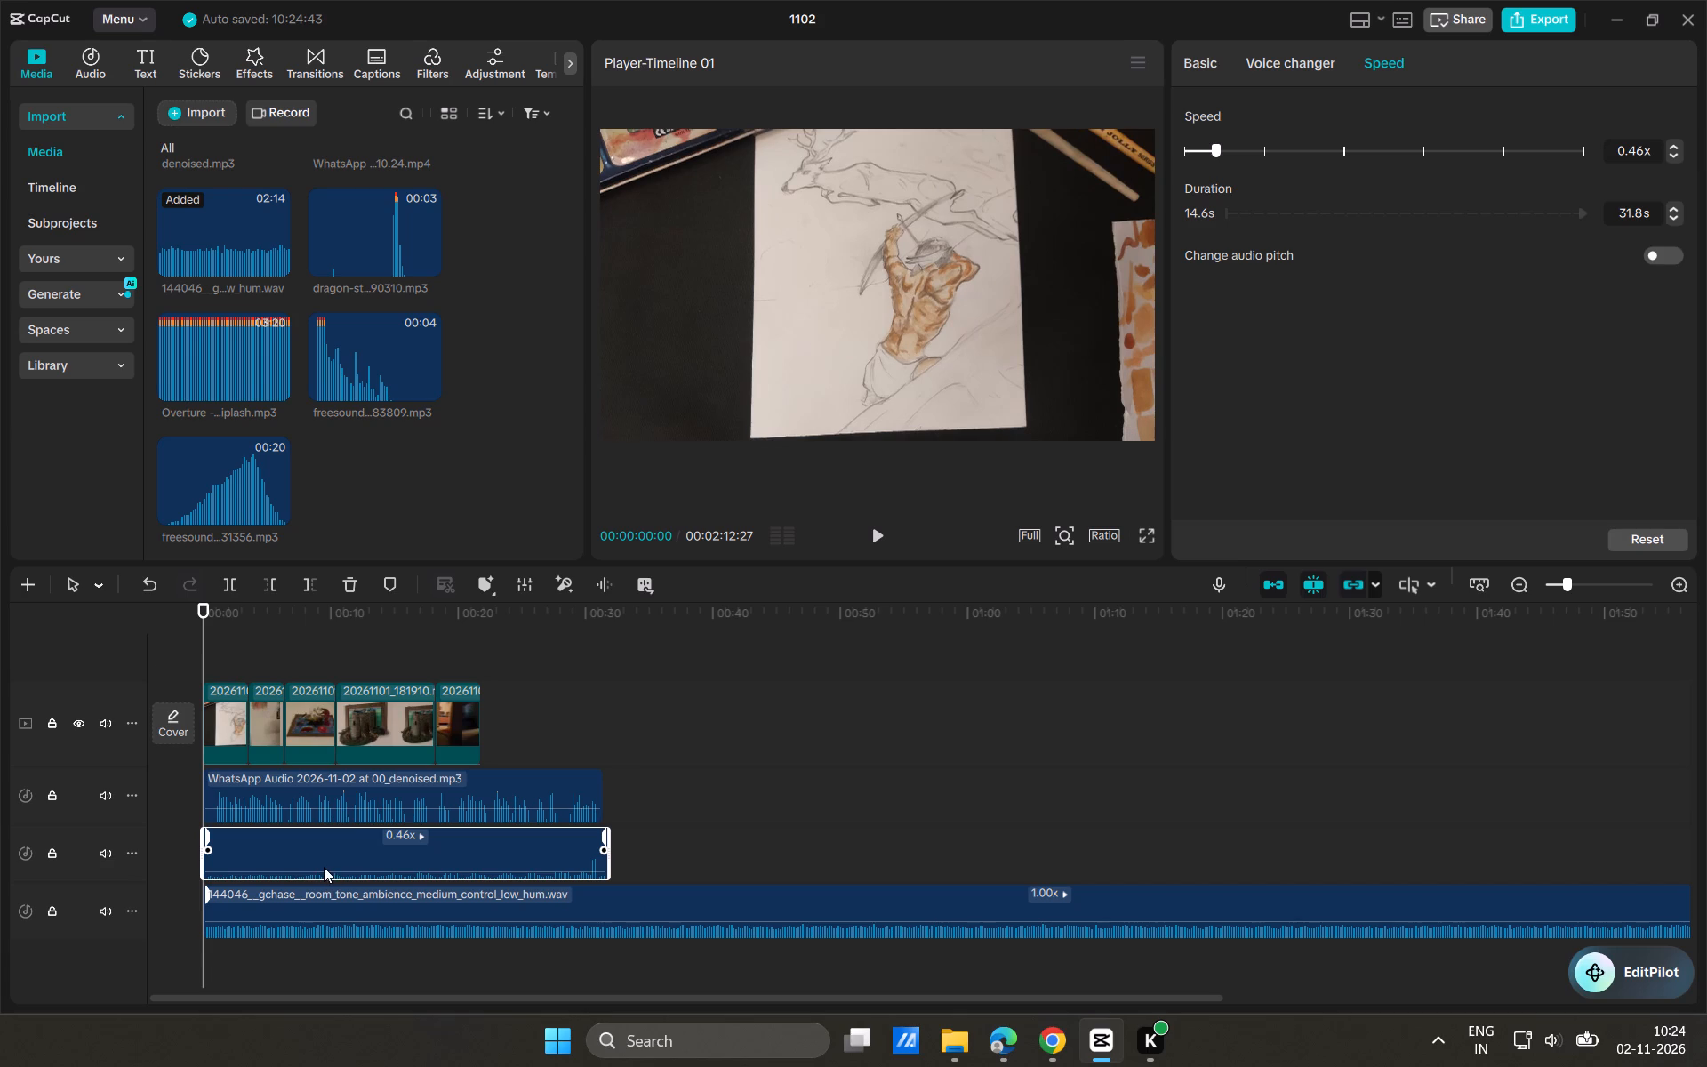
left_click(319, 871)
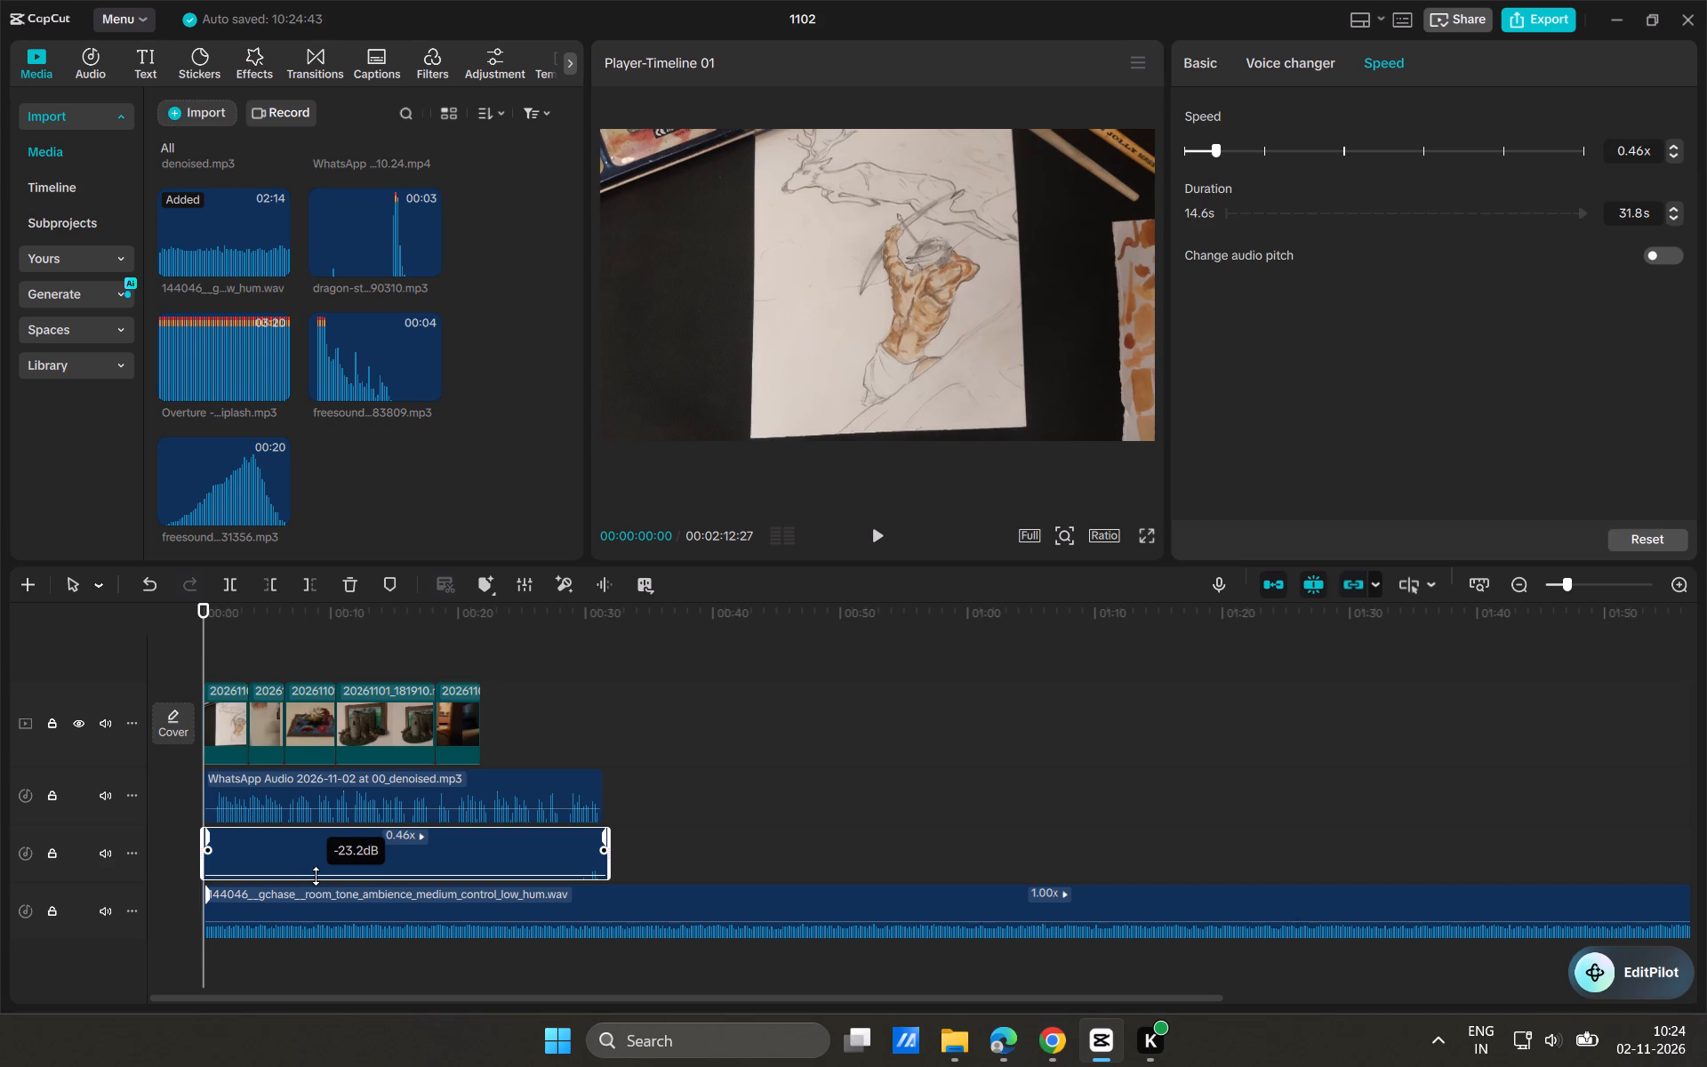
key("space")
key("space")
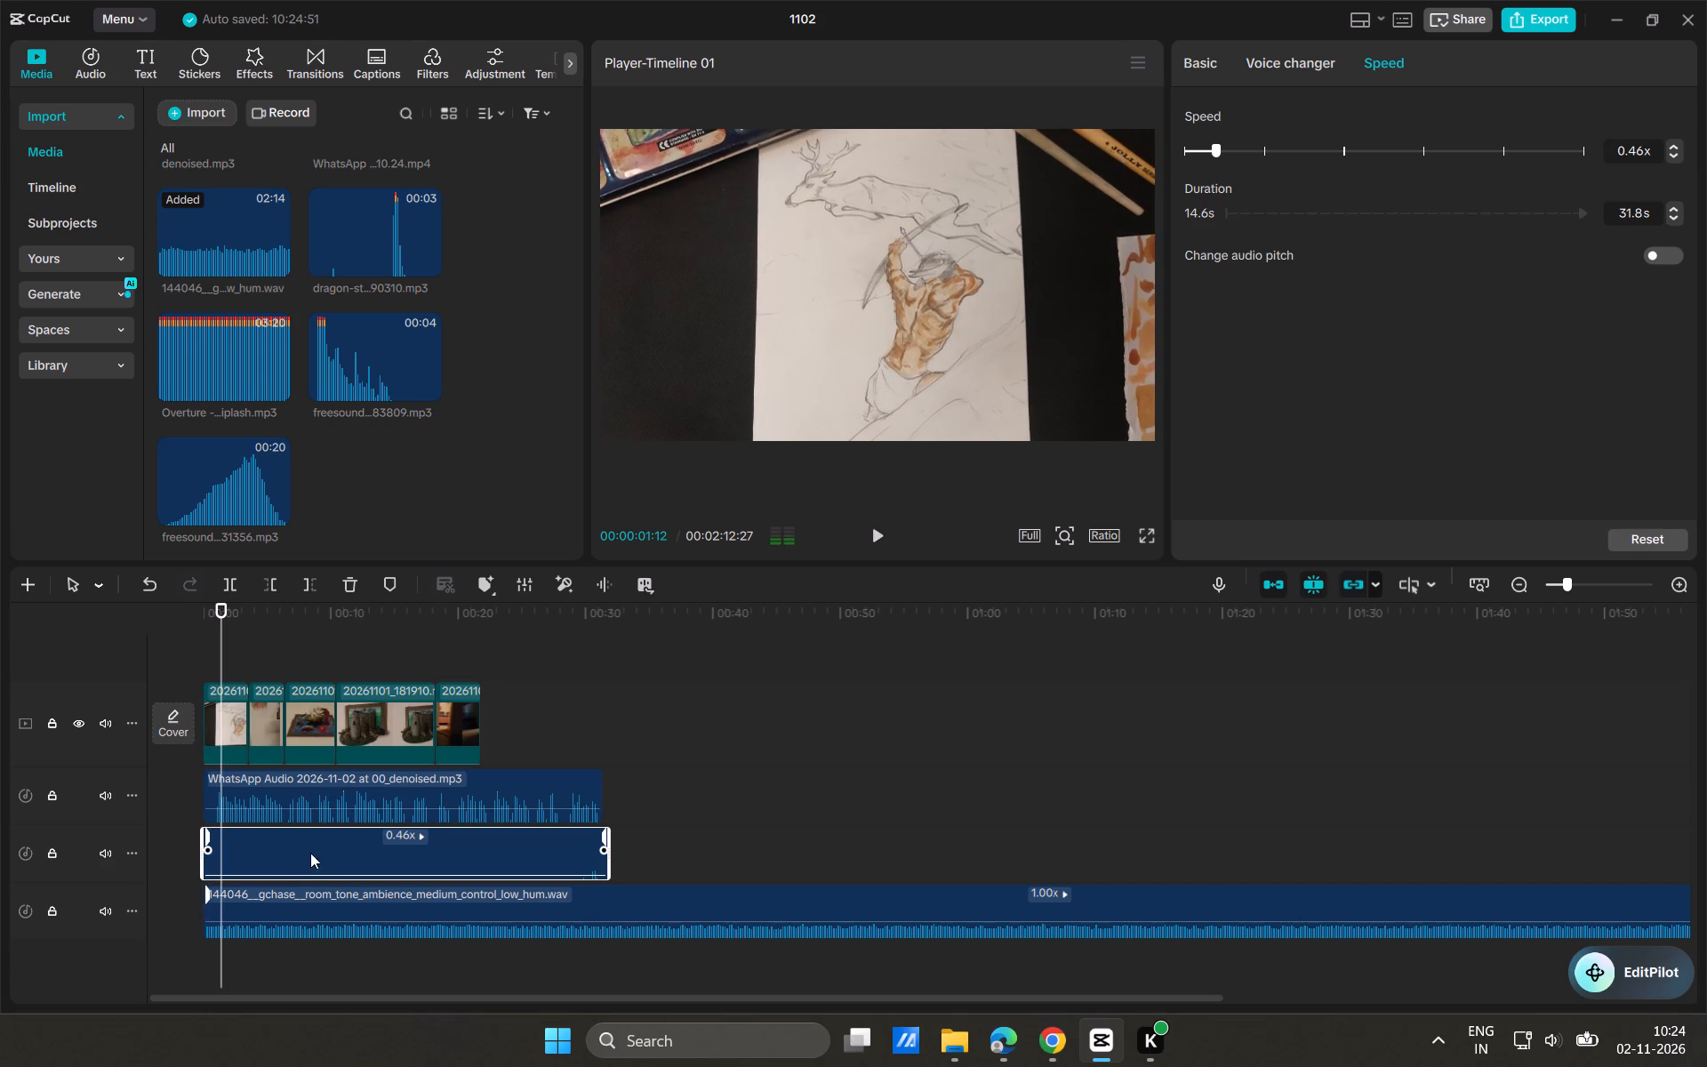
Play the edit from the timeline start into the castle clip to check the audio mix against the visuals.
left_click(301, 877)
key("space")
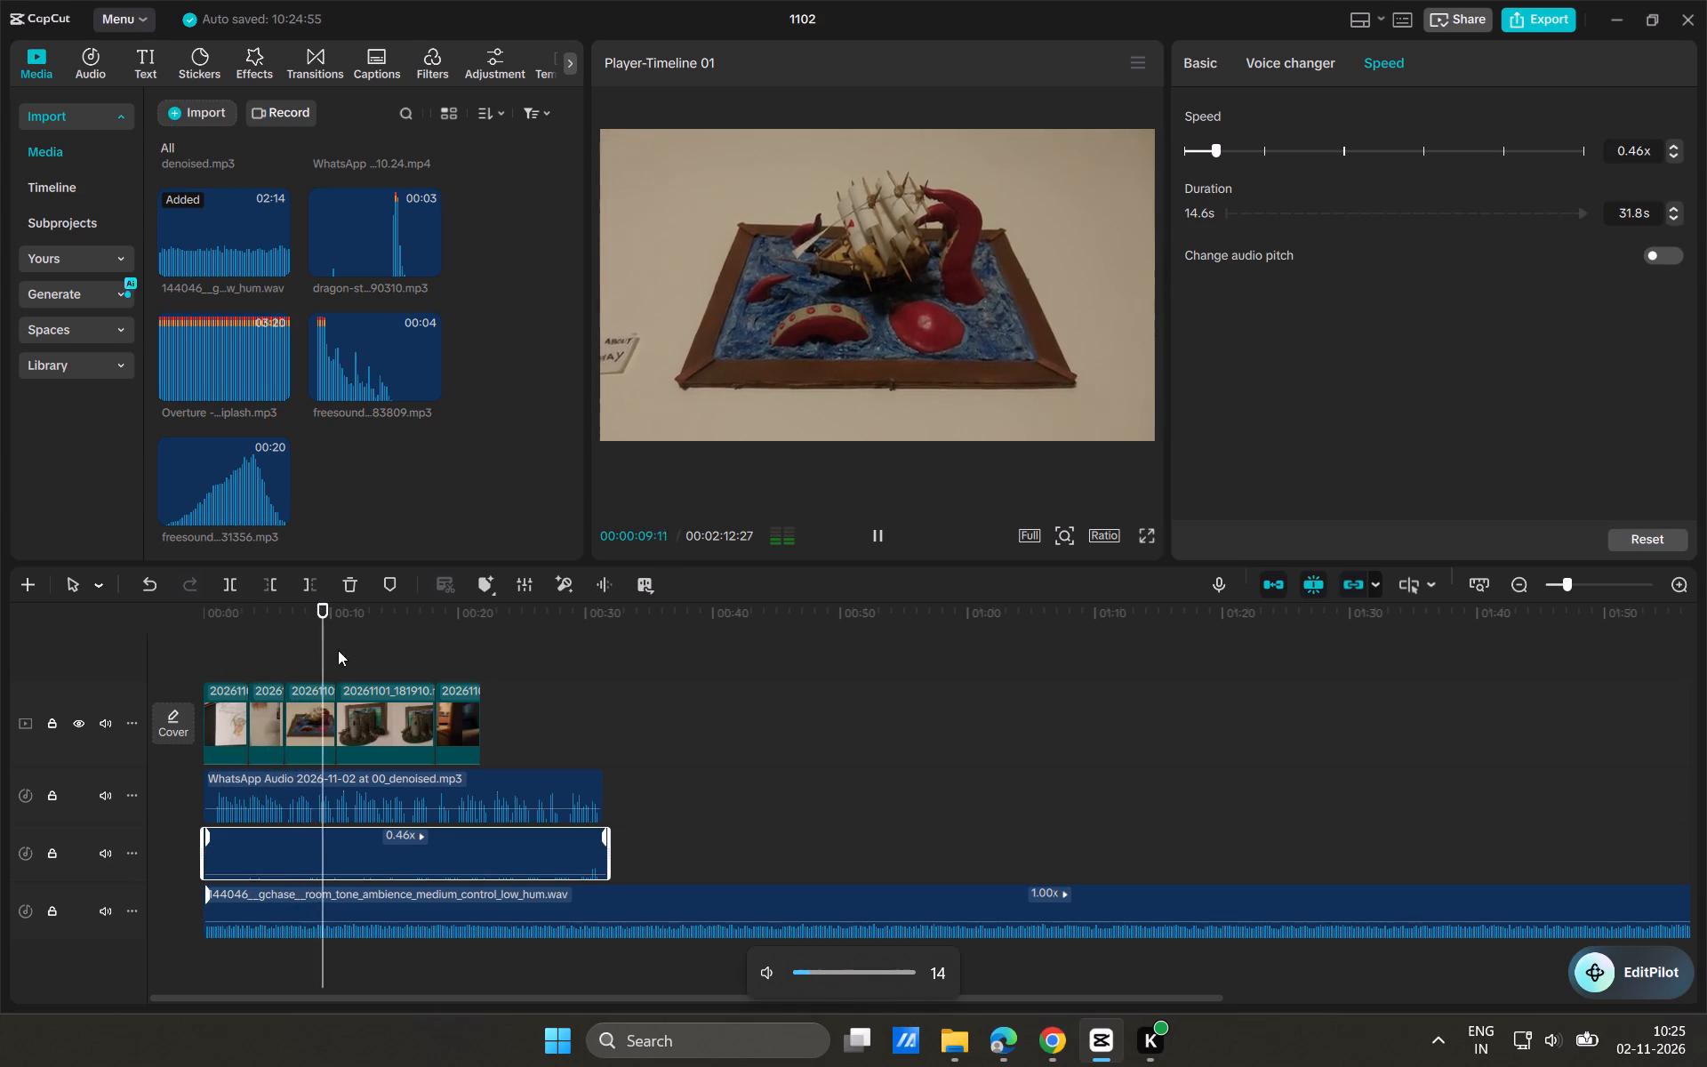
key("space")
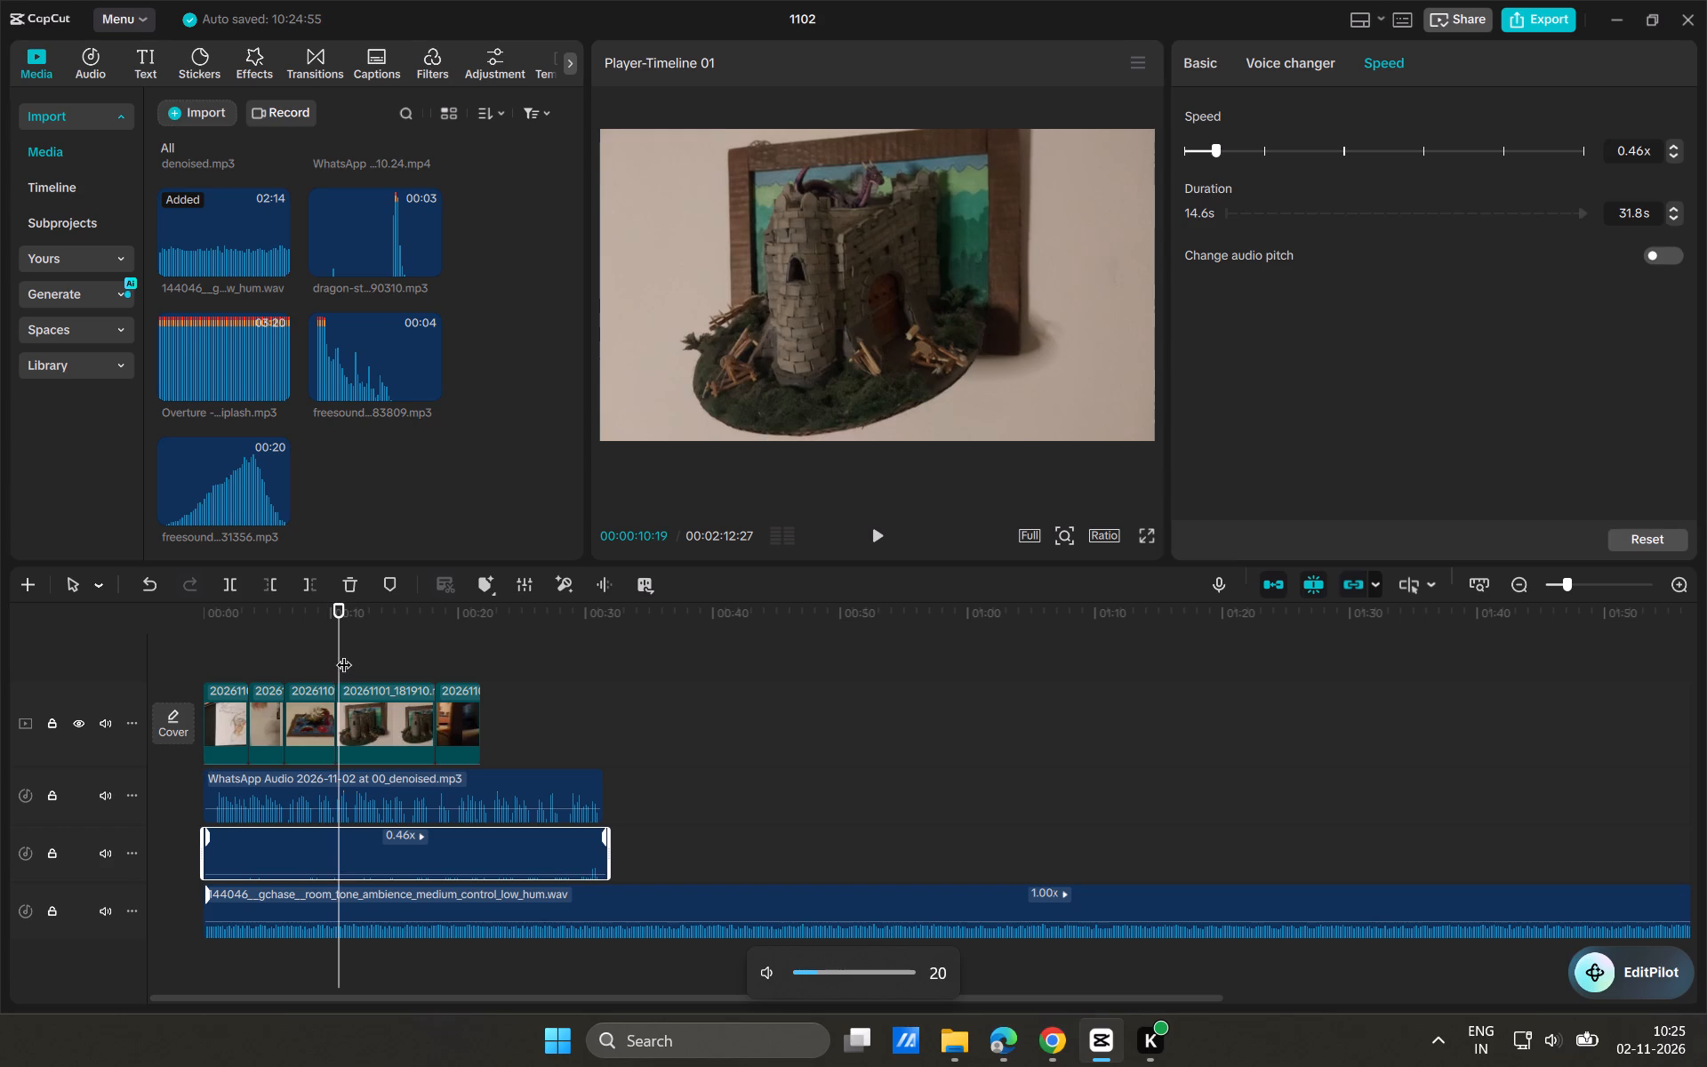
left_click_drag(341, 654, 121, 660)
key("space")
key("space")
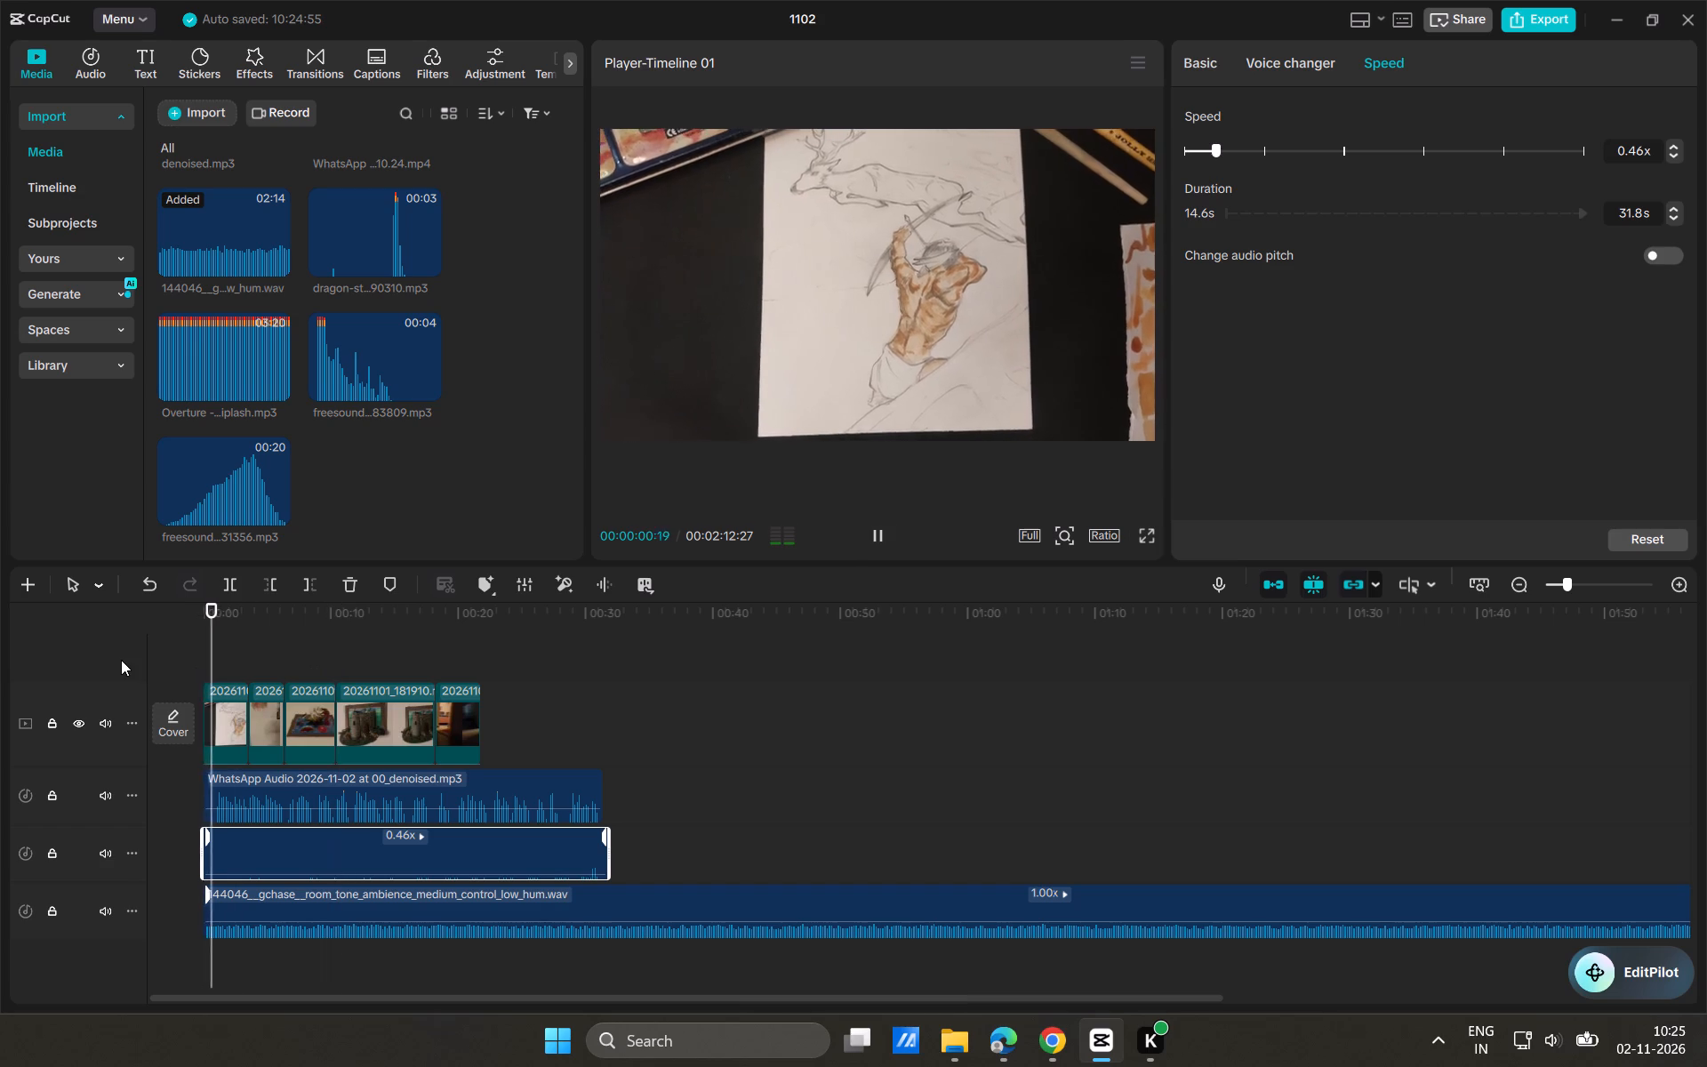
key("space")
key("space")
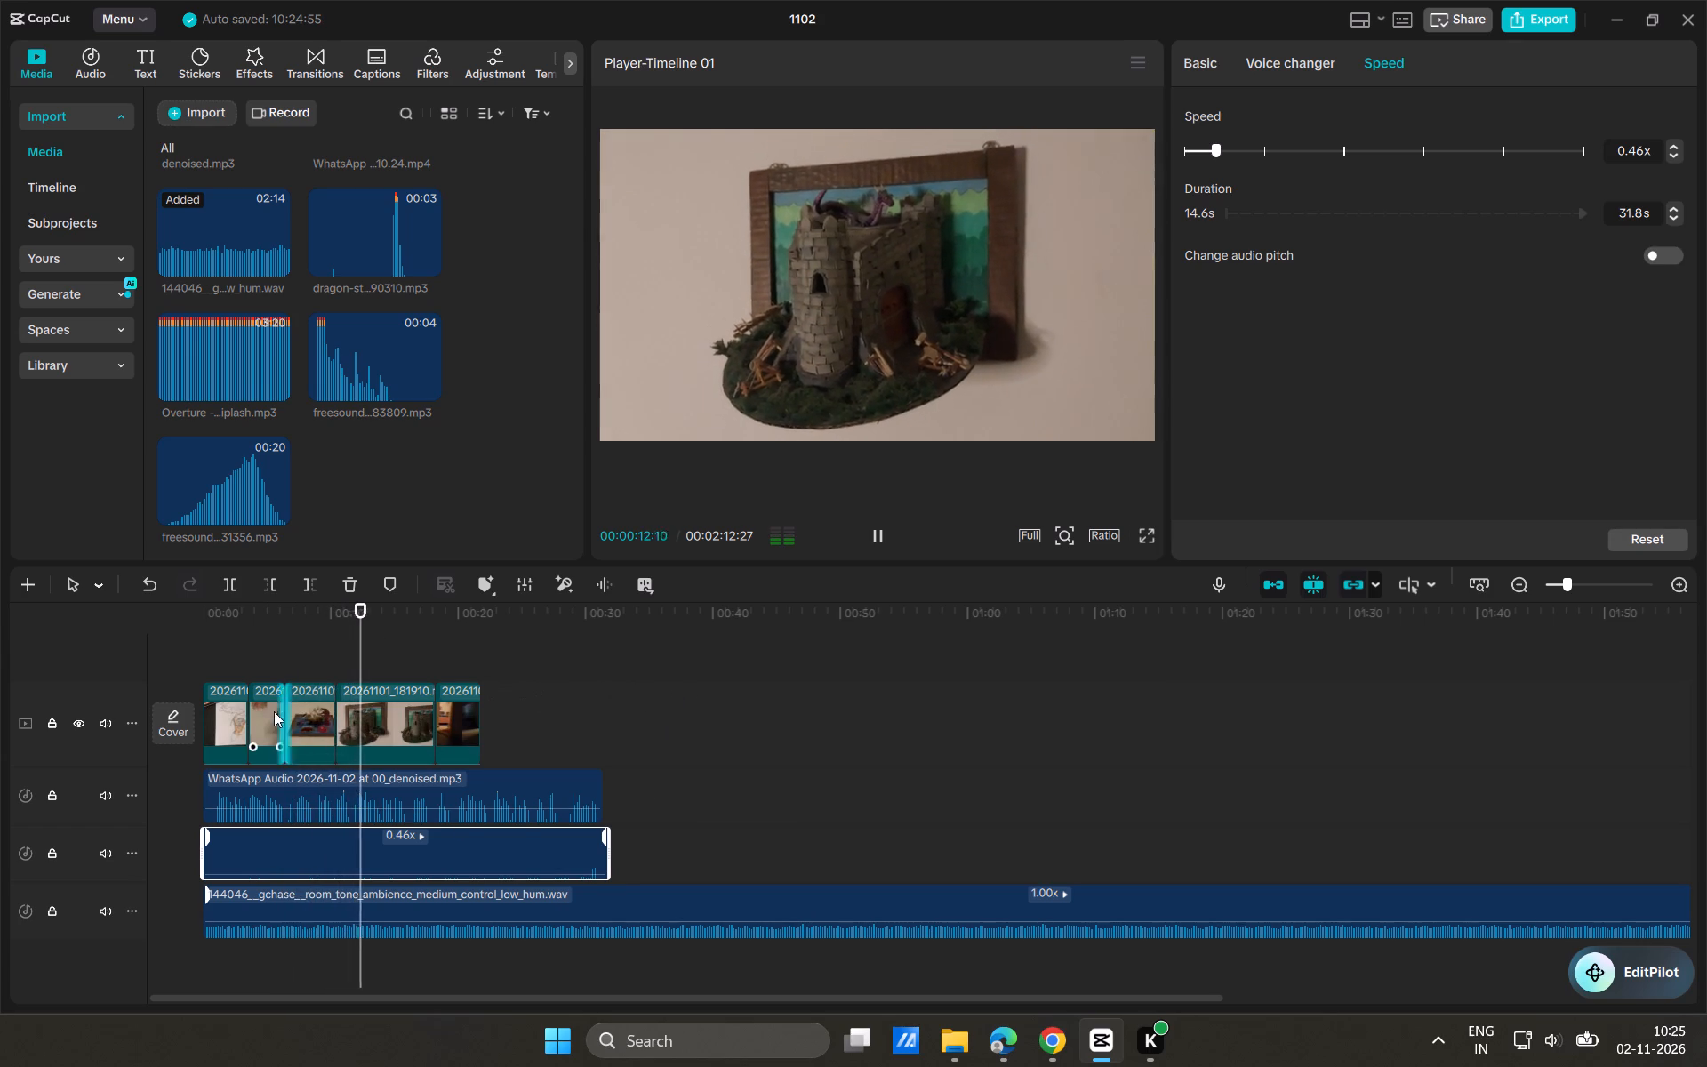
key("space")
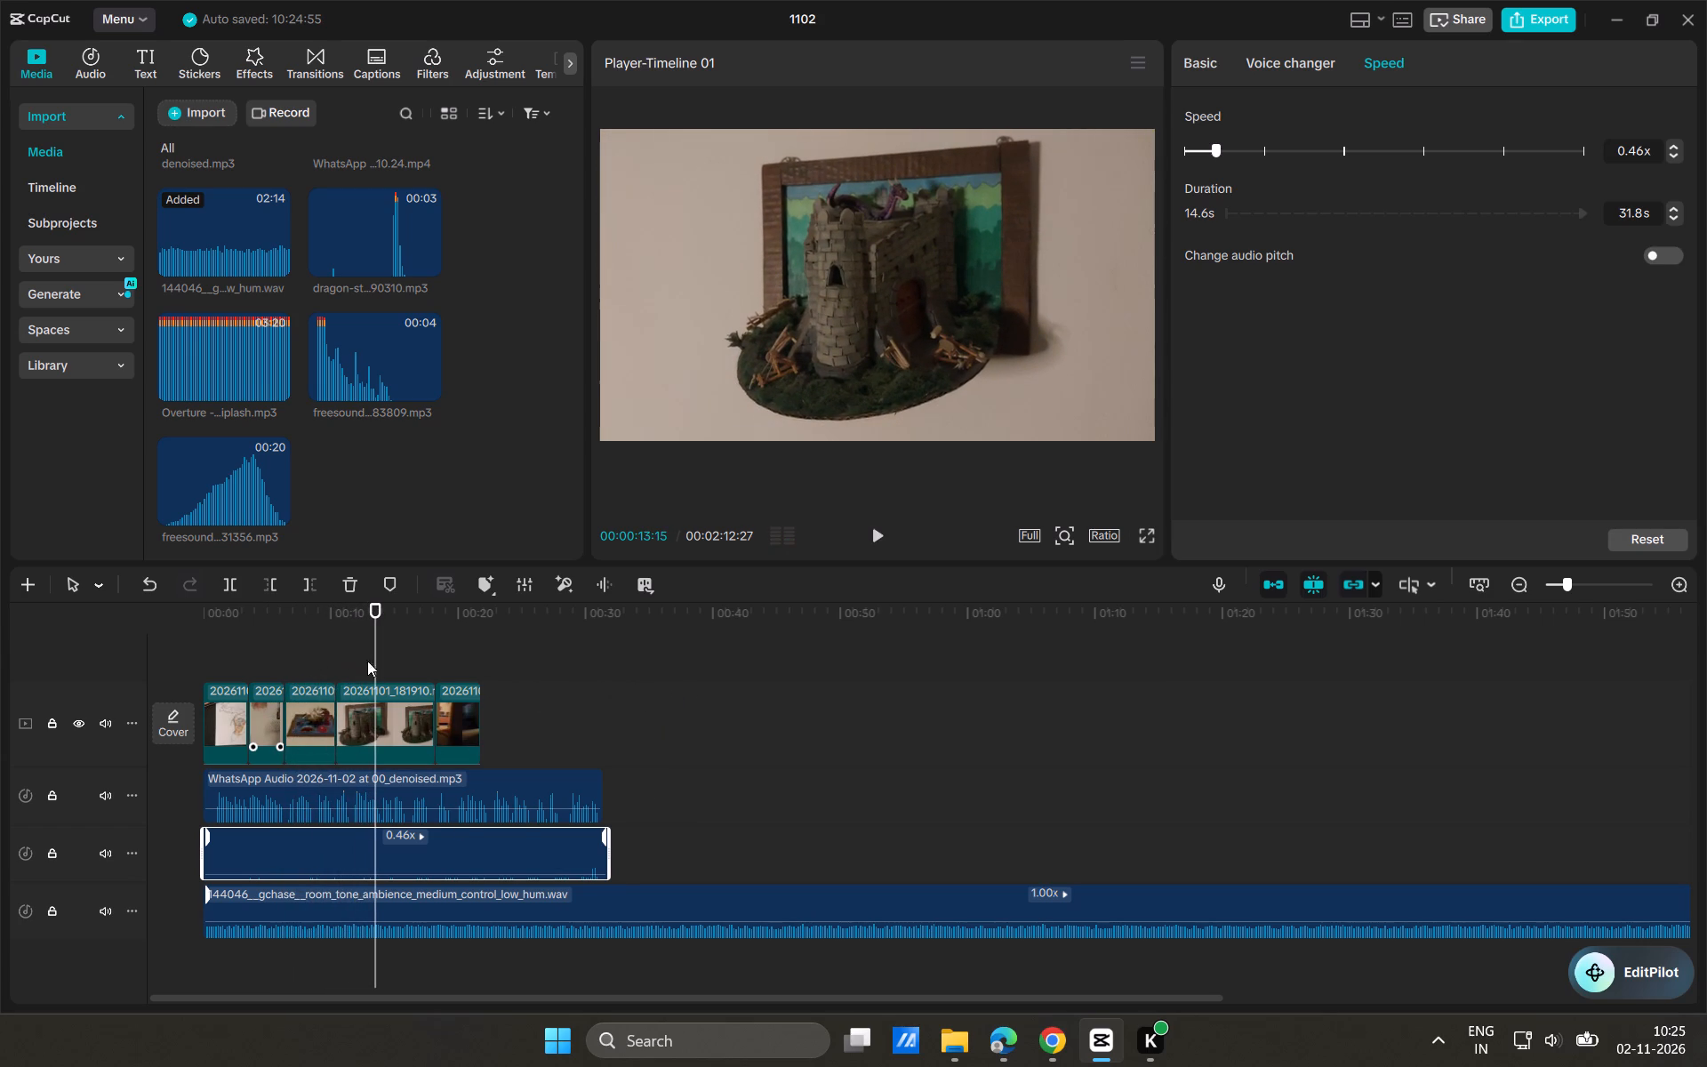
Replay the castle clip between about 13 and 16 seconds in short bursts to find a cut point.
left_click(376, 665)
key("space")
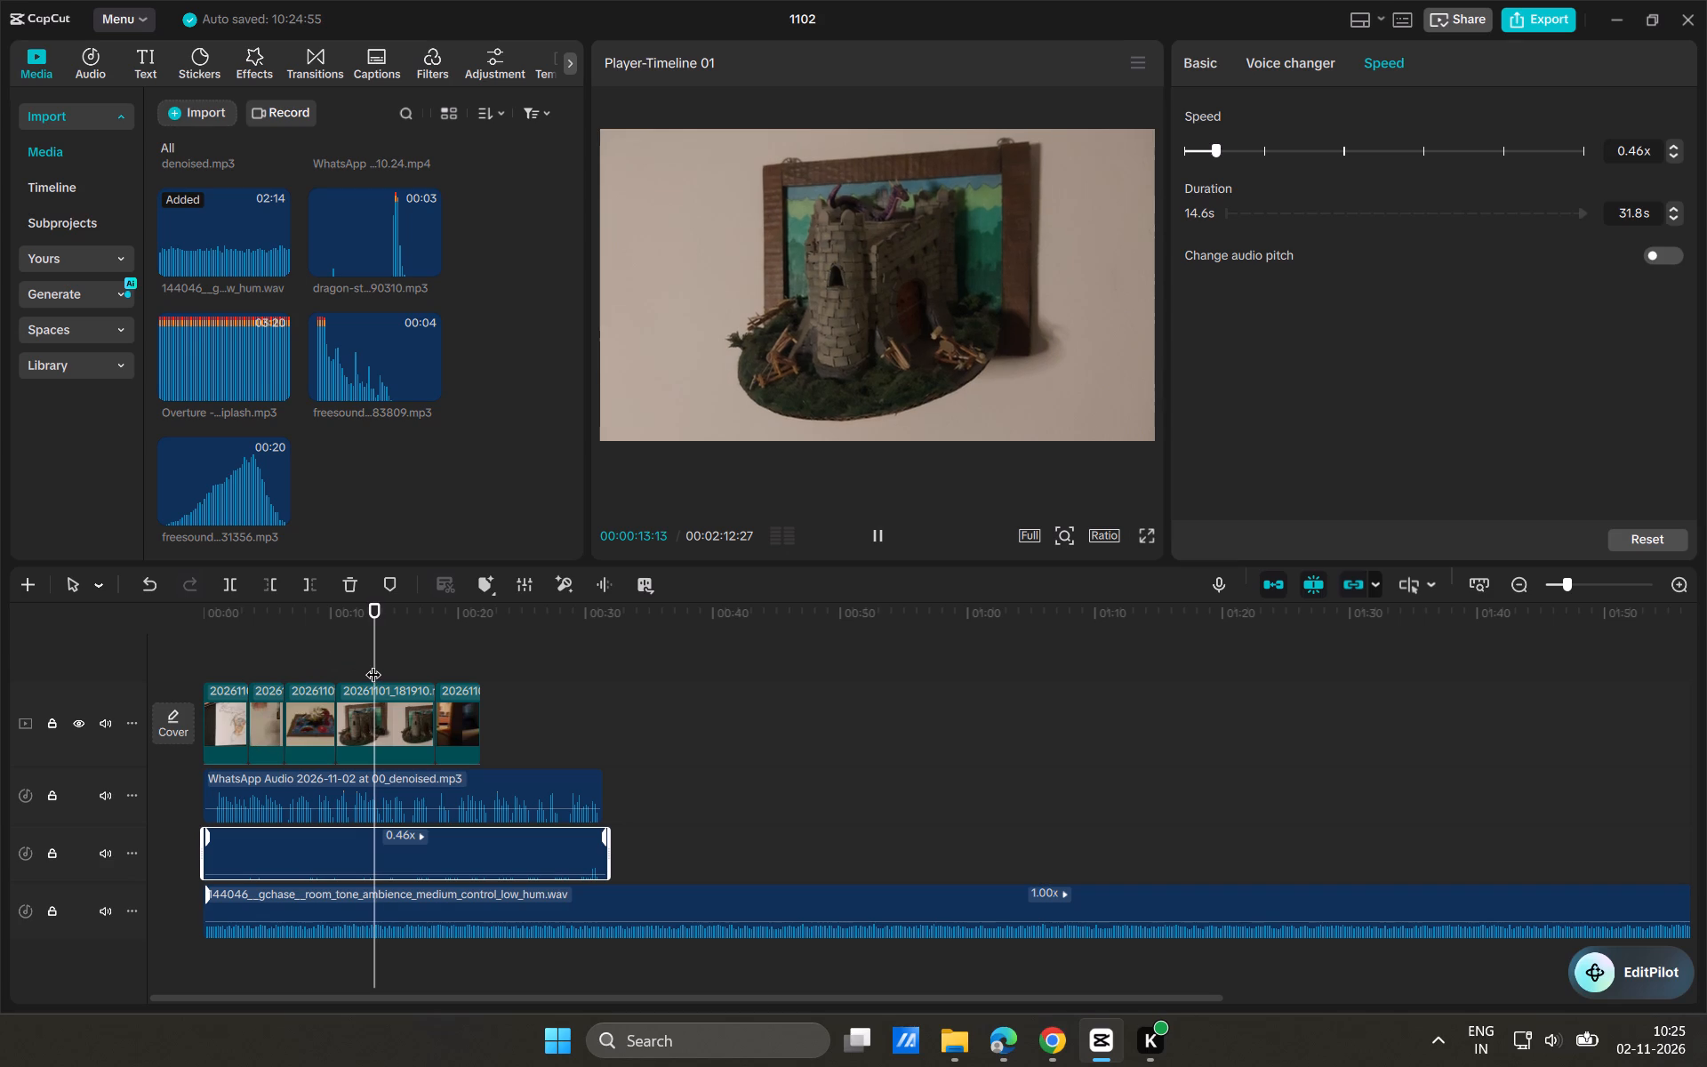
key("space")
key("space")
key("space")
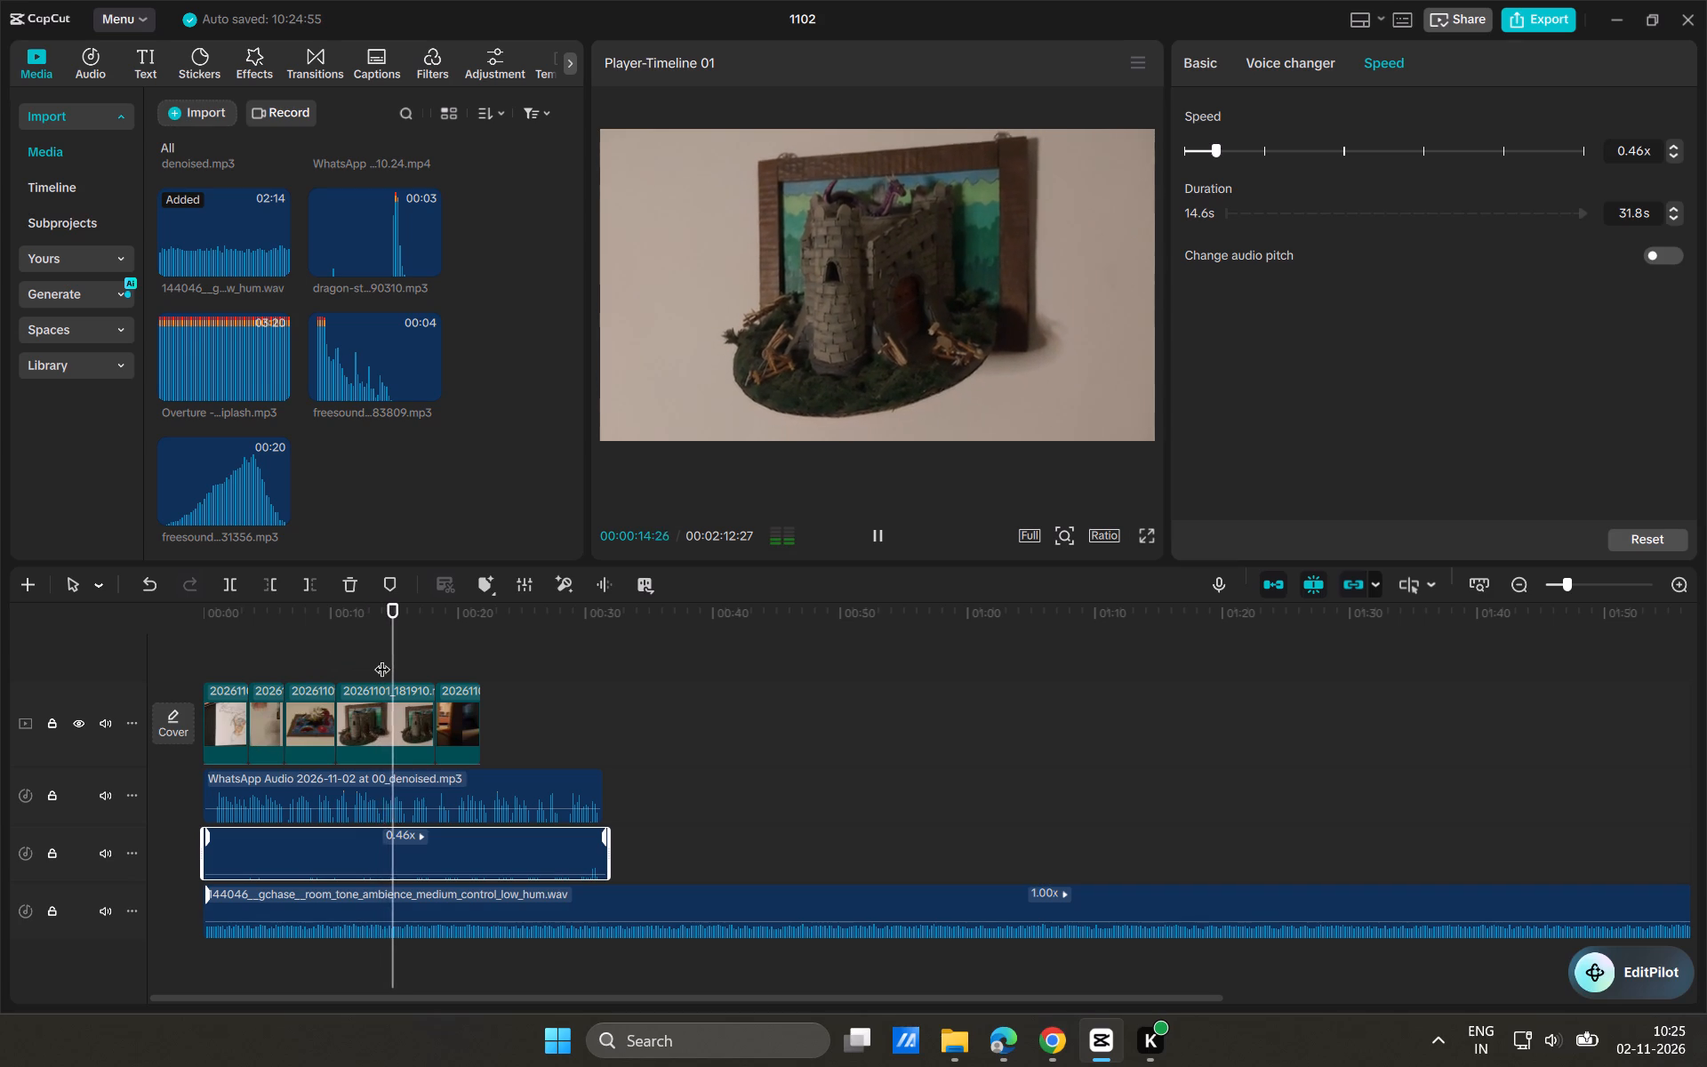
key("space")
key("space")
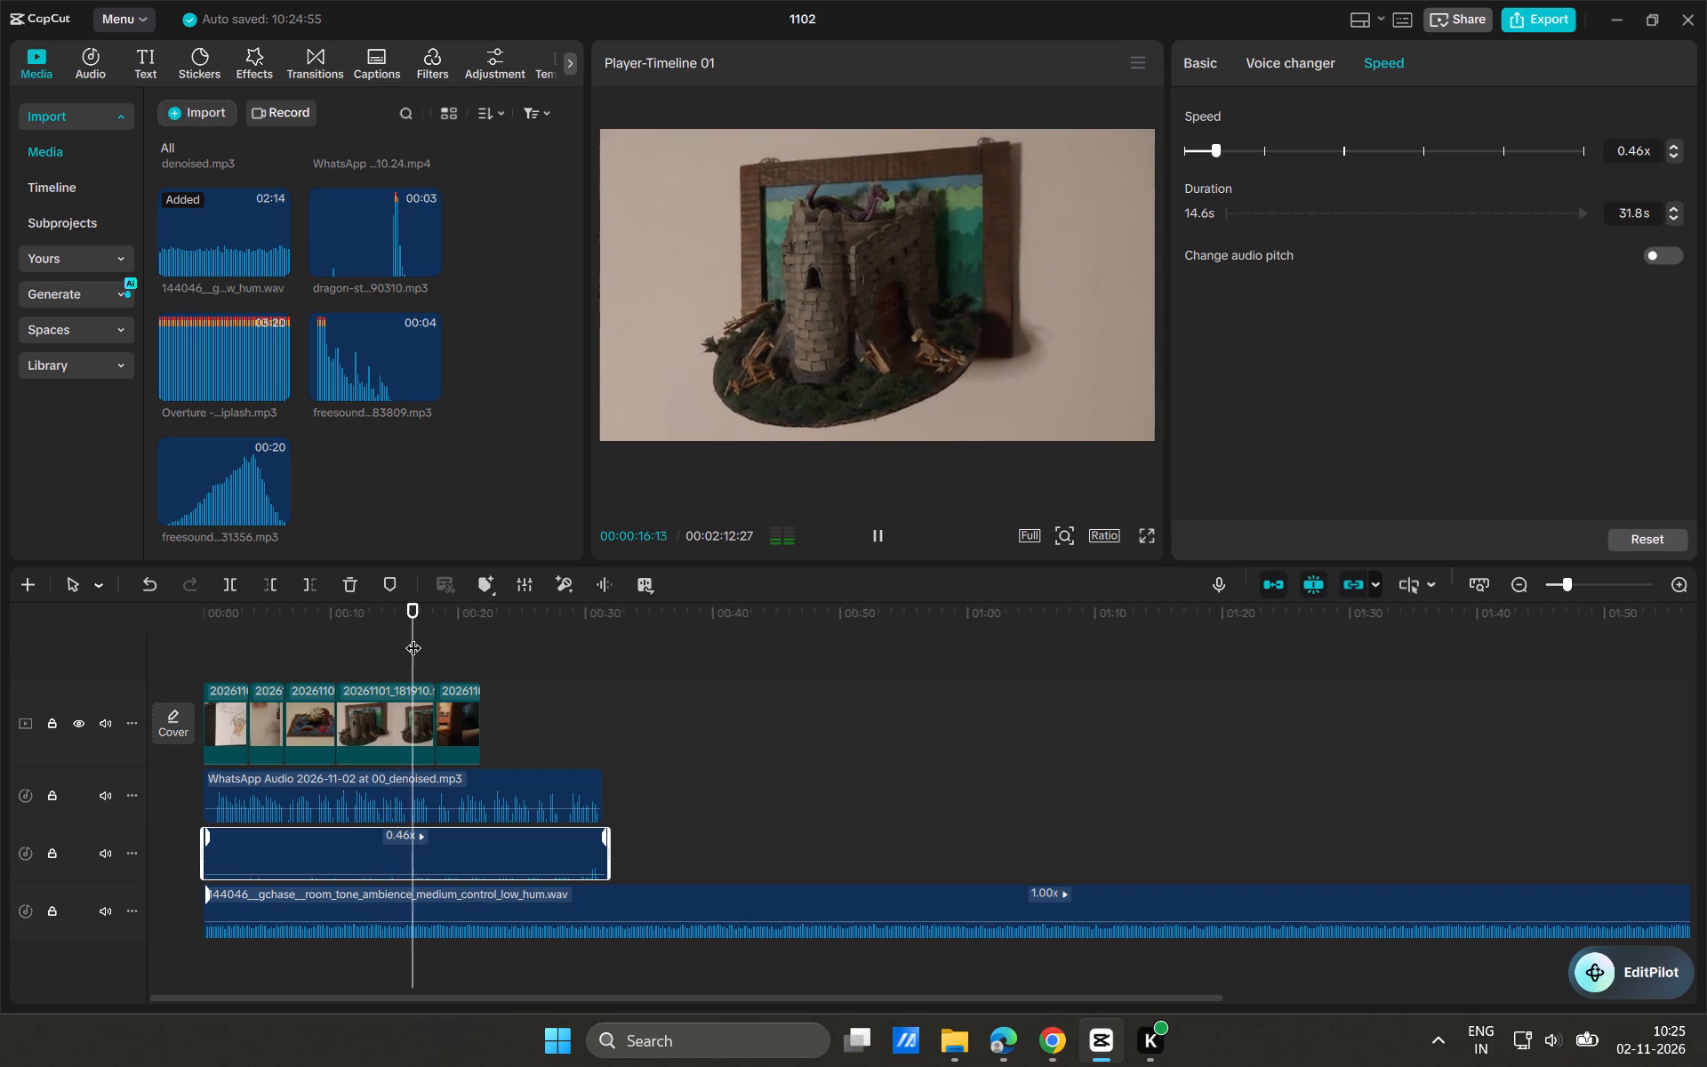
key("space")
key("space")
key("space")
left_click_drag(421, 646, 388, 646)
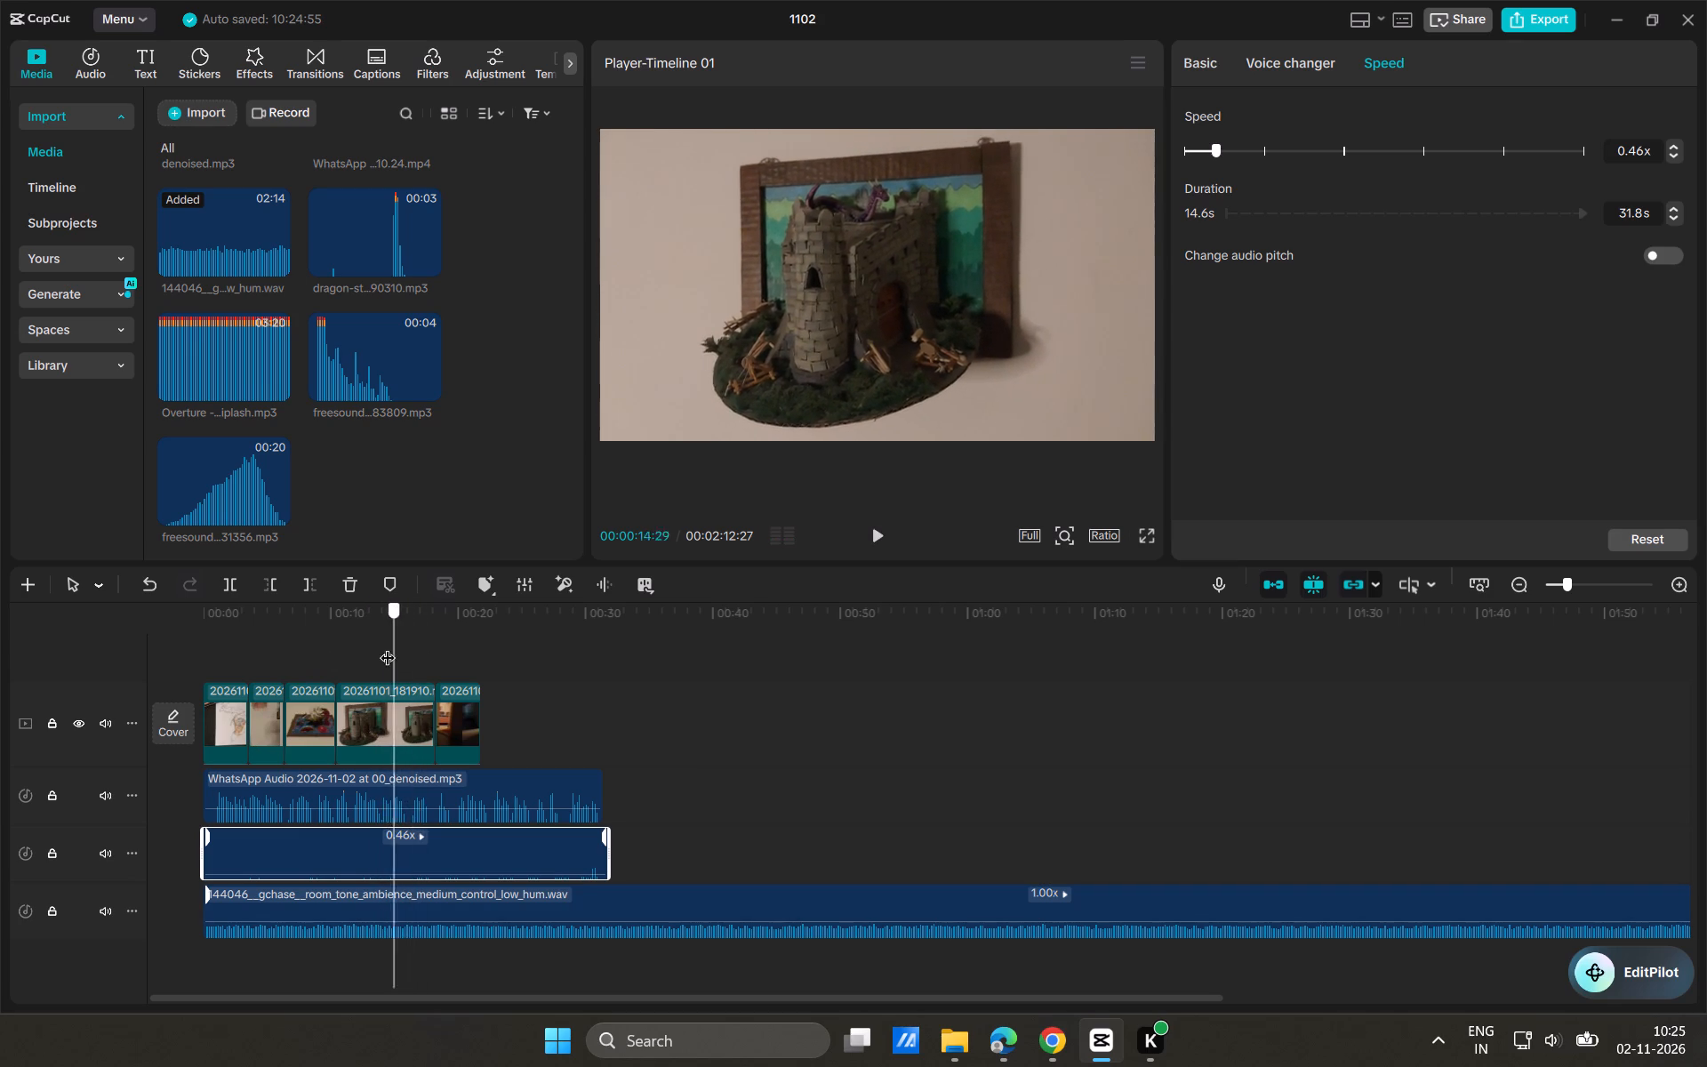
left_click_drag(388, 646, 352, 637)
Trim off the castle clip's end at 00:00:15:17.
key("space")
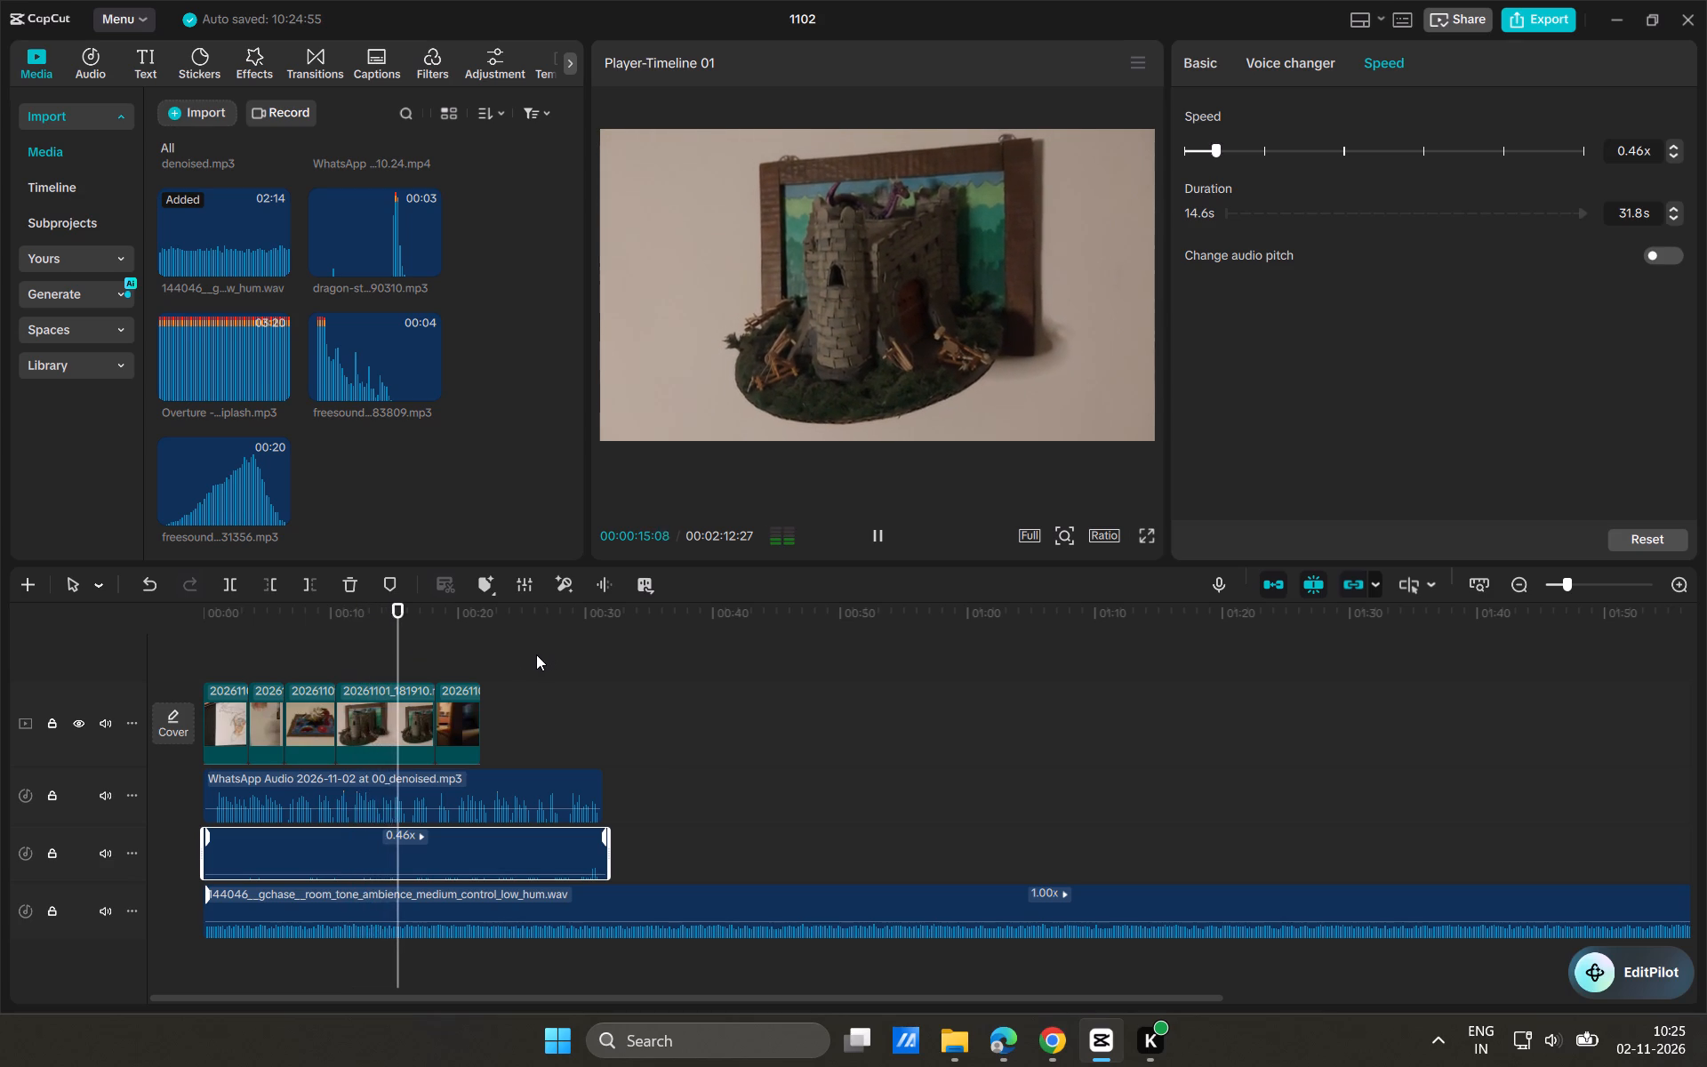
key("space")
key("space")
key("space")
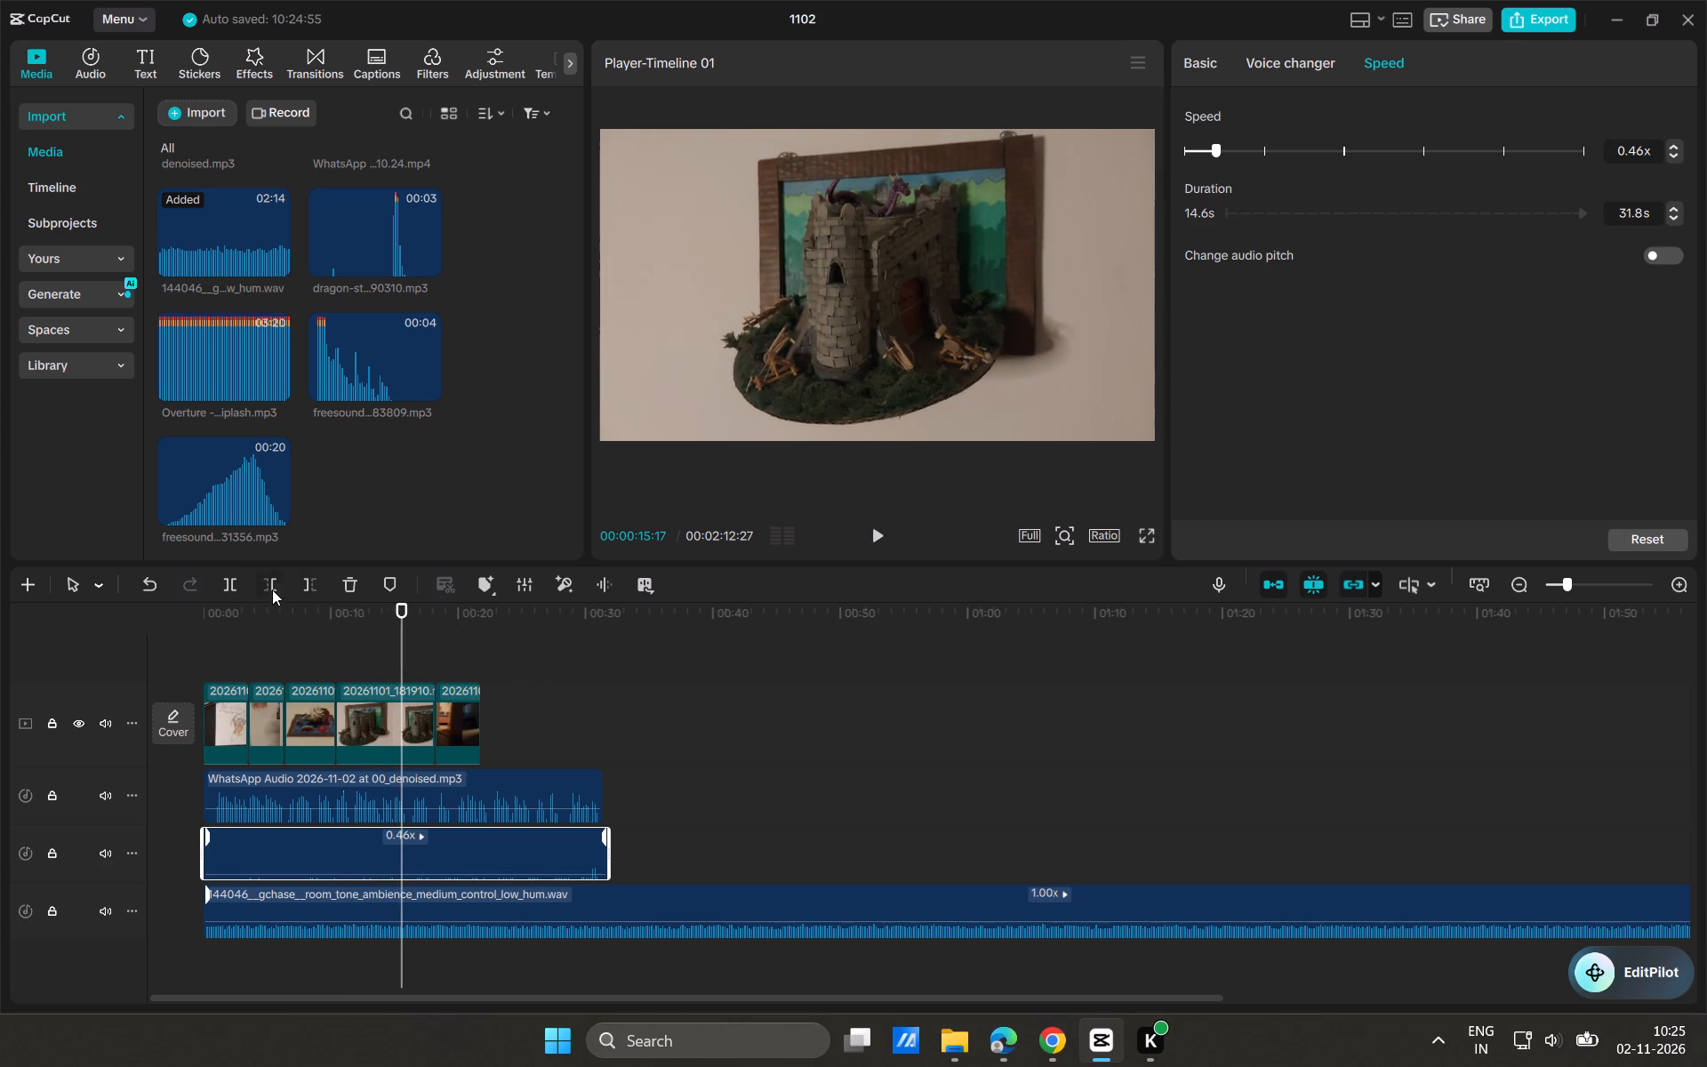
left_click(361, 710)
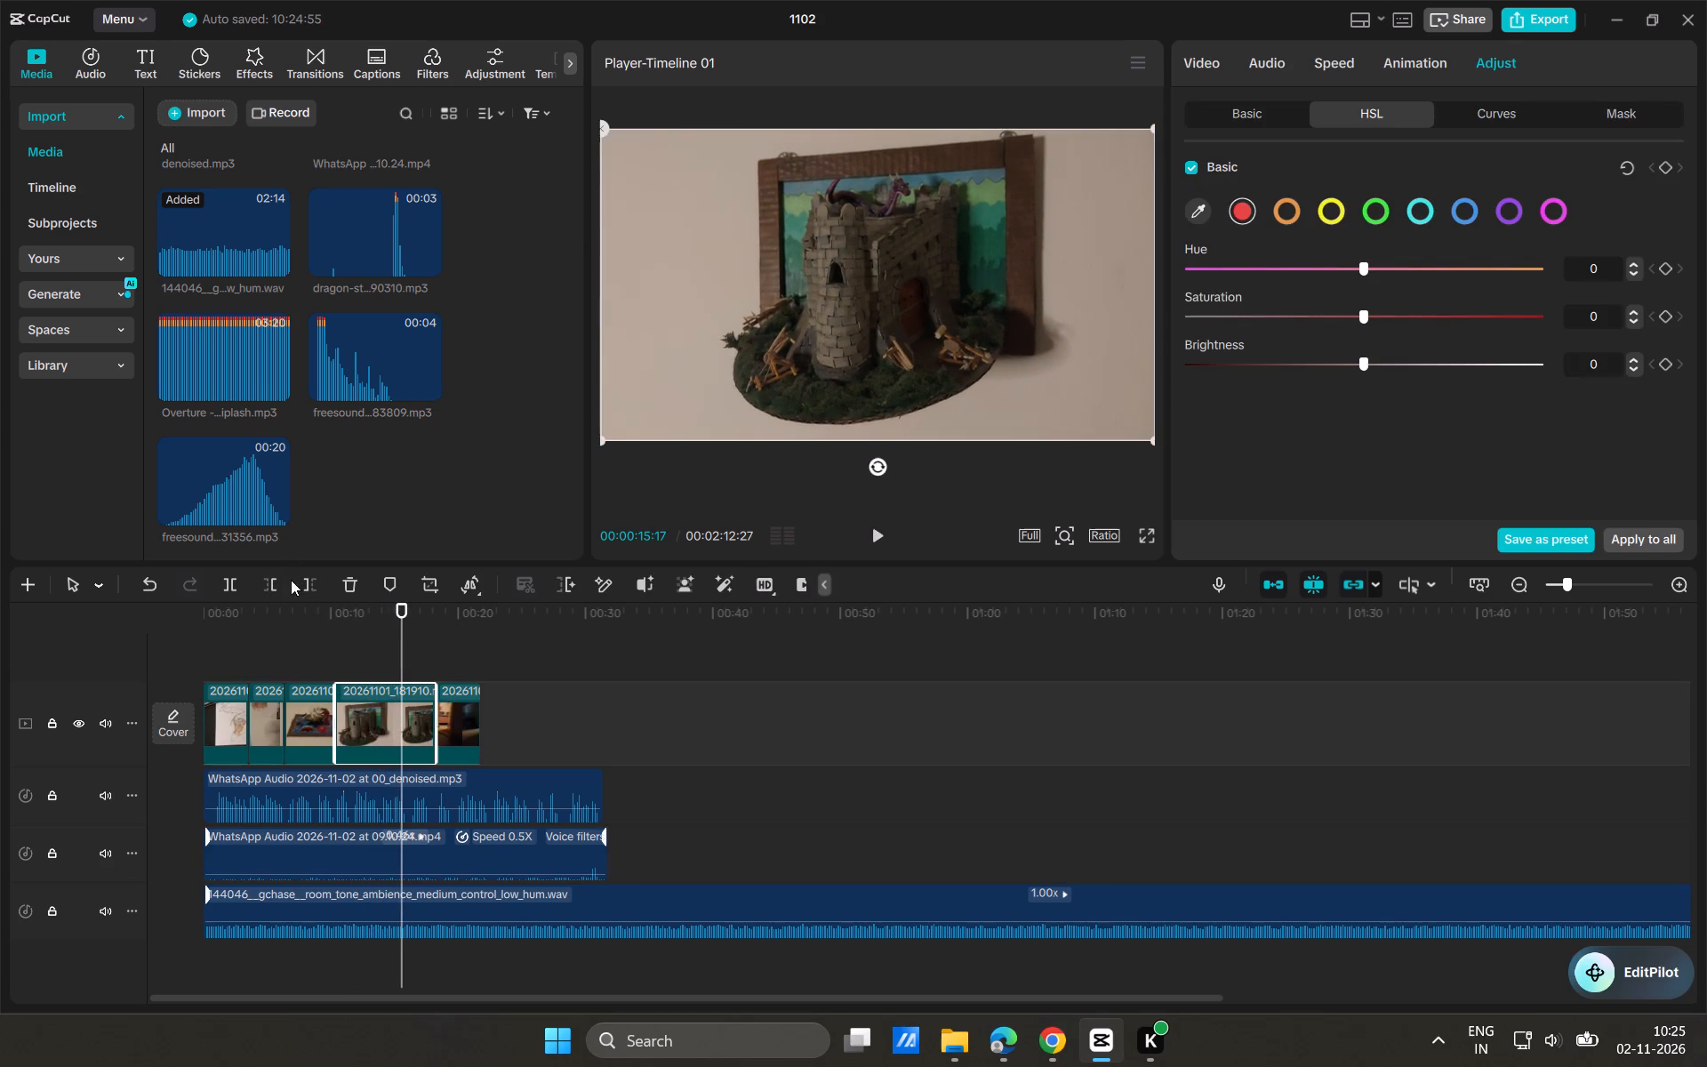
left_click(309, 590)
Delete the dark doorway clip that follows the castle clip.
left_click_drag(440, 662, 430, 729)
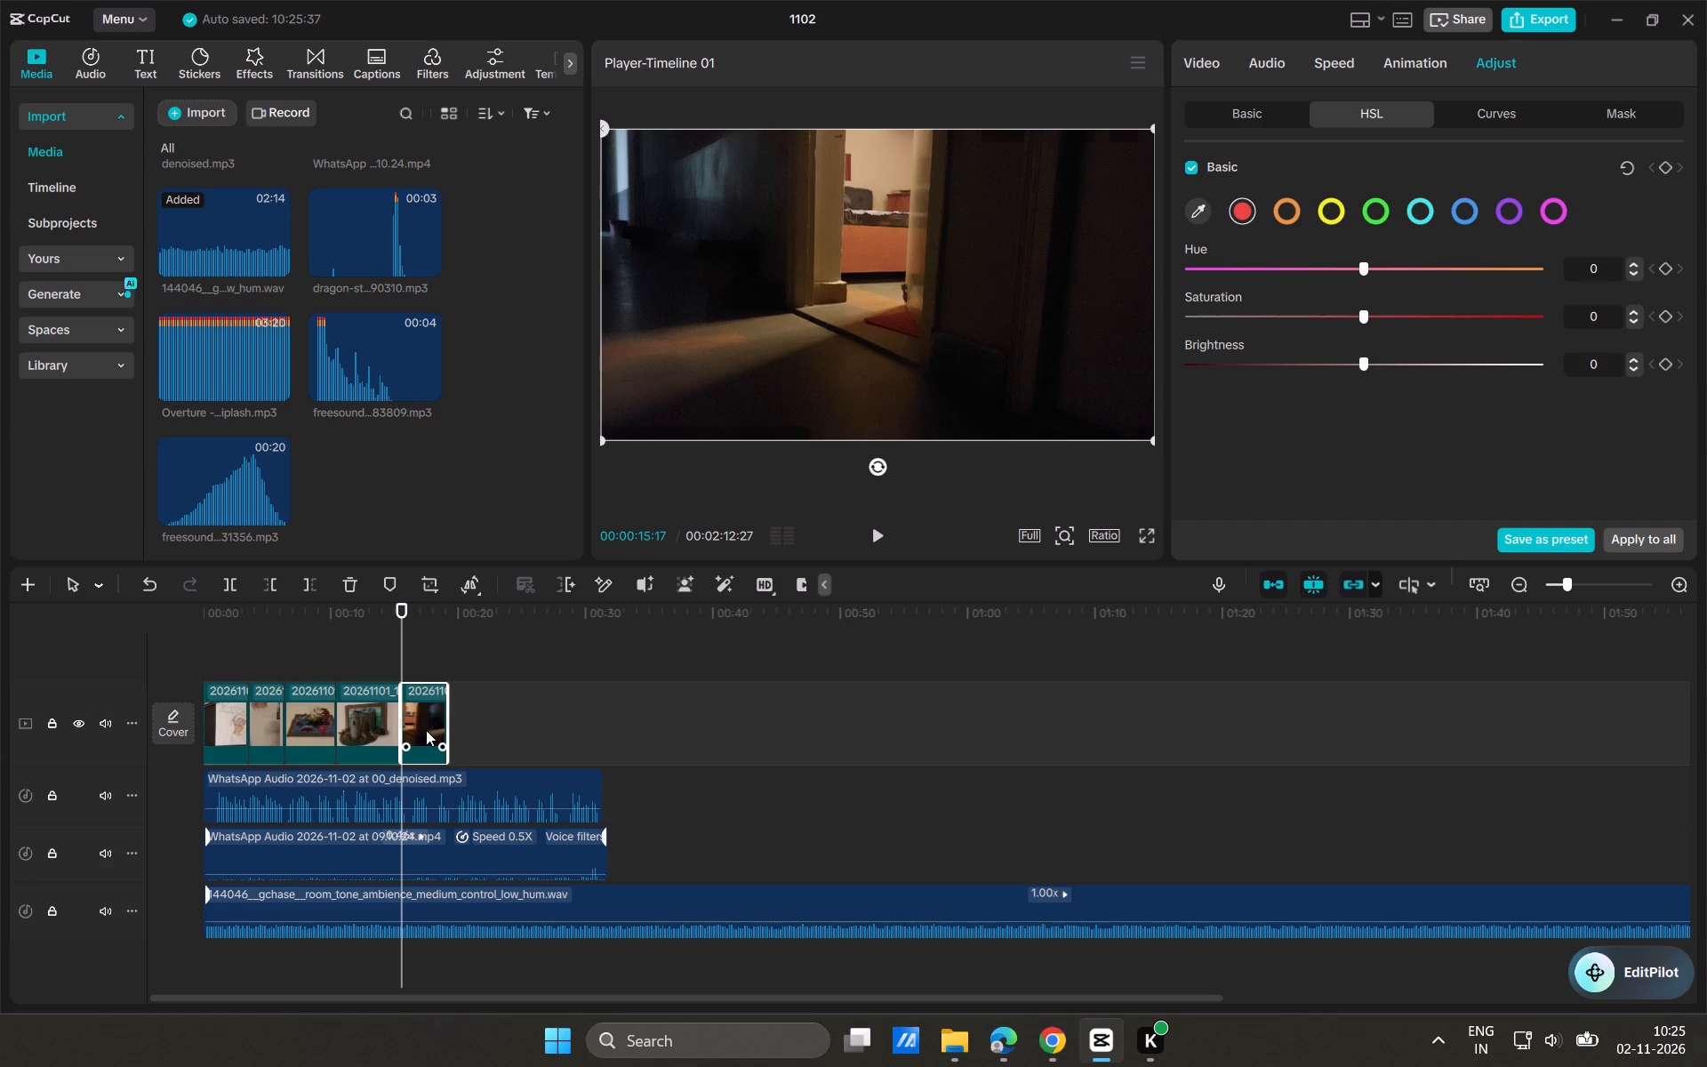
key("Delete")
Select the three audio clips together and shift them about 0.7 seconds later on the timeline.
scroll(488, 277, "up", 20)
scroll(488, 277, "up", 1)
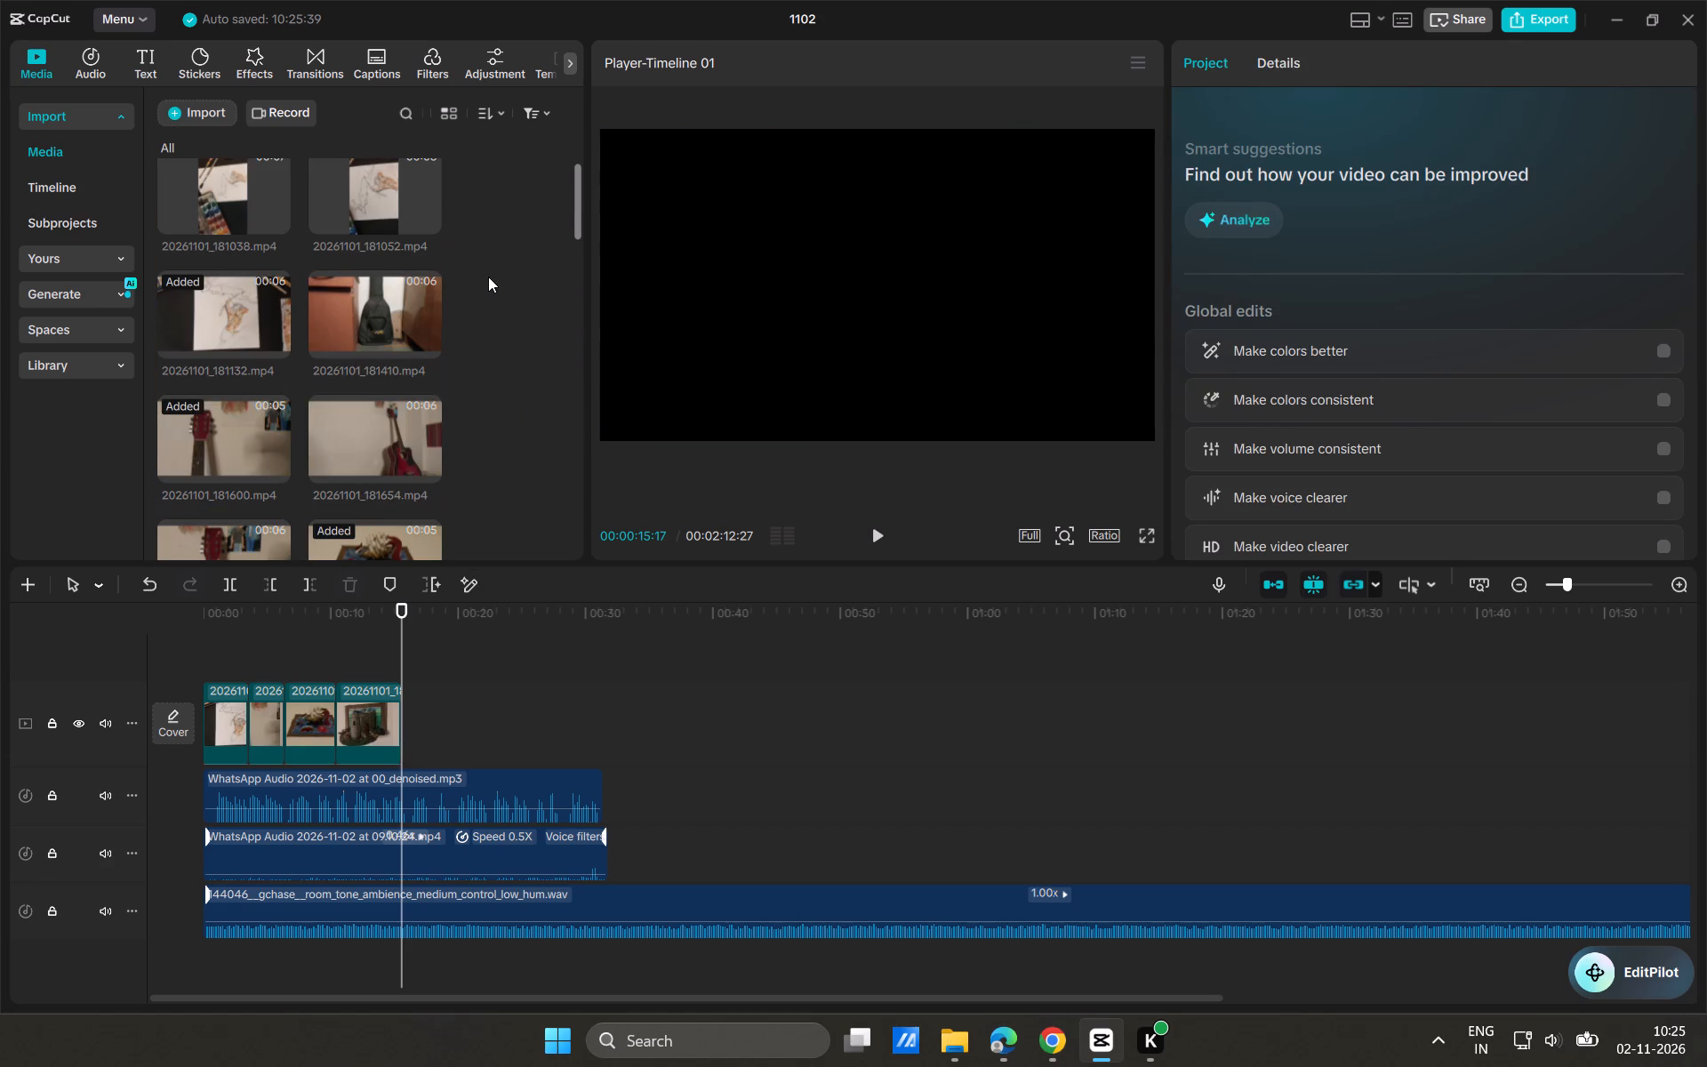
scroll(488, 277, "up", 9)
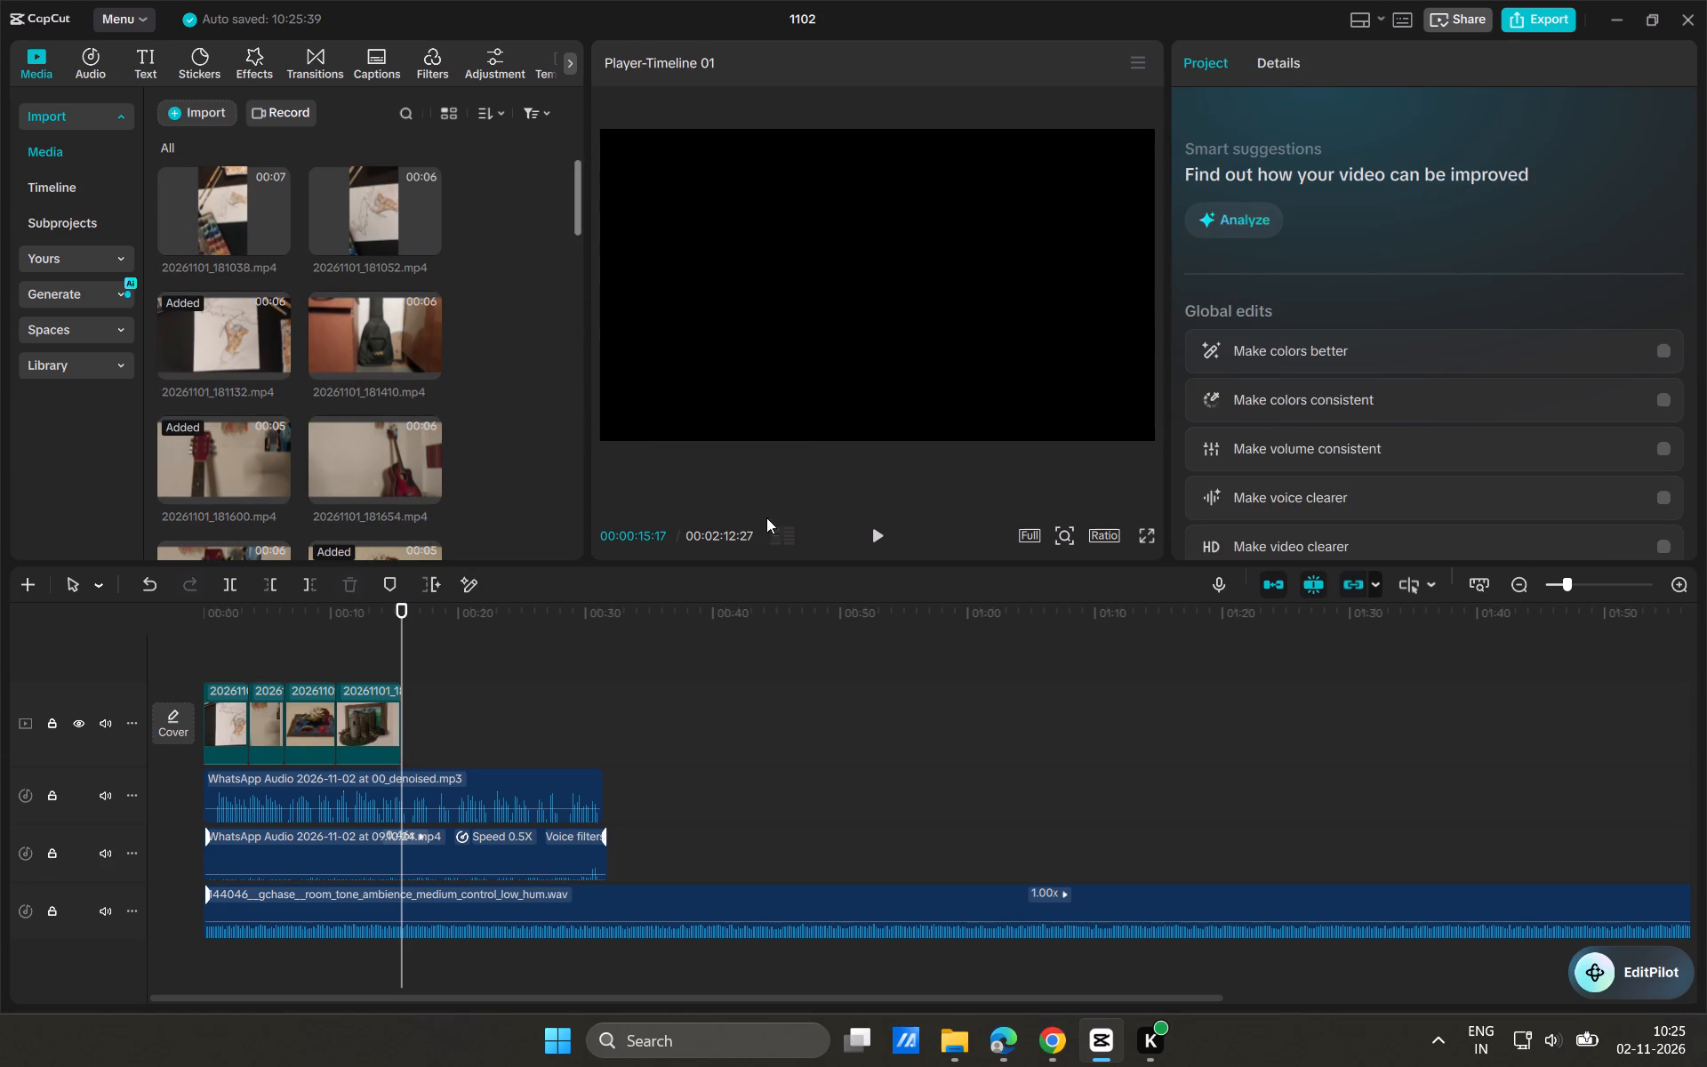
left_click_drag(525, 752, 470, 987)
left_click_drag(490, 838, 492, 930)
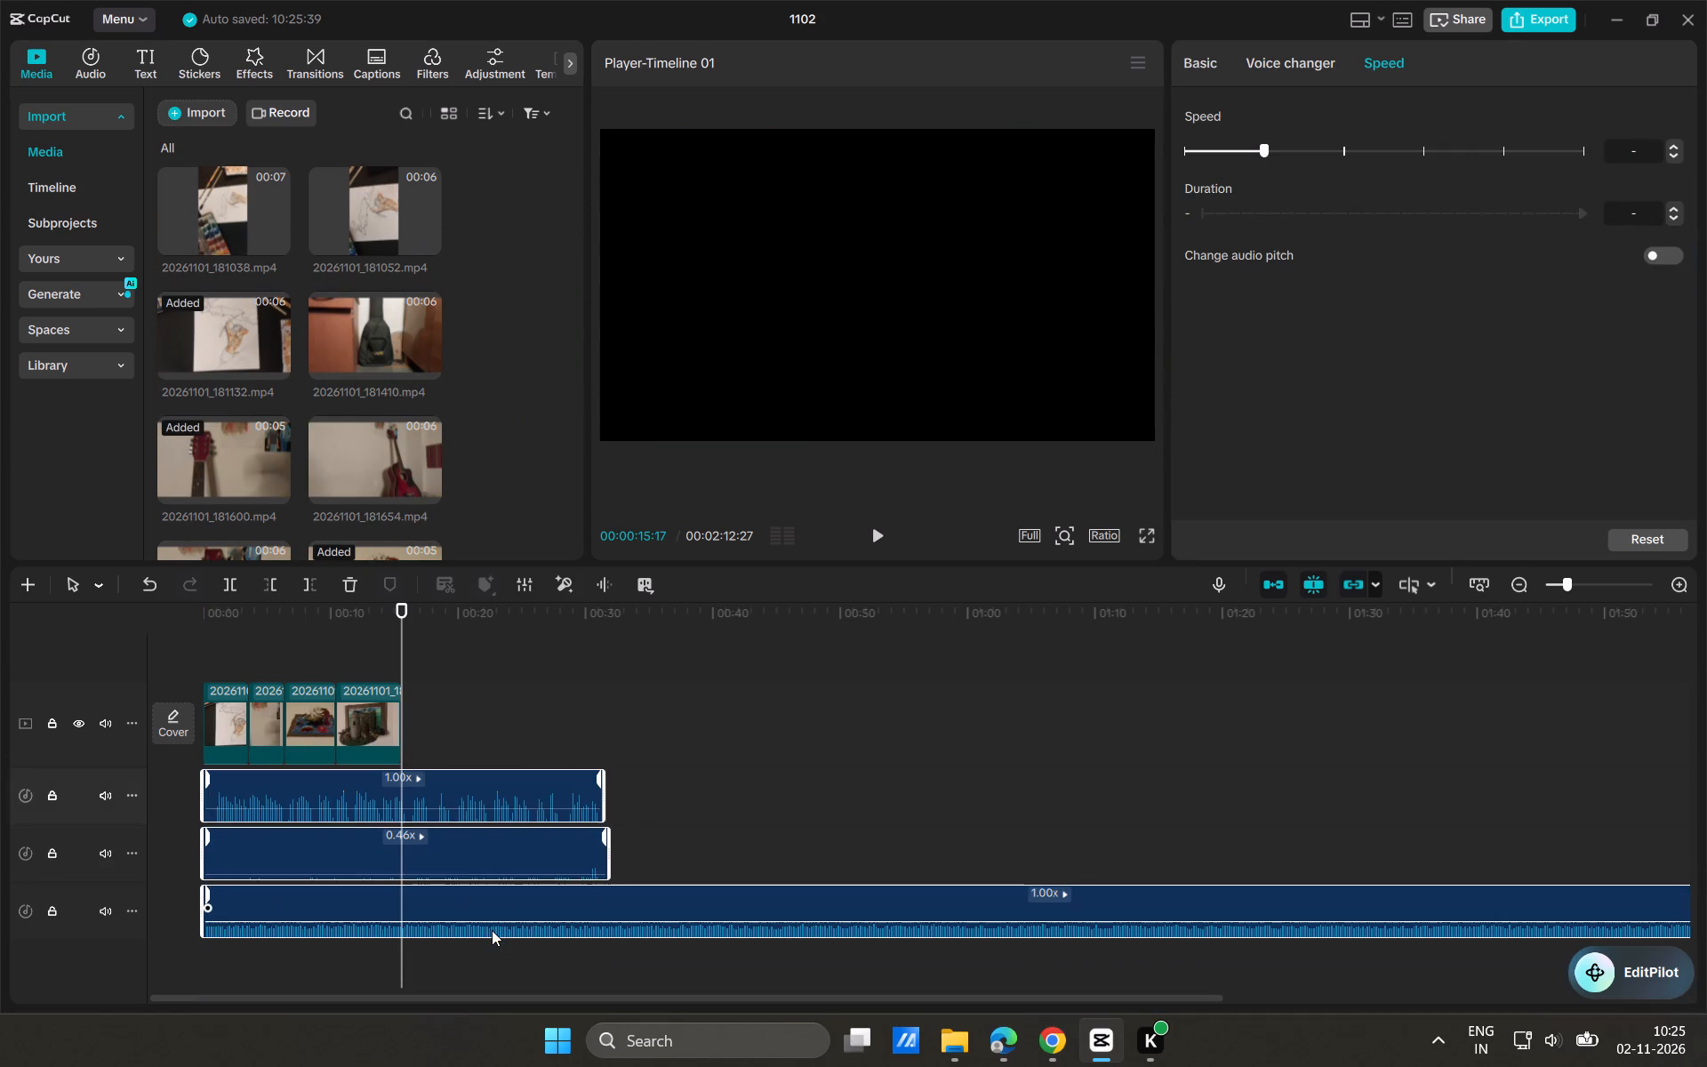
left_click_drag(487, 850, 496, 970)
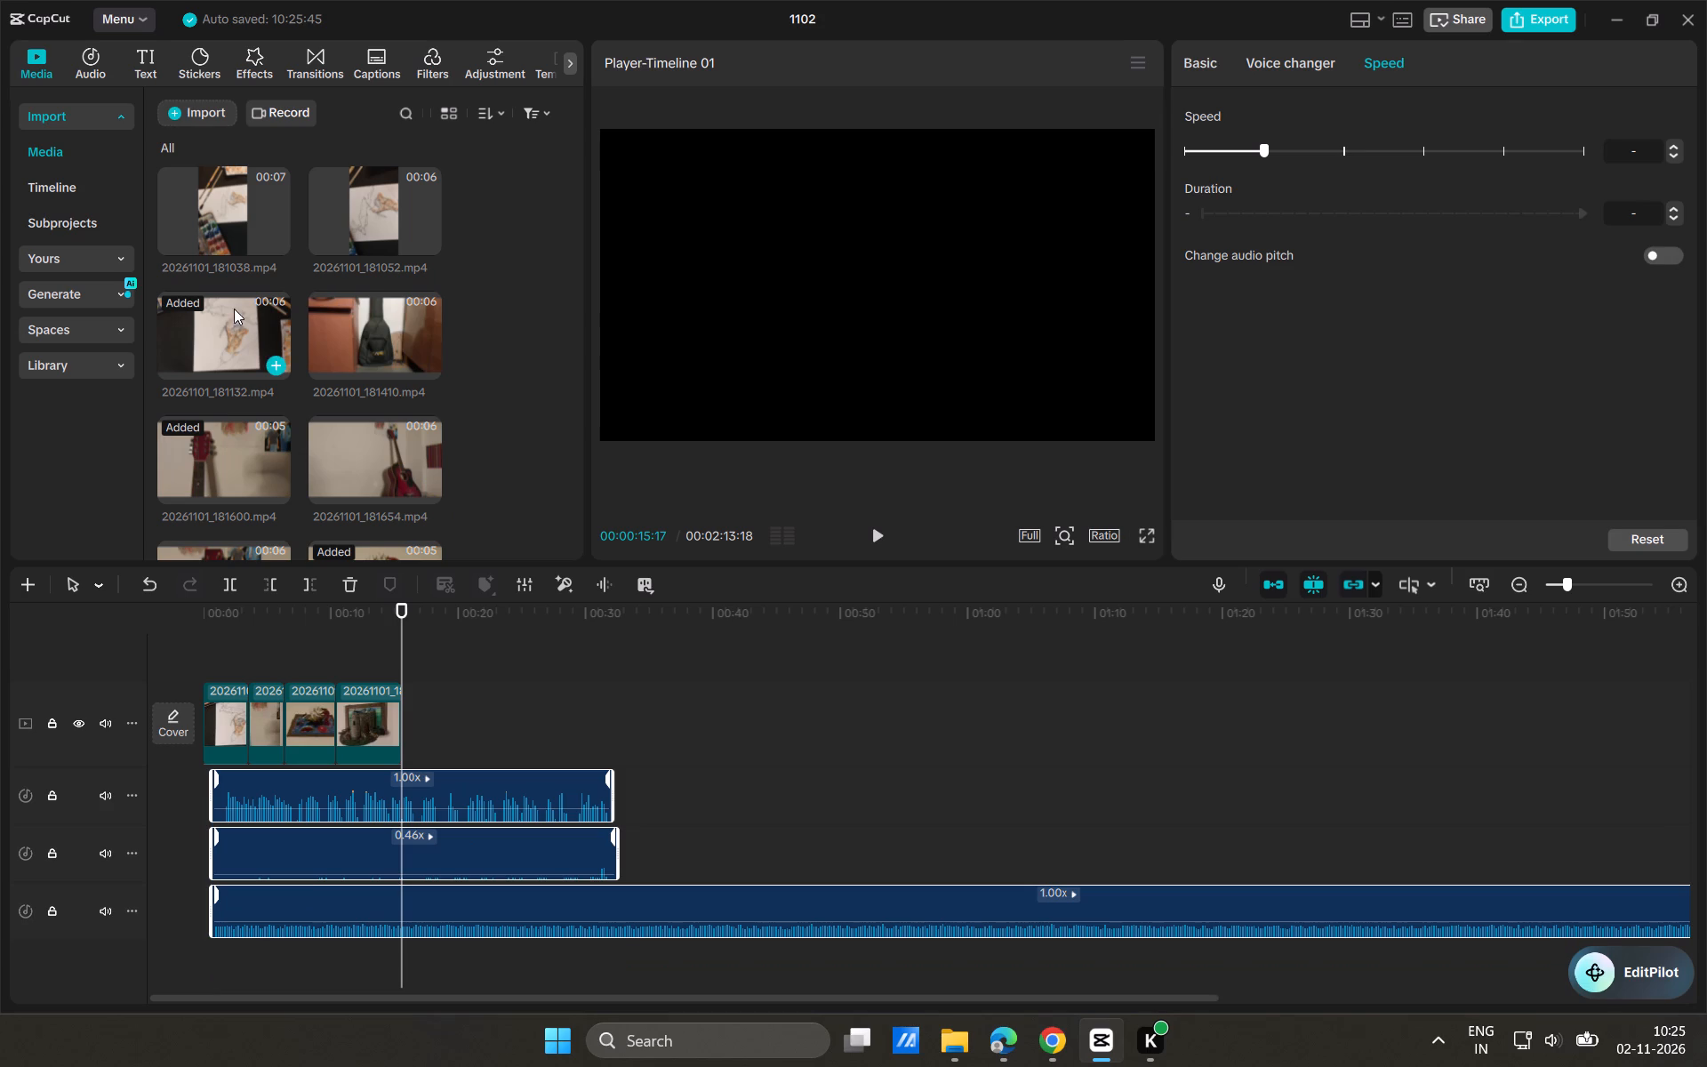
Preview the drawing footage in the imported media and add 20261101_181052.mp4 after the castle clip.
left_click(228, 301)
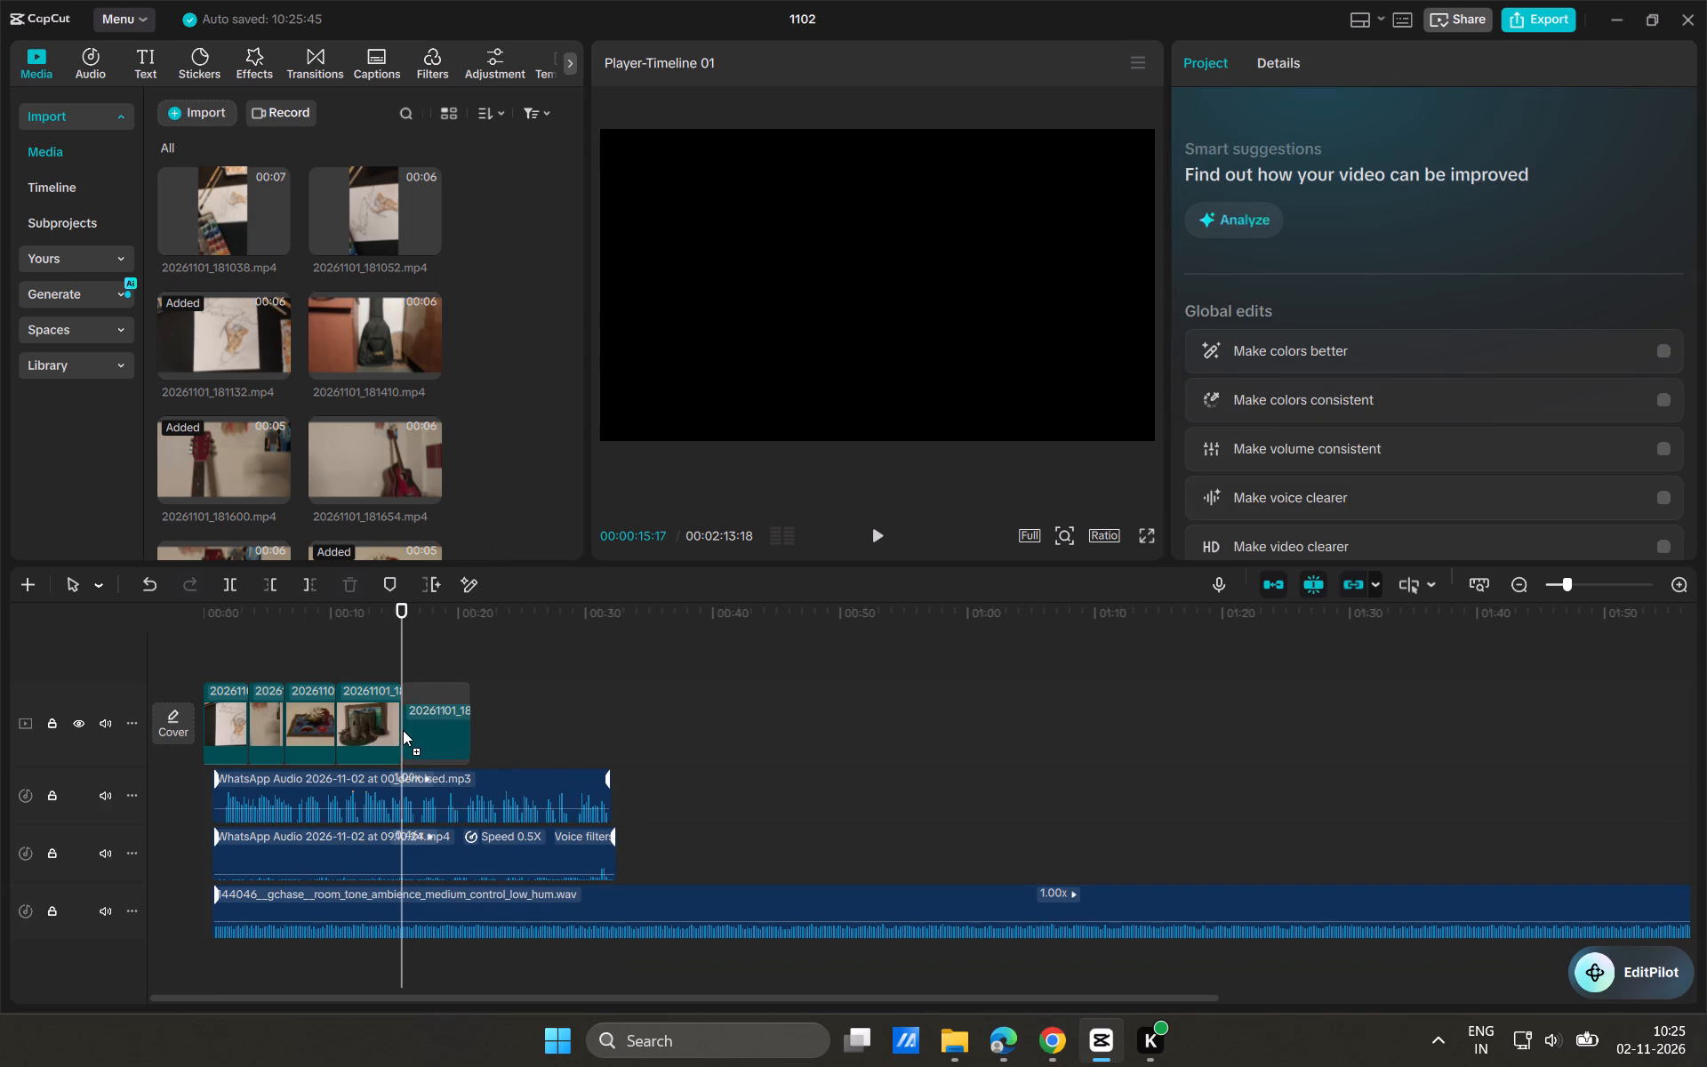
left_click(249, 193)
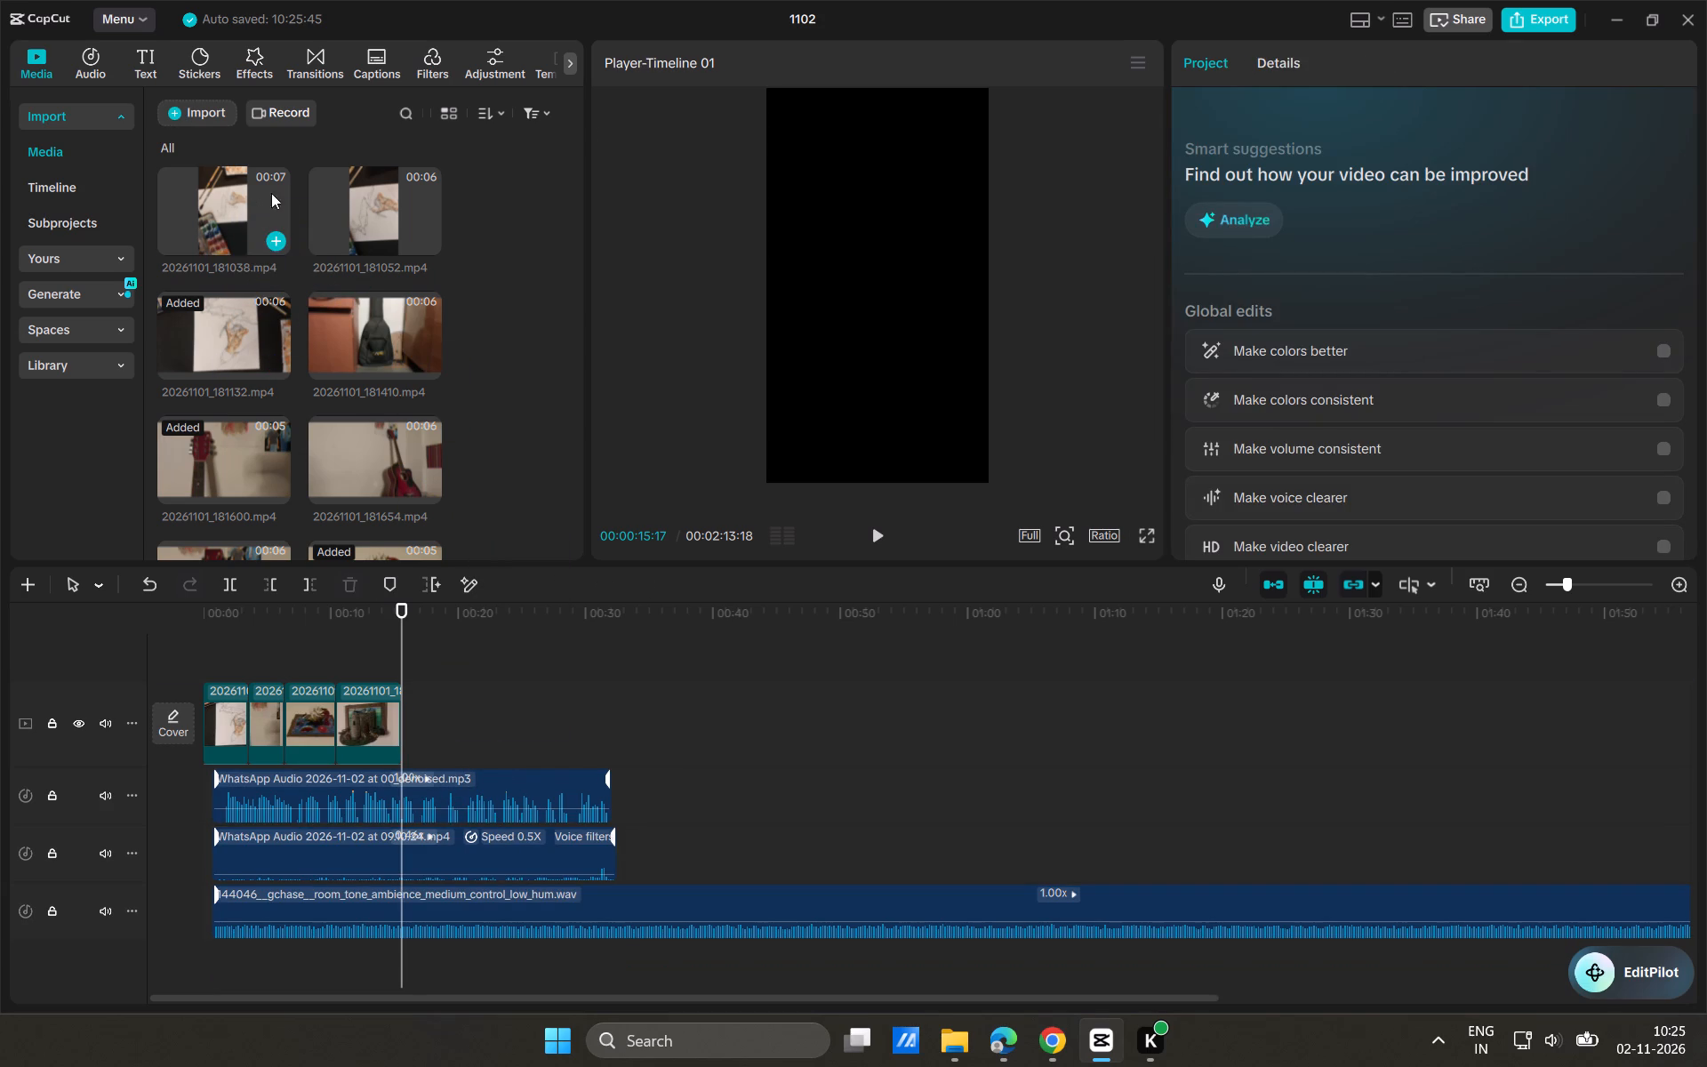
left_click(372, 193)
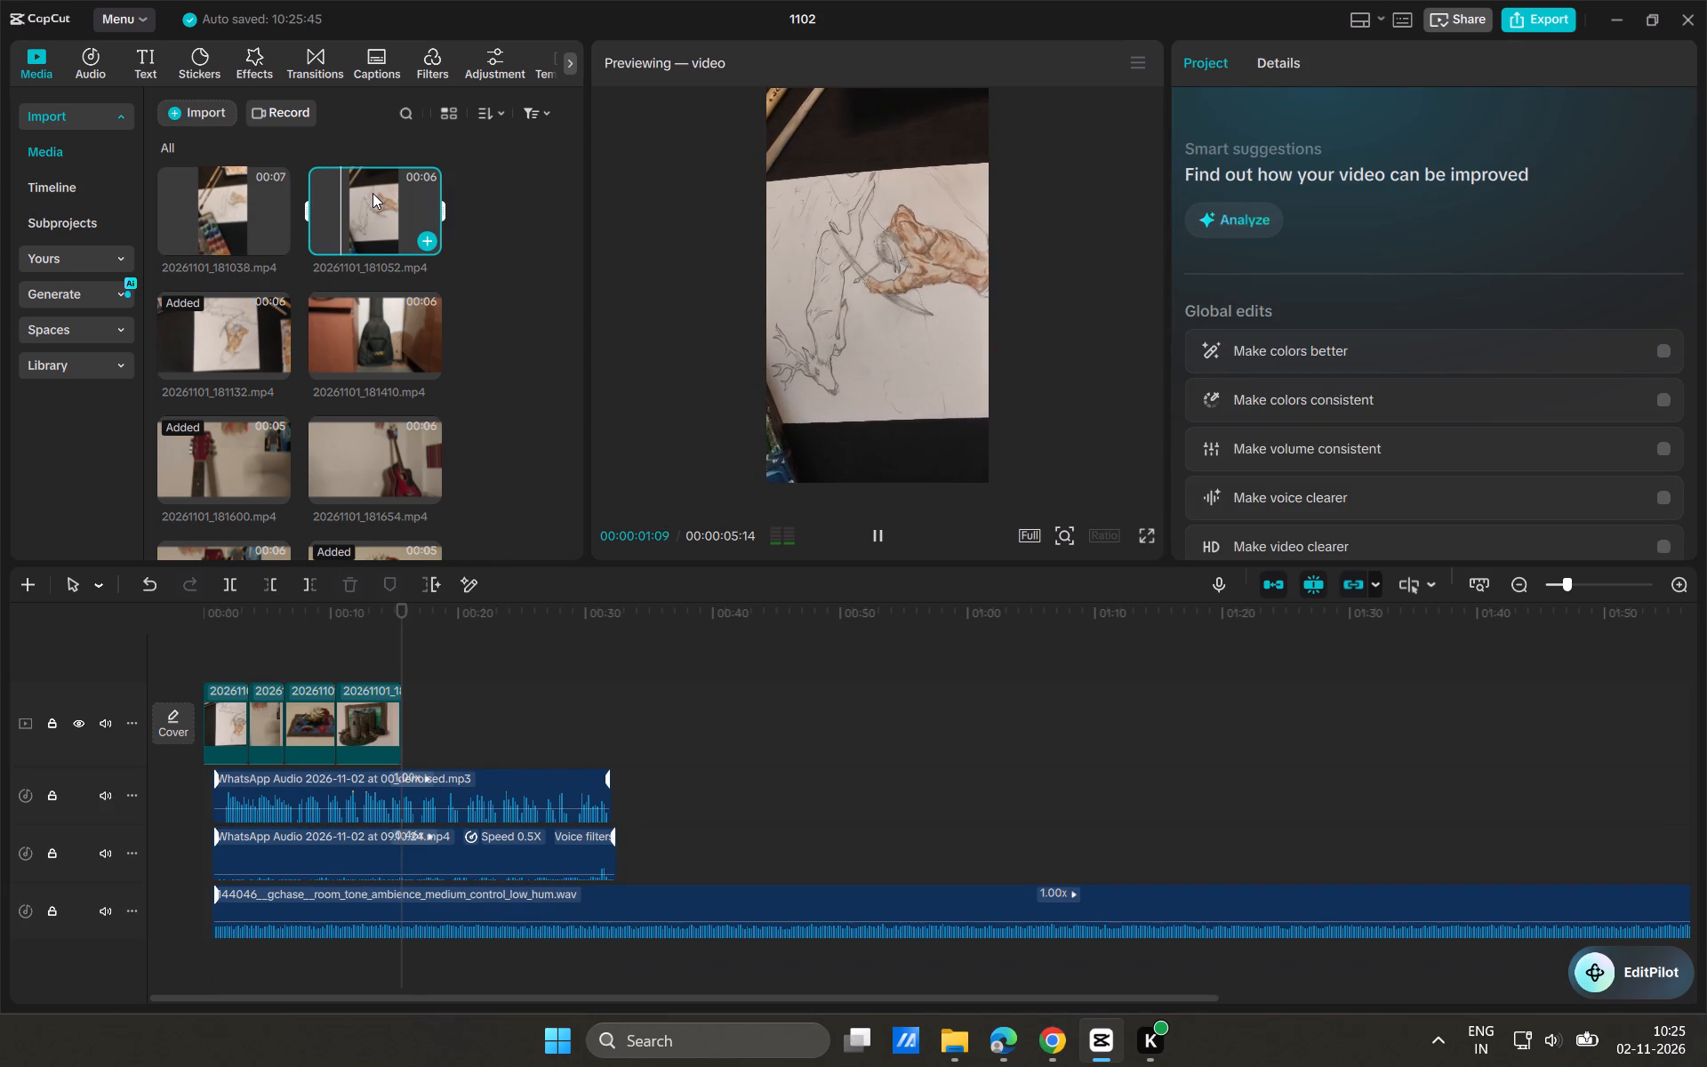
key("space")
left_click_drag(373, 193, 412, 739)
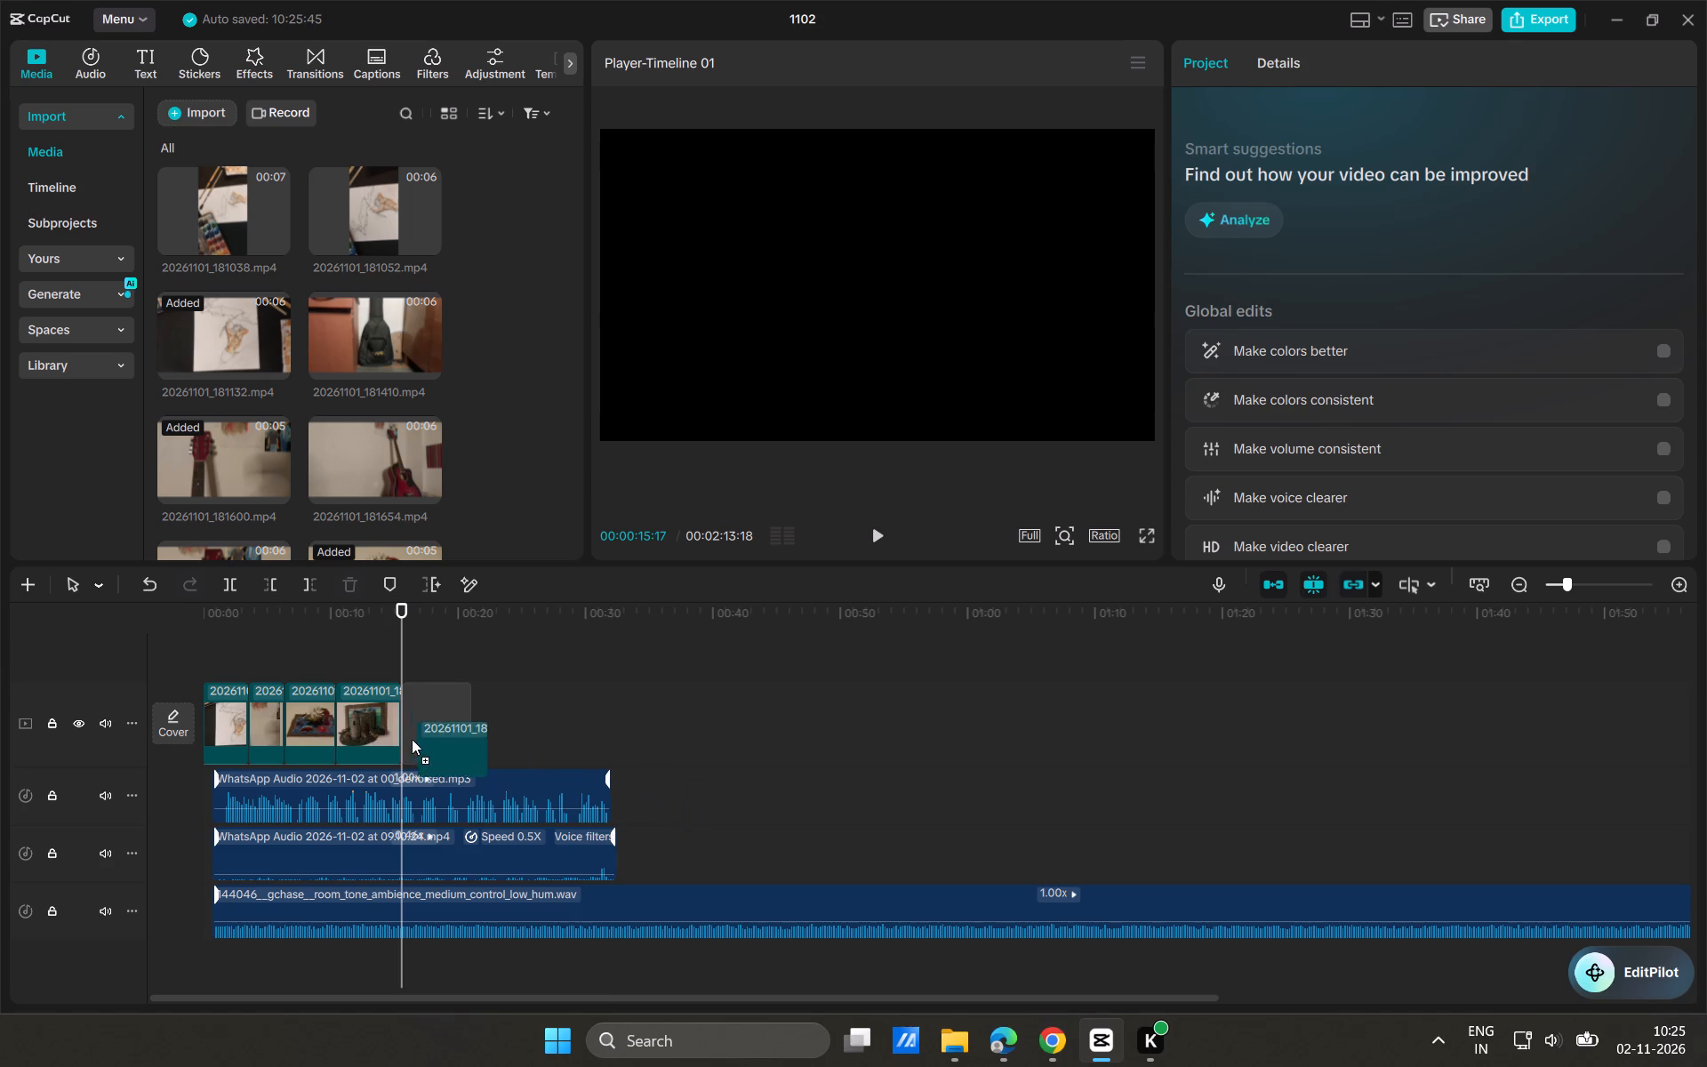
left_click_drag(412, 739, 413, 724)
Trim both ends of the added drawing clip so it runs from the castle clip's end to about 00:00:17:00.
left_click_drag(405, 717, 441, 727)
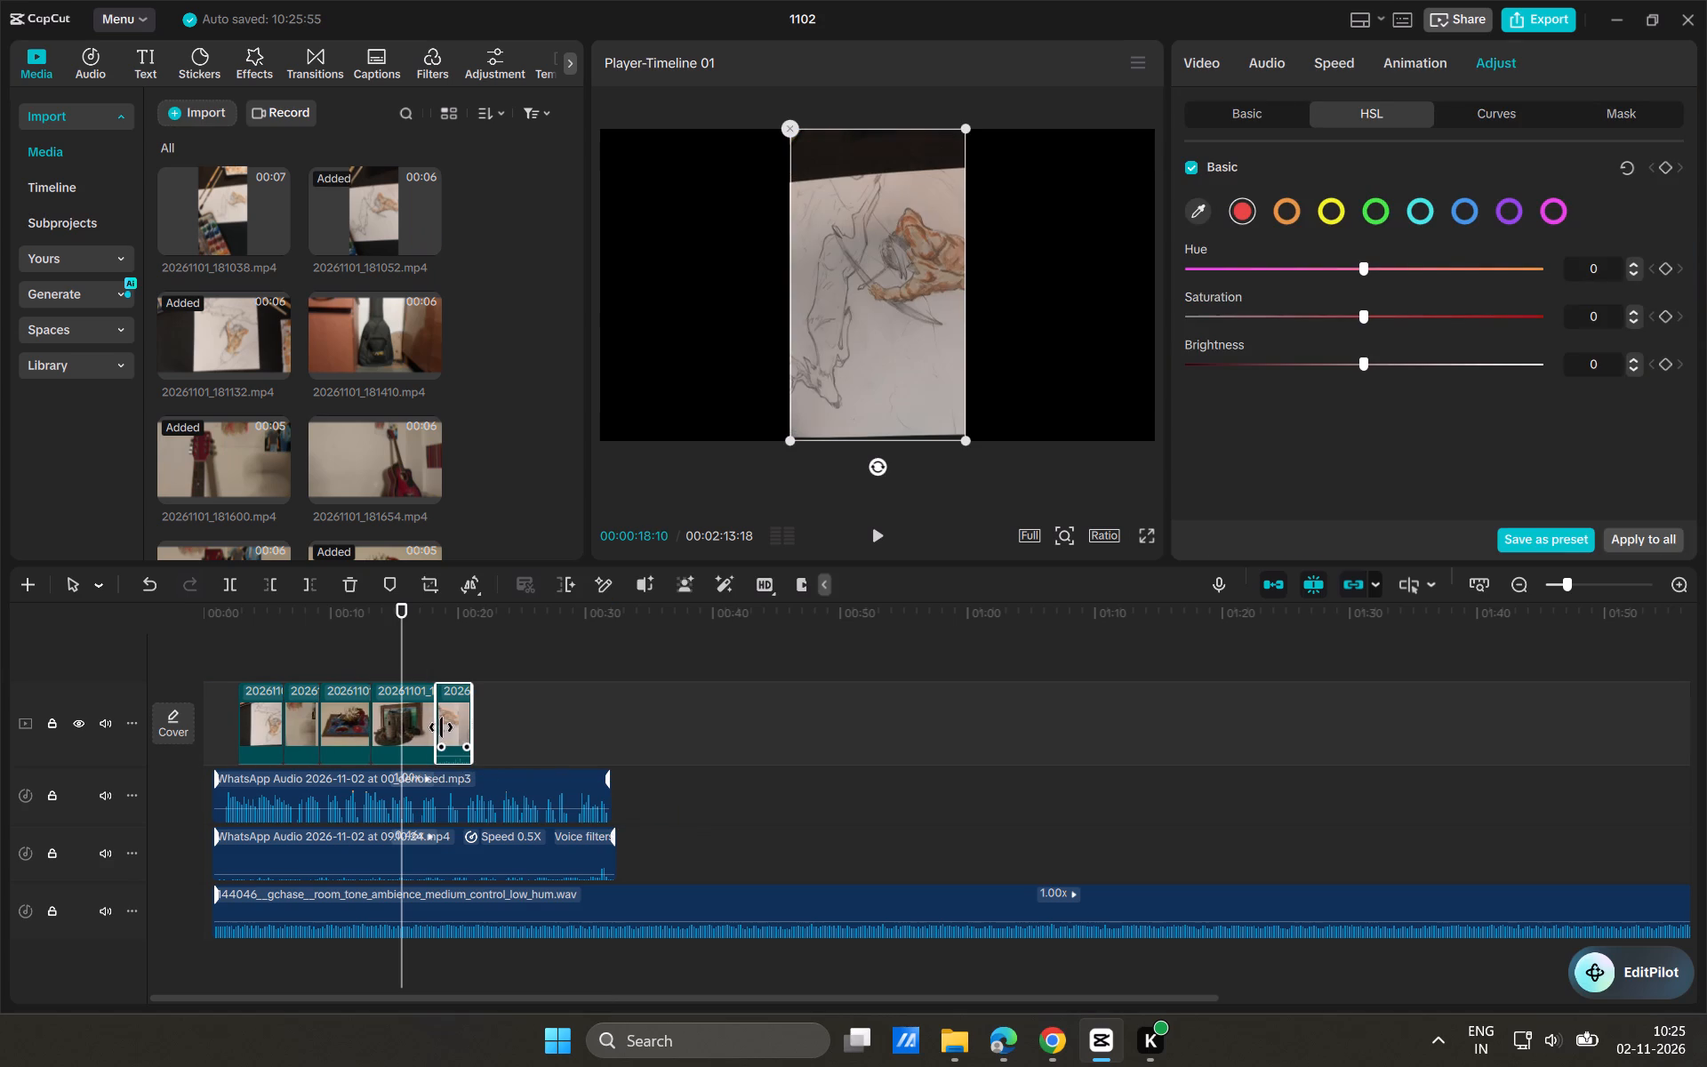
left_click_drag(441, 727, 375, 717)
left_click_drag(468, 730, 433, 731)
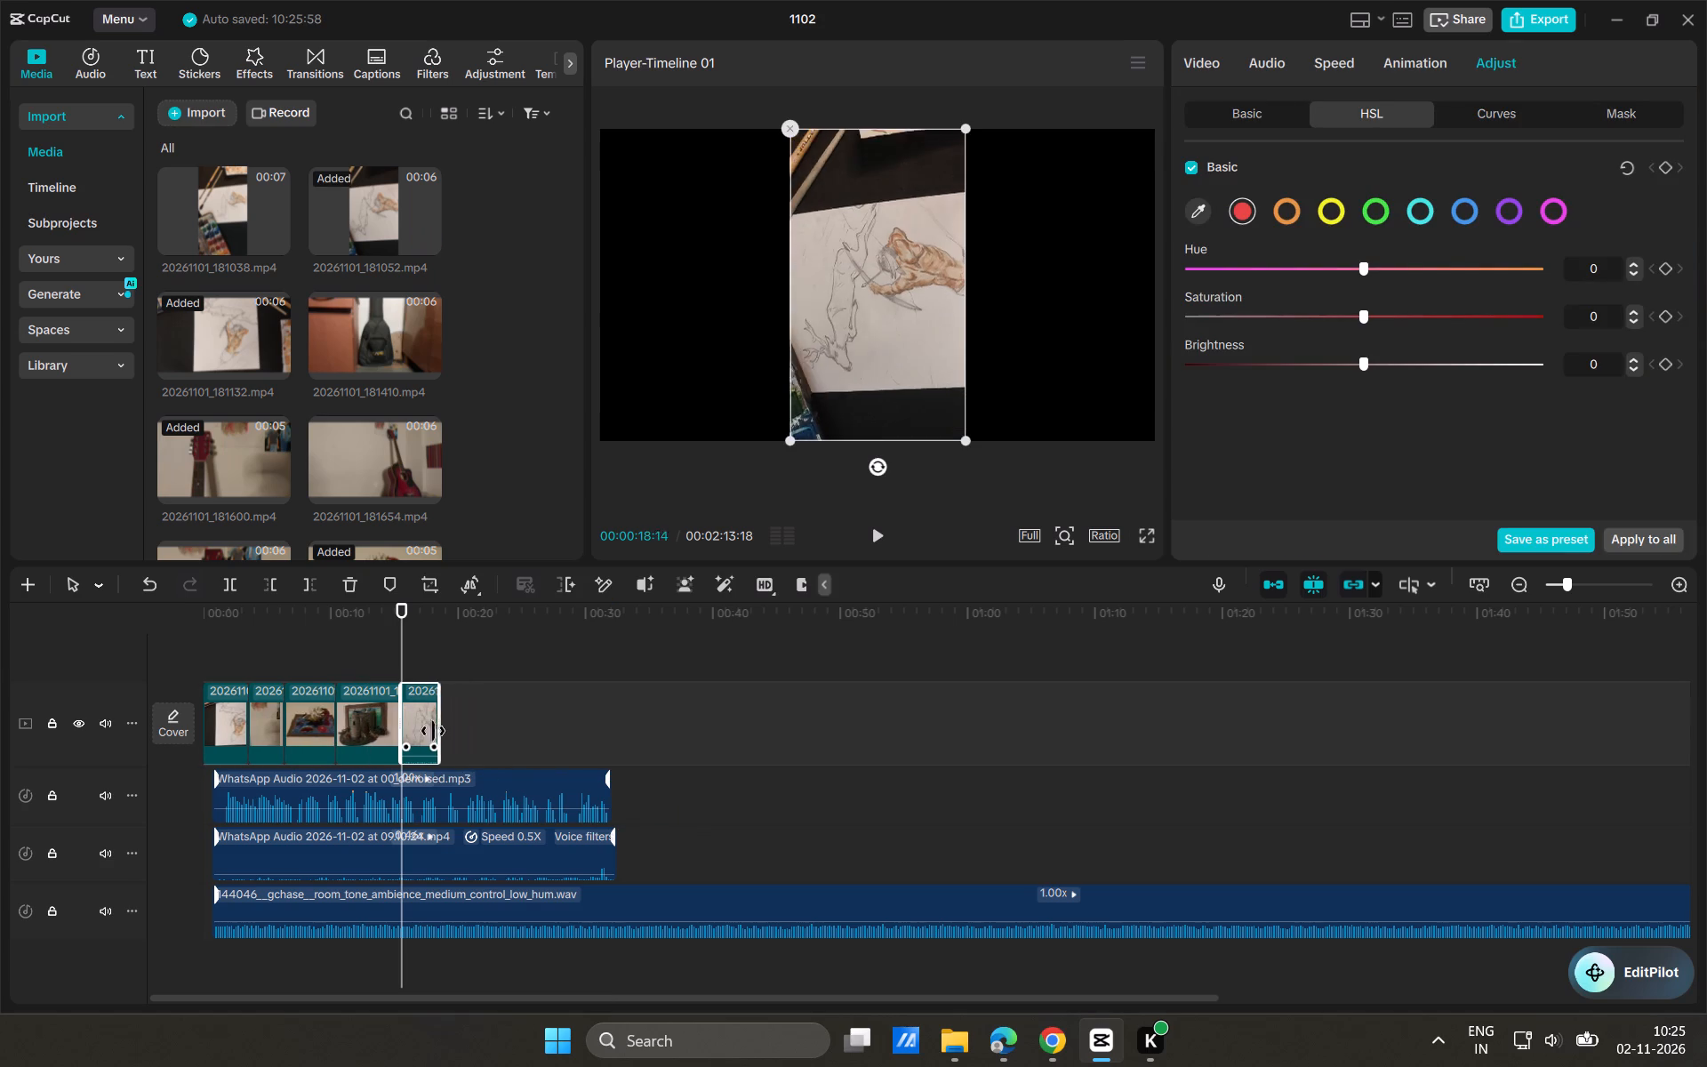
left_click_drag(433, 731, 414, 731)
Rotate the added drawing clip to 90° and scale it up to 177% so it fills the frame.
left_click_drag(398, 662, 375, 662)
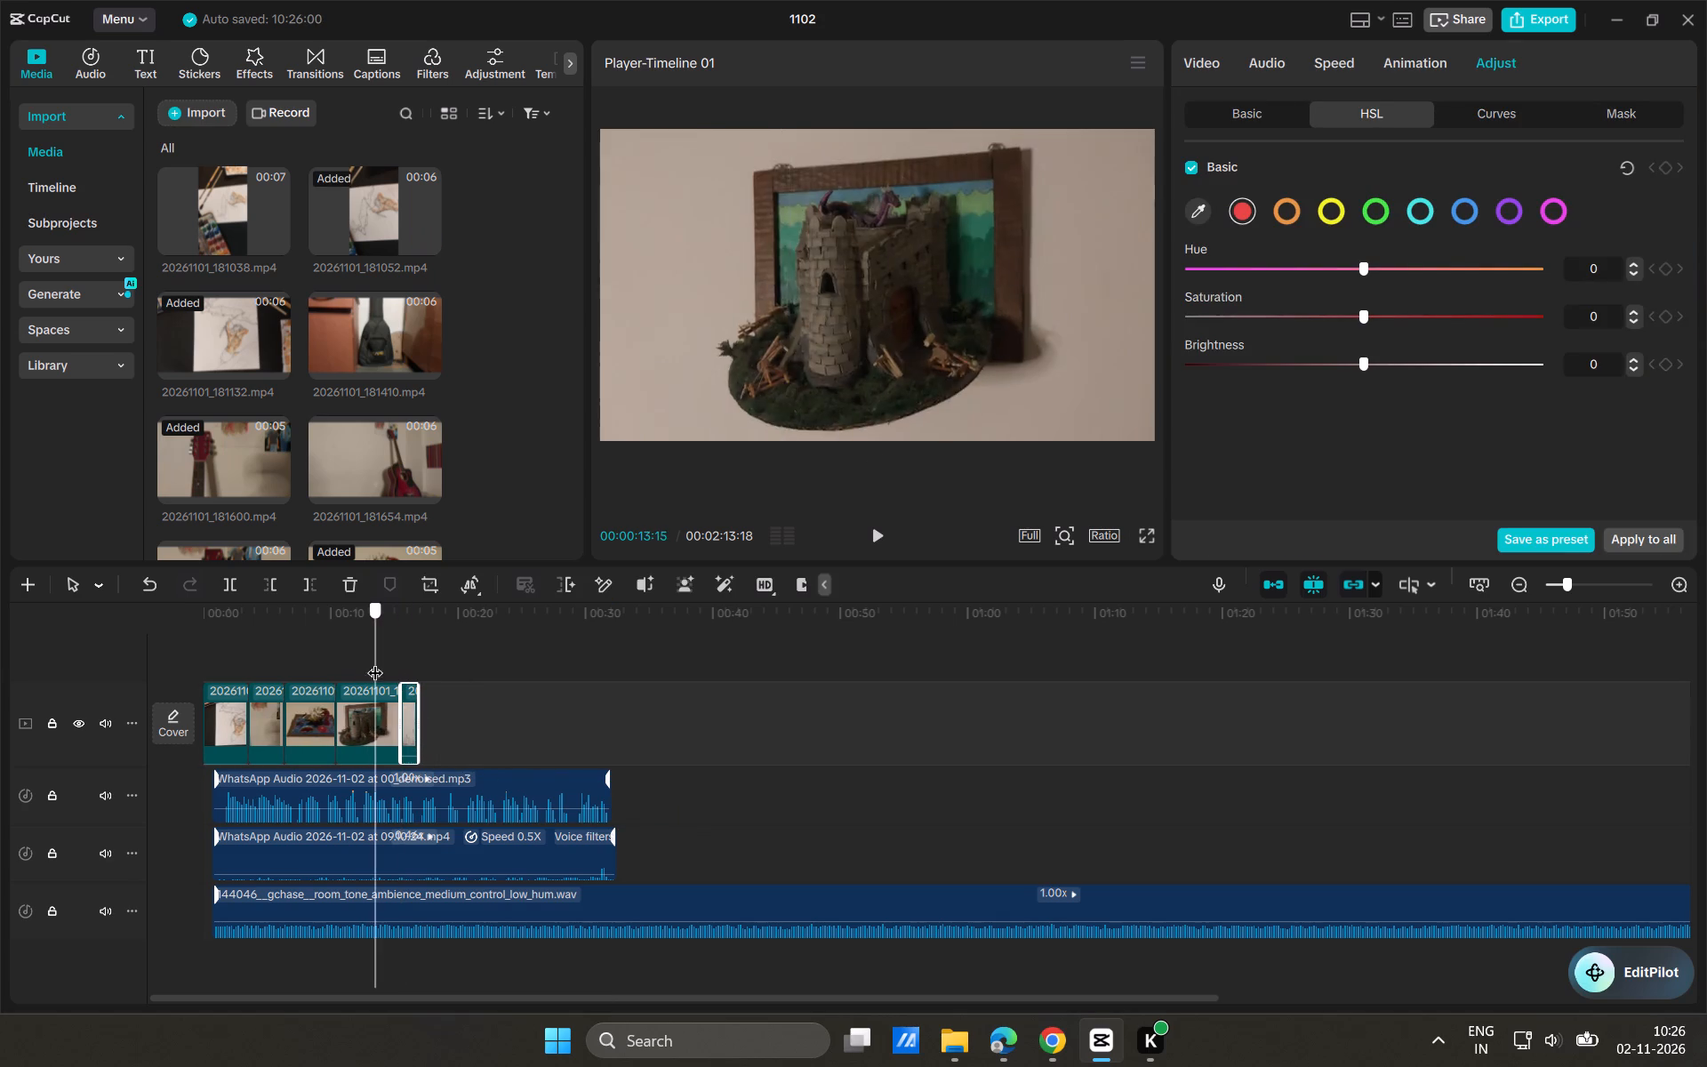
left_click_drag(375, 662, 406, 686)
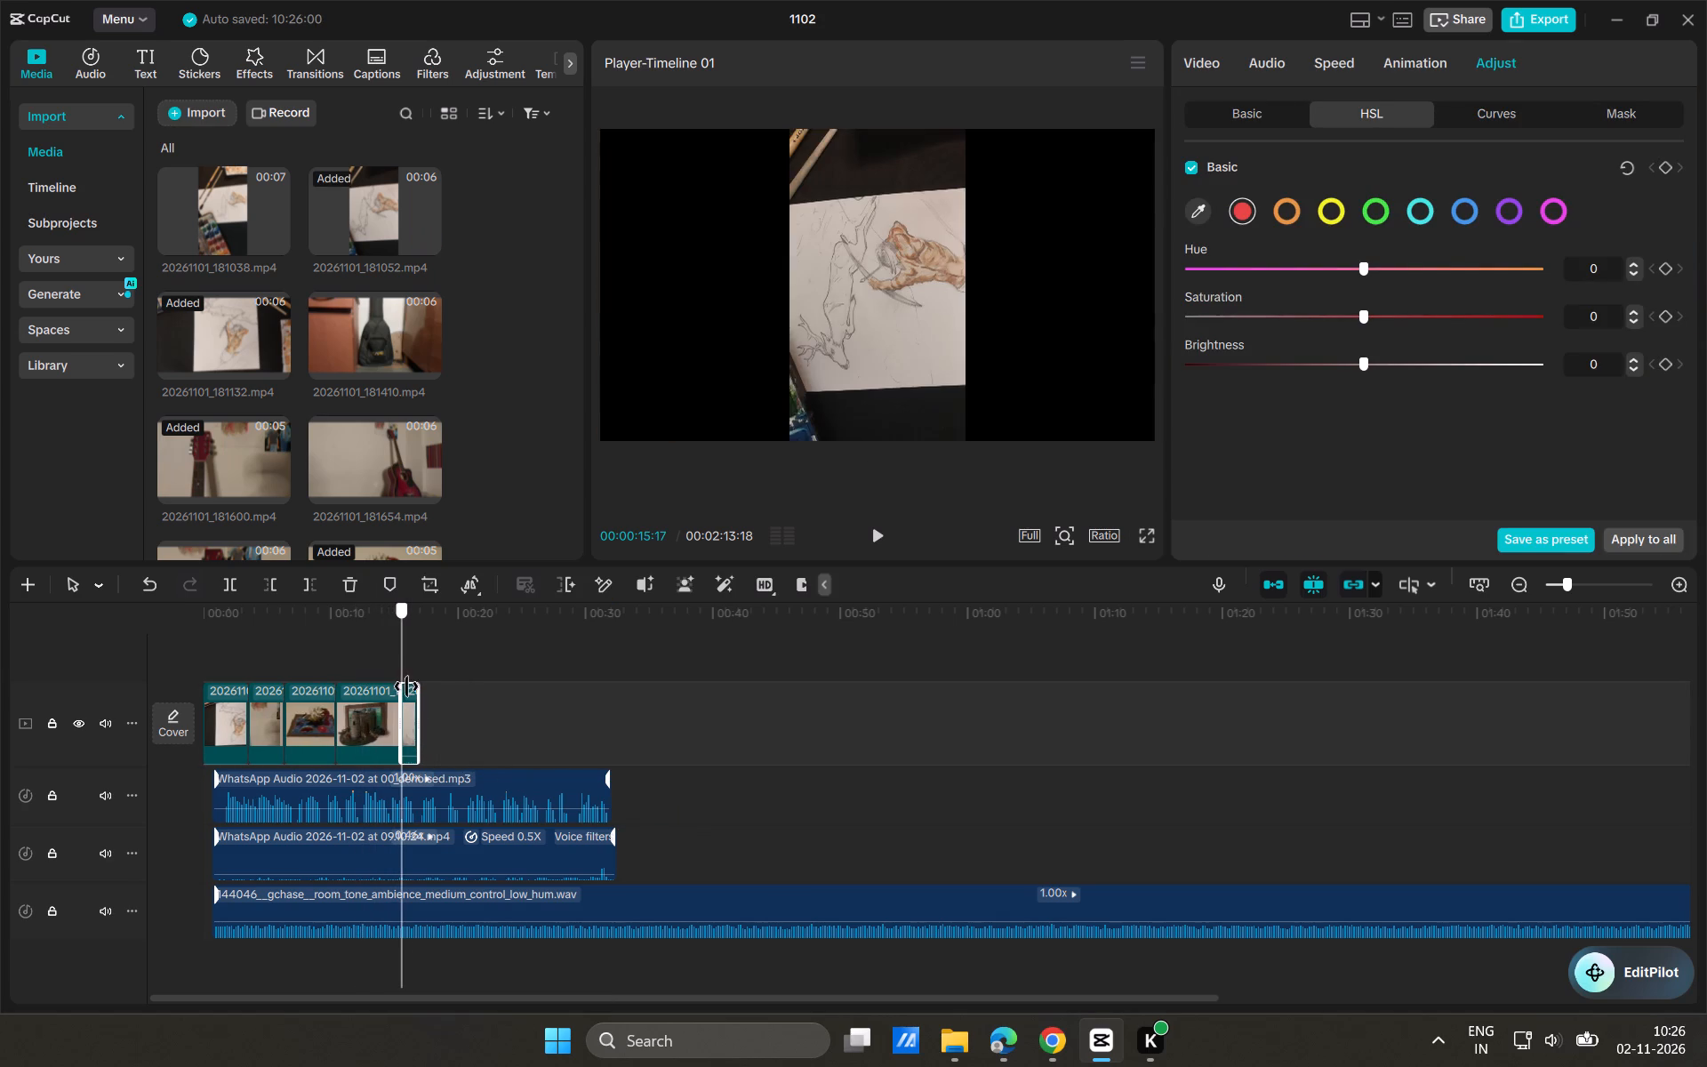
left_click_drag(406, 686, 407, 686)
left_click(1193, 64)
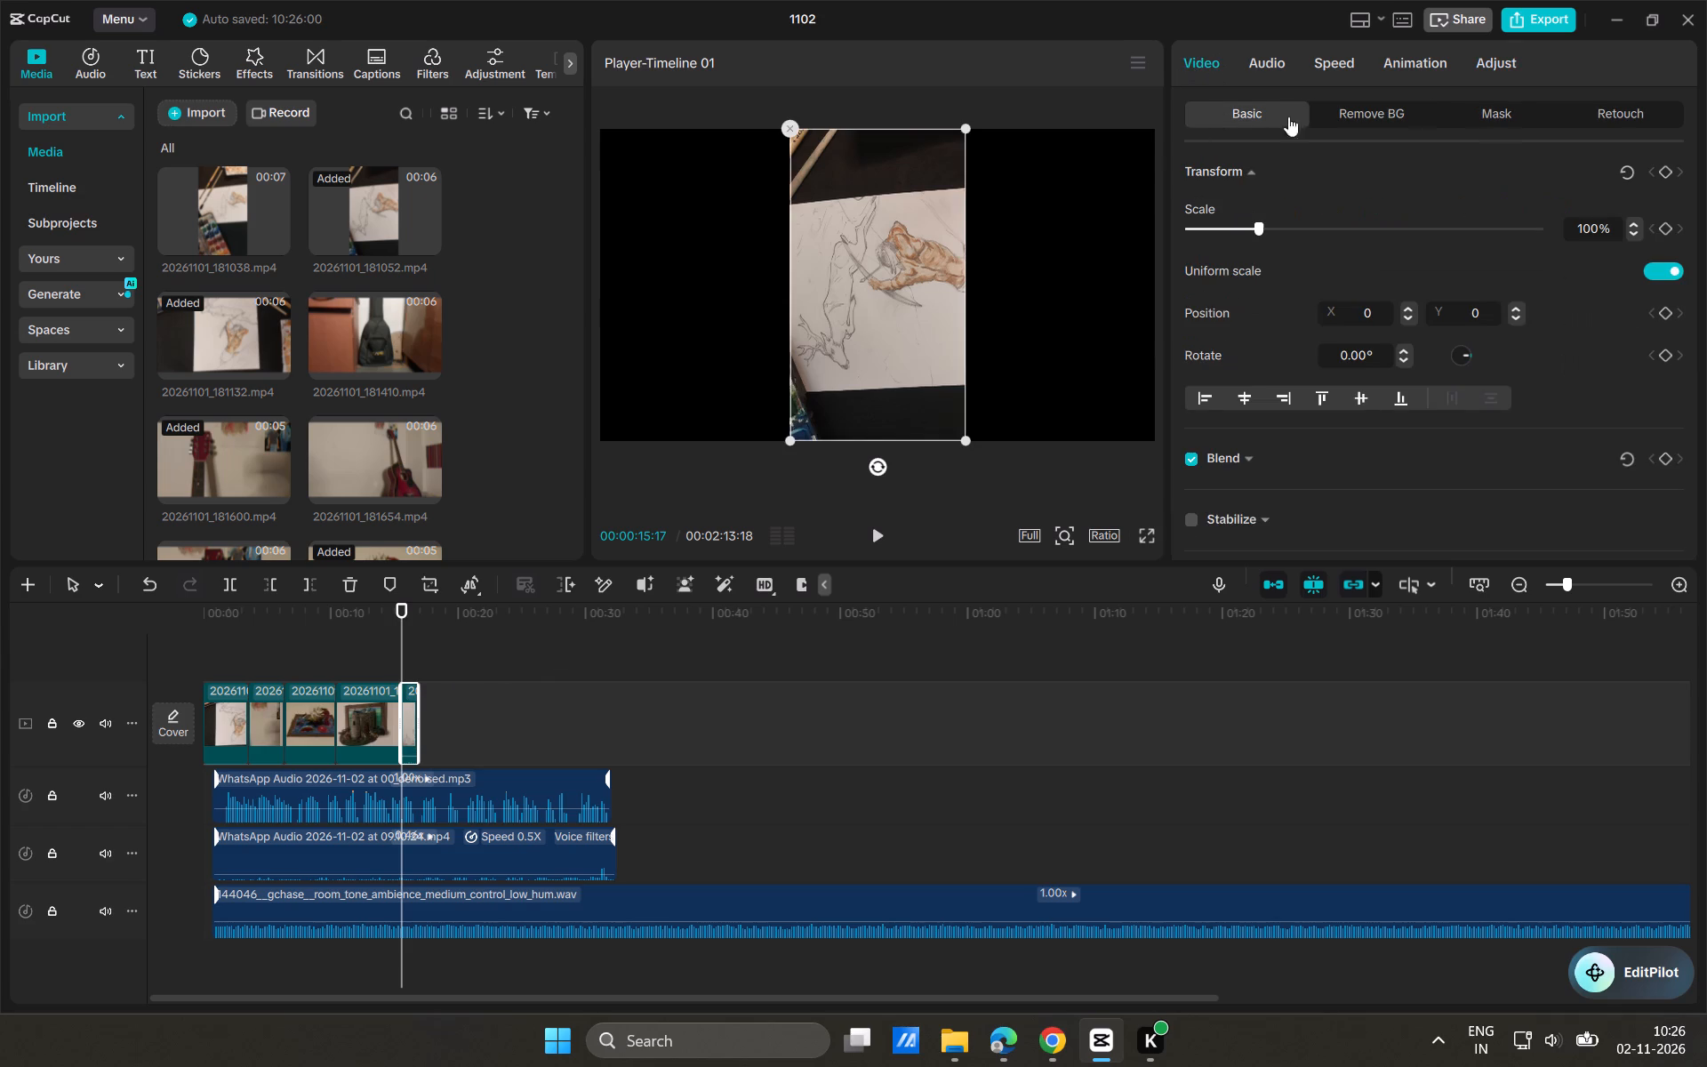
left_click(1335, 309)
left_click_drag(1466, 354, 1460, 367)
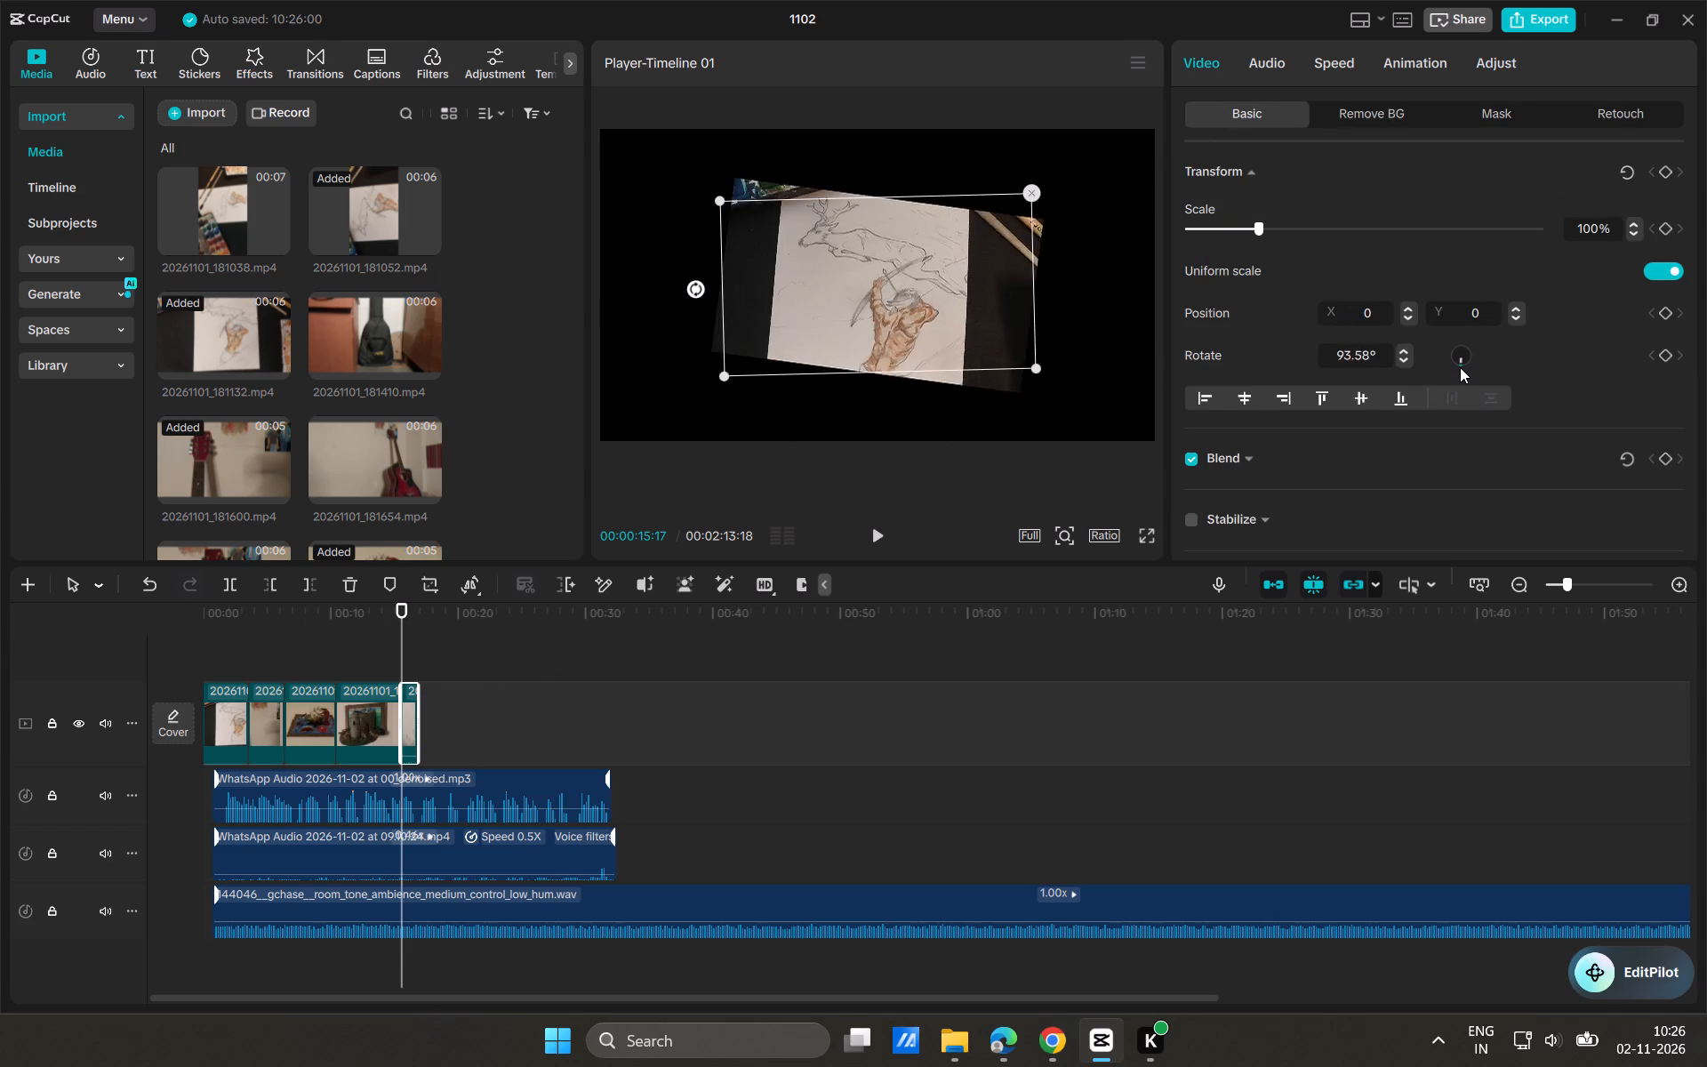
left_click_drag(1460, 367, 1460, 374)
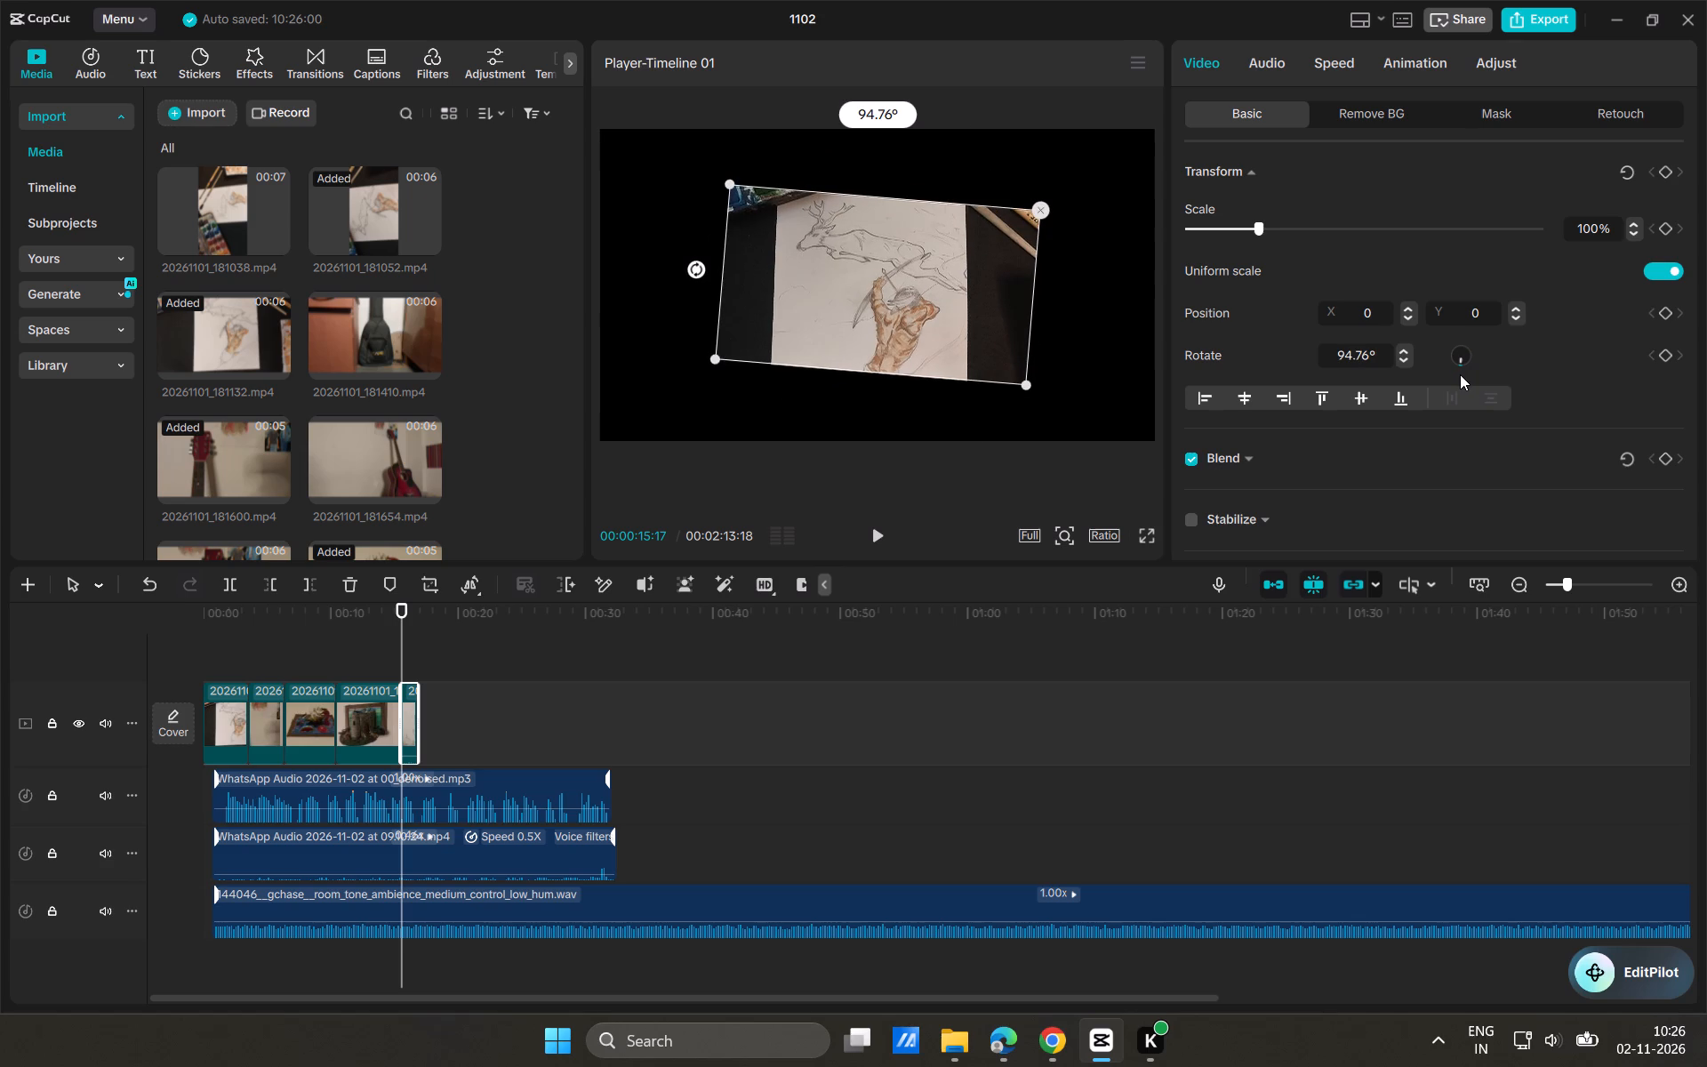
left_click_drag(1460, 374, 1462, 377)
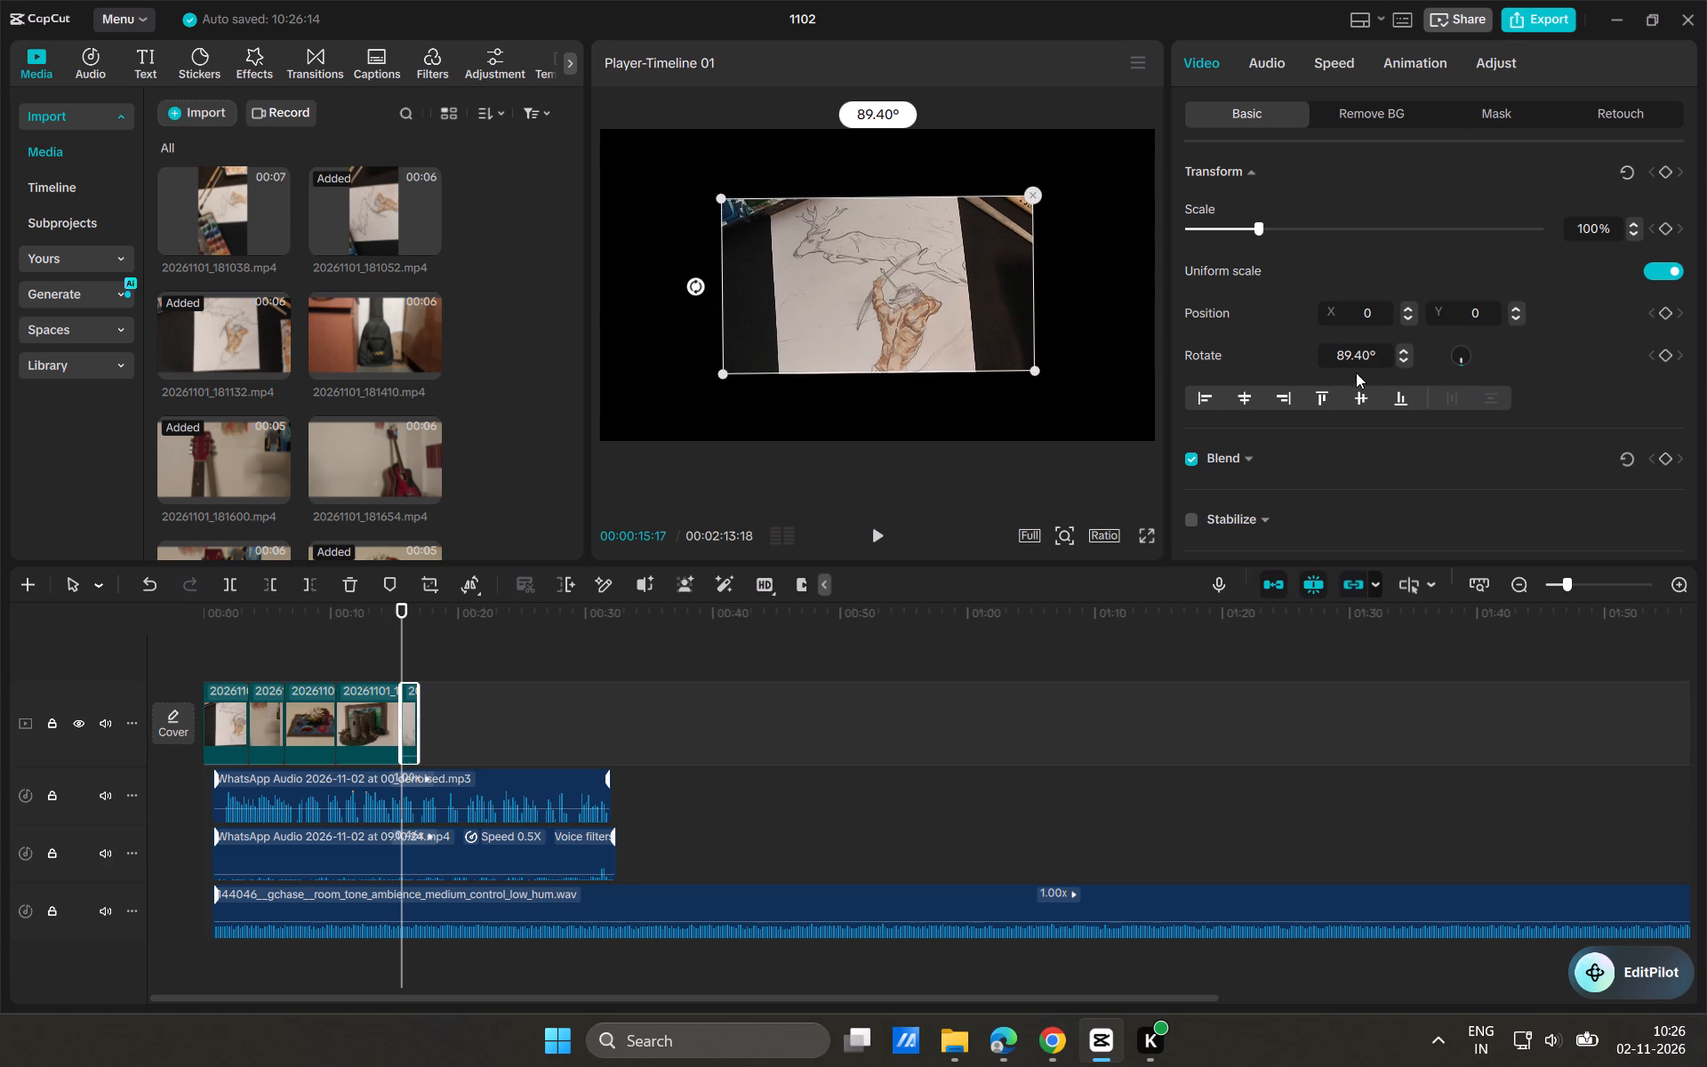
triple_click(1344, 354)
type("90")
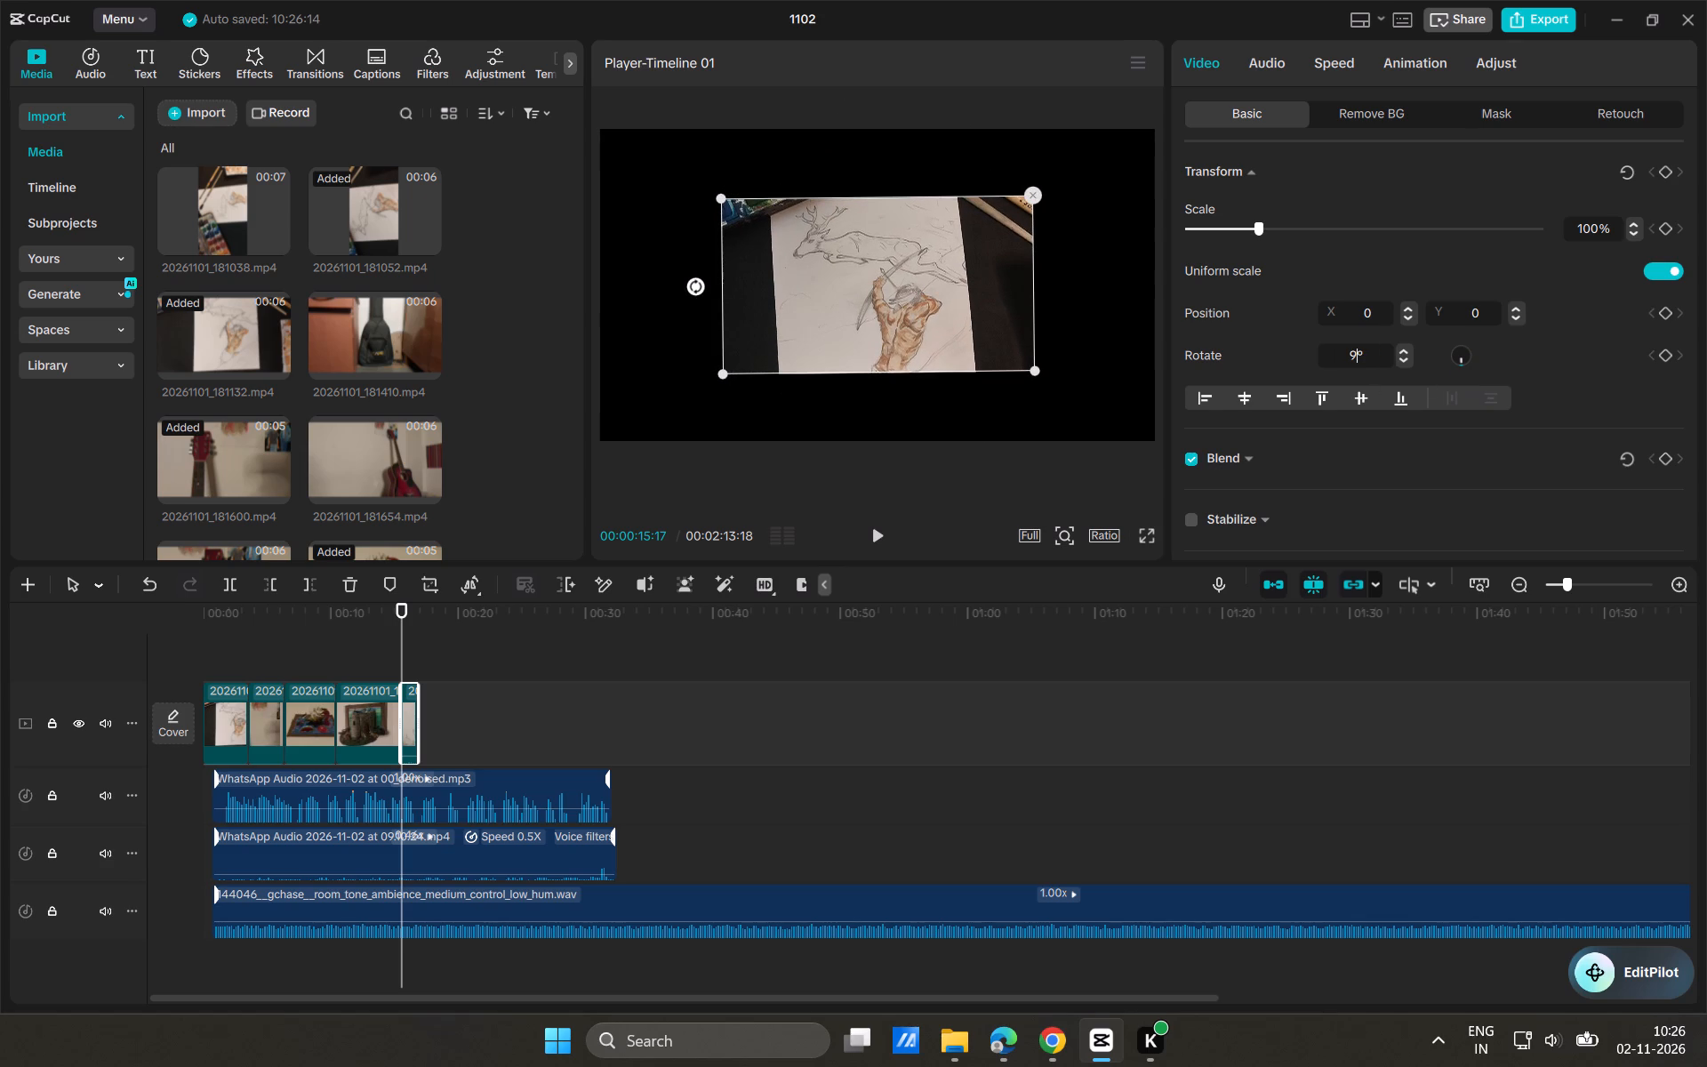
key("Return")
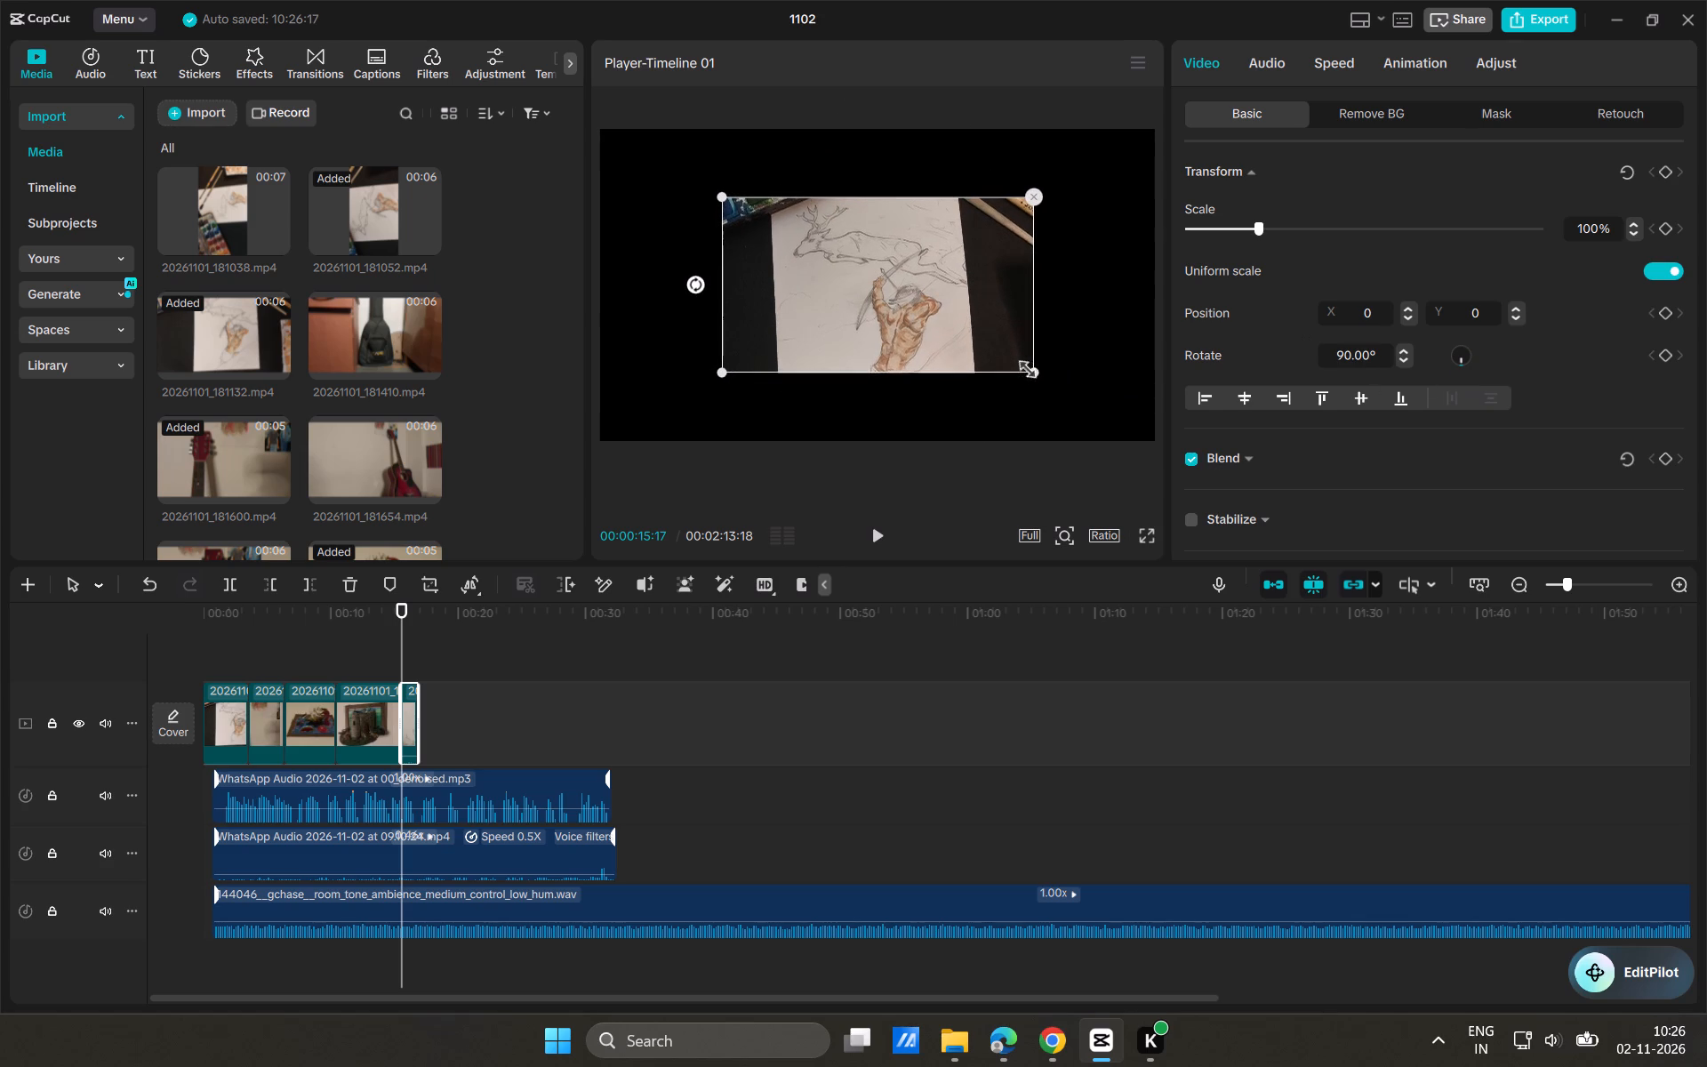
left_click_drag(1031, 365, 1190, 451)
Play from about 11 seconds in the castle clip through the end of the added drawing clip.
key("space")
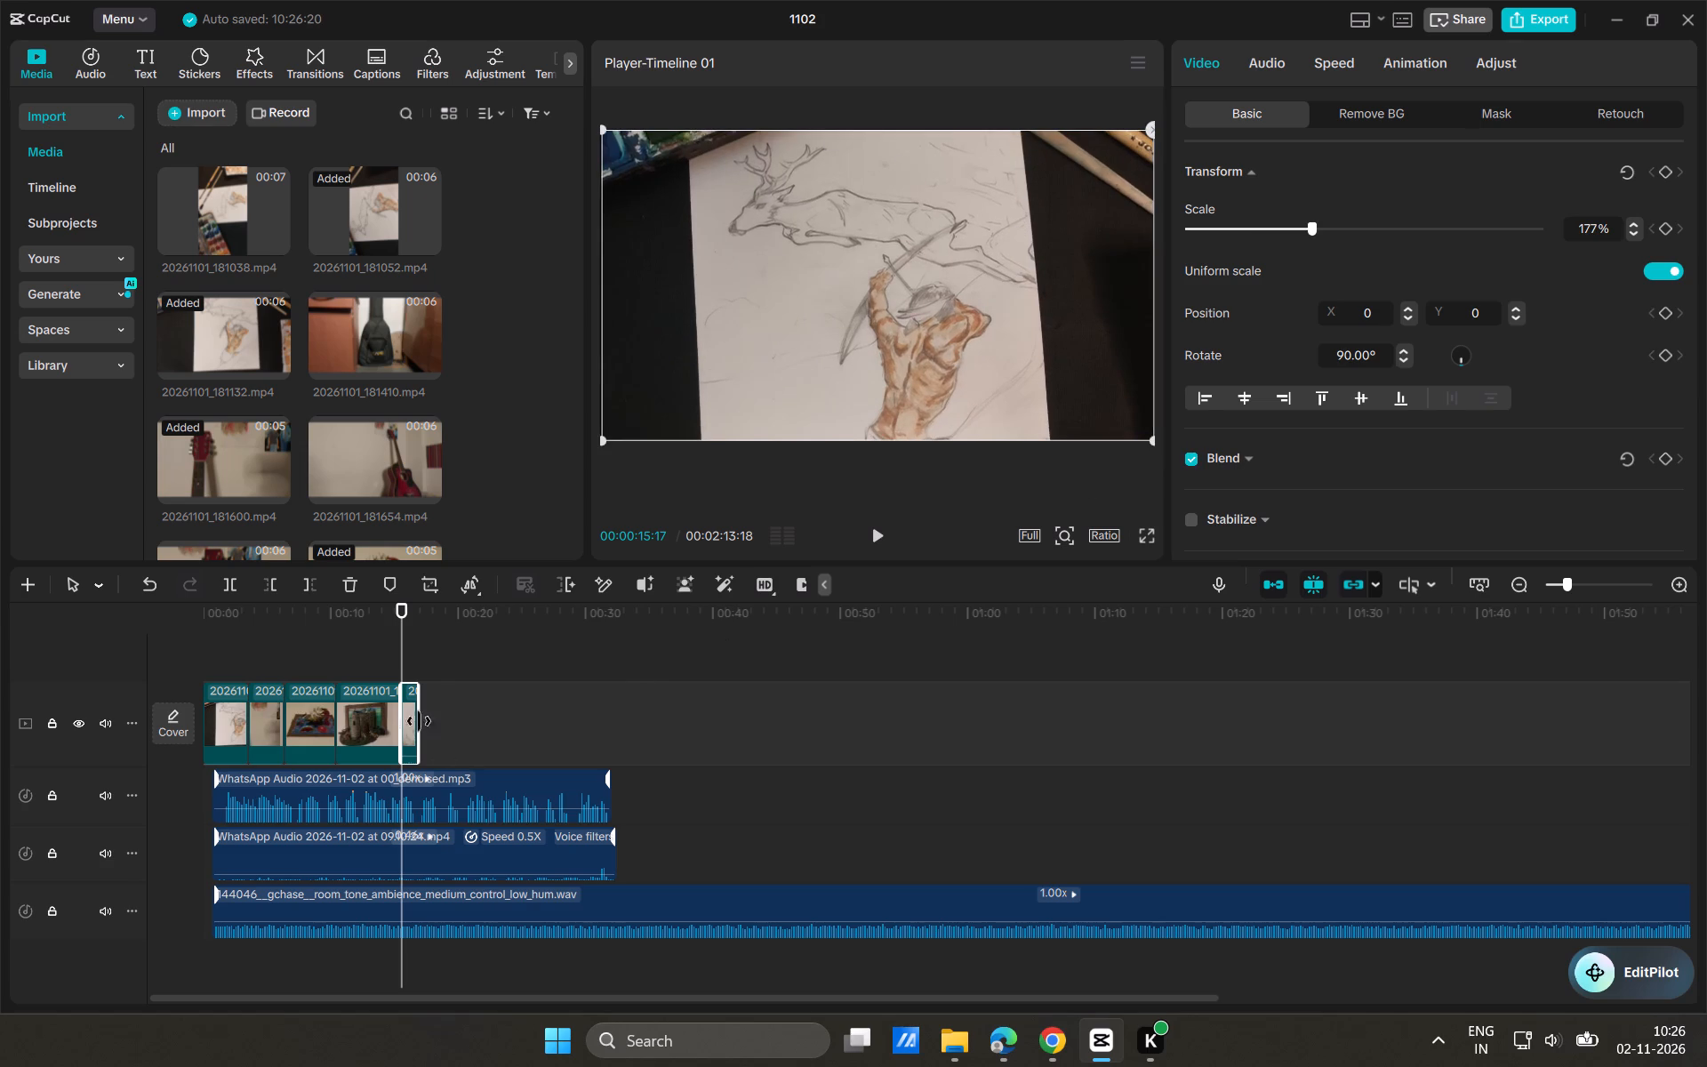
key("space")
left_click_drag(405, 652, 350, 657)
key("space")
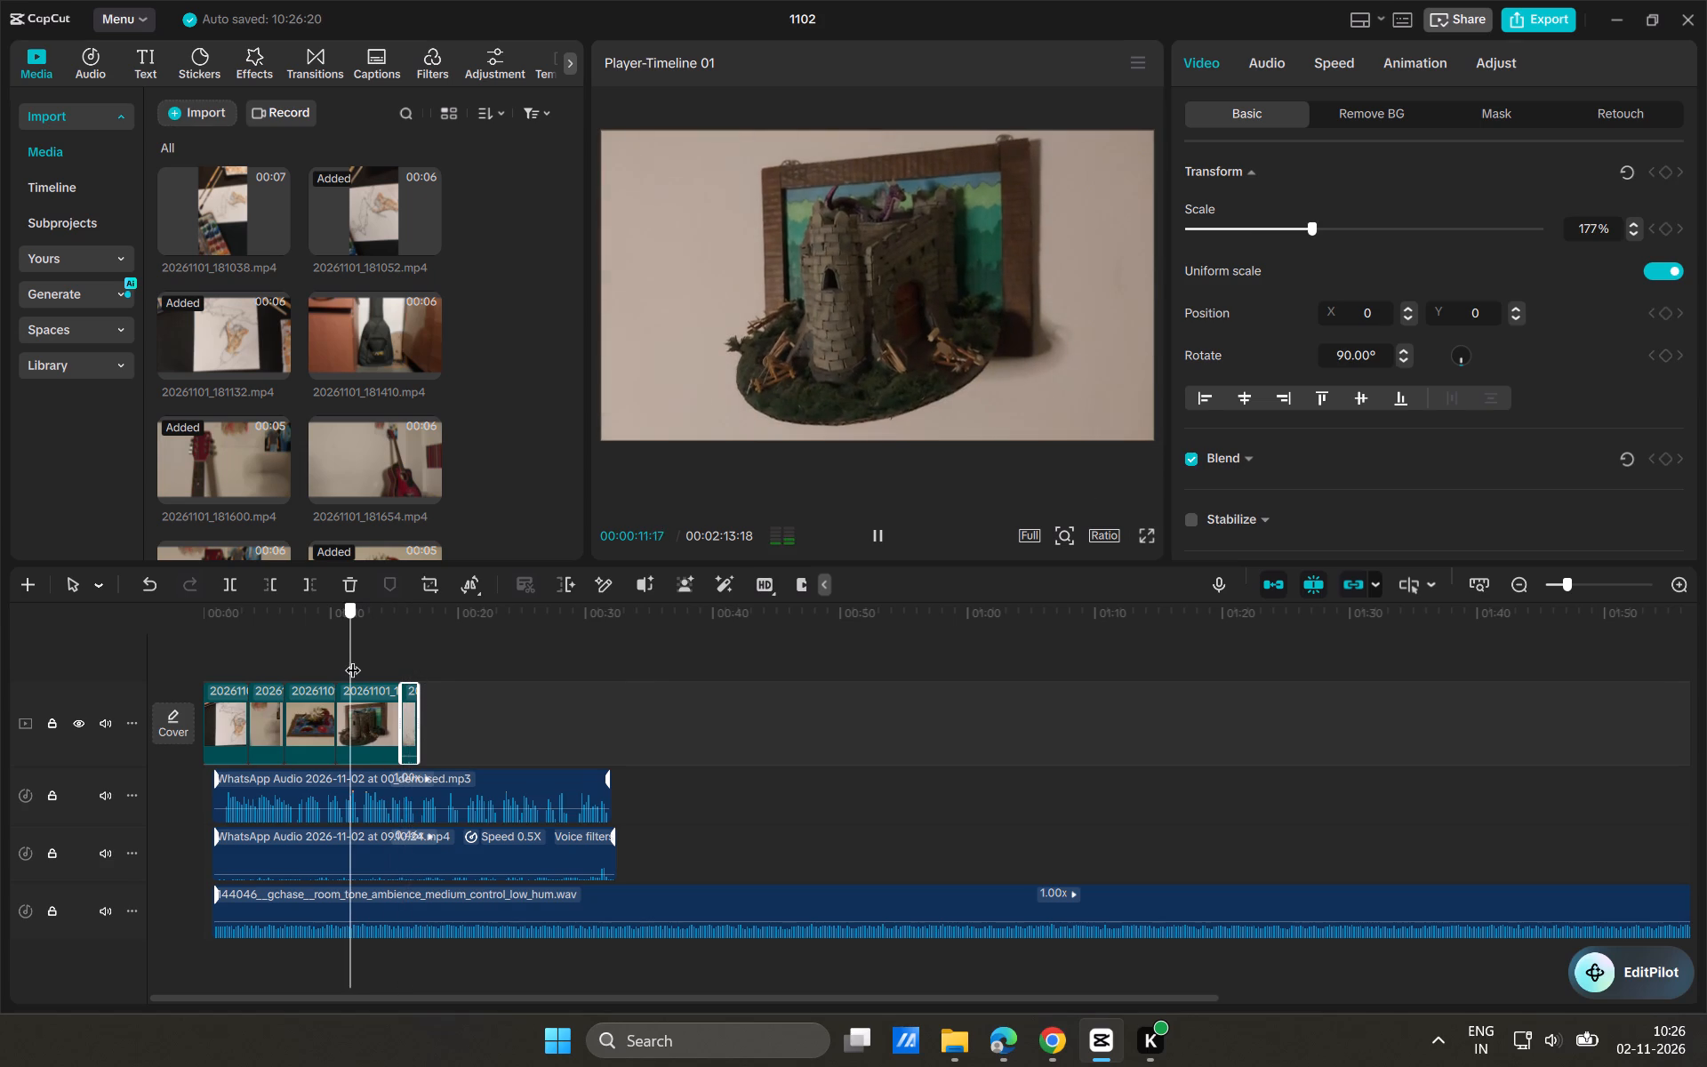
key("space")
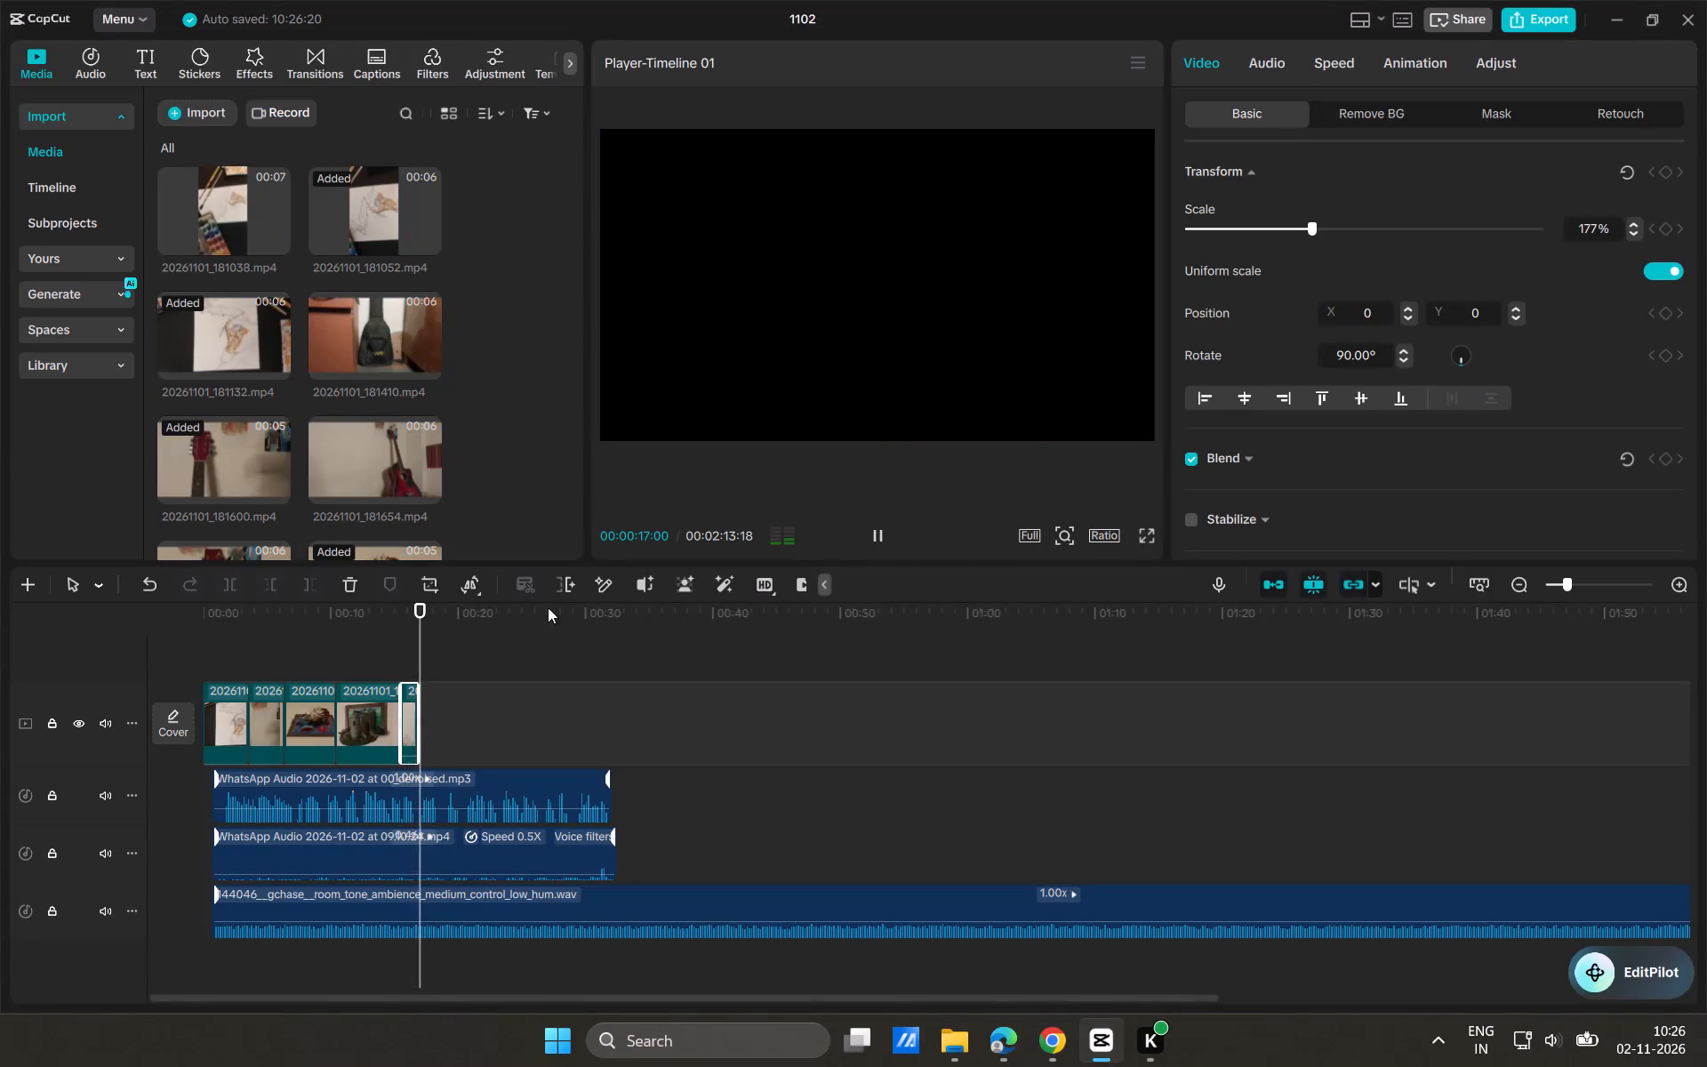
Stop playback and extend the castle clip's end to about 00:00:17:00.
key("space")
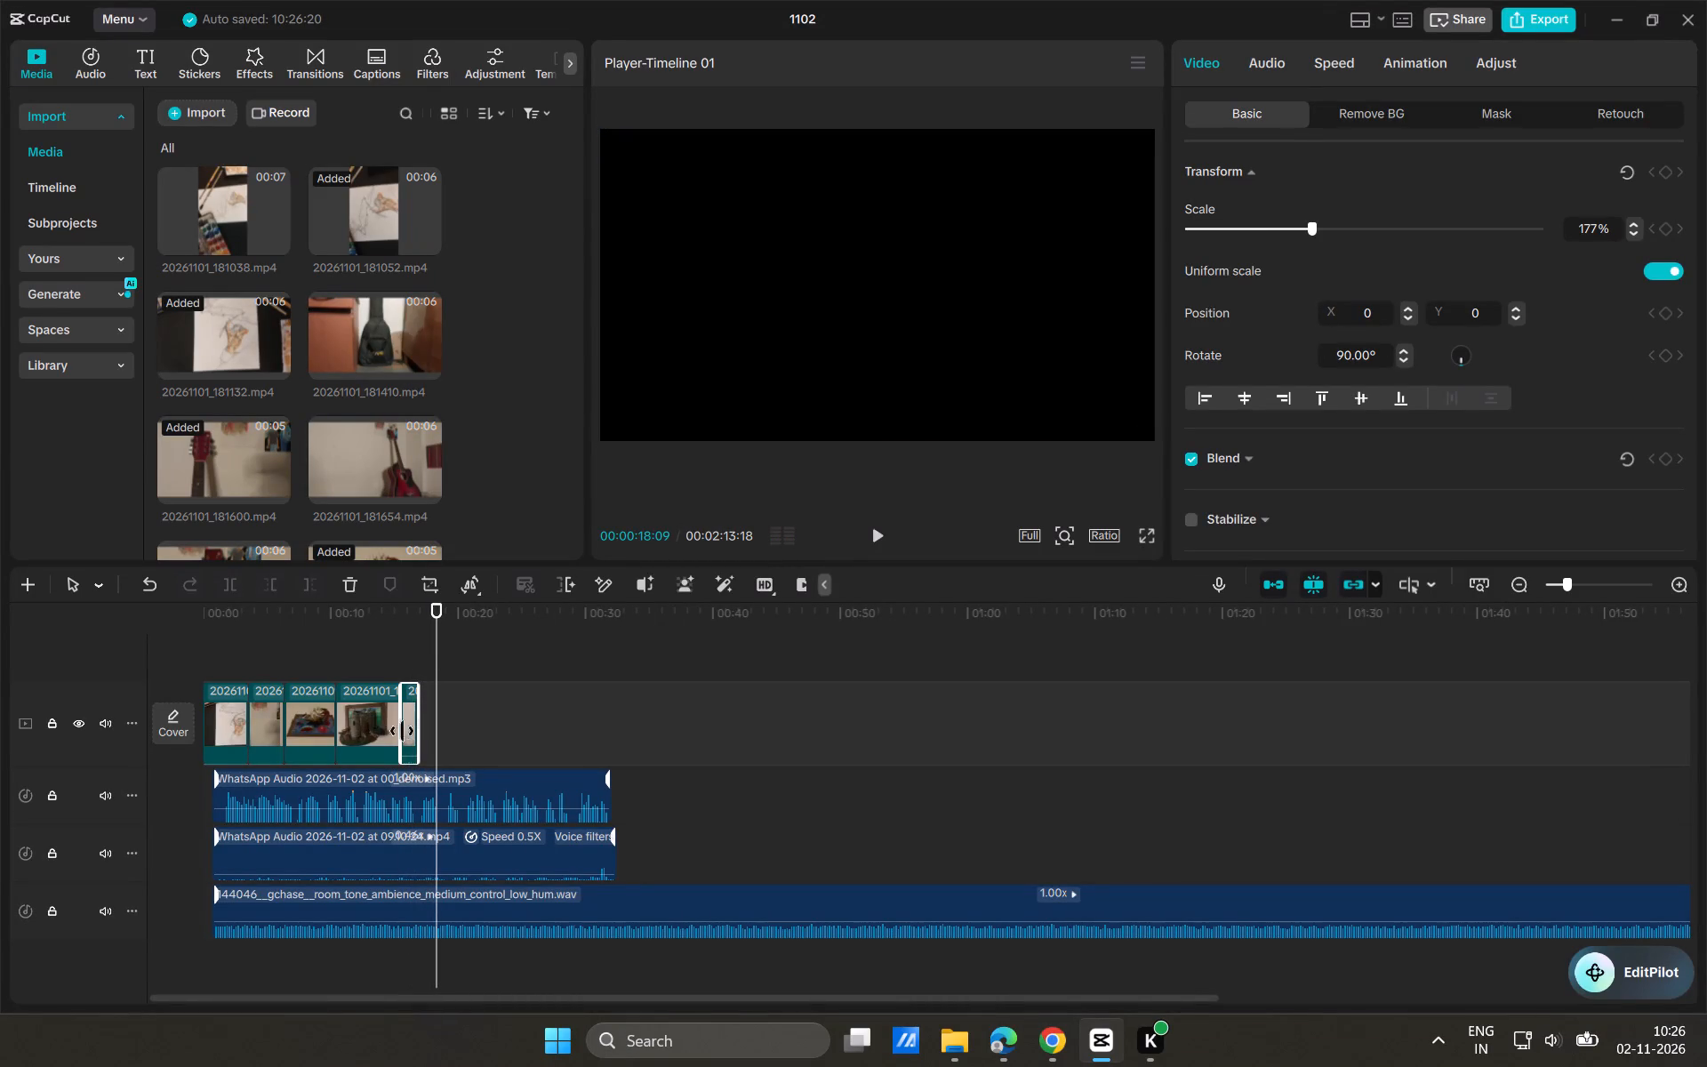
left_click(369, 714)
left_click_drag(403, 724, 415, 730)
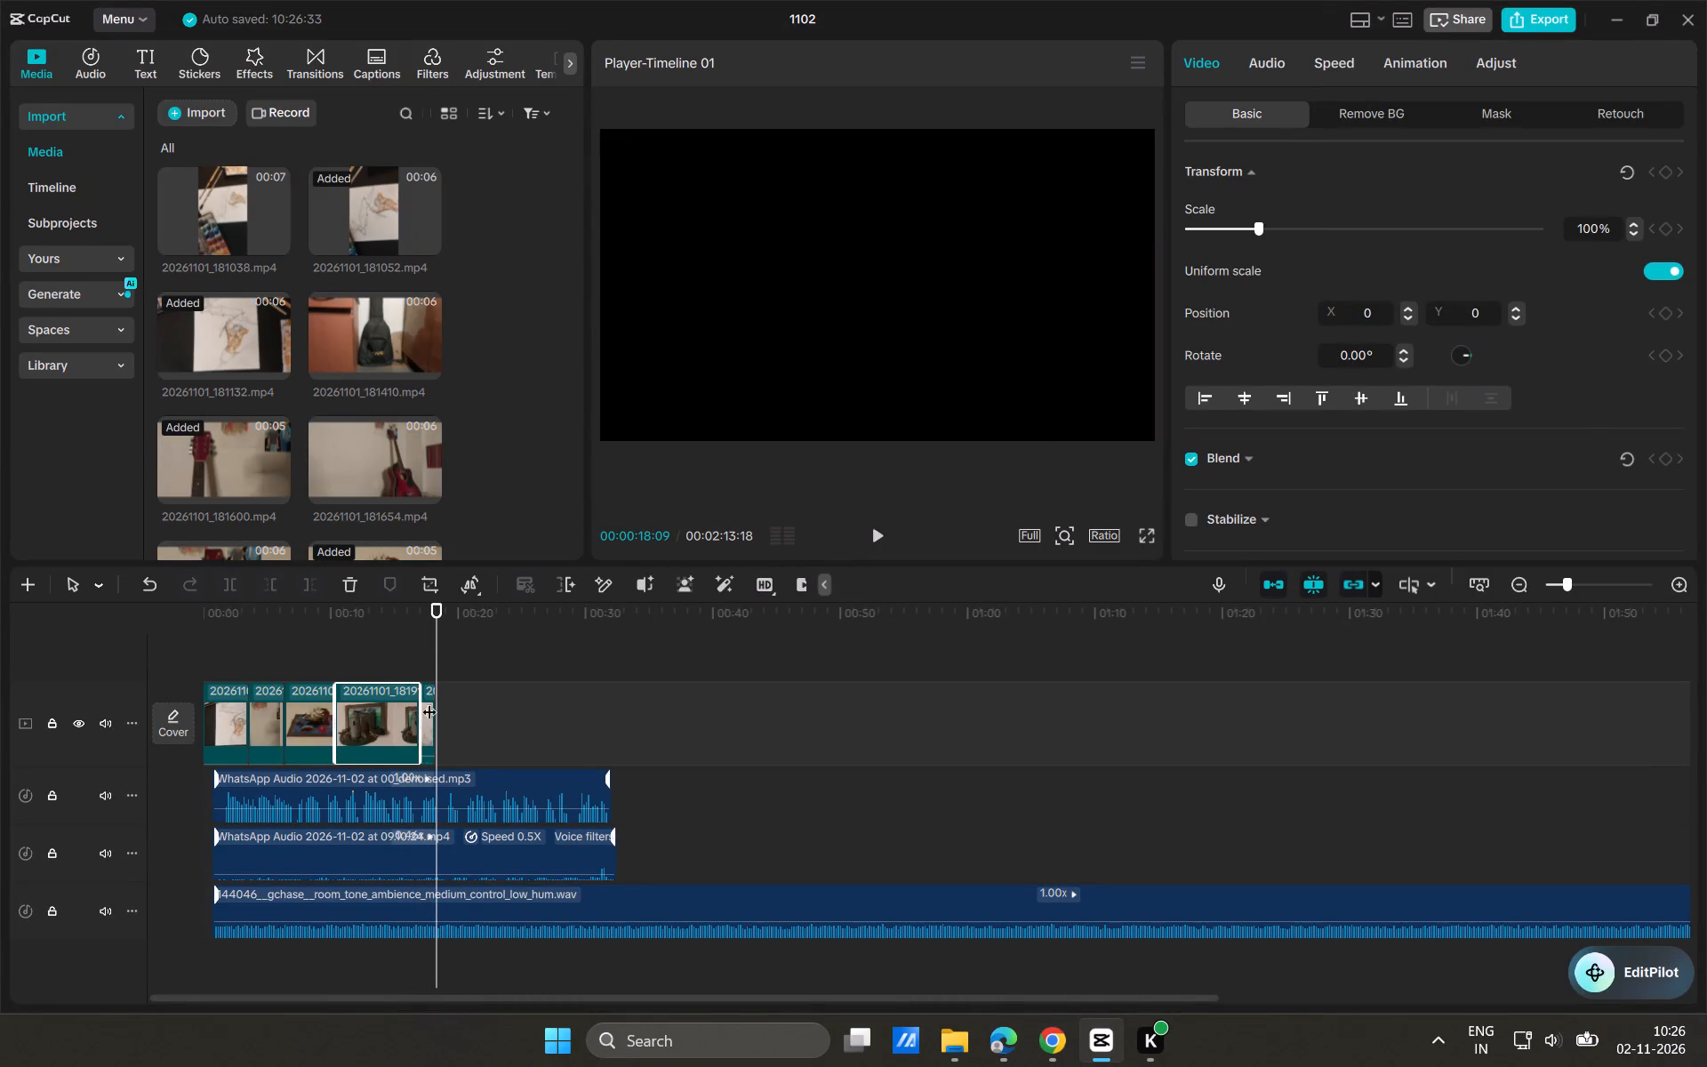
Play through the castle clip's last seconds and trim off everything in it after 00:00:16:14.
left_click_drag(435, 656, 360, 670)
key("space")
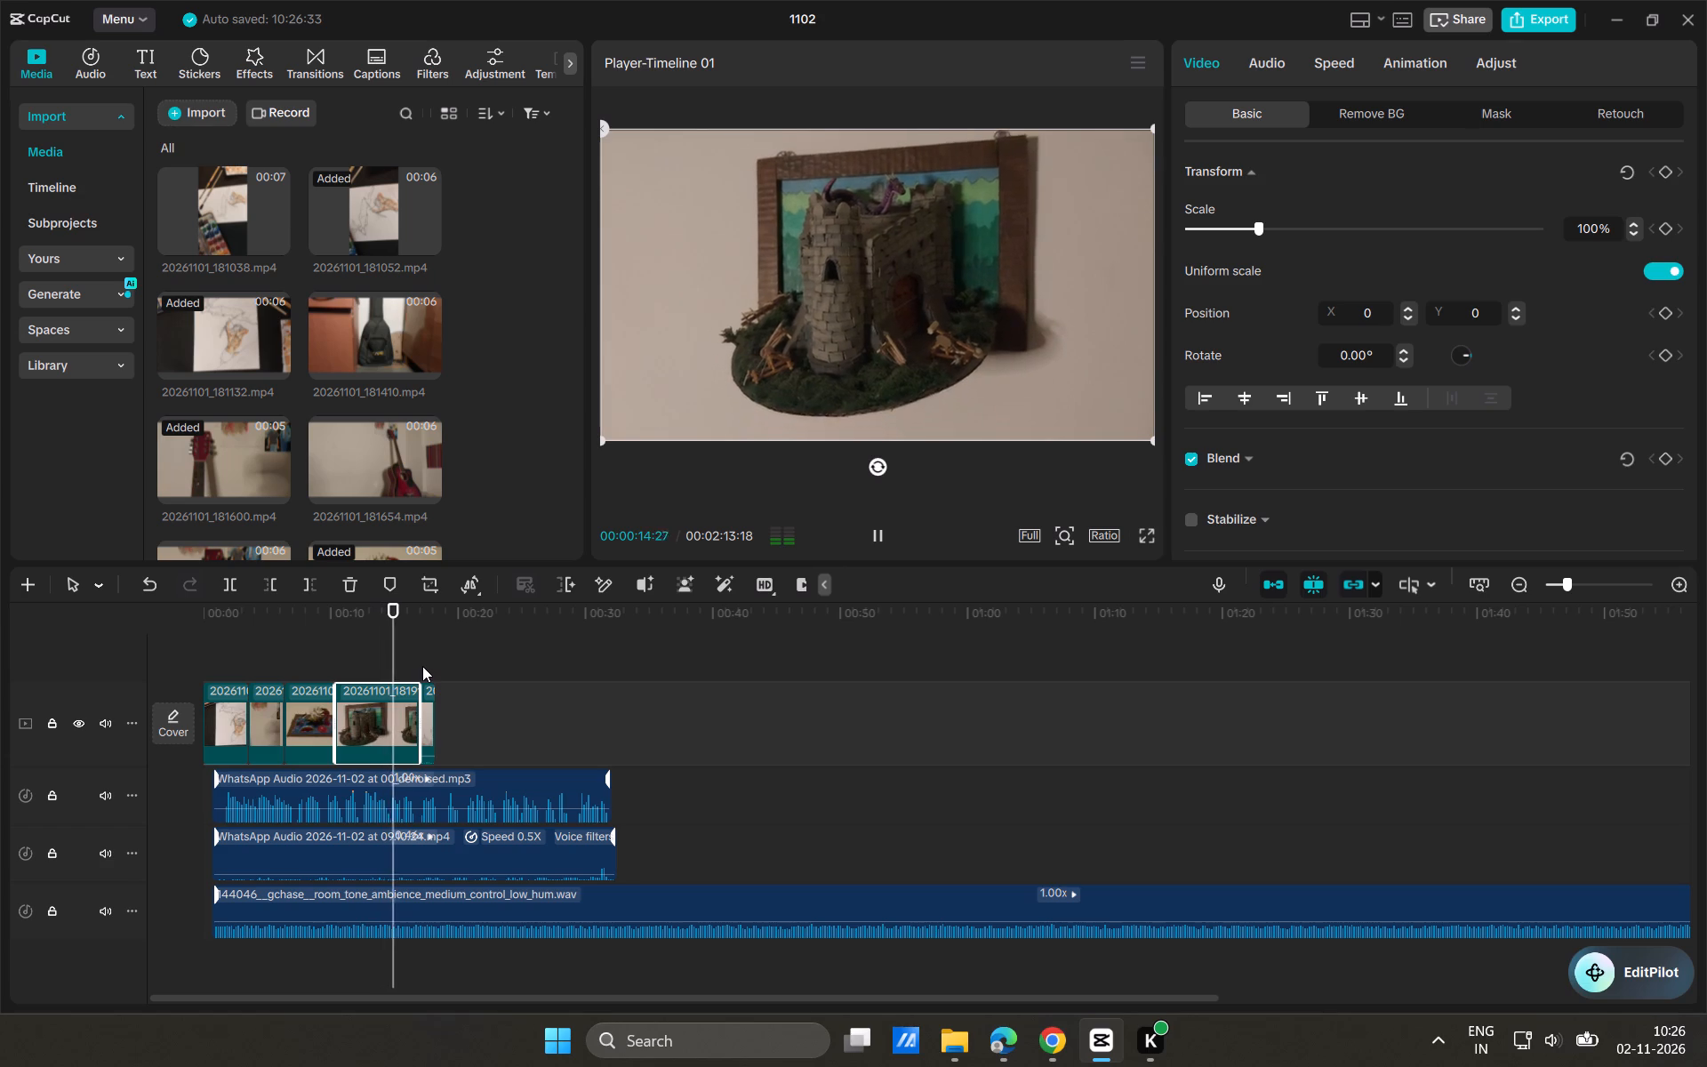
key("space")
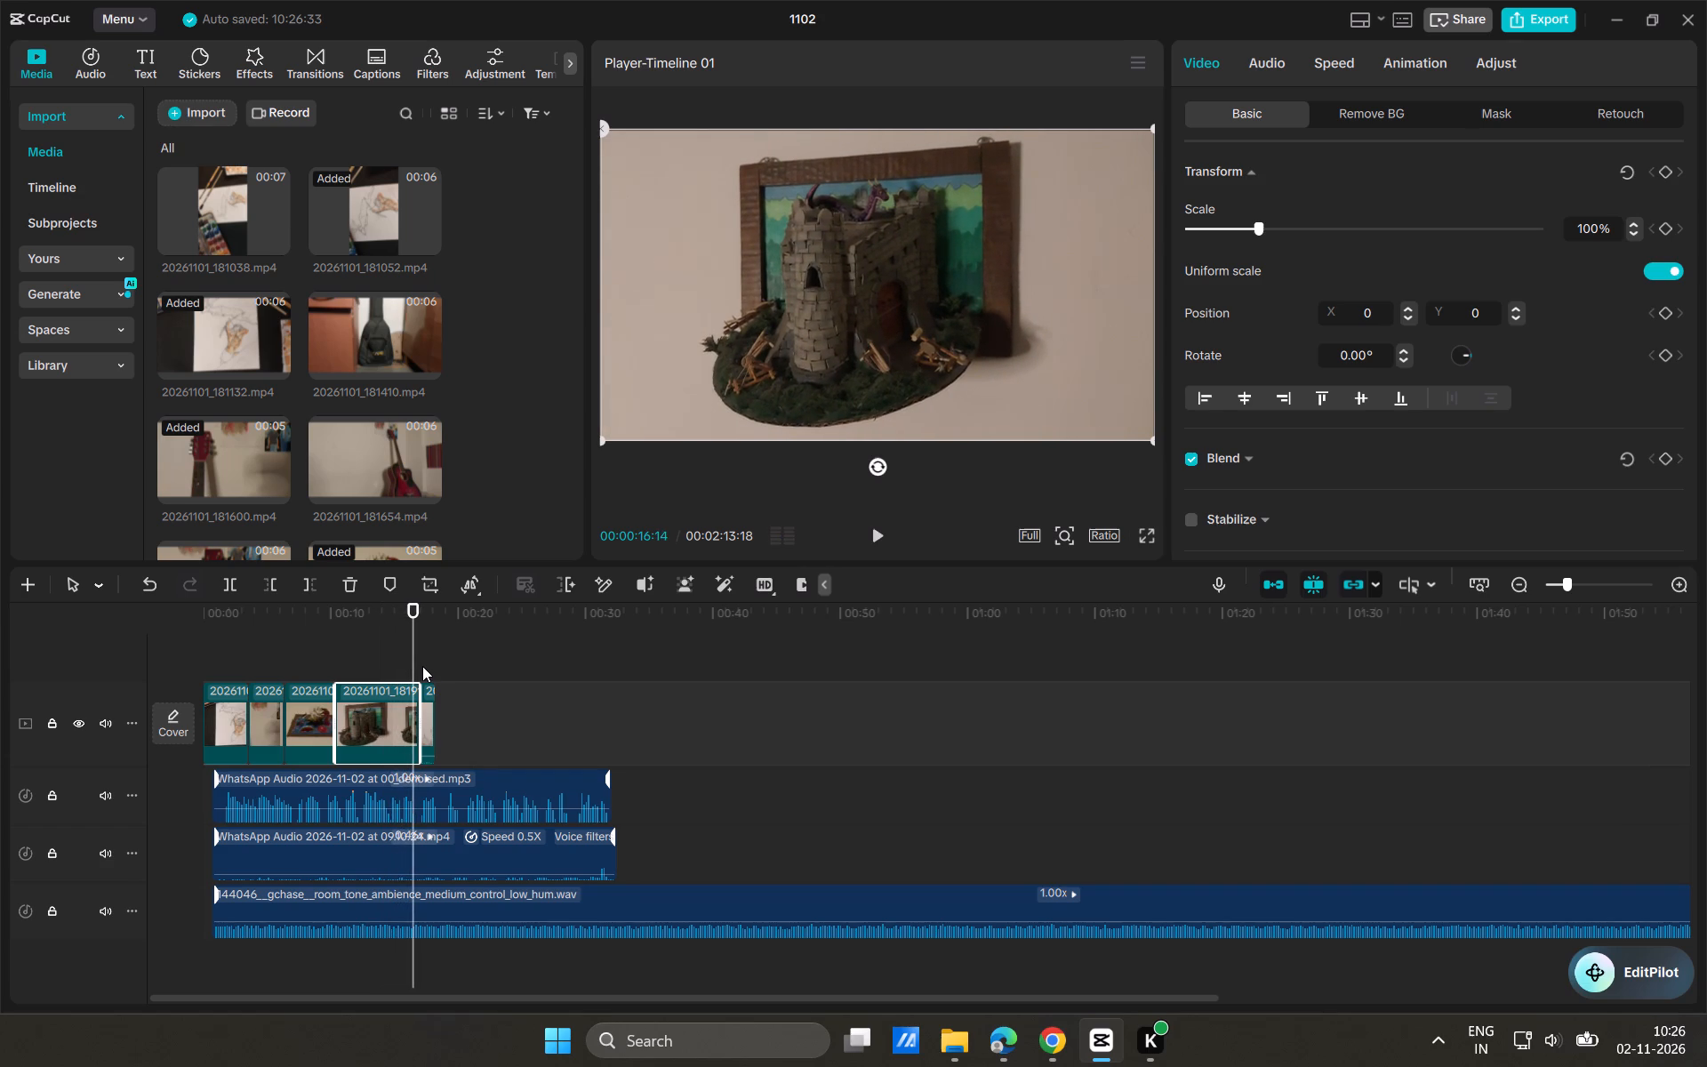
key("space")
key("space")
key("space")
key("space")
left_click_drag(420, 659, 419, 658)
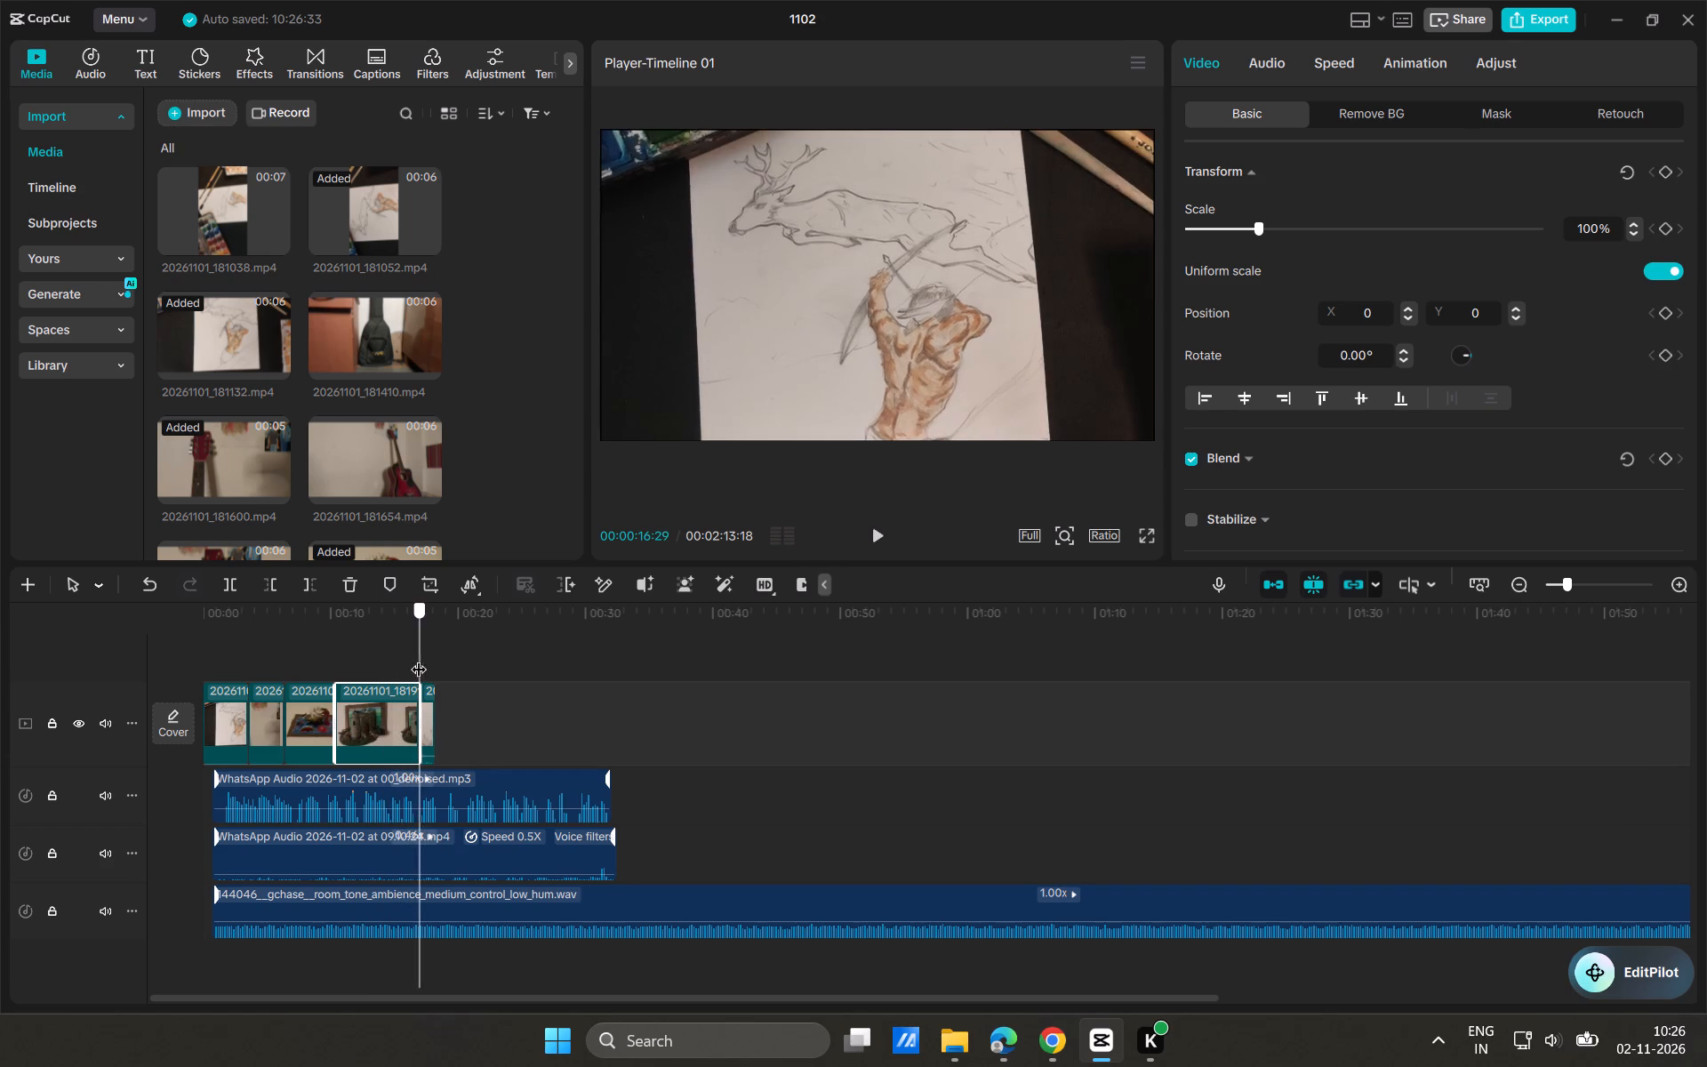
left_click_drag(419, 658, 410, 657)
key("space")
key("space")
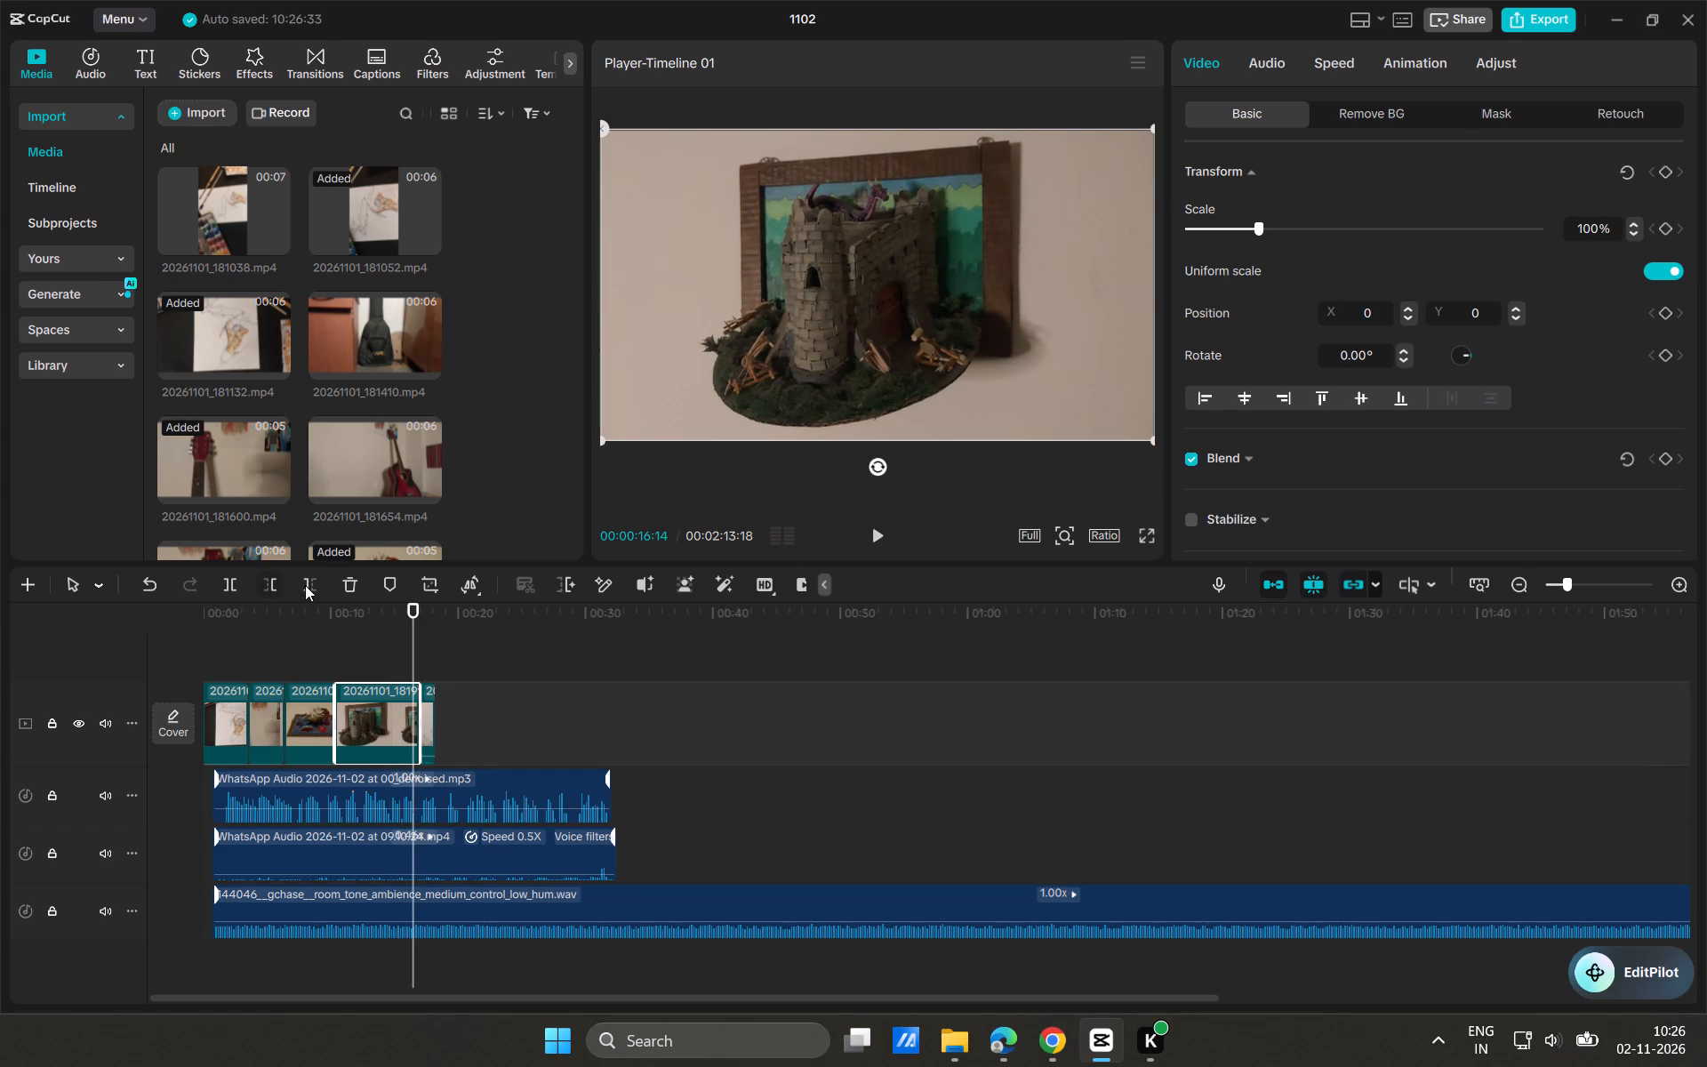
left_click(312, 584)
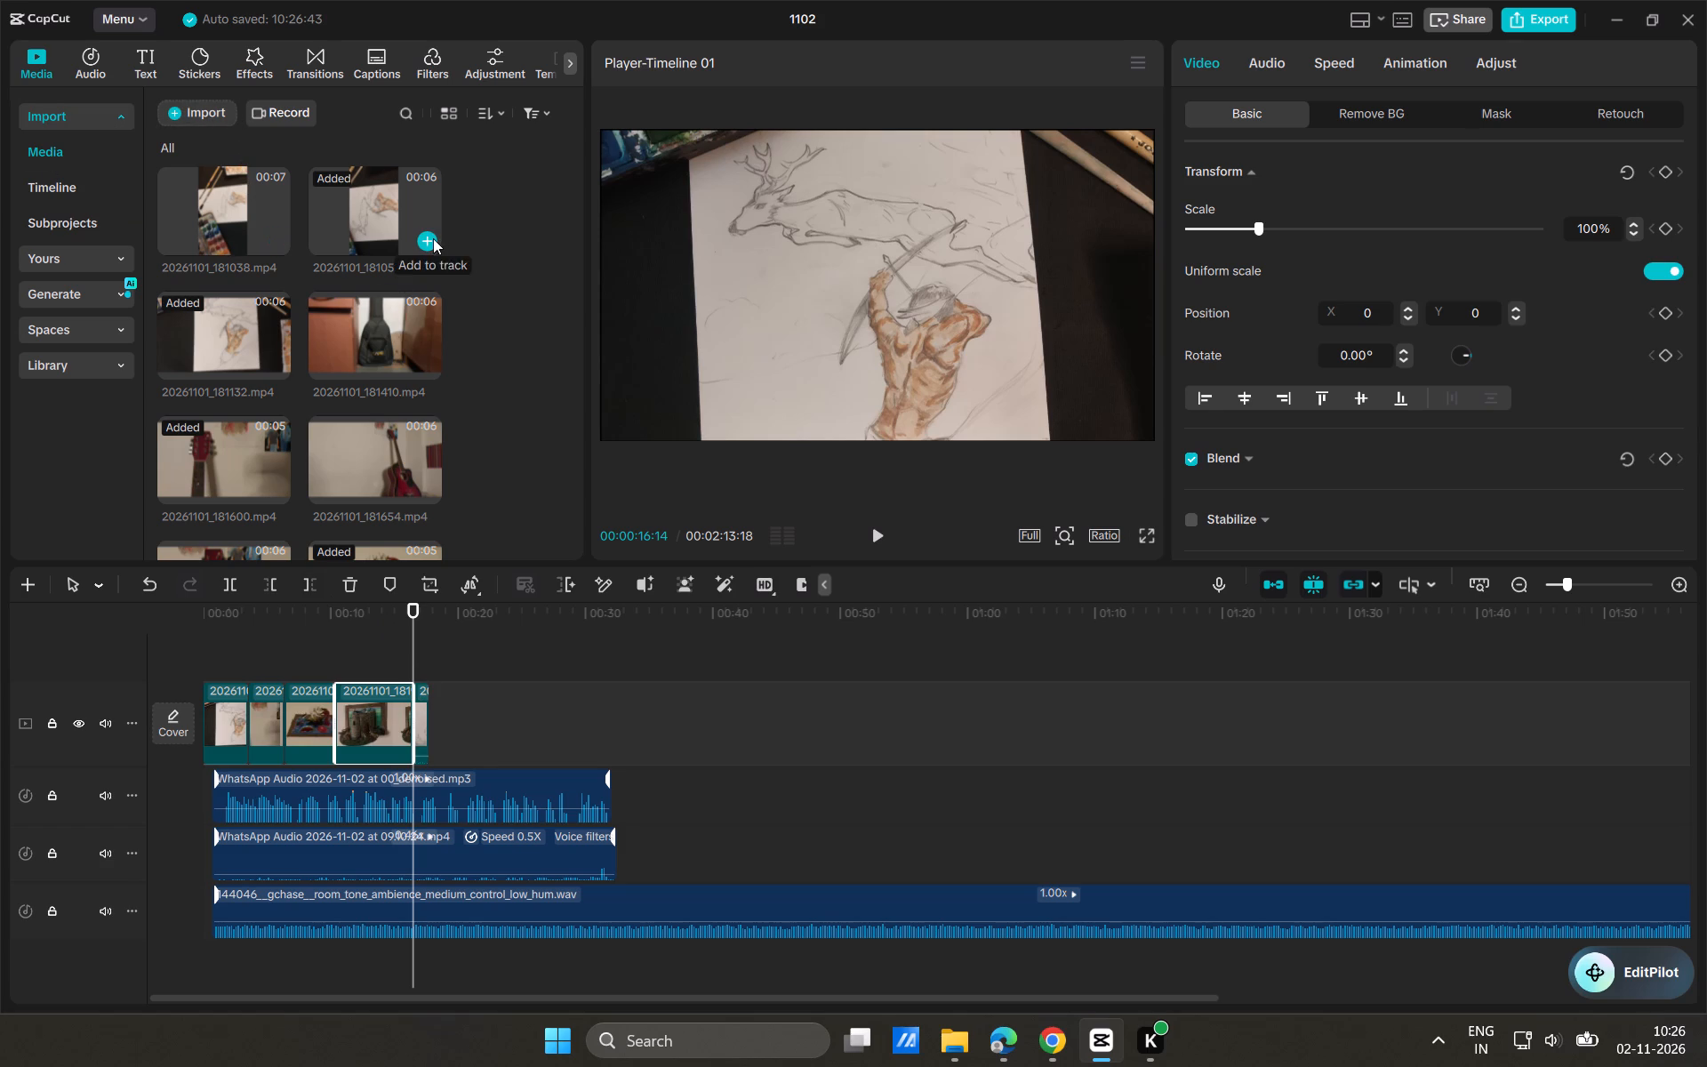
Preview the dragon-studio camera shutter sound in the imported media and add it to the timeline just after the voice-over ends.
scroll(250, 249, "down", 11)
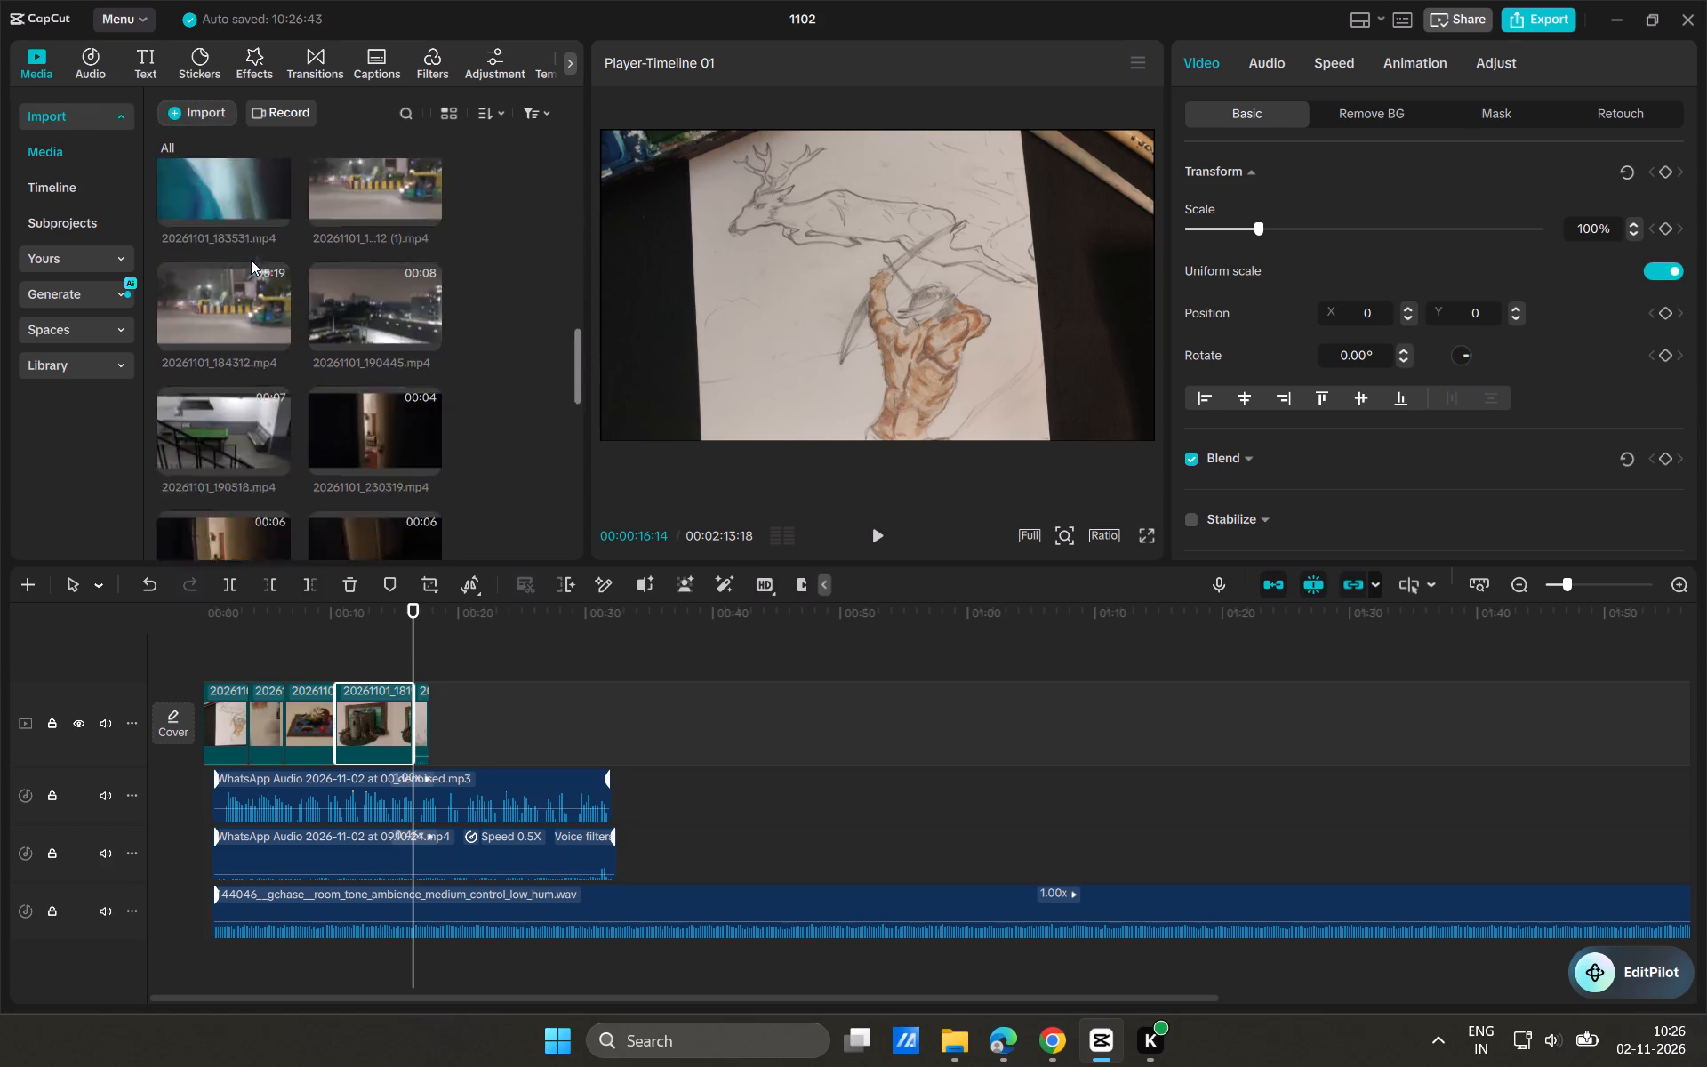
scroll(251, 260, "down", 10)
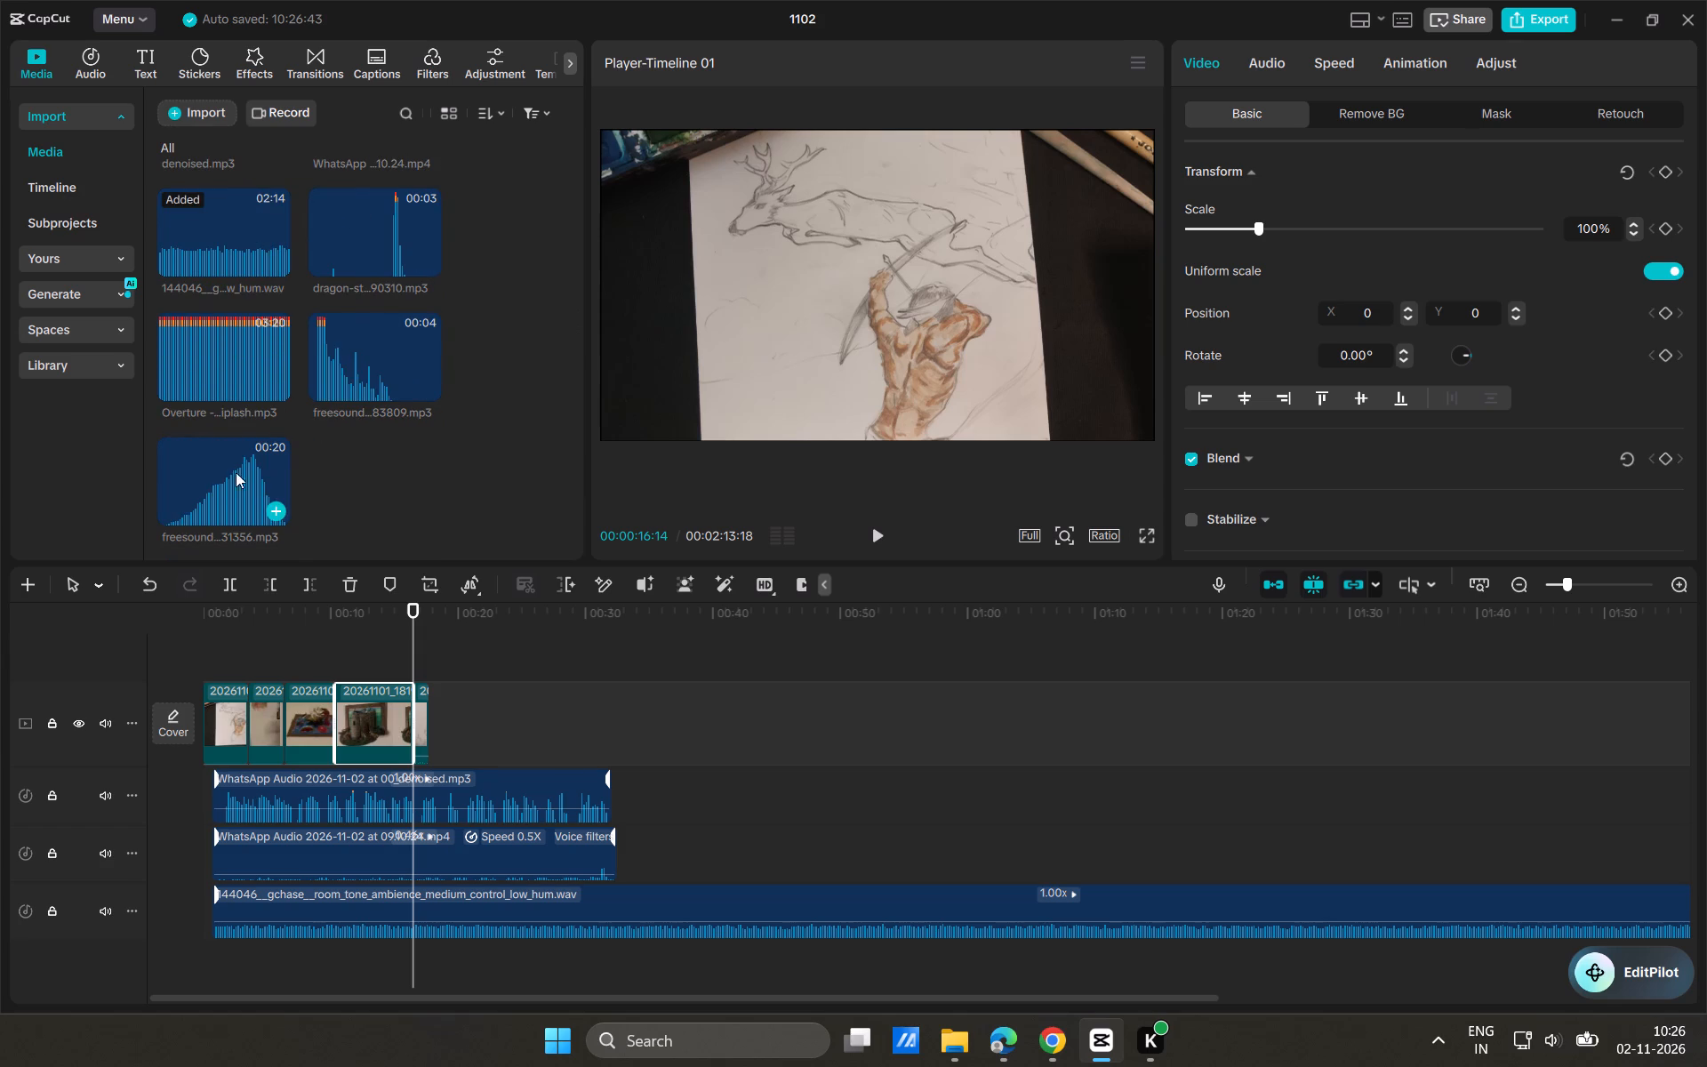
scroll(314, 375, "up", 1)
left_click(356, 329)
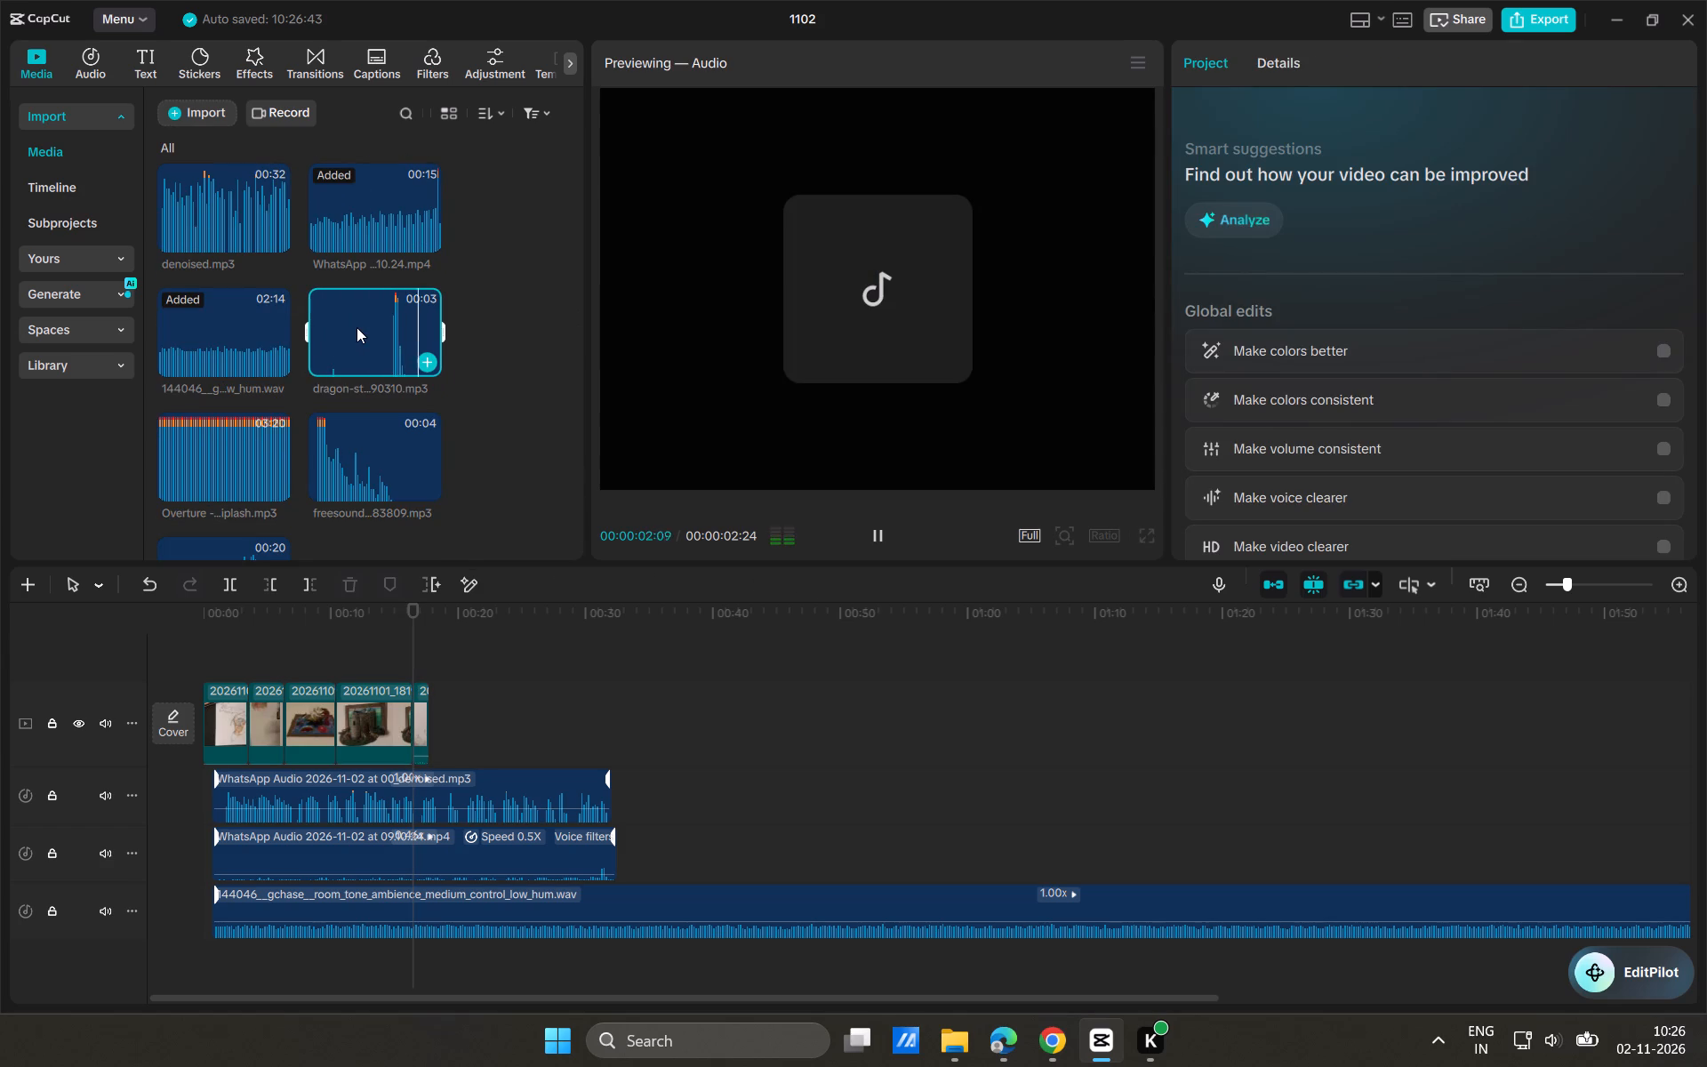
left_click_drag(357, 327, 427, 759)
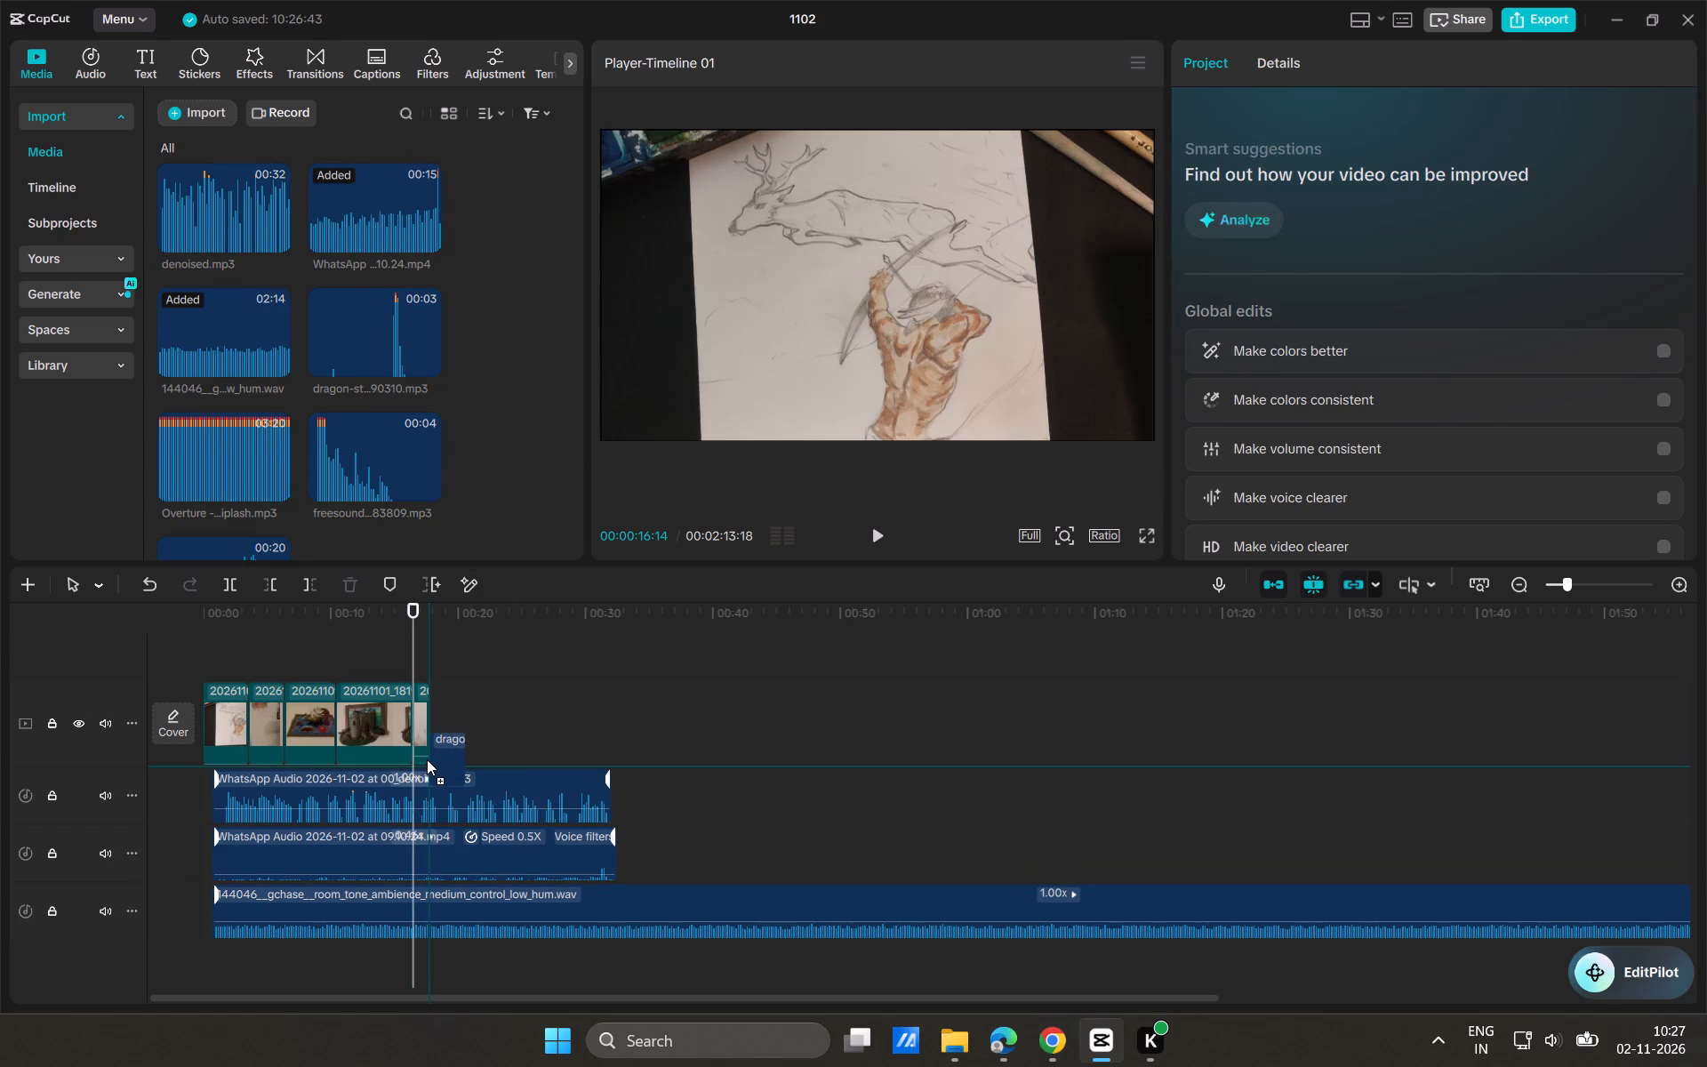
left_click_drag(427, 759, 619, 795)
Give the shutter sound its own track above the voice-over, starting with the drawing clip at 00:00:16:14, and play it.
left_click_drag(623, 795, 477, 724)
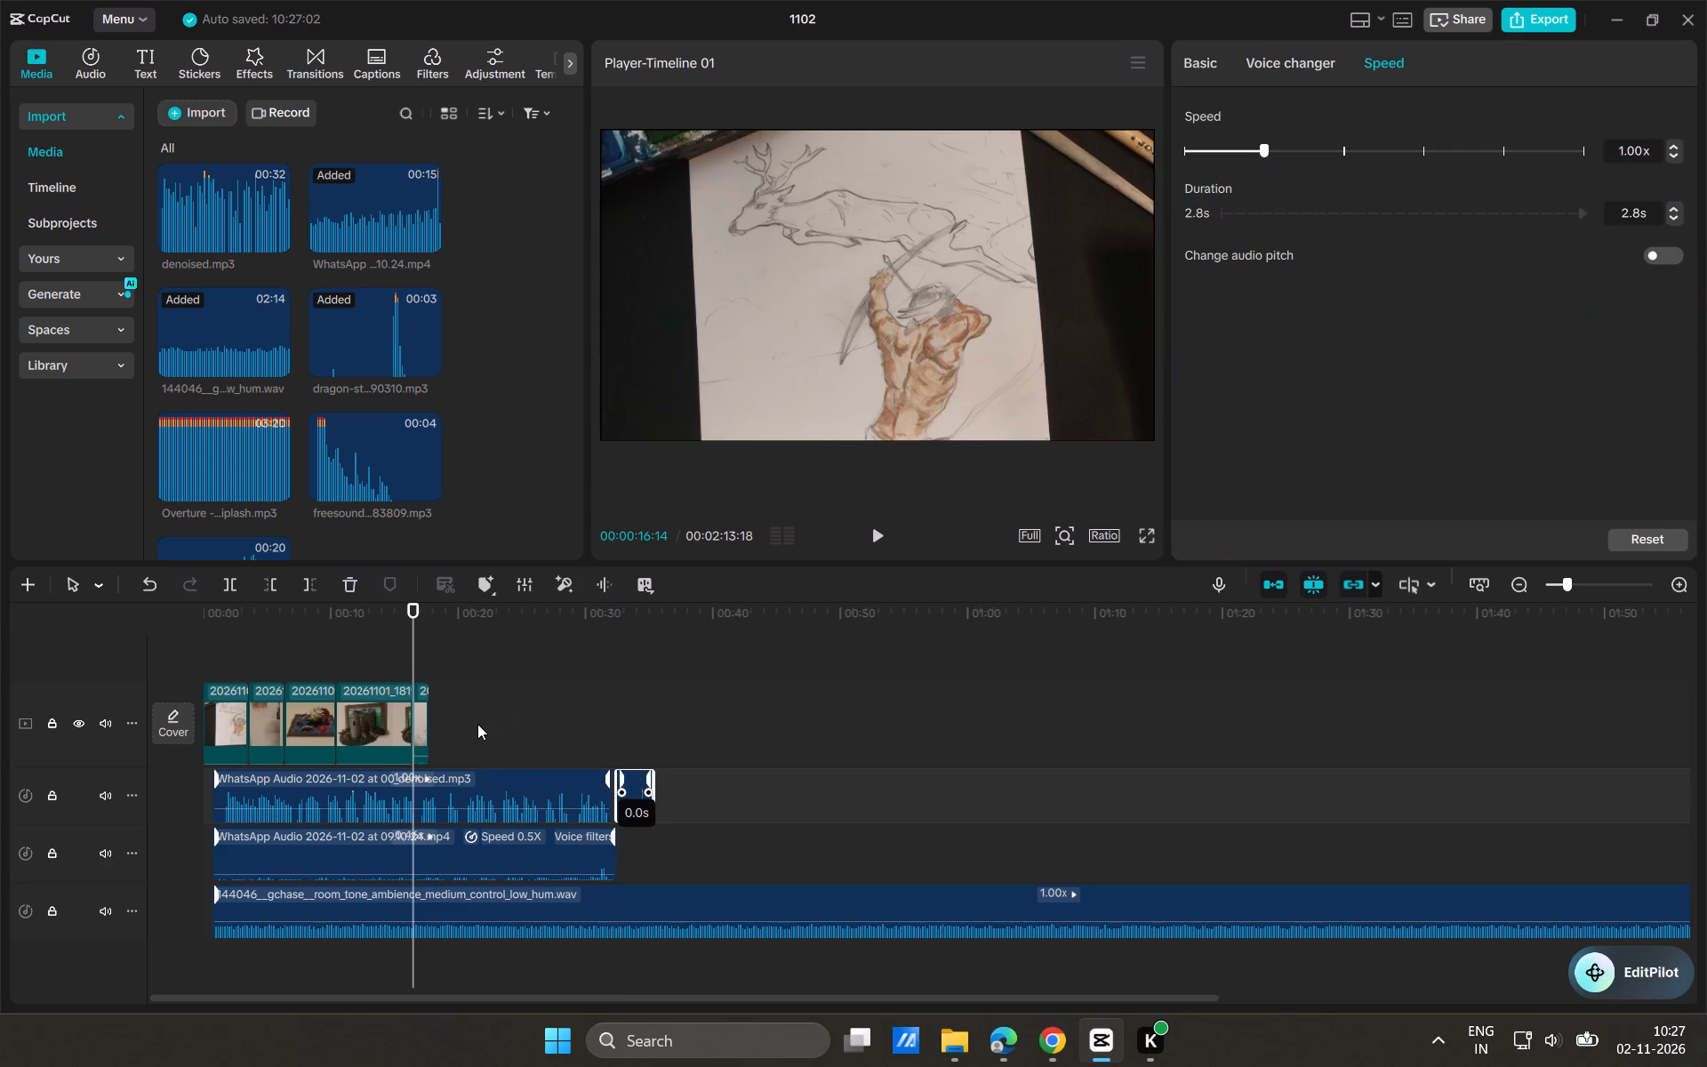
left_click_drag(477, 724, 506, 731)
left_click_drag(632, 788, 433, 766)
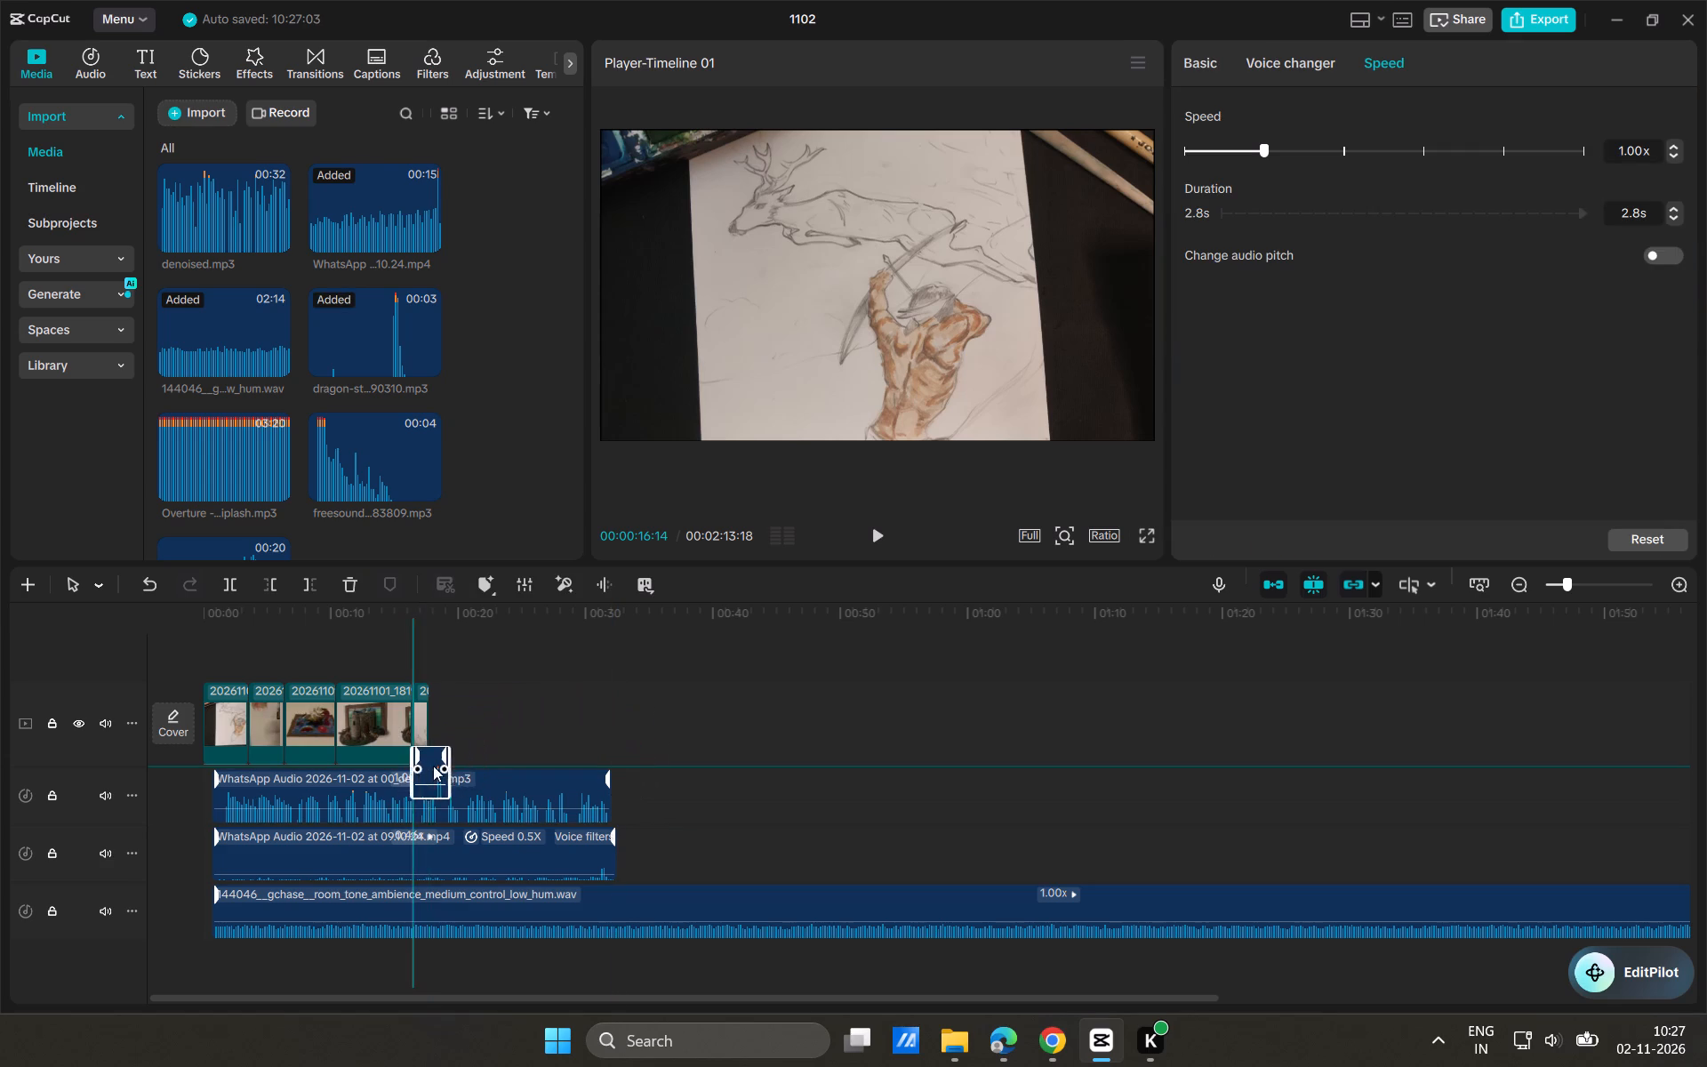
left_click_drag(433, 766, 421, 791)
left_click_drag(412, 856, 429, 846)
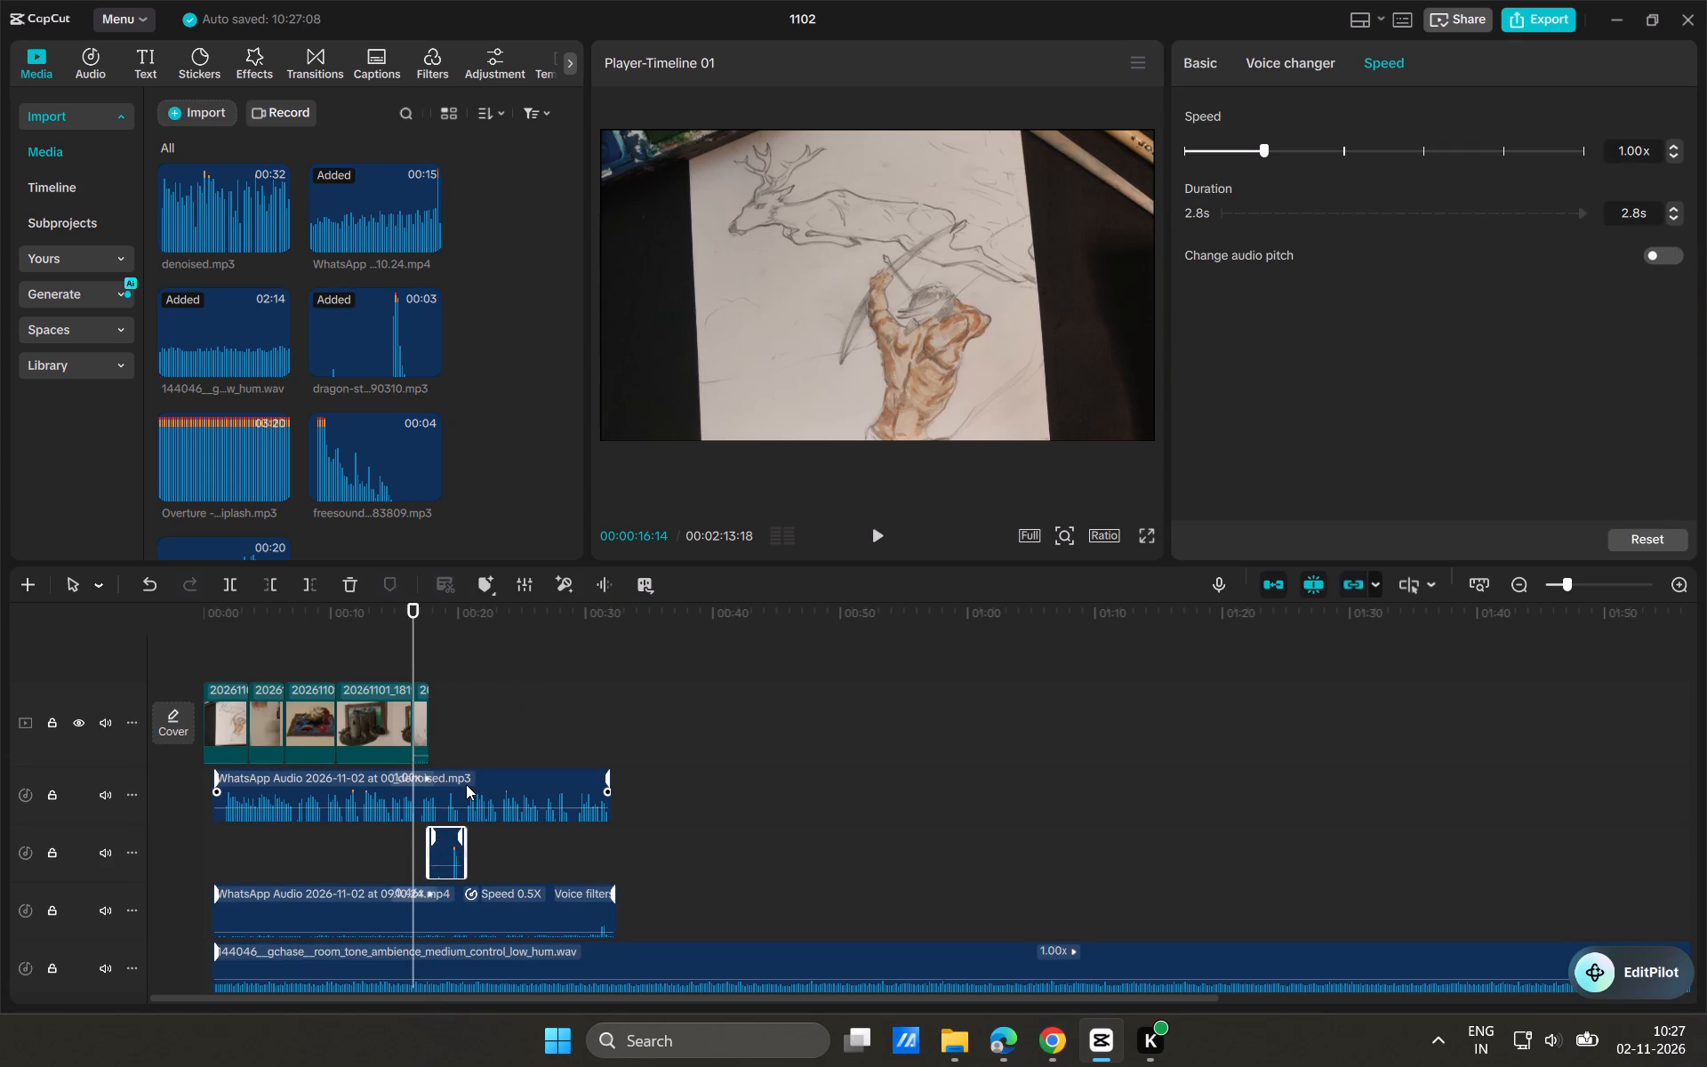
left_click(466, 784)
left_click_drag(466, 784, 467, 878)
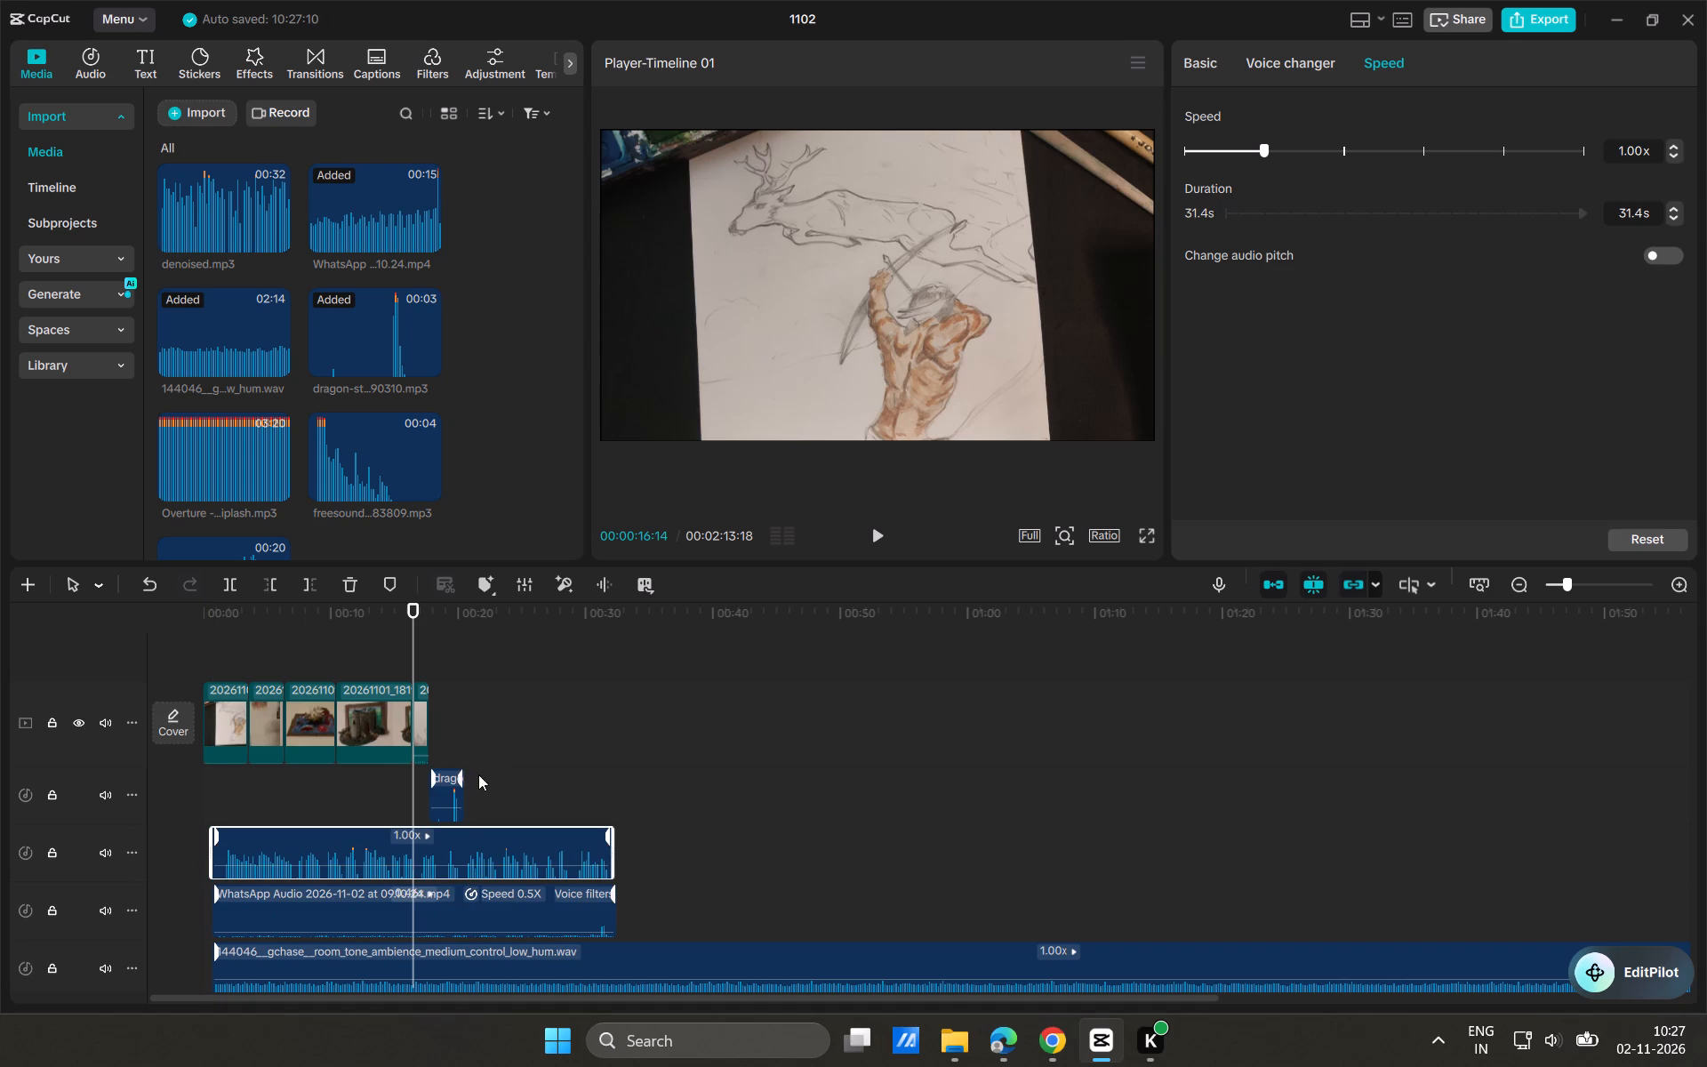
left_click_drag(443, 783, 429, 783)
key("space")
key("space")
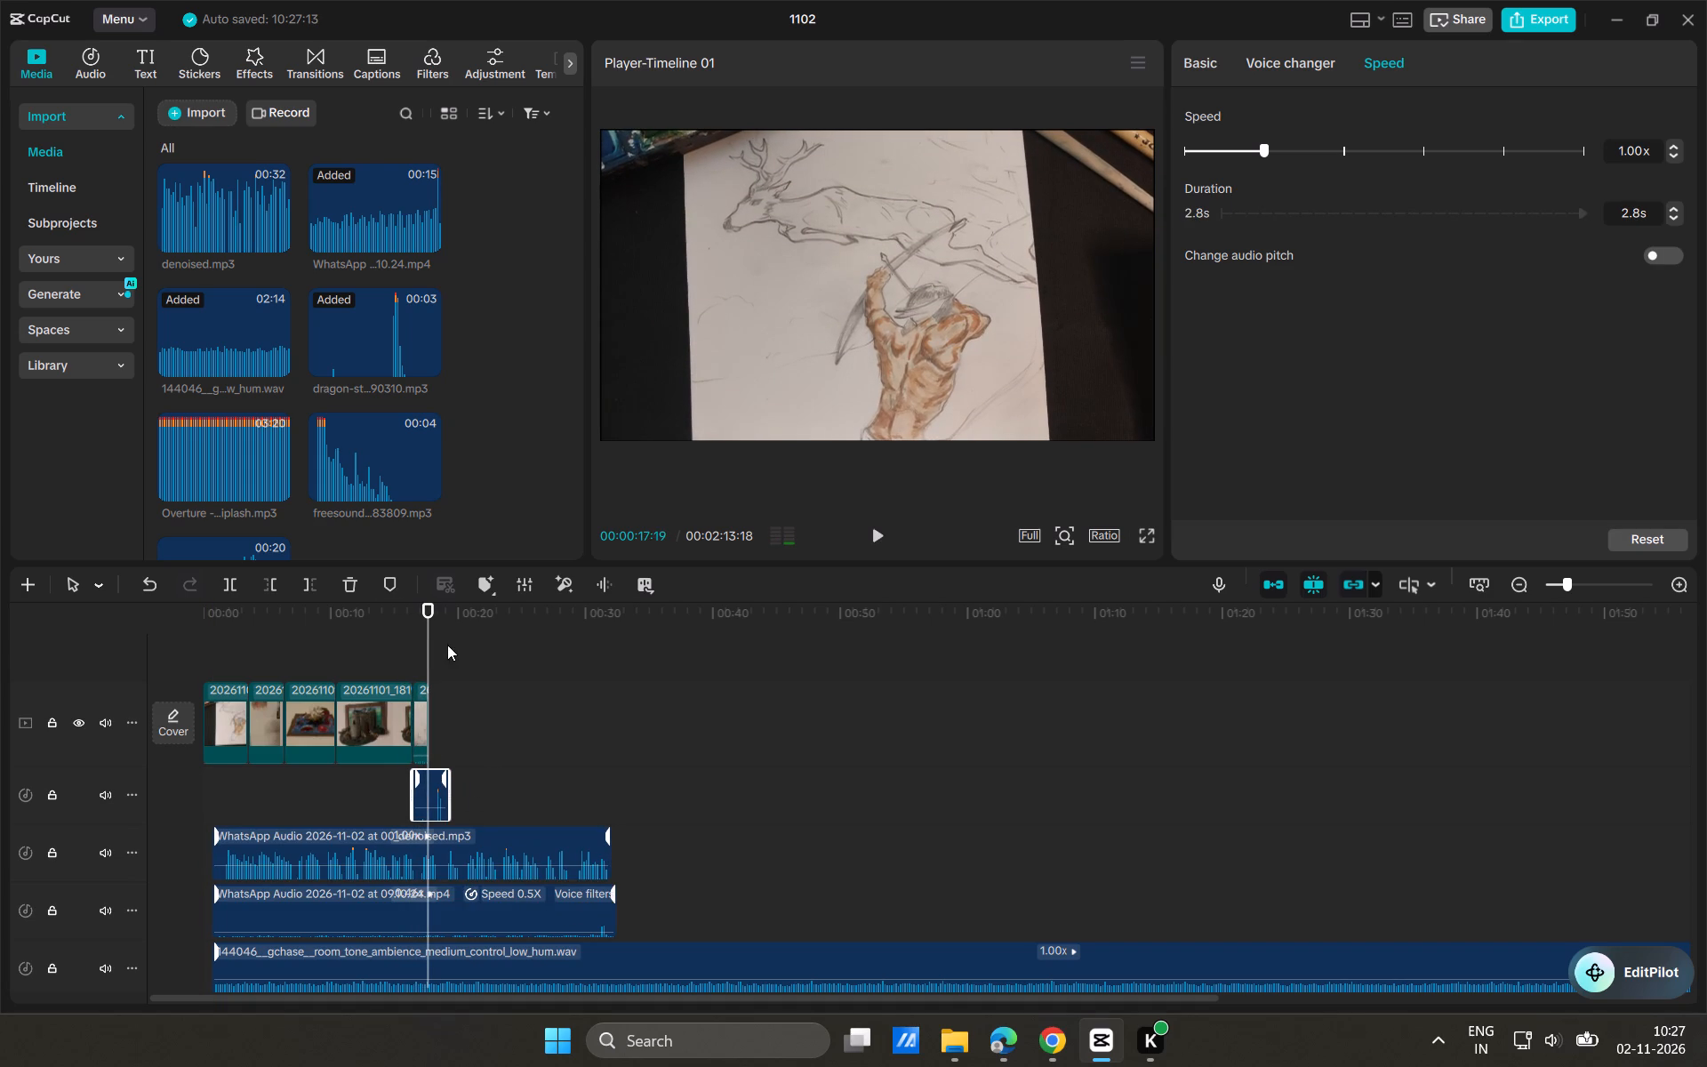
Trim both ends of the shutter sound, keeping only the part from 00:00:18:01 to 00:00:18:13 around its peak.
scroll(419, 793, "up", 13, "ctrl")
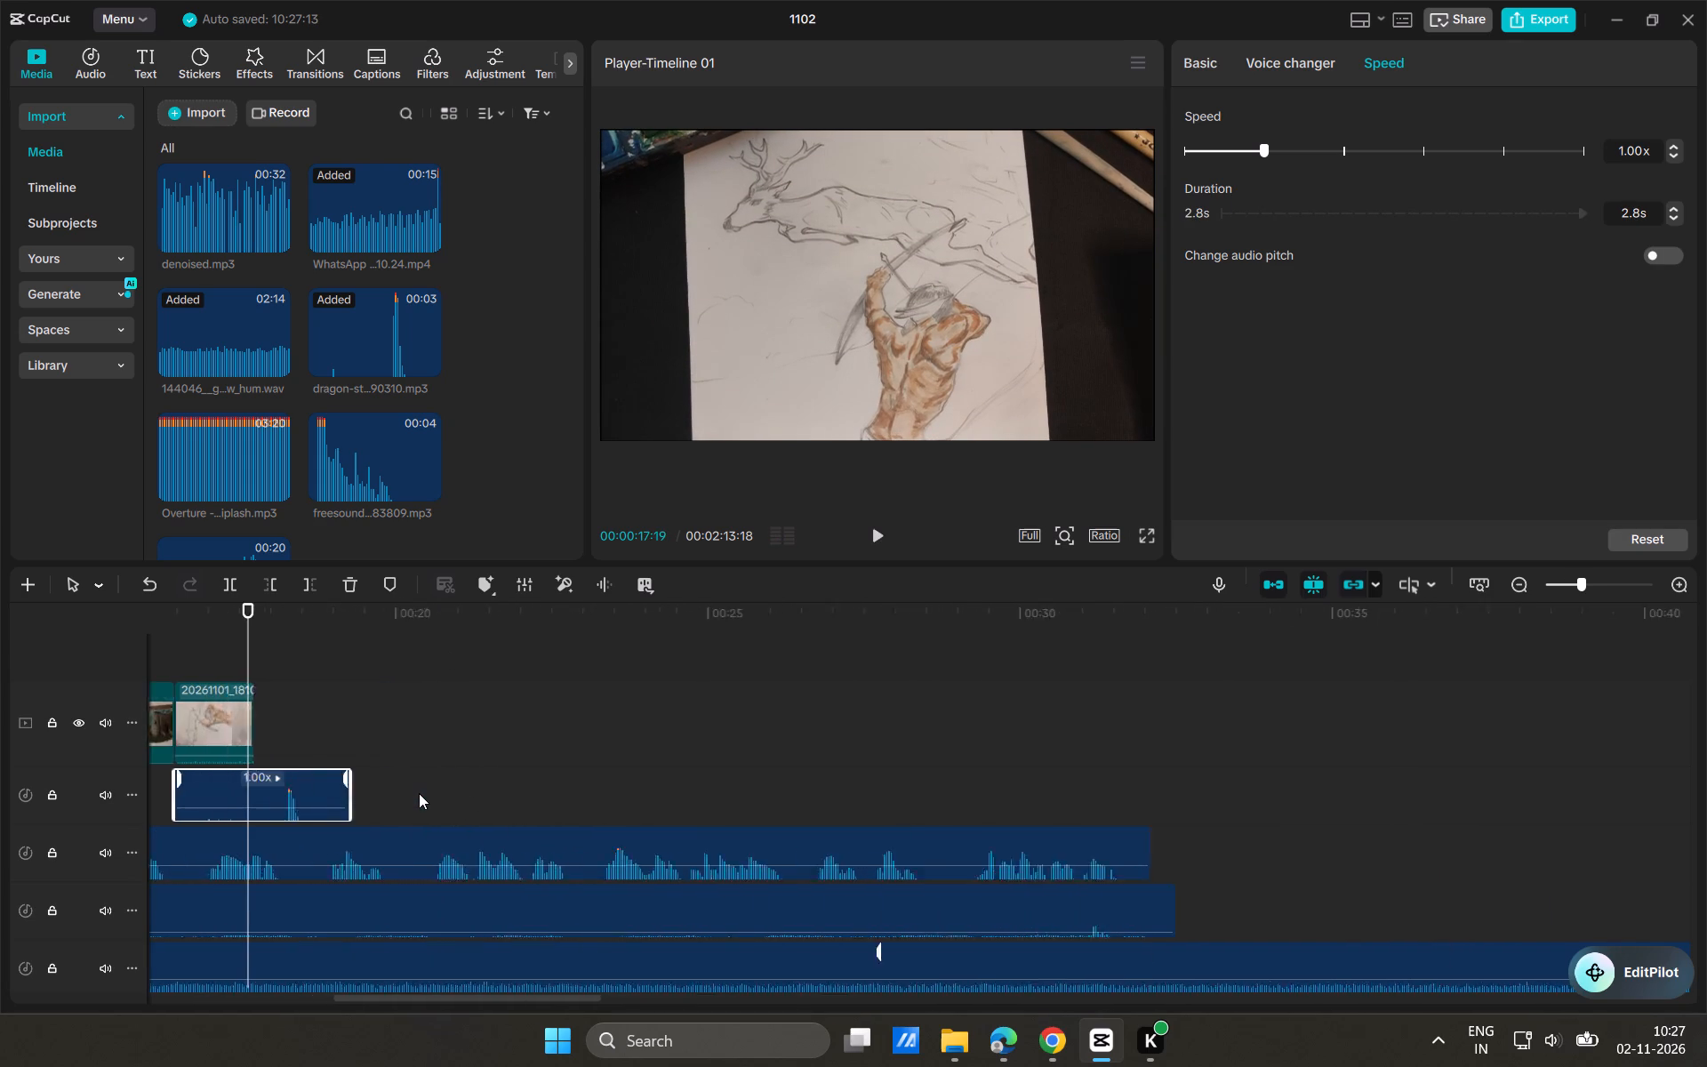
scroll(419, 793, "up", 8, "ctrl")
scroll(405, 783, "right", 1)
scroll(405, 782, "up", 8, "ctrl")
scroll(405, 782, "right", 5)
scroll(805, 726, "left", 2)
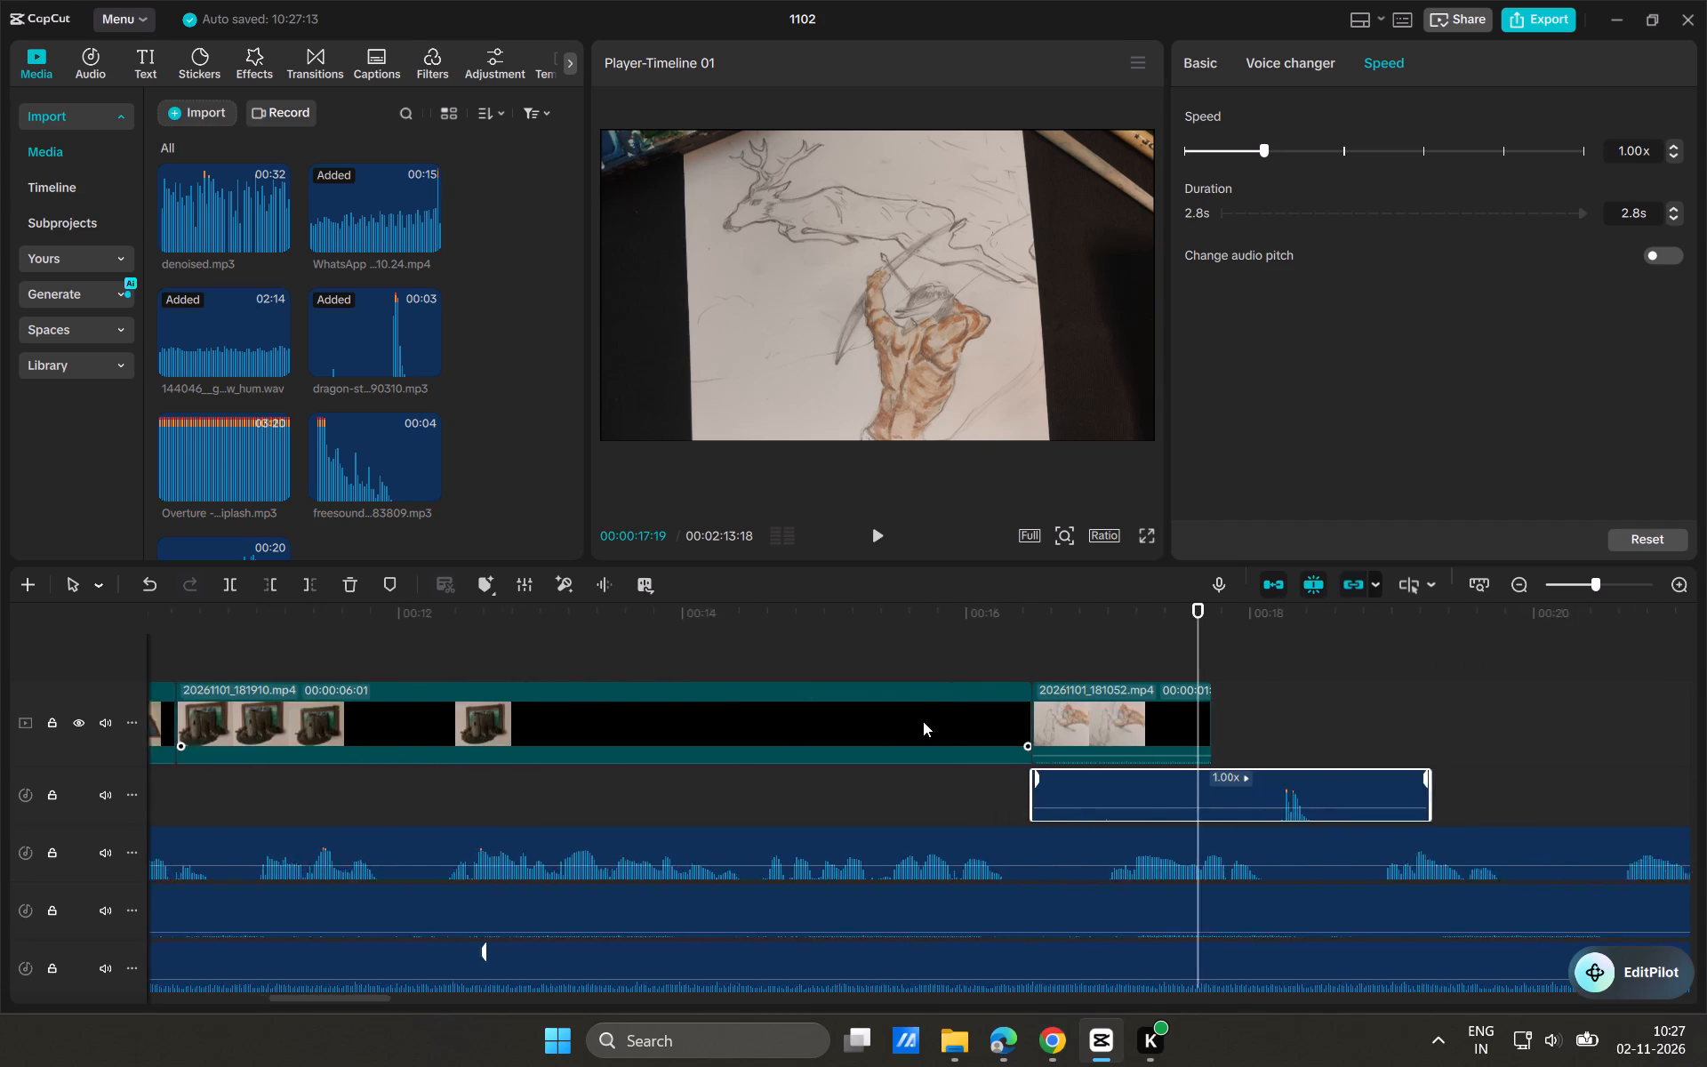
scroll(923, 721, "left", 2)
left_click_drag(836, 796, 849, 798)
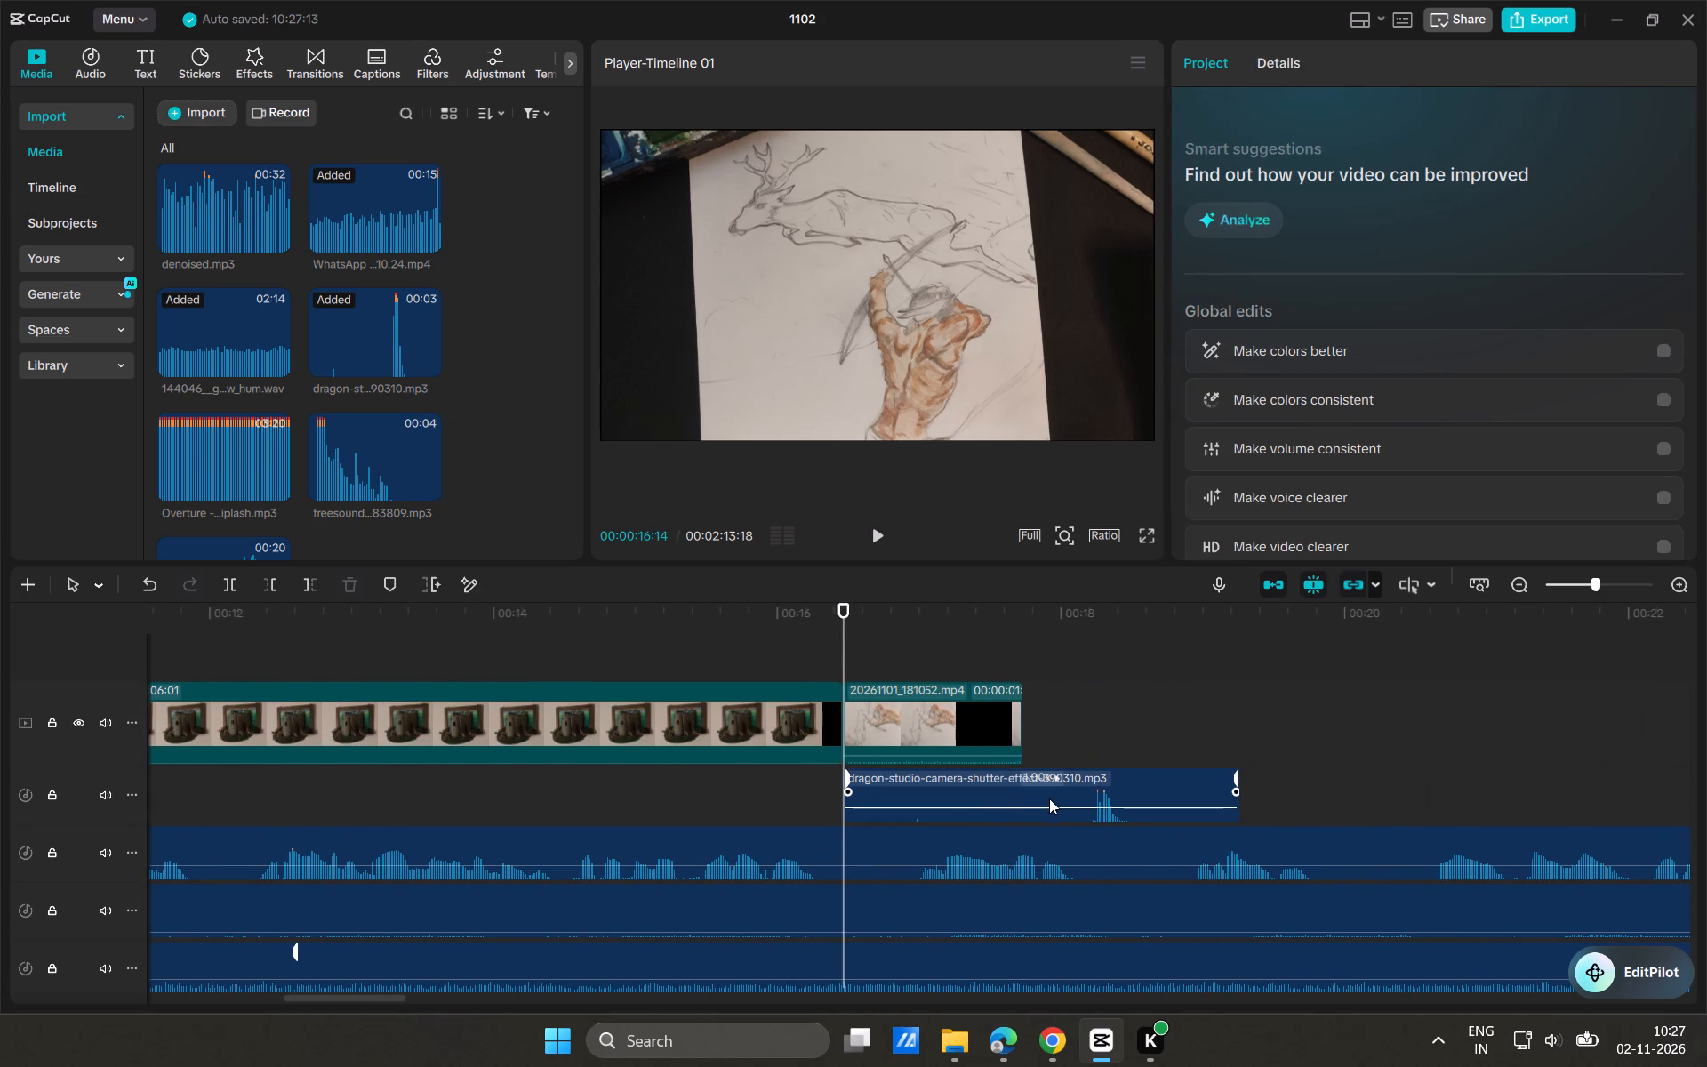
left_click(1036, 786)
left_click(810, 650)
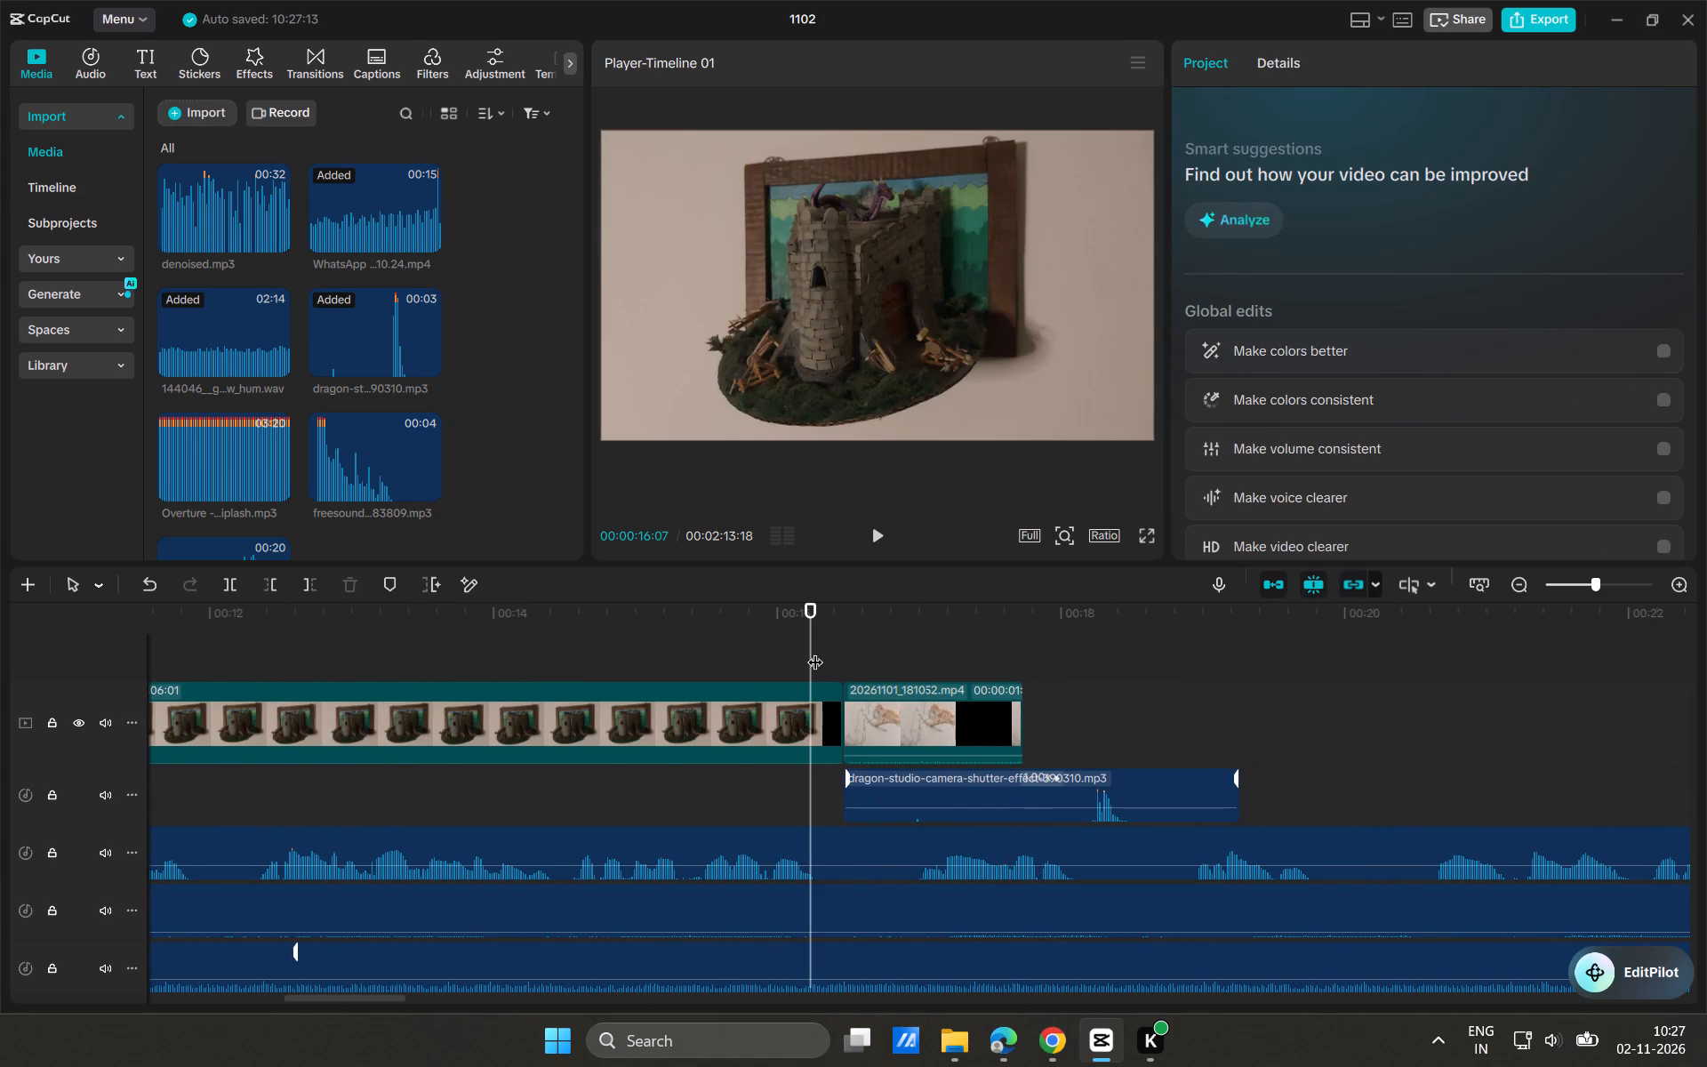
left_click_drag(815, 651, 1064, 682)
left_click(1021, 787)
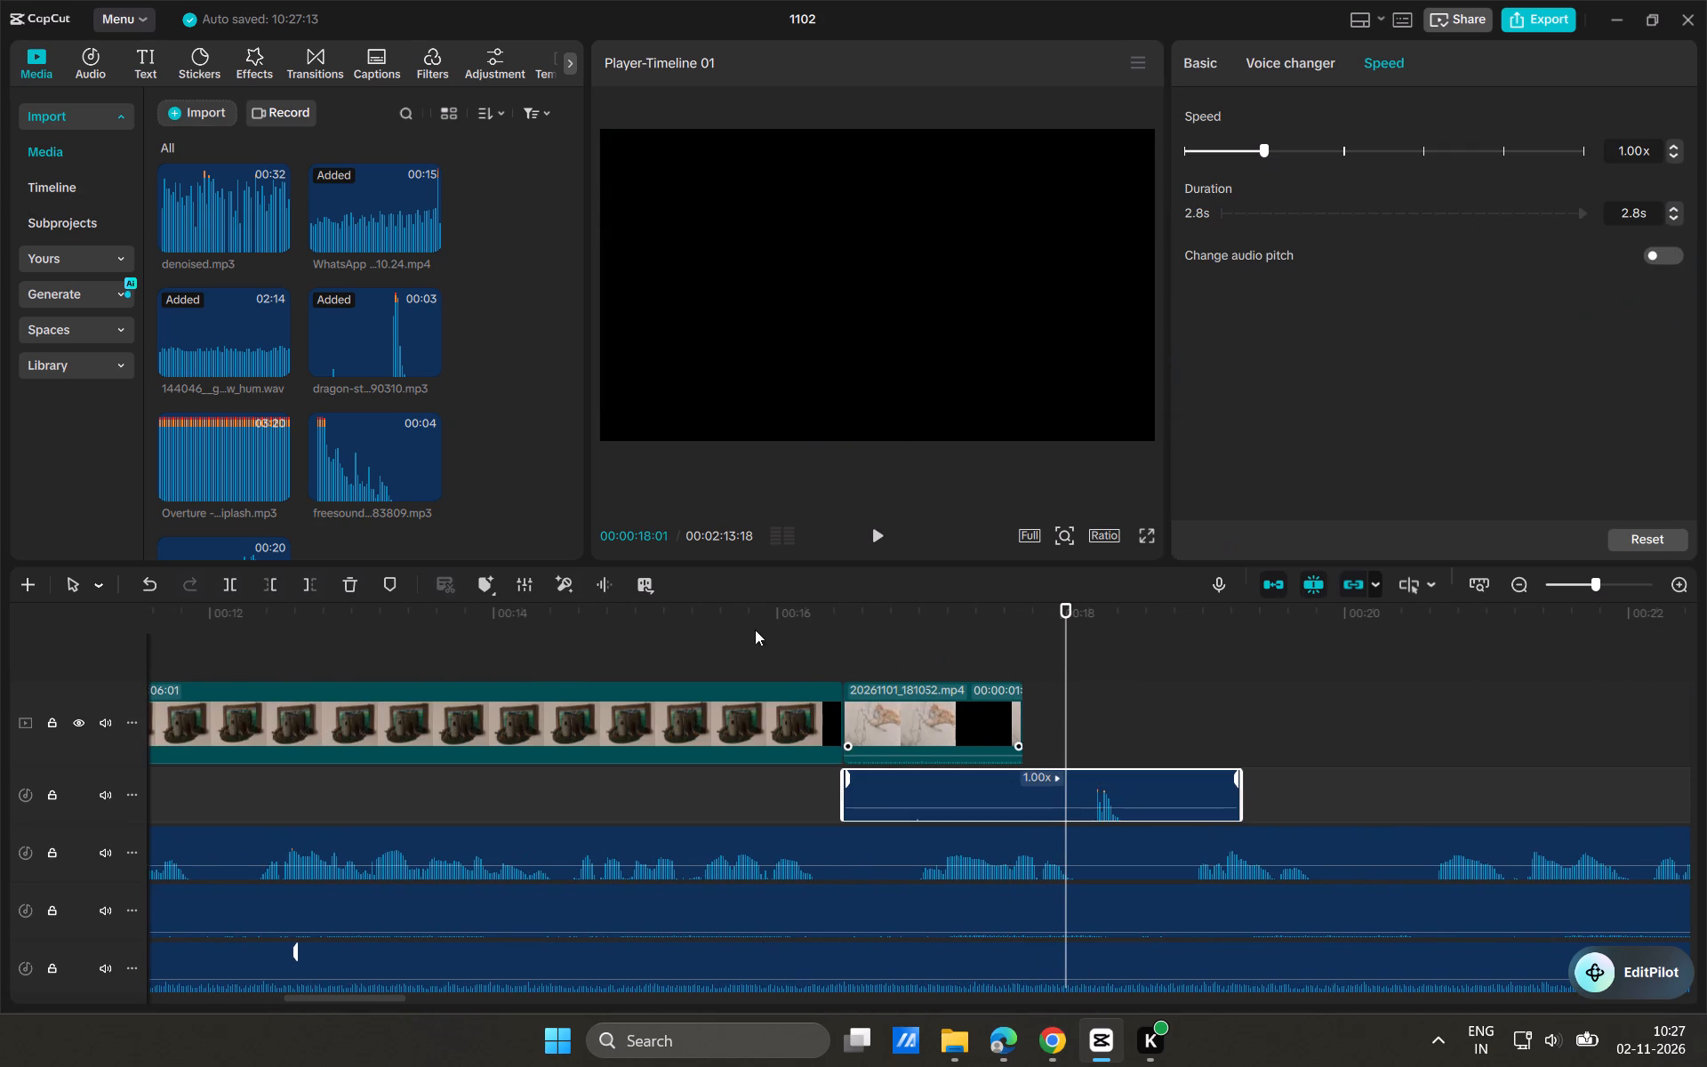
left_click(258, 584)
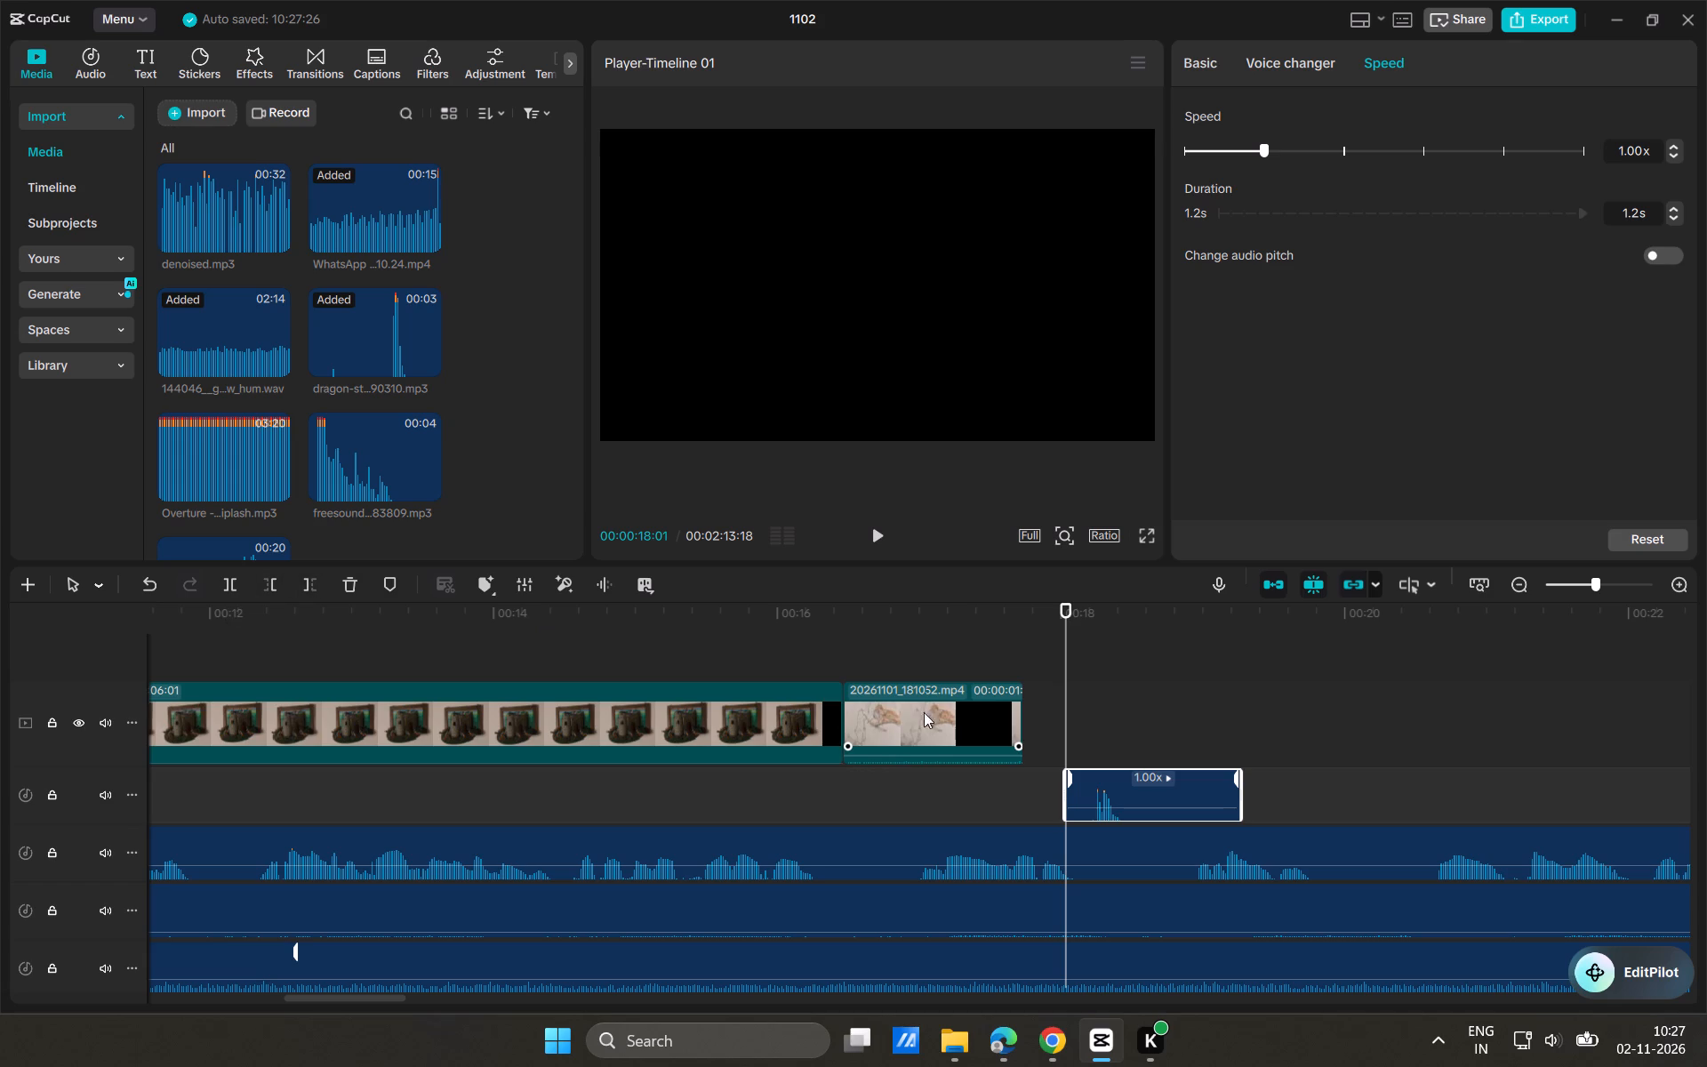
left_click_drag(1069, 726, 1120, 750)
left_click(311, 574)
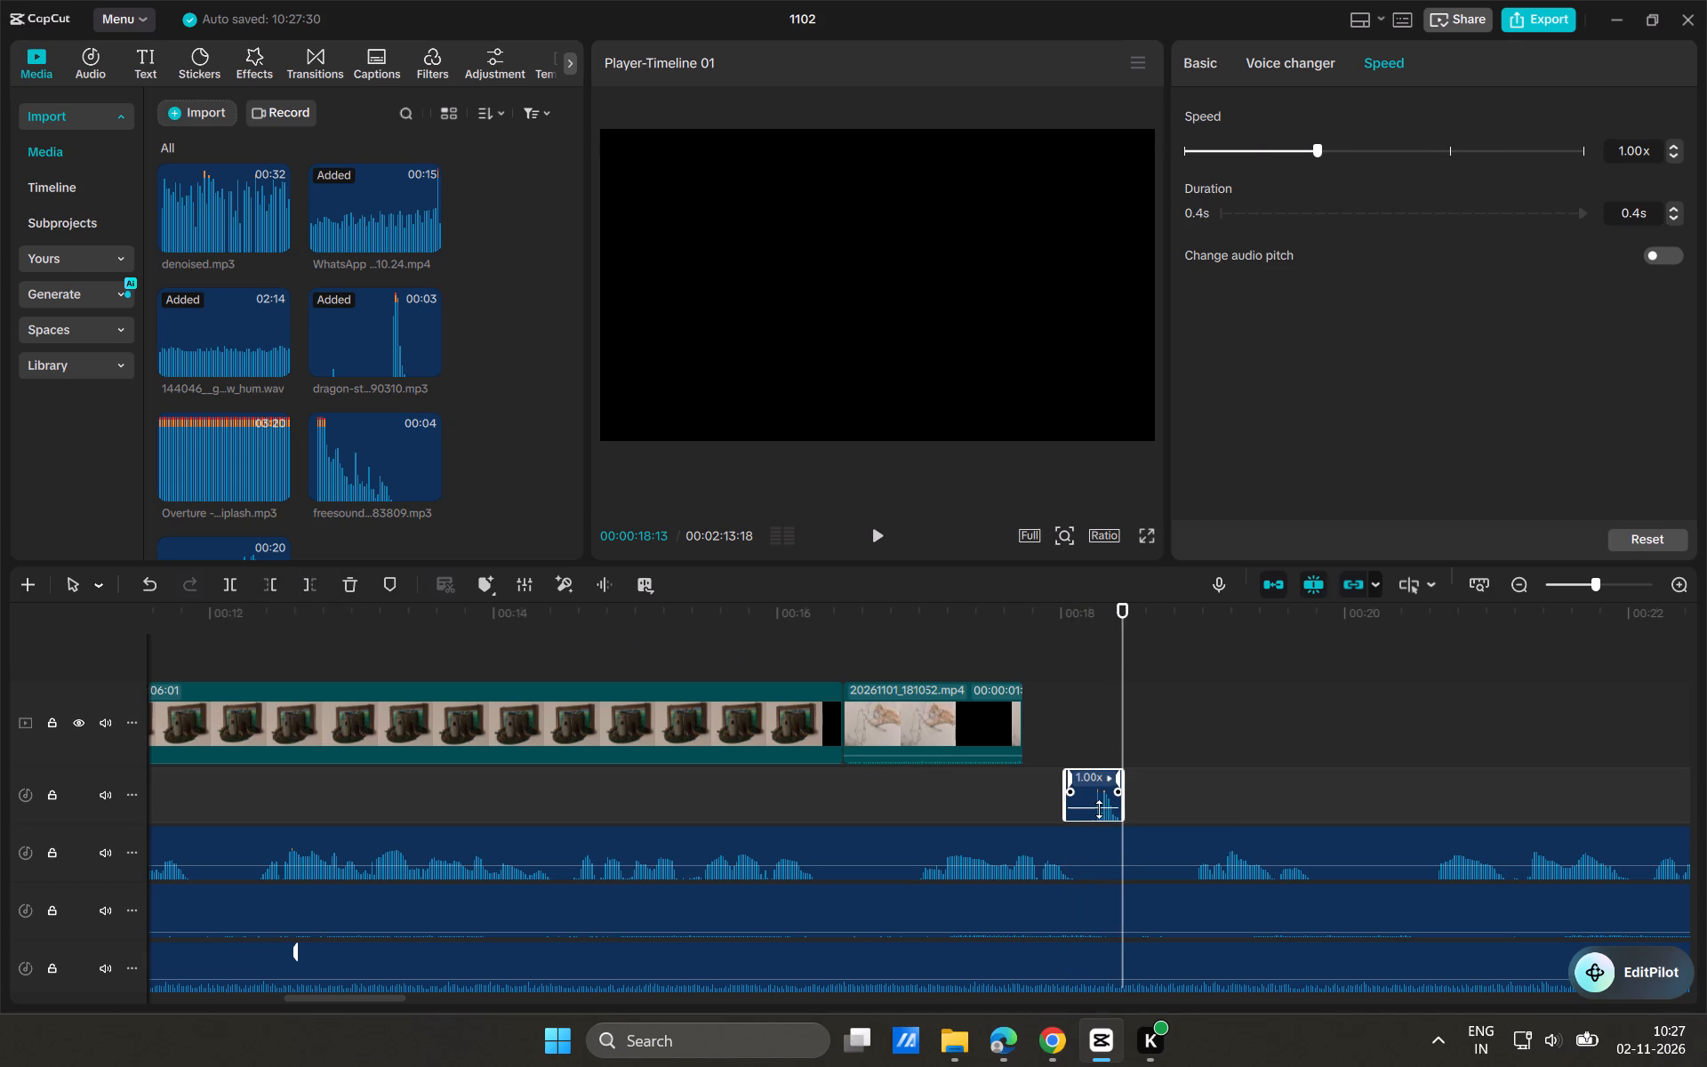
Move the trimmed shutter sound so its peak falls at the drawing clip's end, and play that passage.
left_click_drag(1102, 788, 1031, 789)
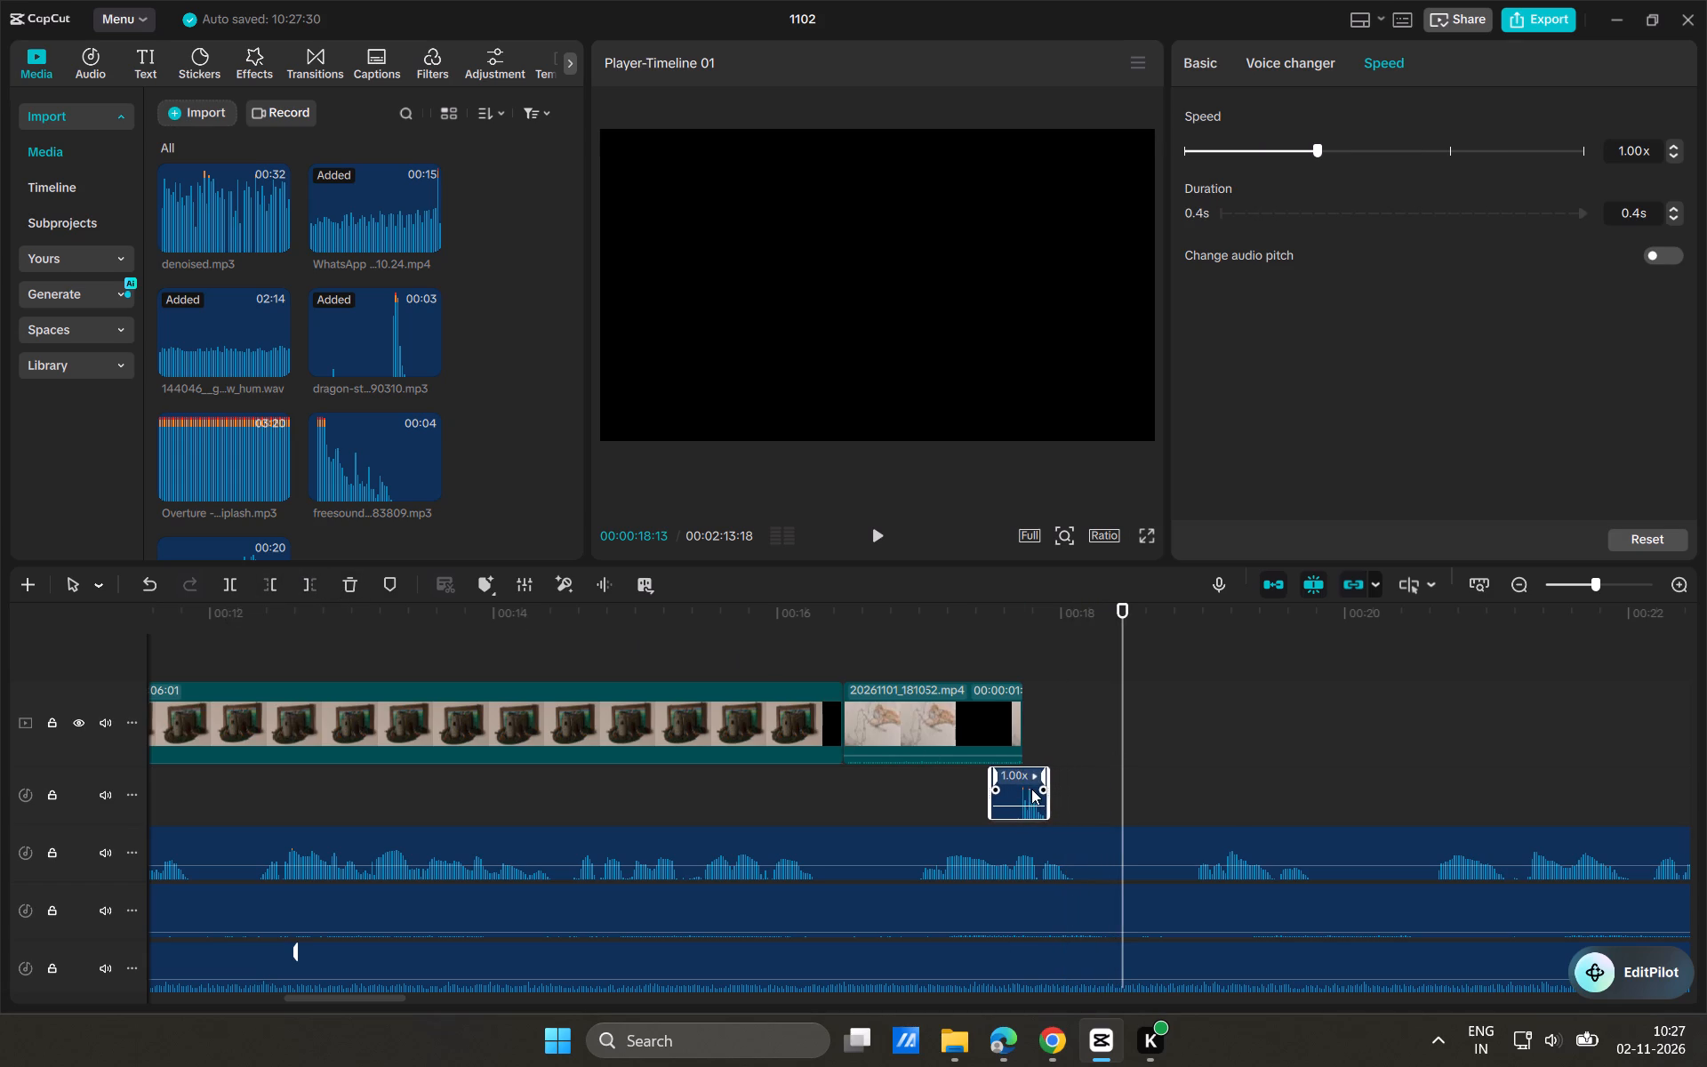
left_click_drag(1031, 789, 1022, 787)
left_click_drag(1121, 723, 660, 689)
key("space")
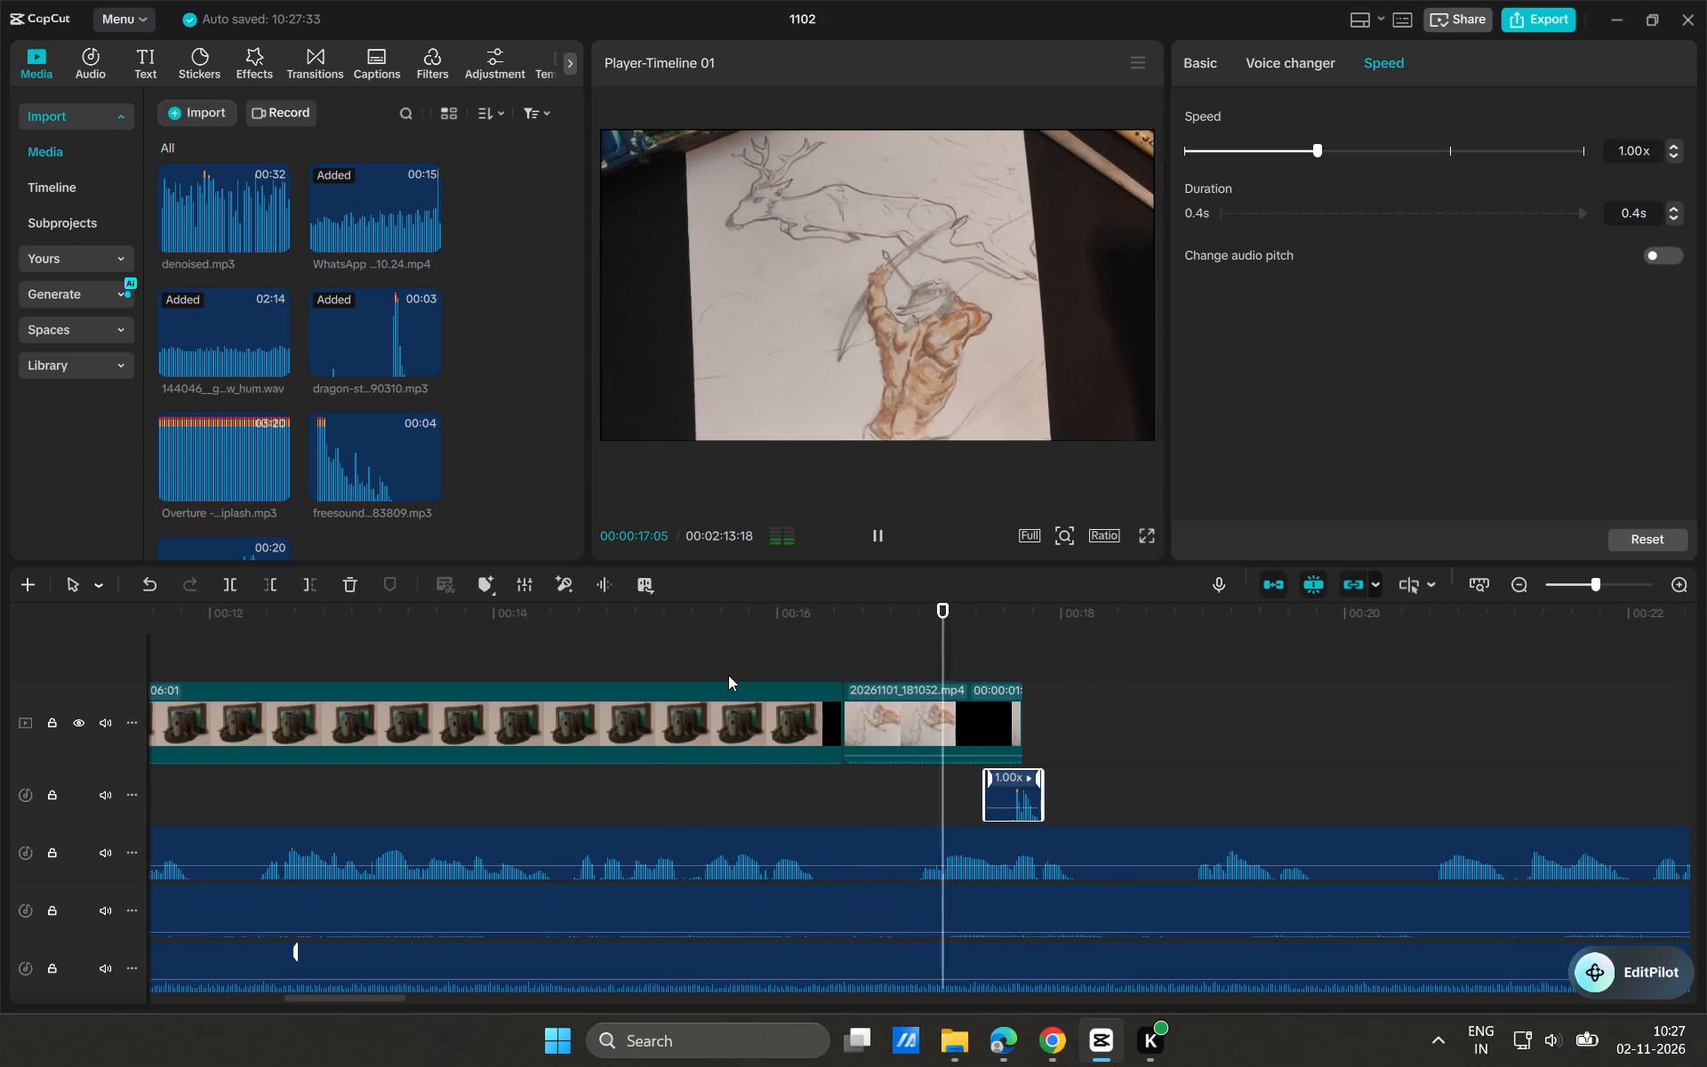
key("space")
key("space")
key("space")
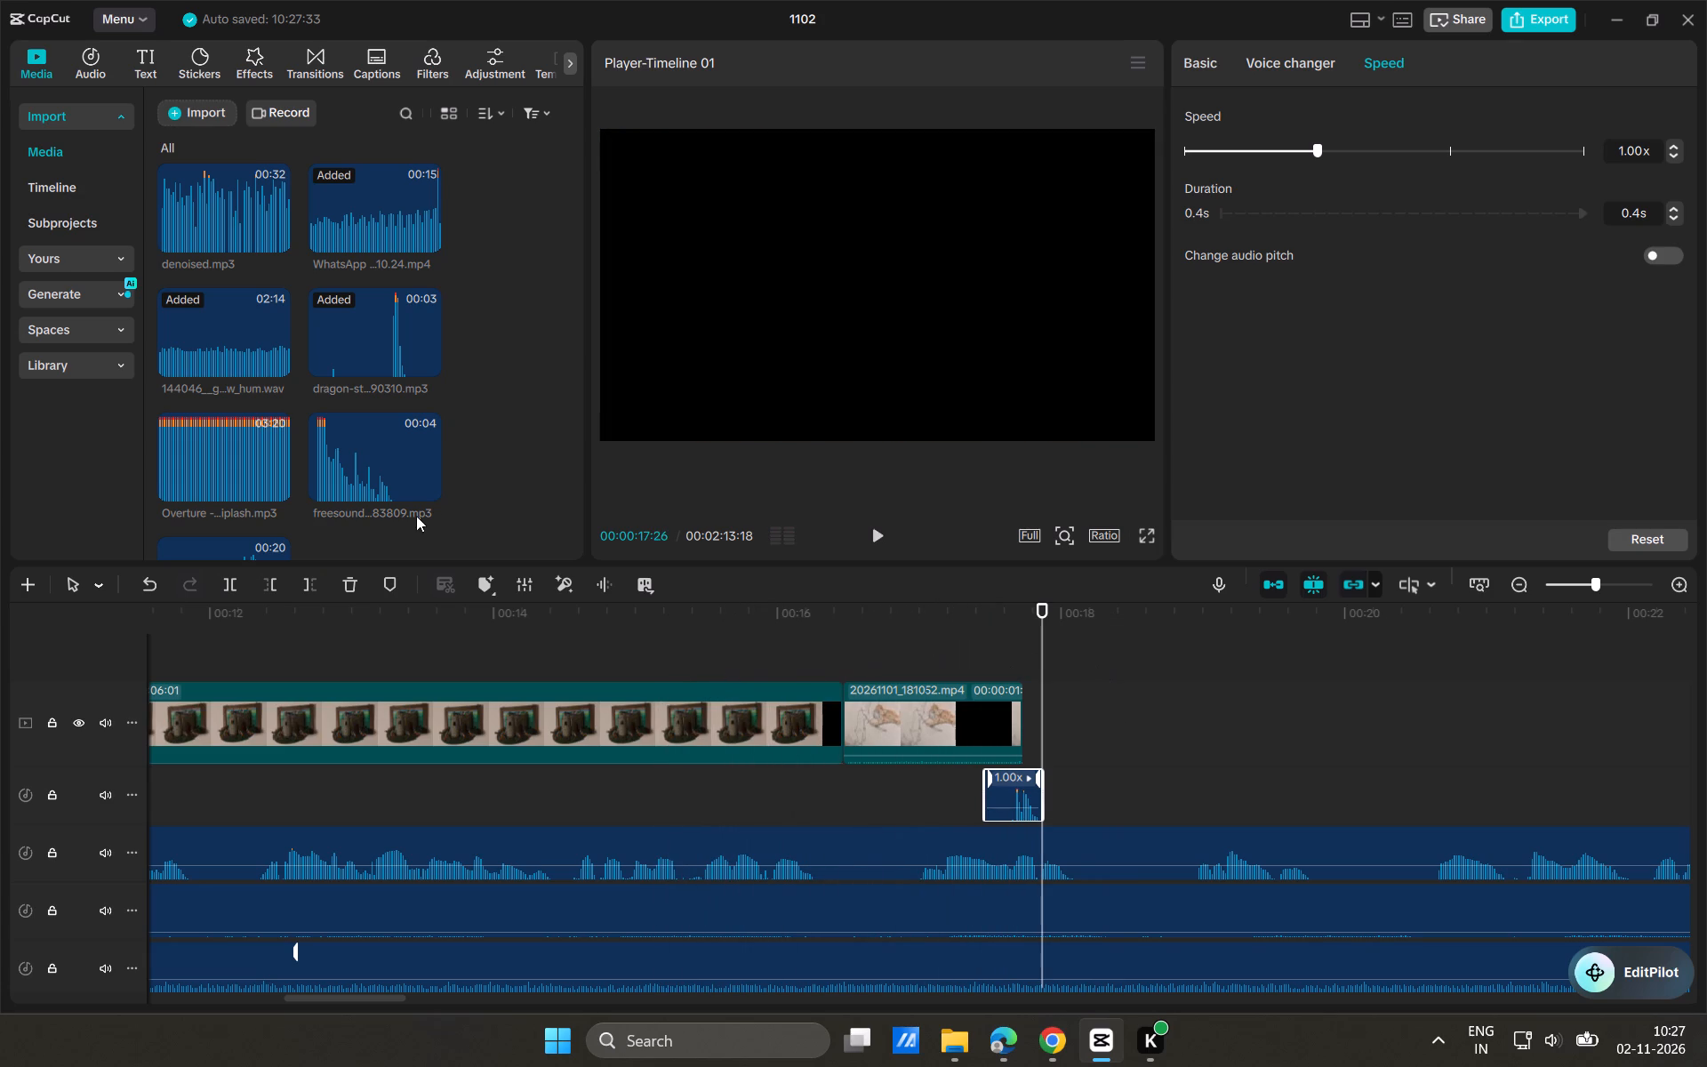
Preview the guitar footage in the imported media and add 20261101_181654.mp4 after the drawing clip at 00:00:17:22.
left_click_drag(1041, 706, 1023, 718)
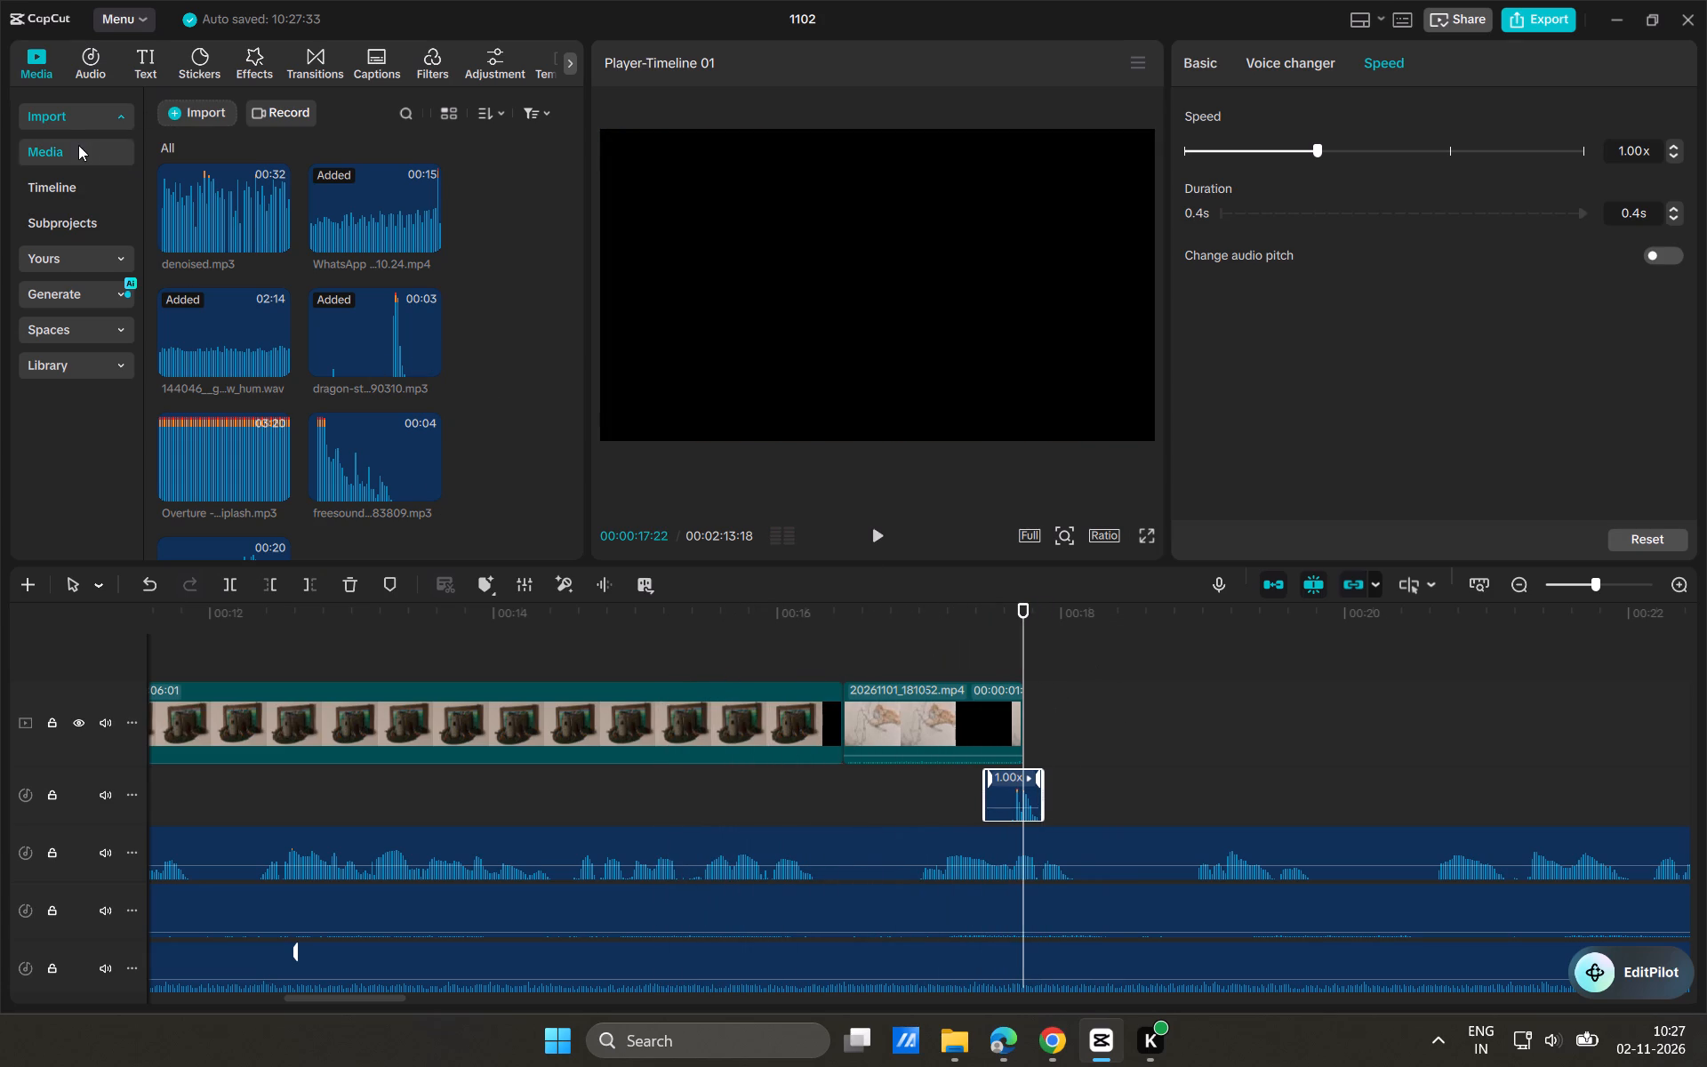
scroll(271, 224, "up", 18)
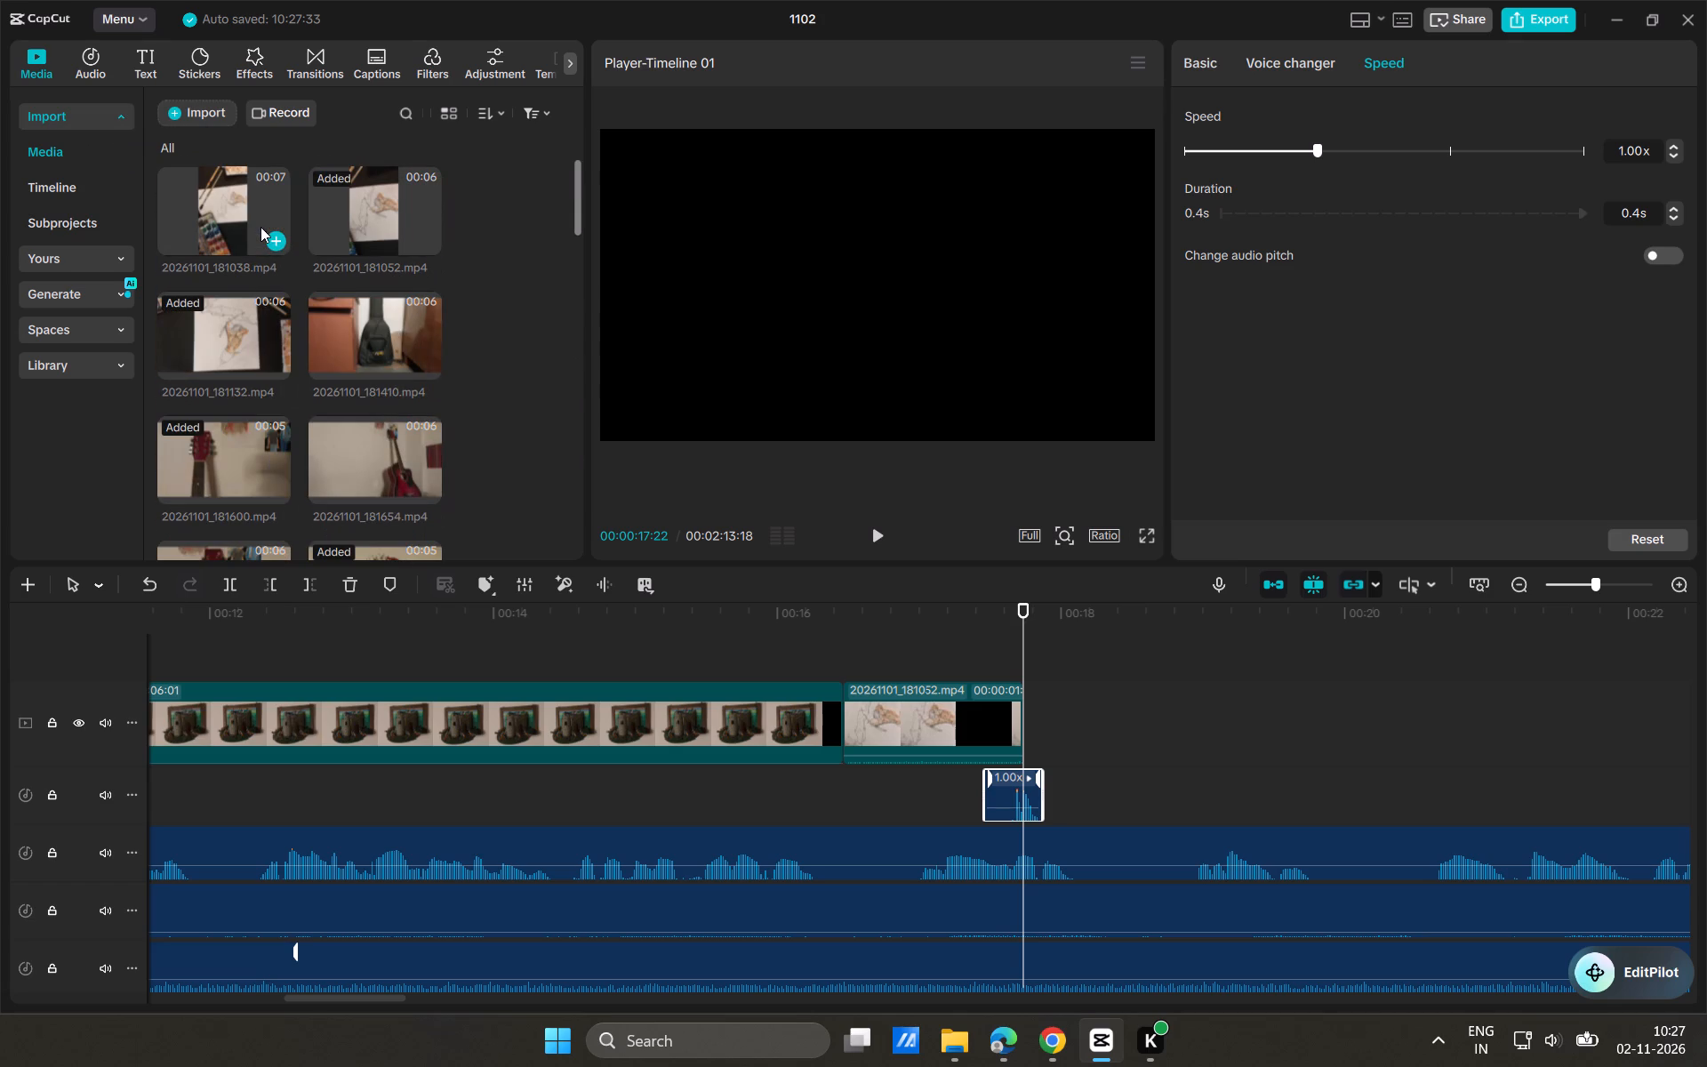
scroll(260, 227, "up", 7)
left_click(363, 338)
left_click(314, 472)
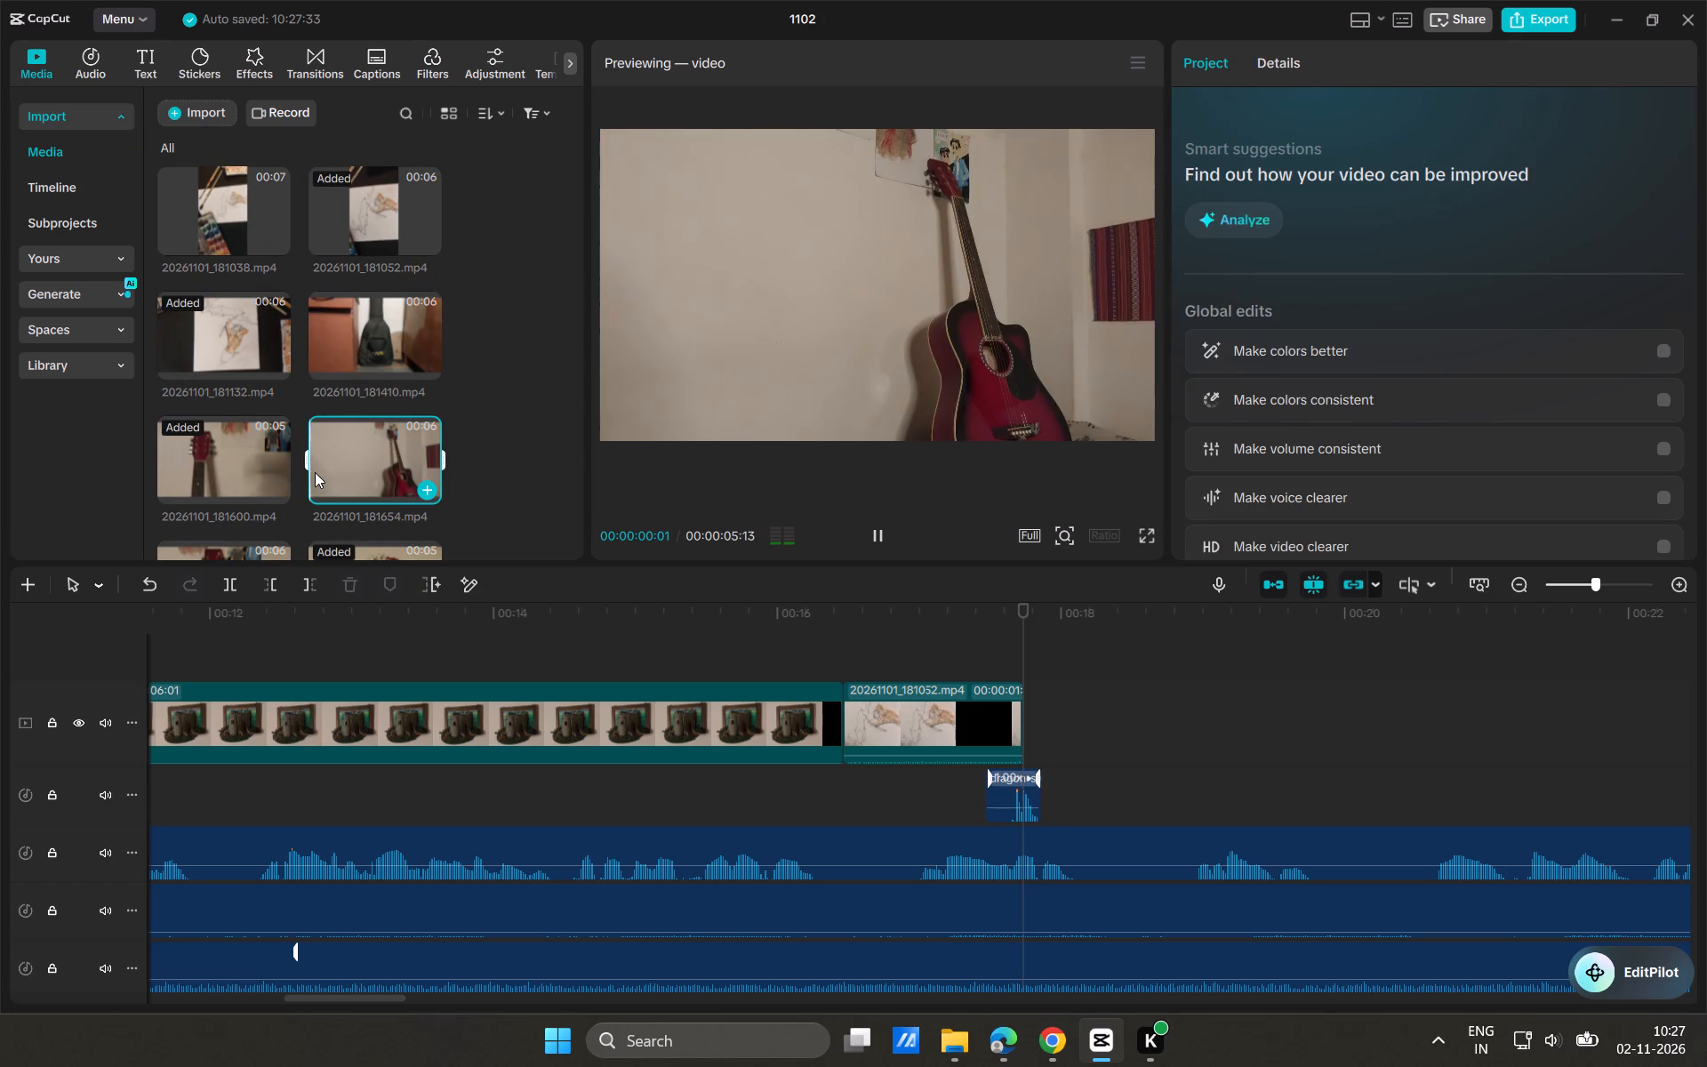
key("space")
left_click_drag(341, 461, 1007, 706)
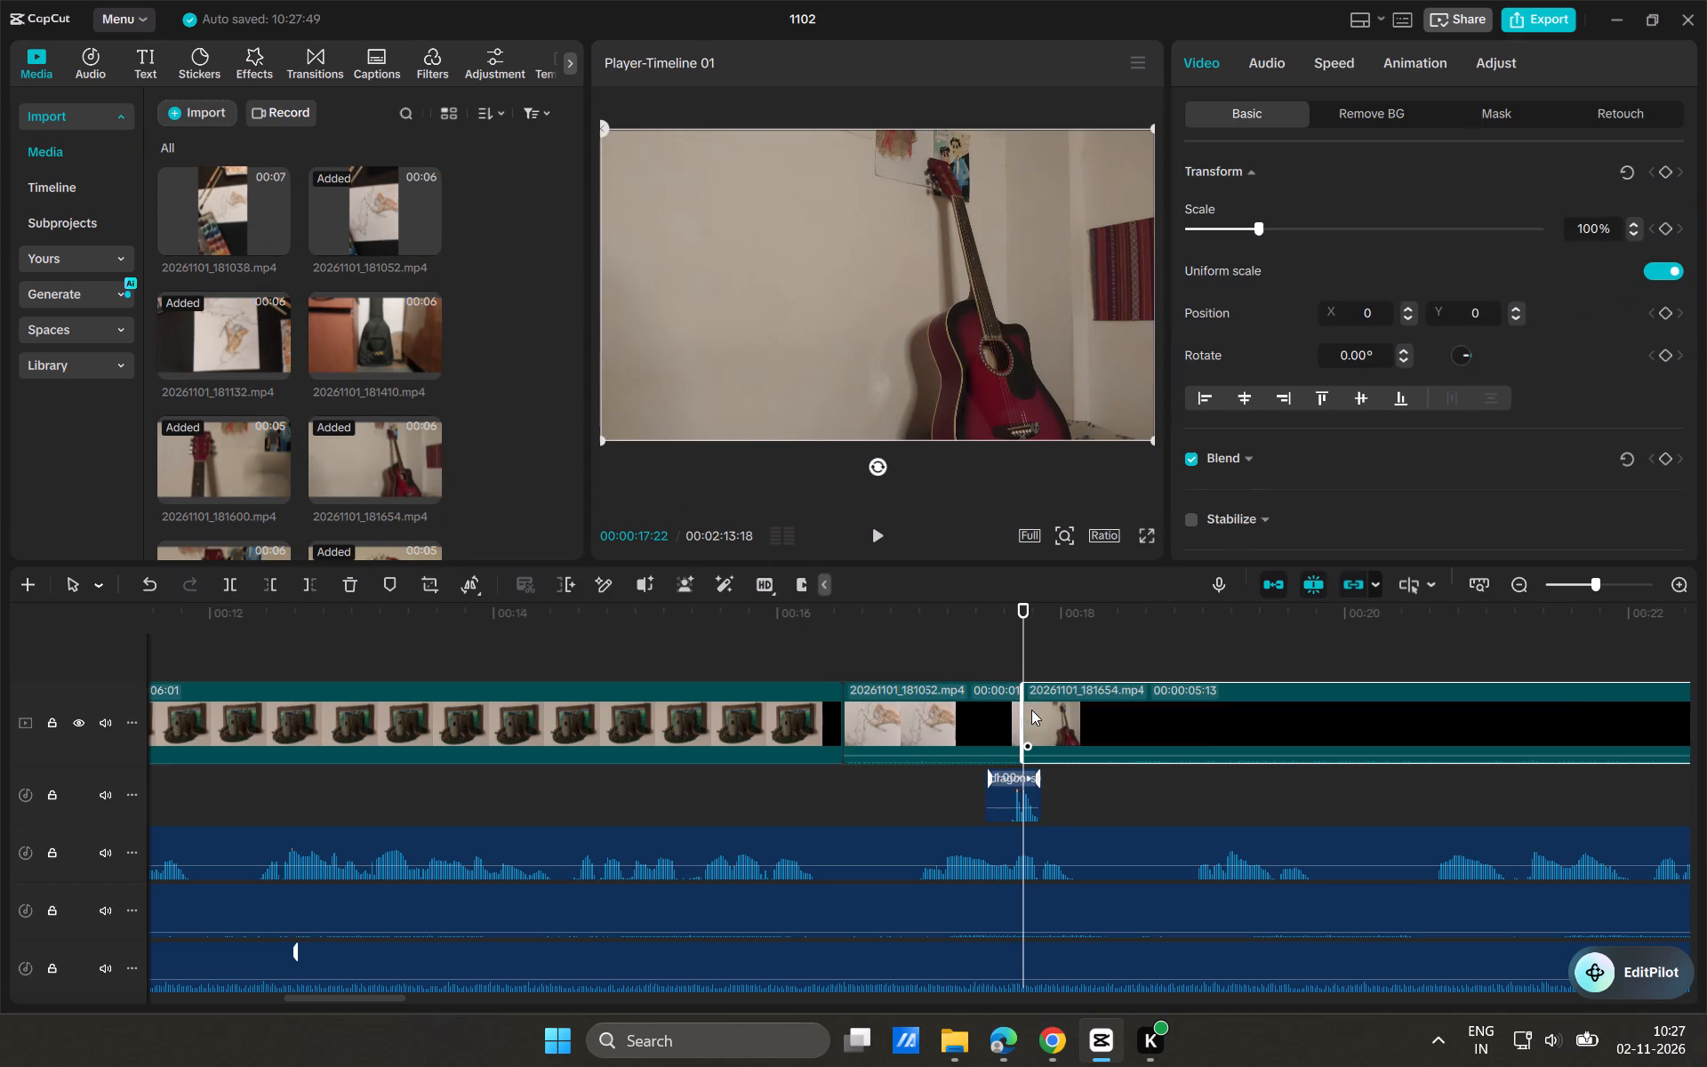
Trim the end of the guitar clip 20261101_181654.mp4 so that it ends at about 00:00:18:24.
scroll(1280, 695, "left", 1)
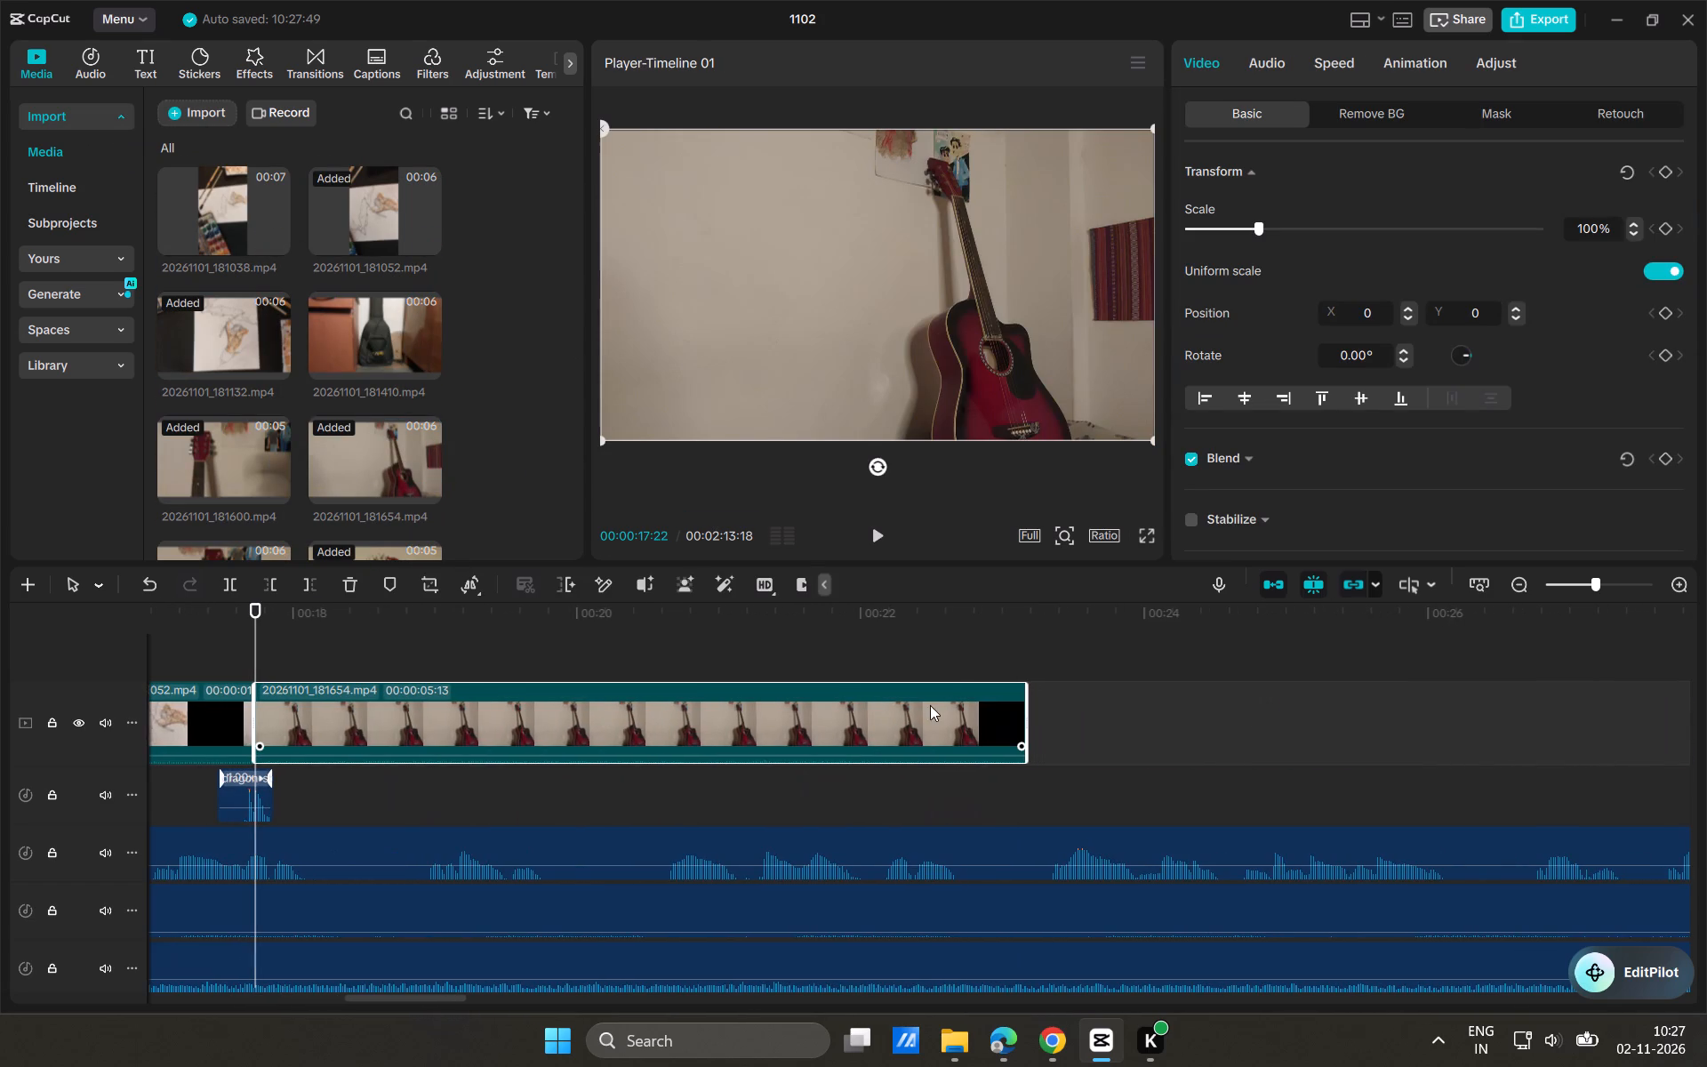
left_click_drag(1024, 720, 471, 730)
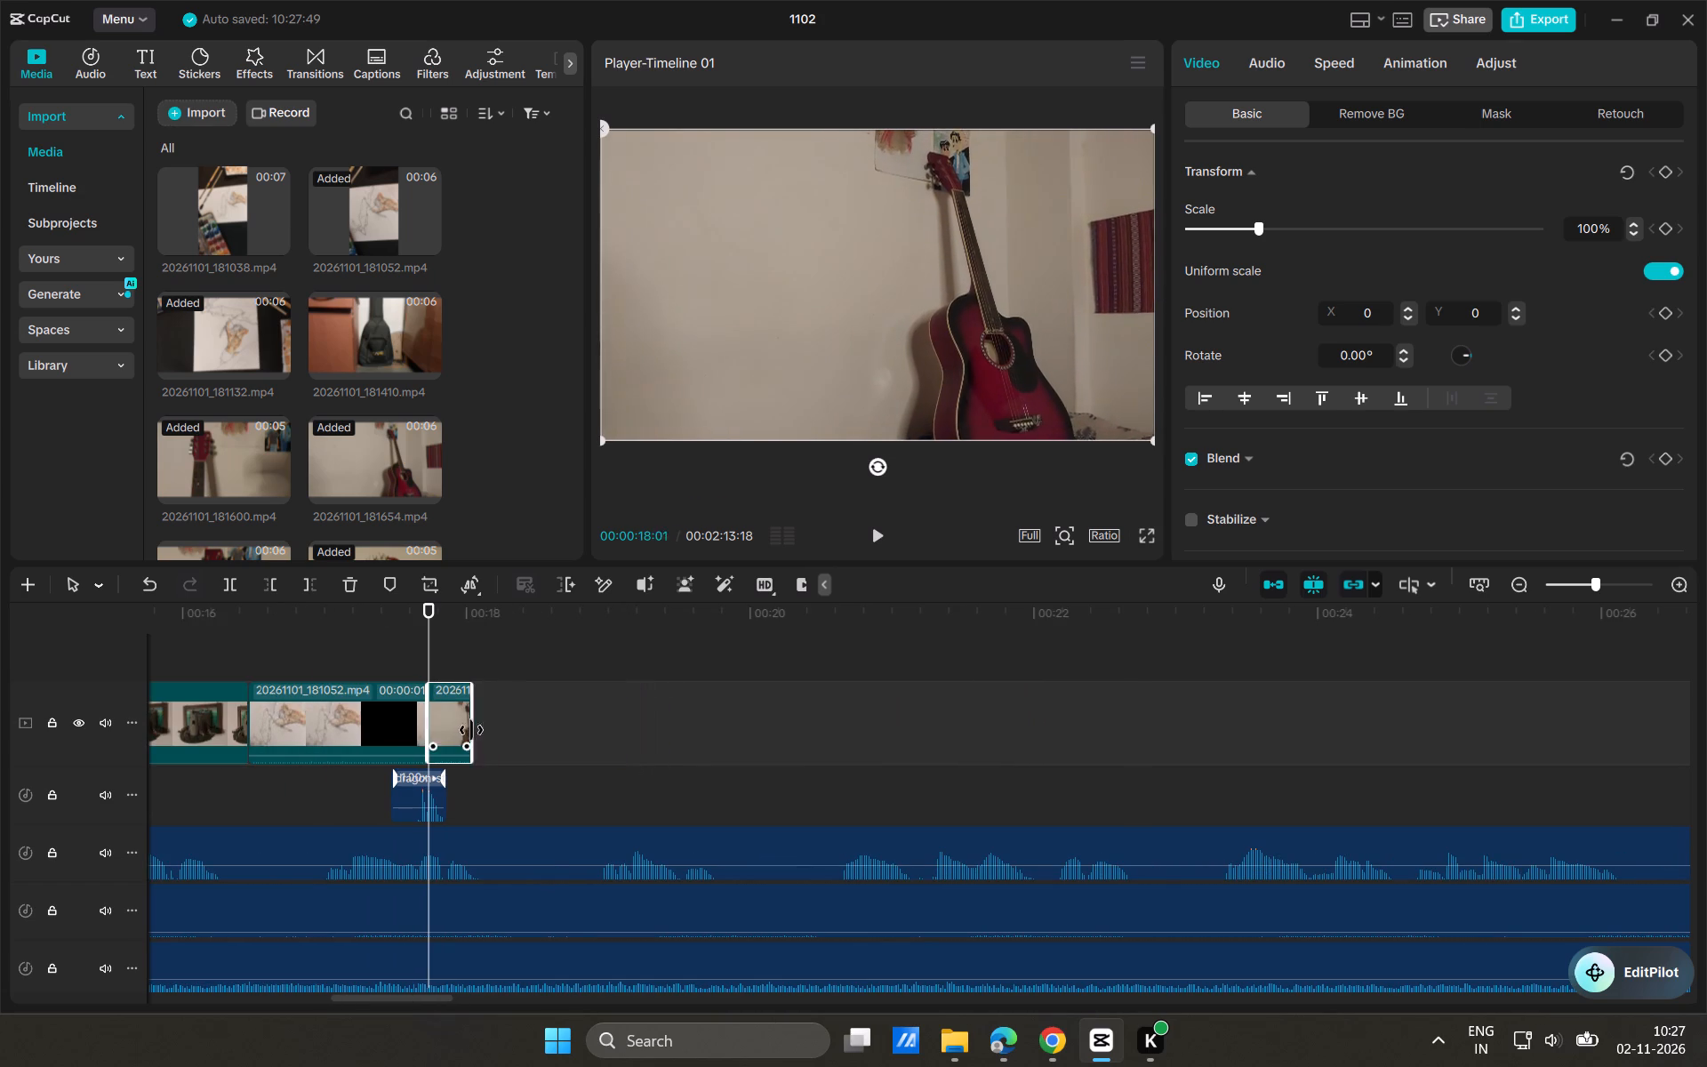
left_click_drag(471, 730, 519, 747)
left_click(371, 721)
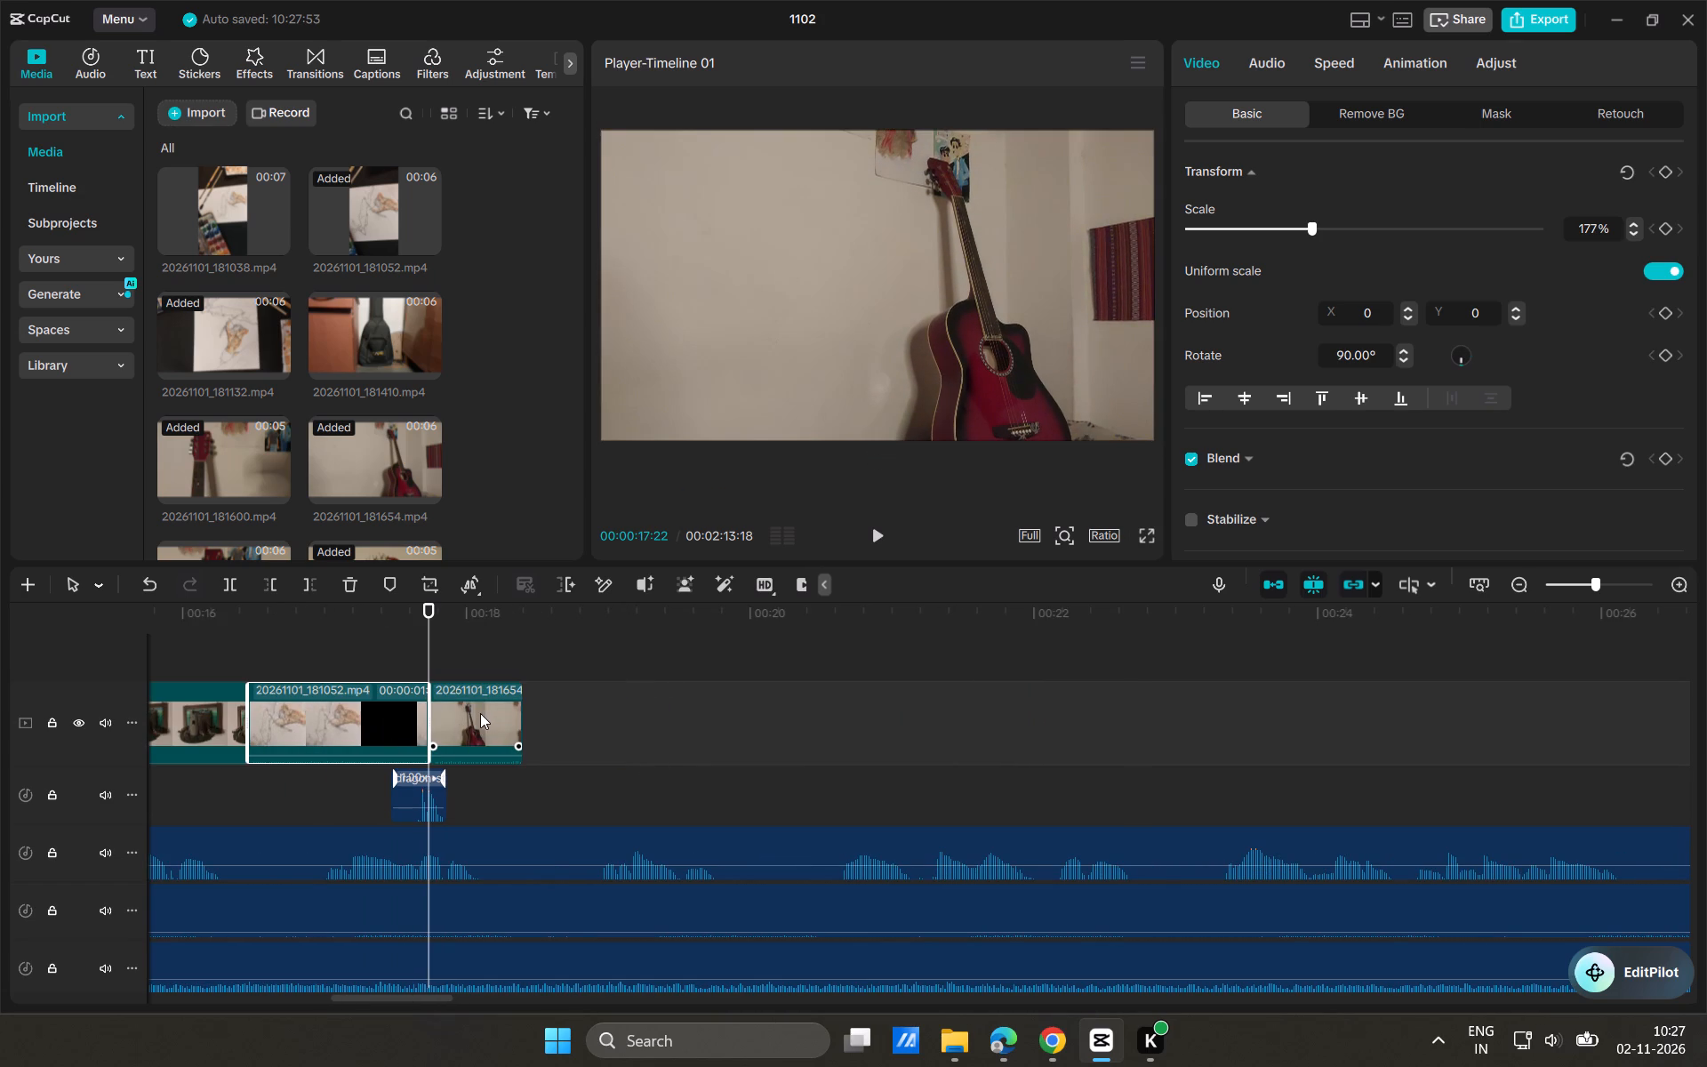
left_click(479, 704)
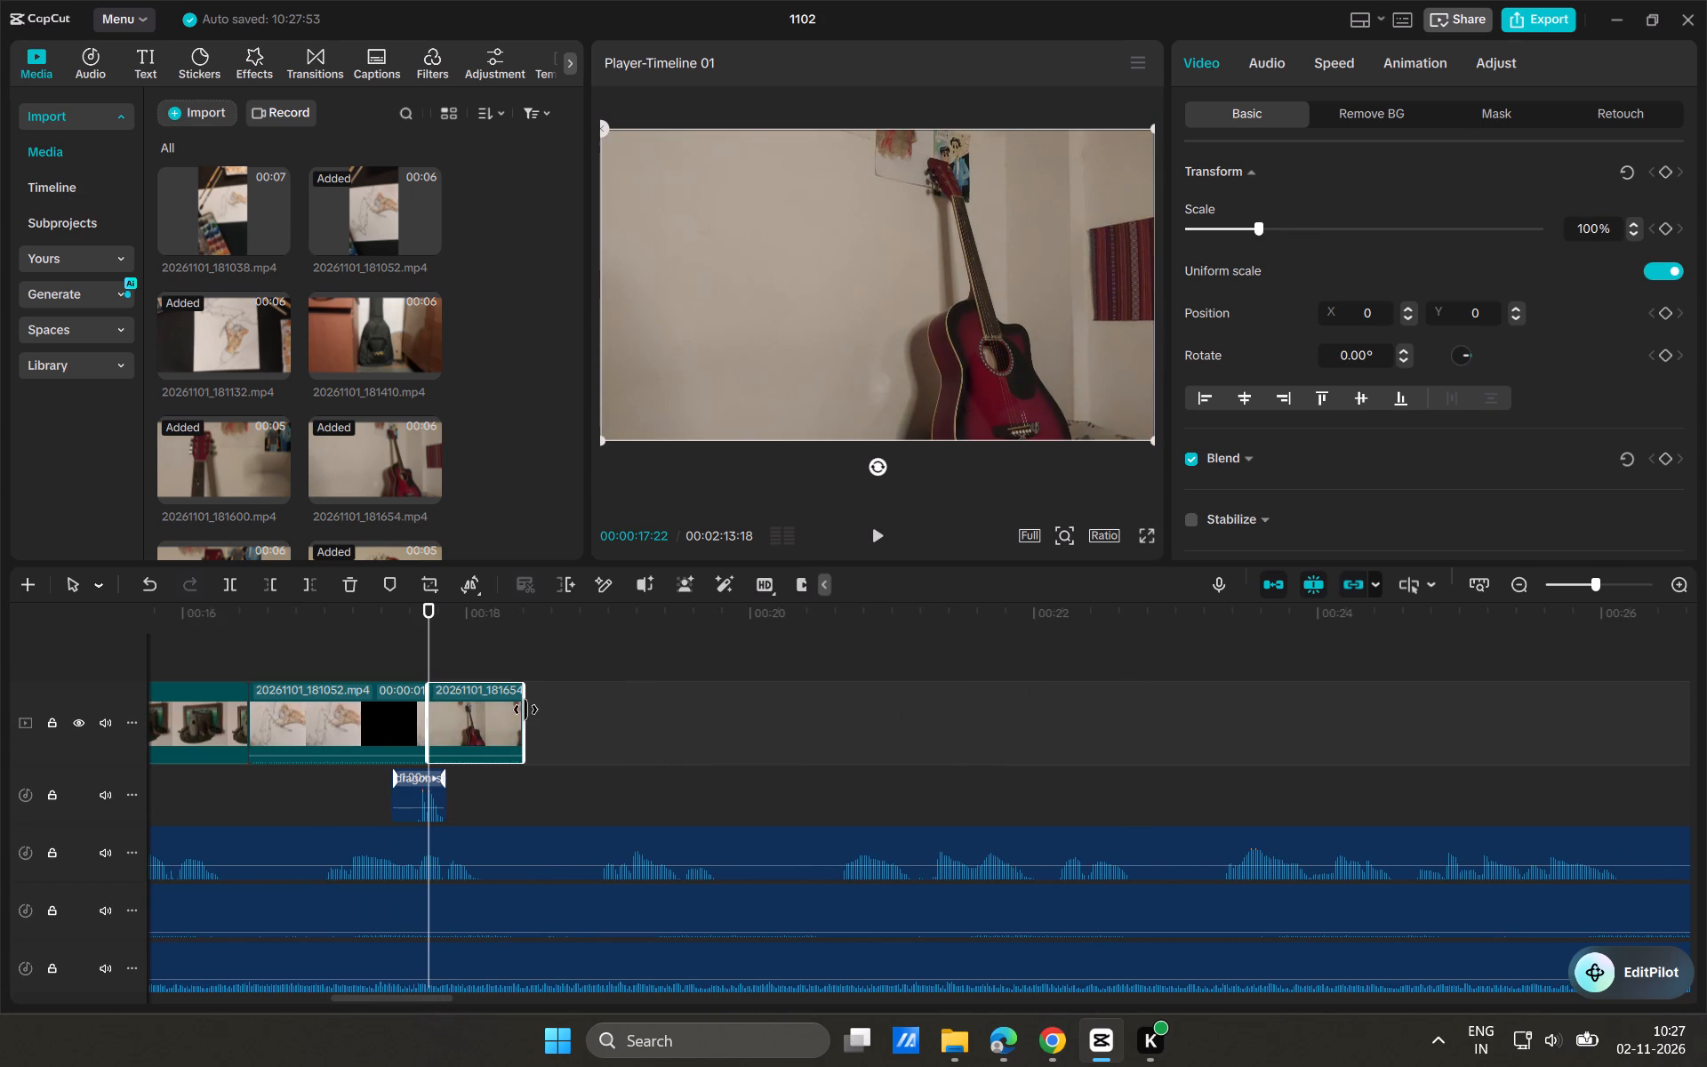
left_click_drag(525, 710, 444, 725)
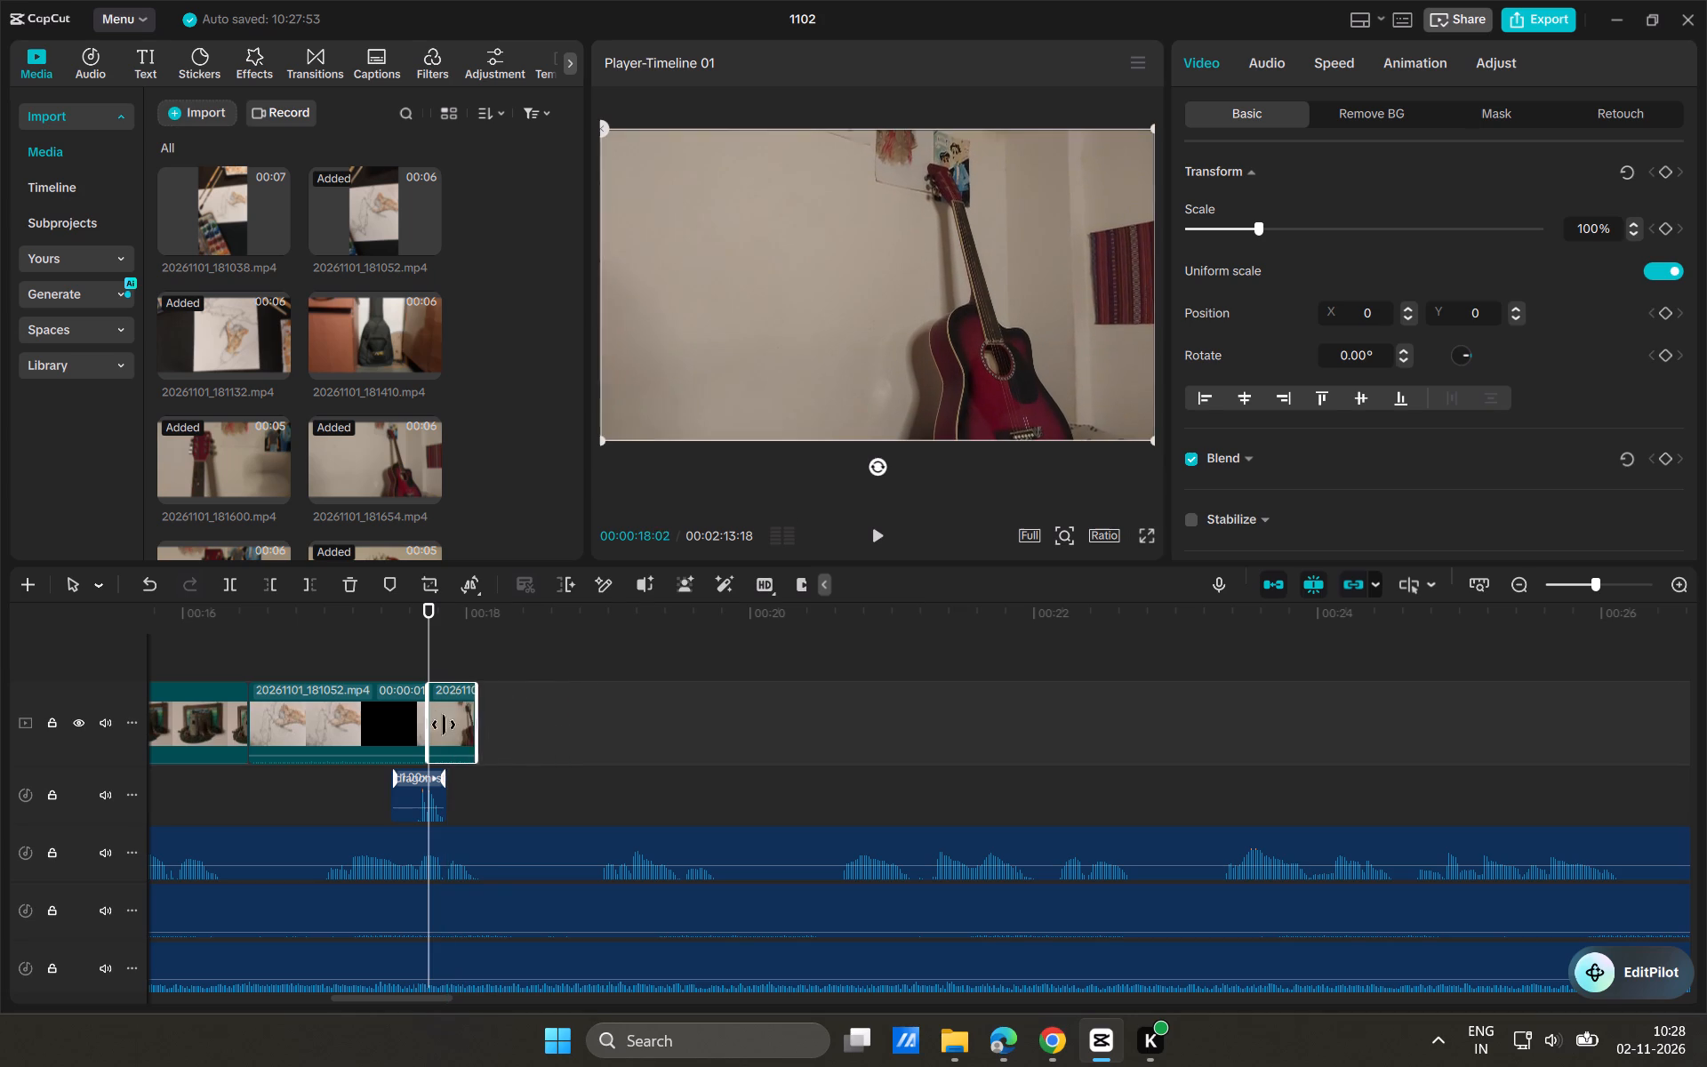
left_click_drag(444, 725, 499, 734)
key("space")
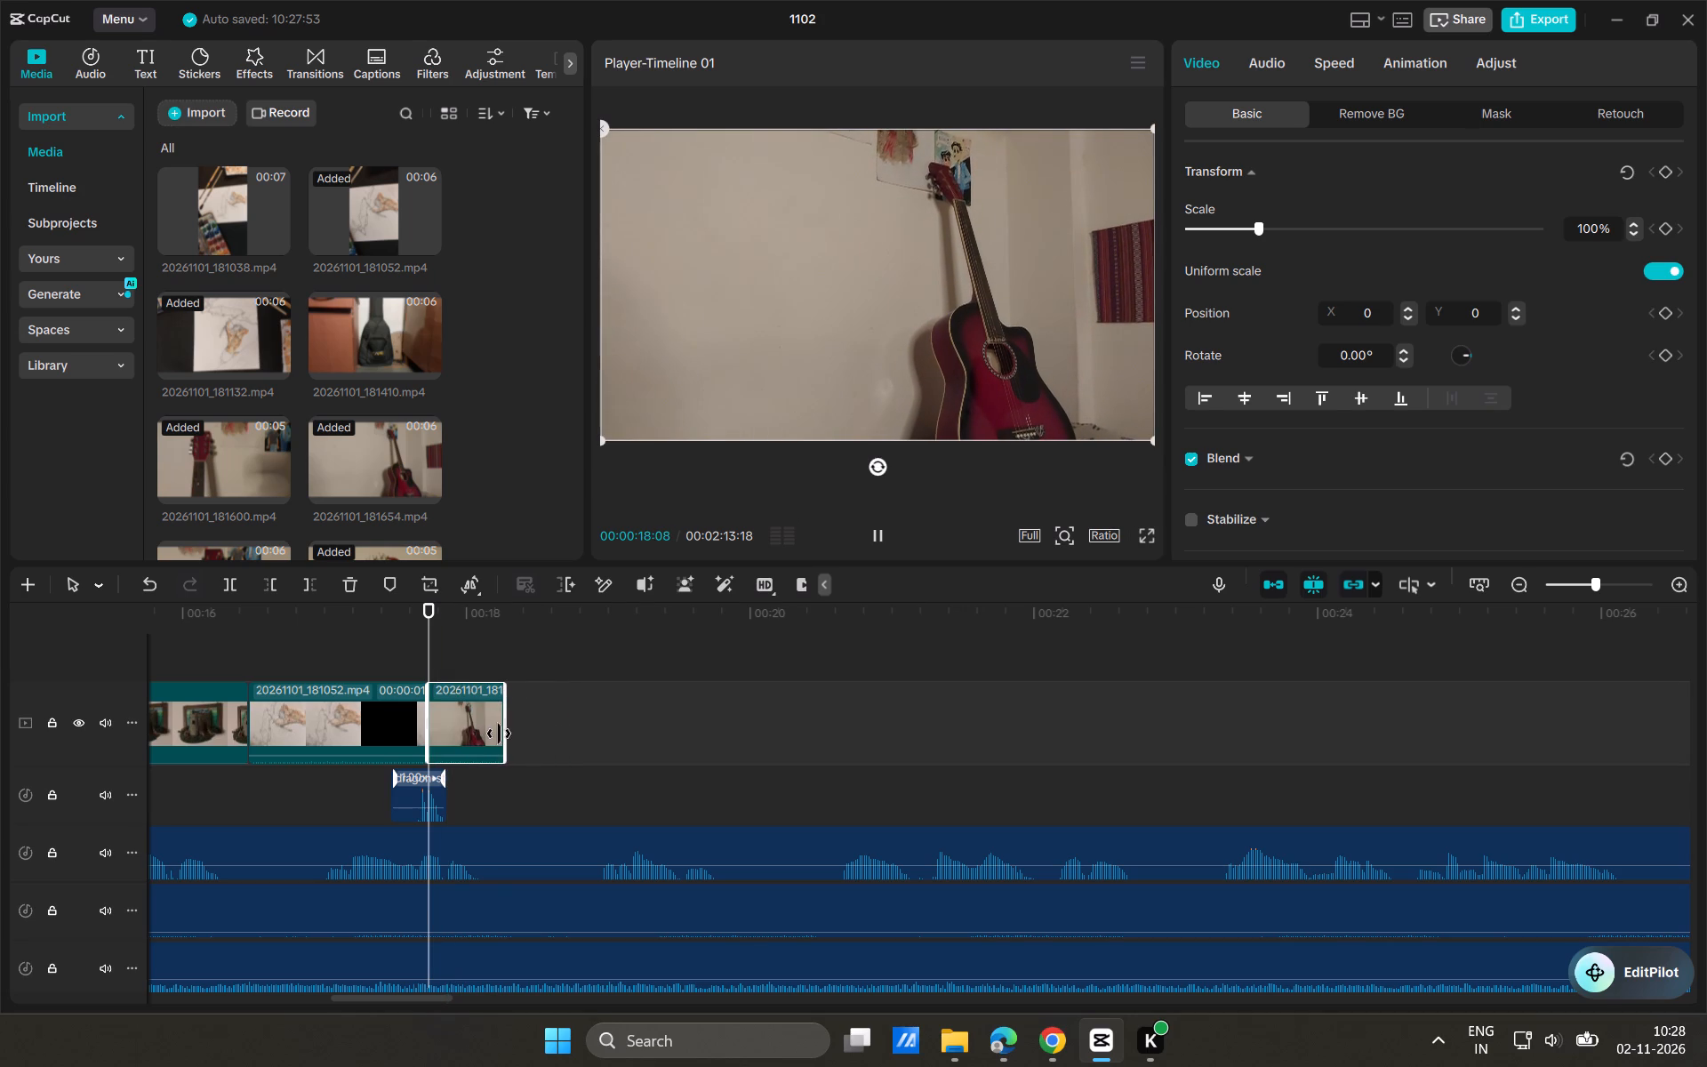
left_click_drag(499, 734, 536, 734)
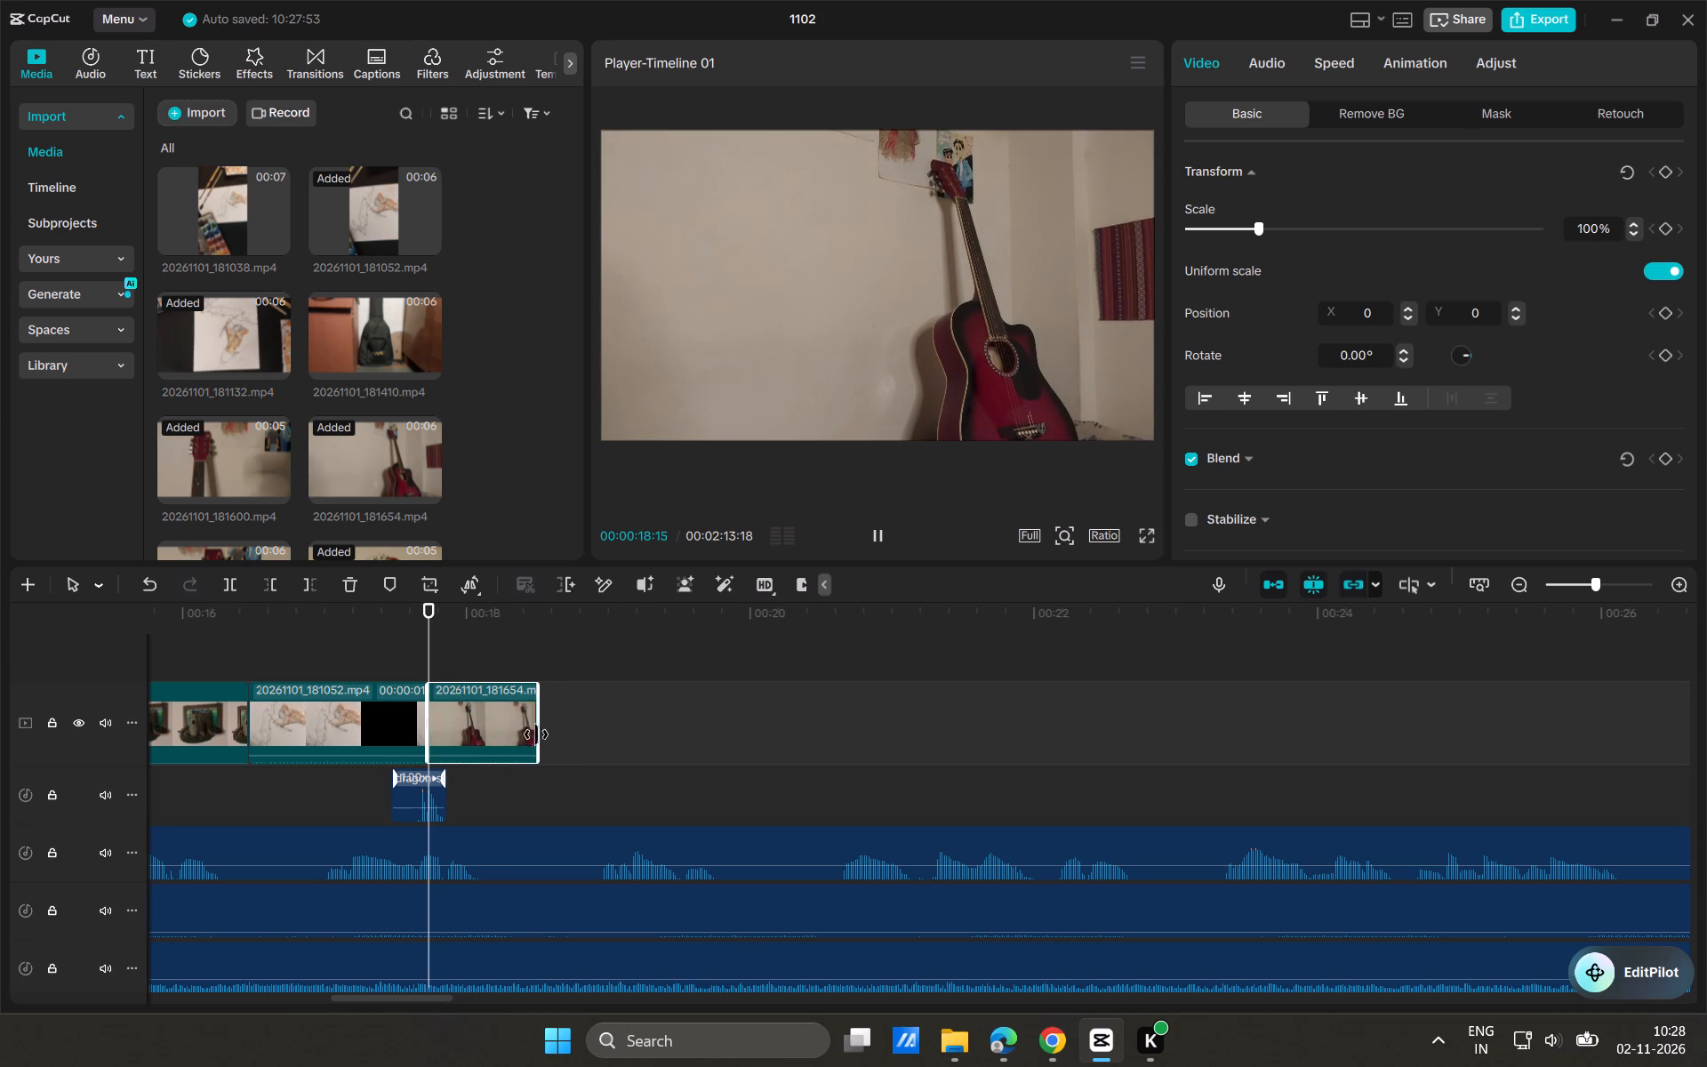
left_click_drag(536, 734, 661, 732)
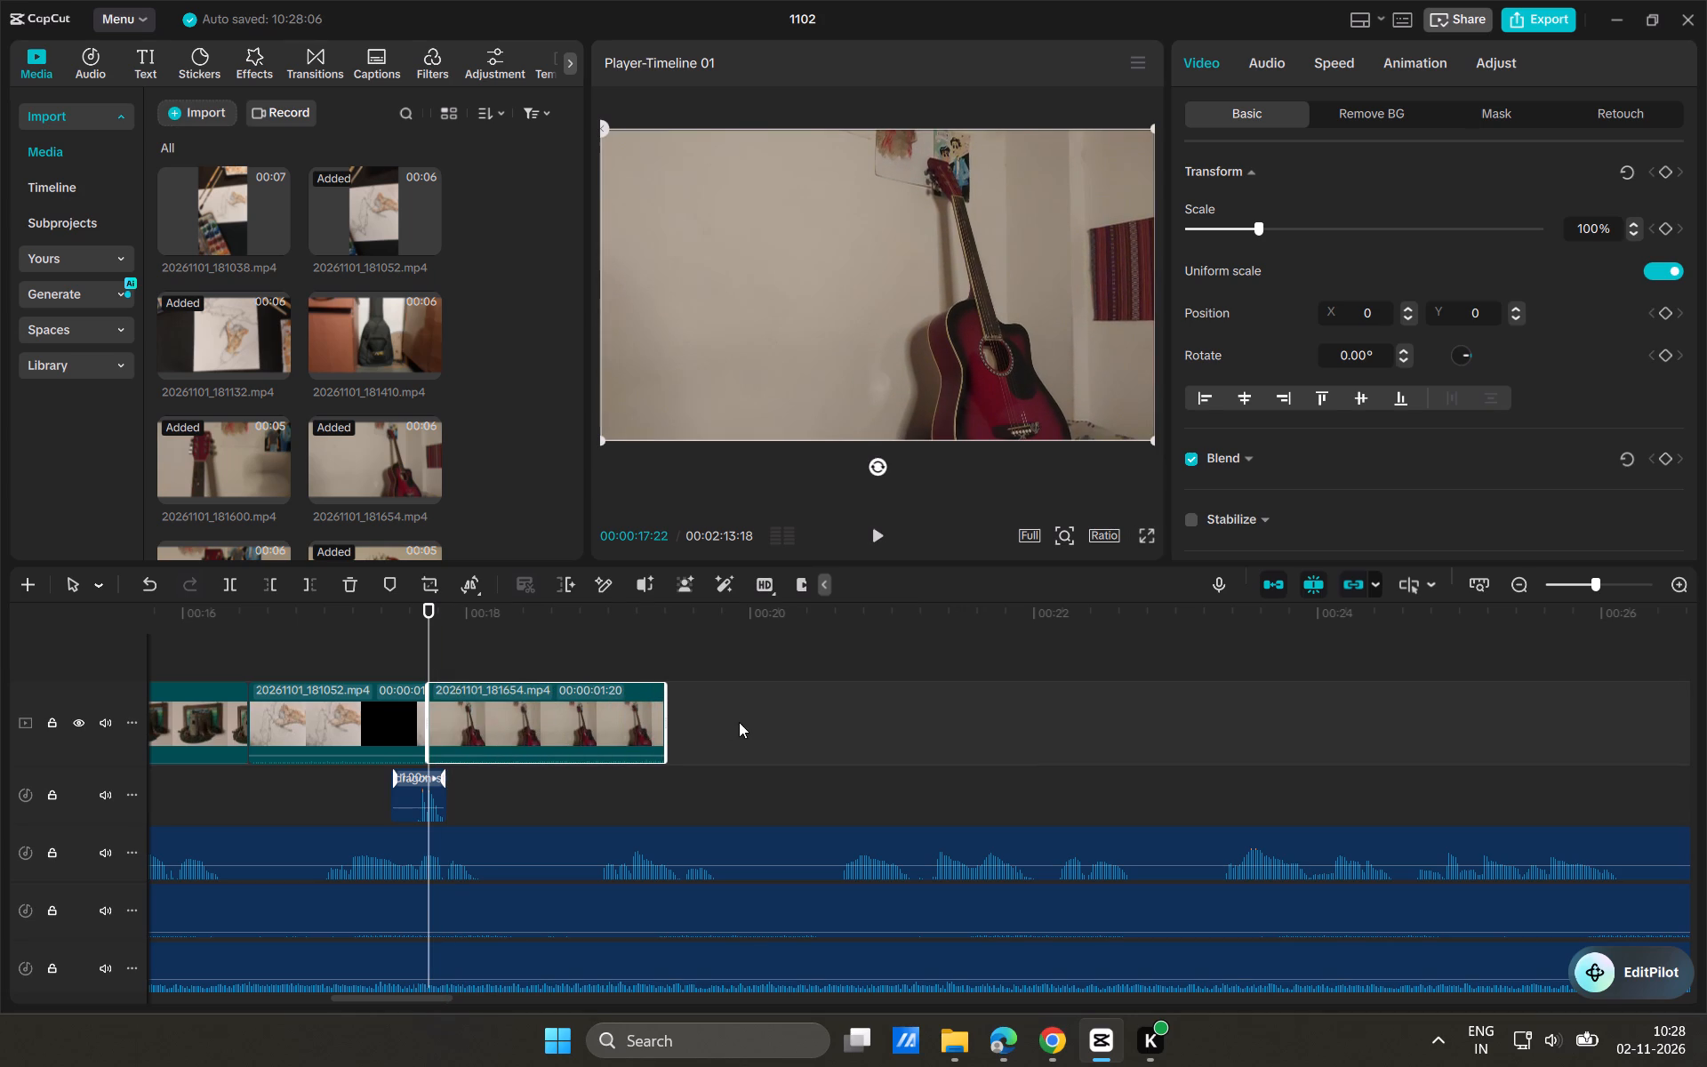
left_click_drag(667, 734, 645, 734)
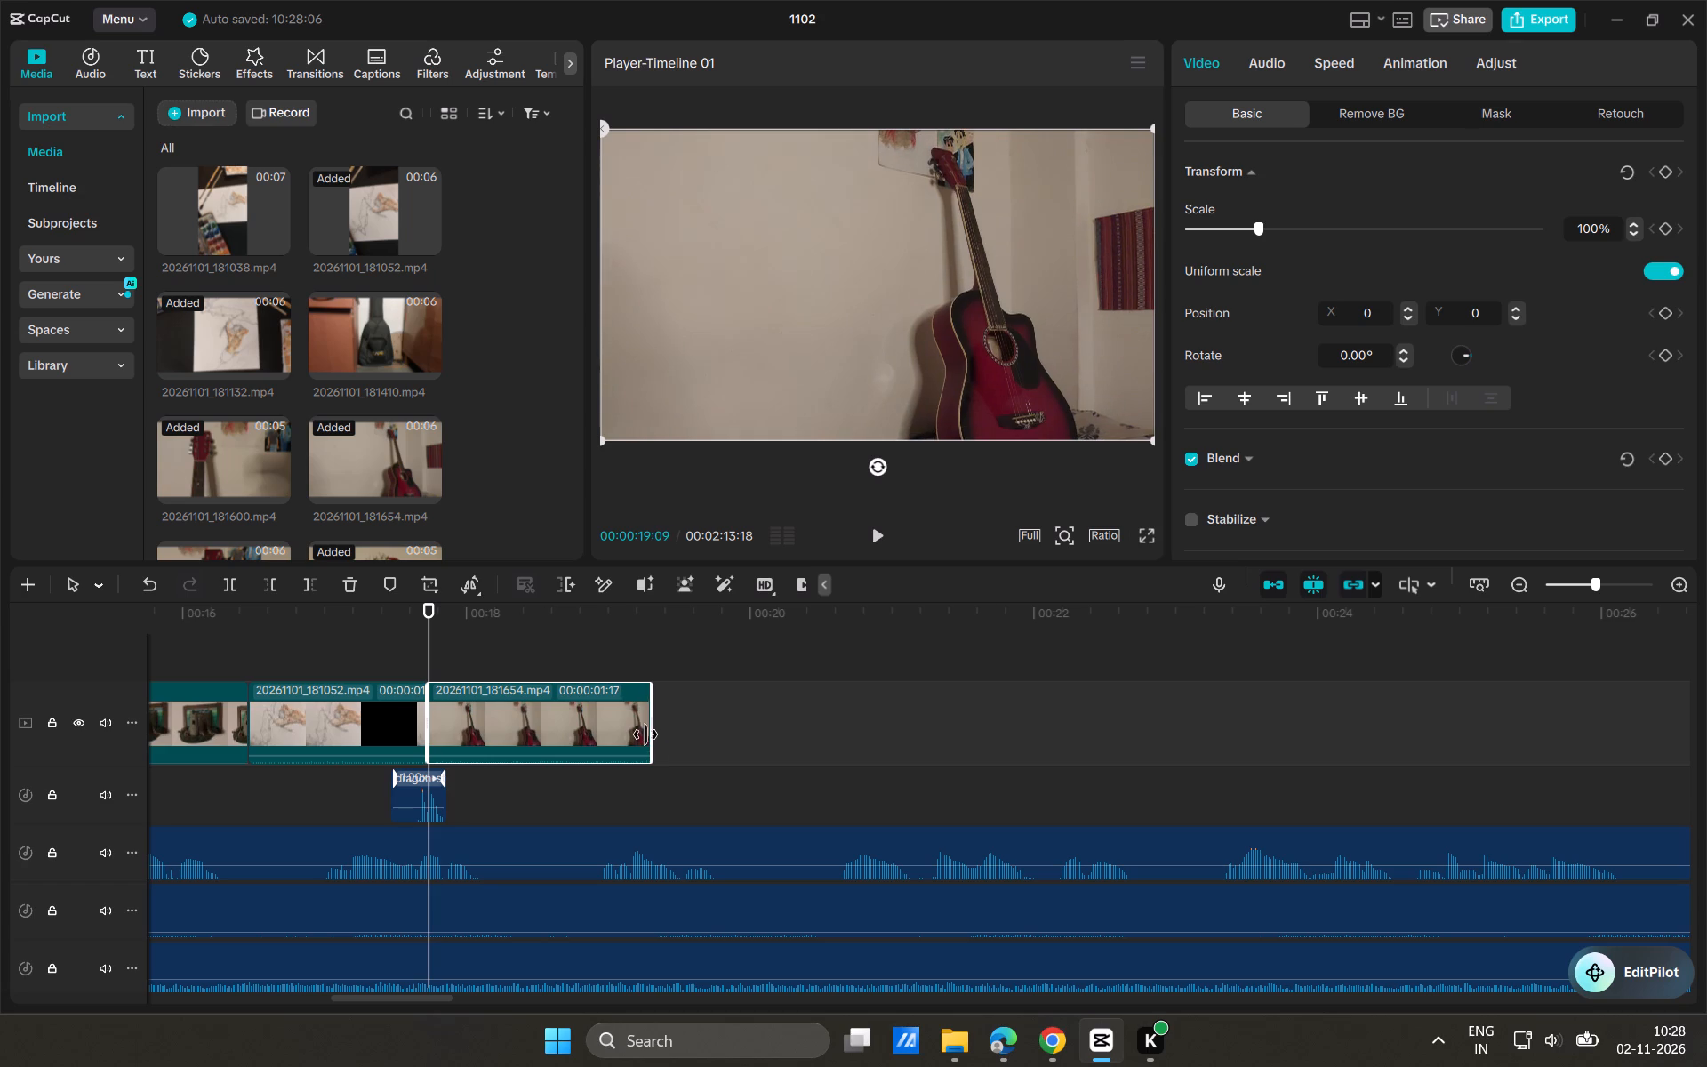
left_click_drag(645, 734, 599, 737)
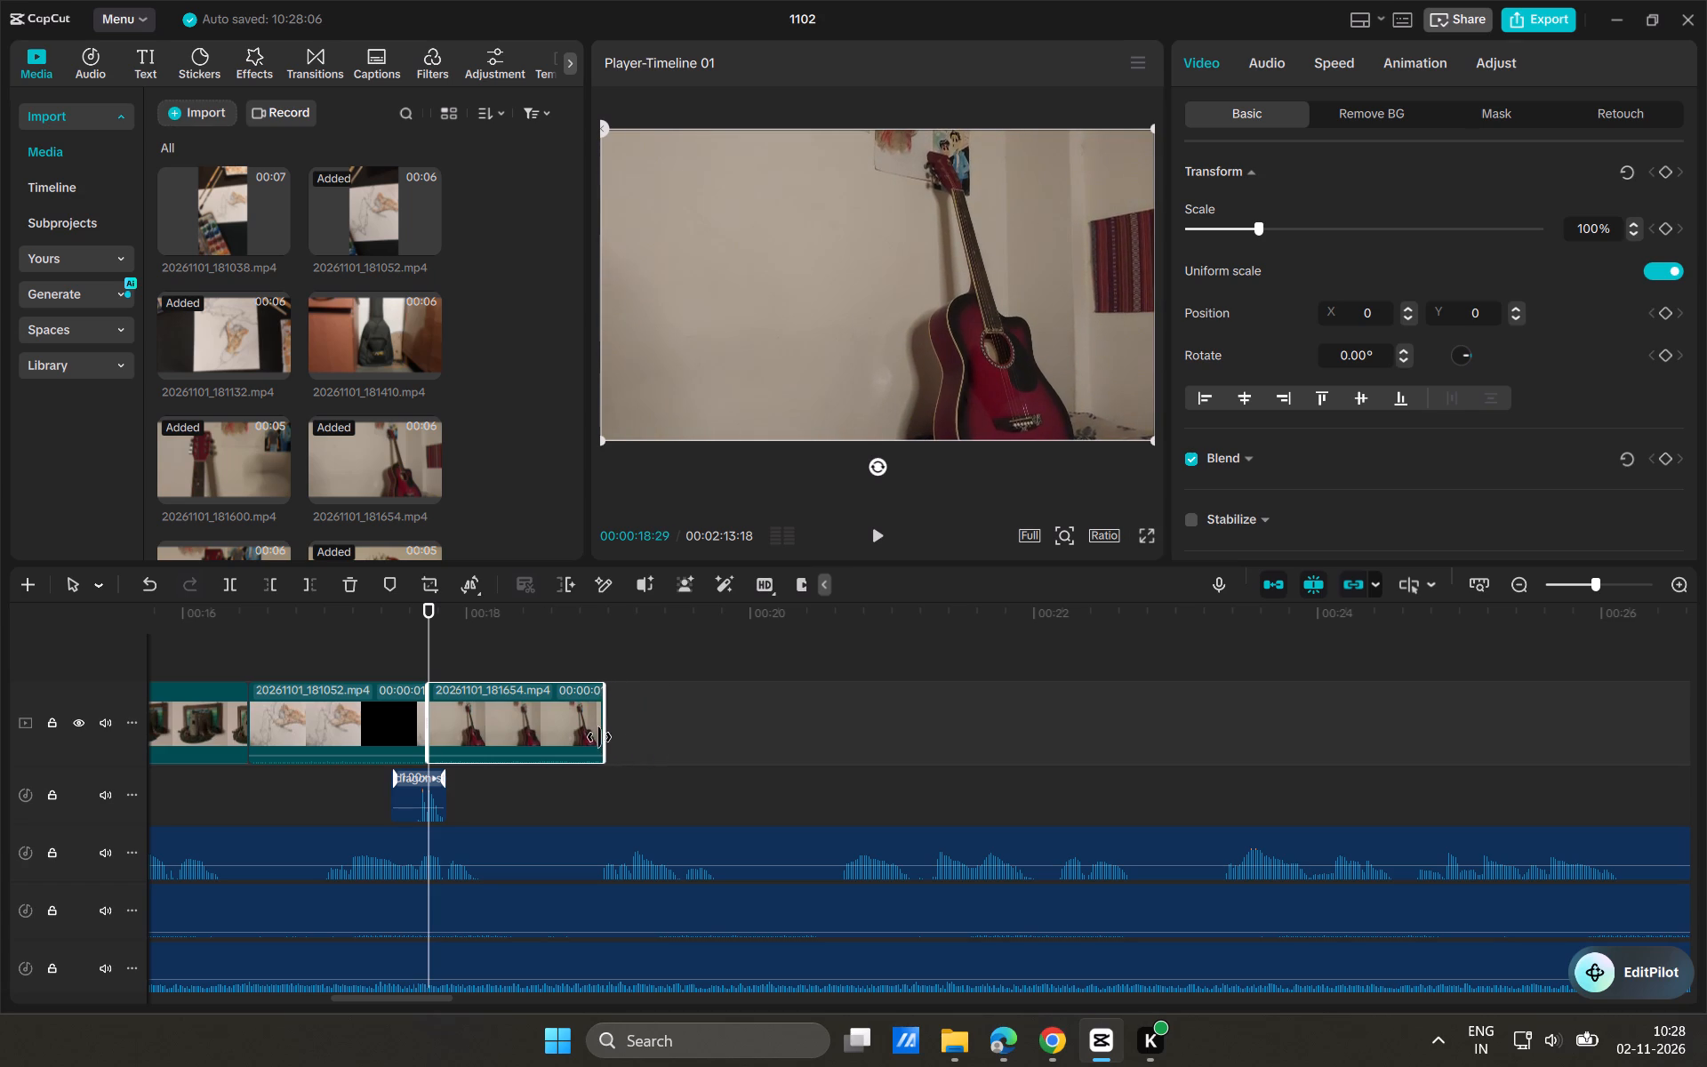
left_click_drag(599, 737, 578, 737)
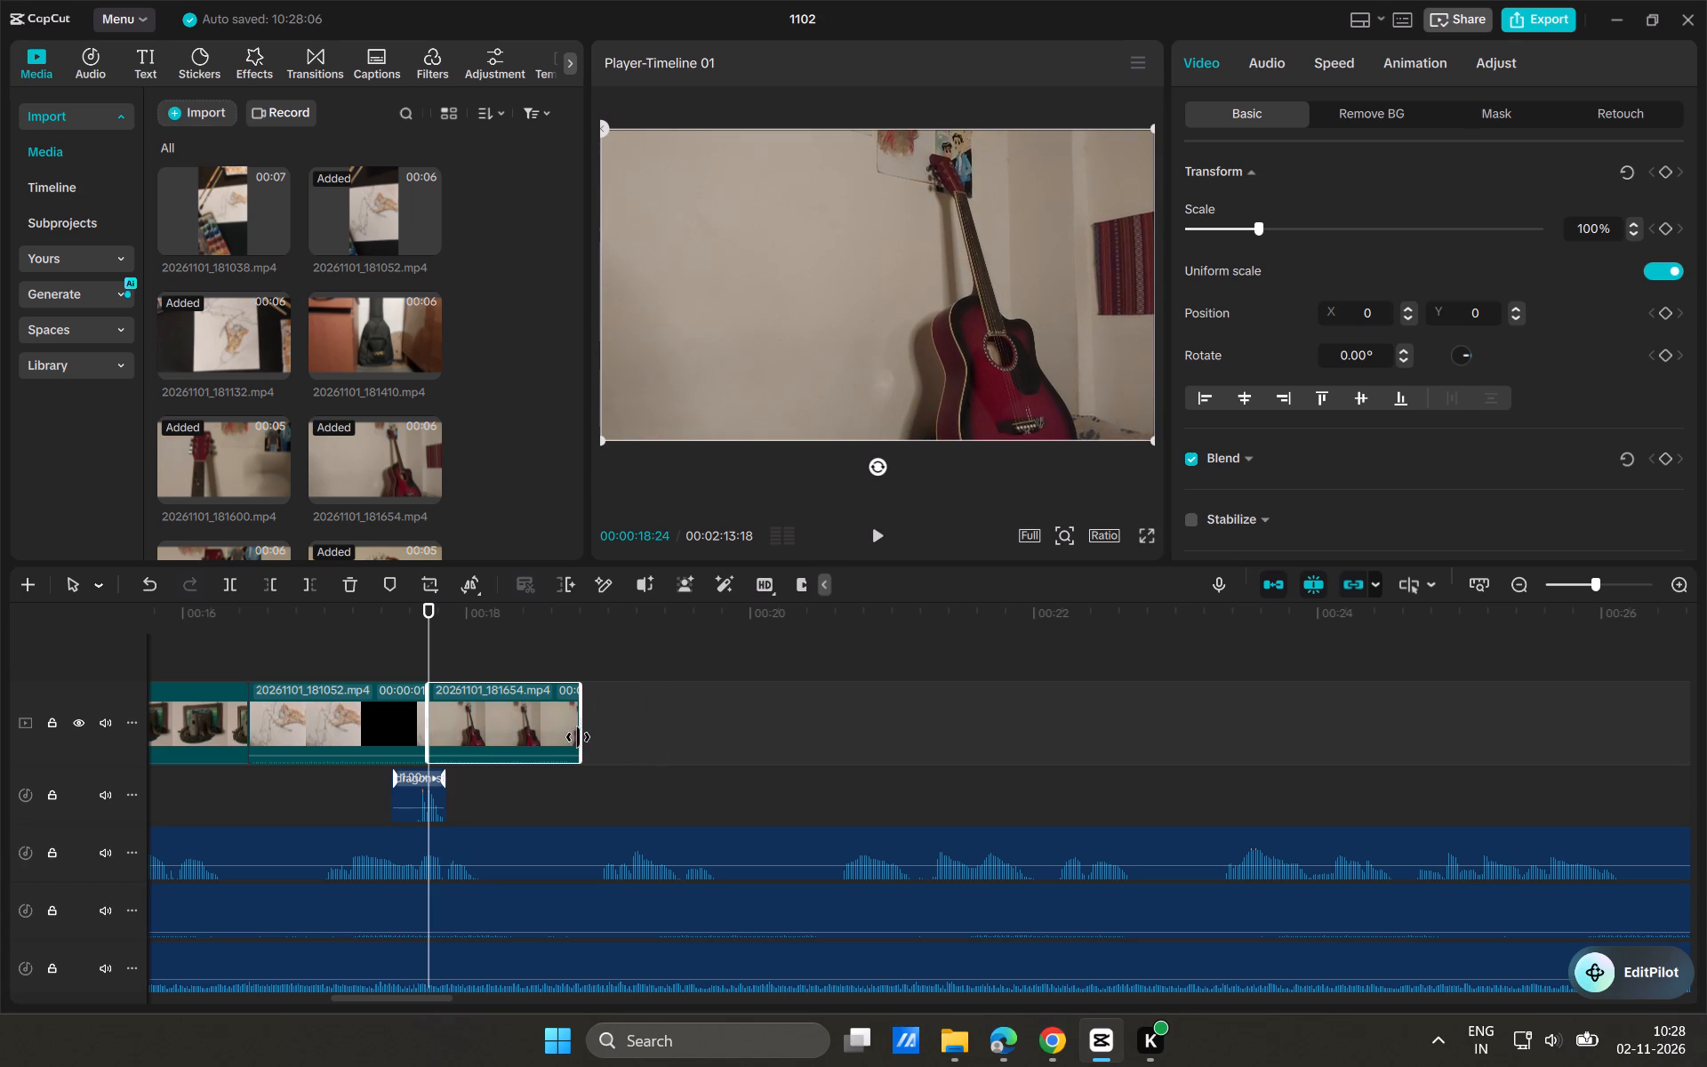
left_click_drag(578, 737, 575, 737)
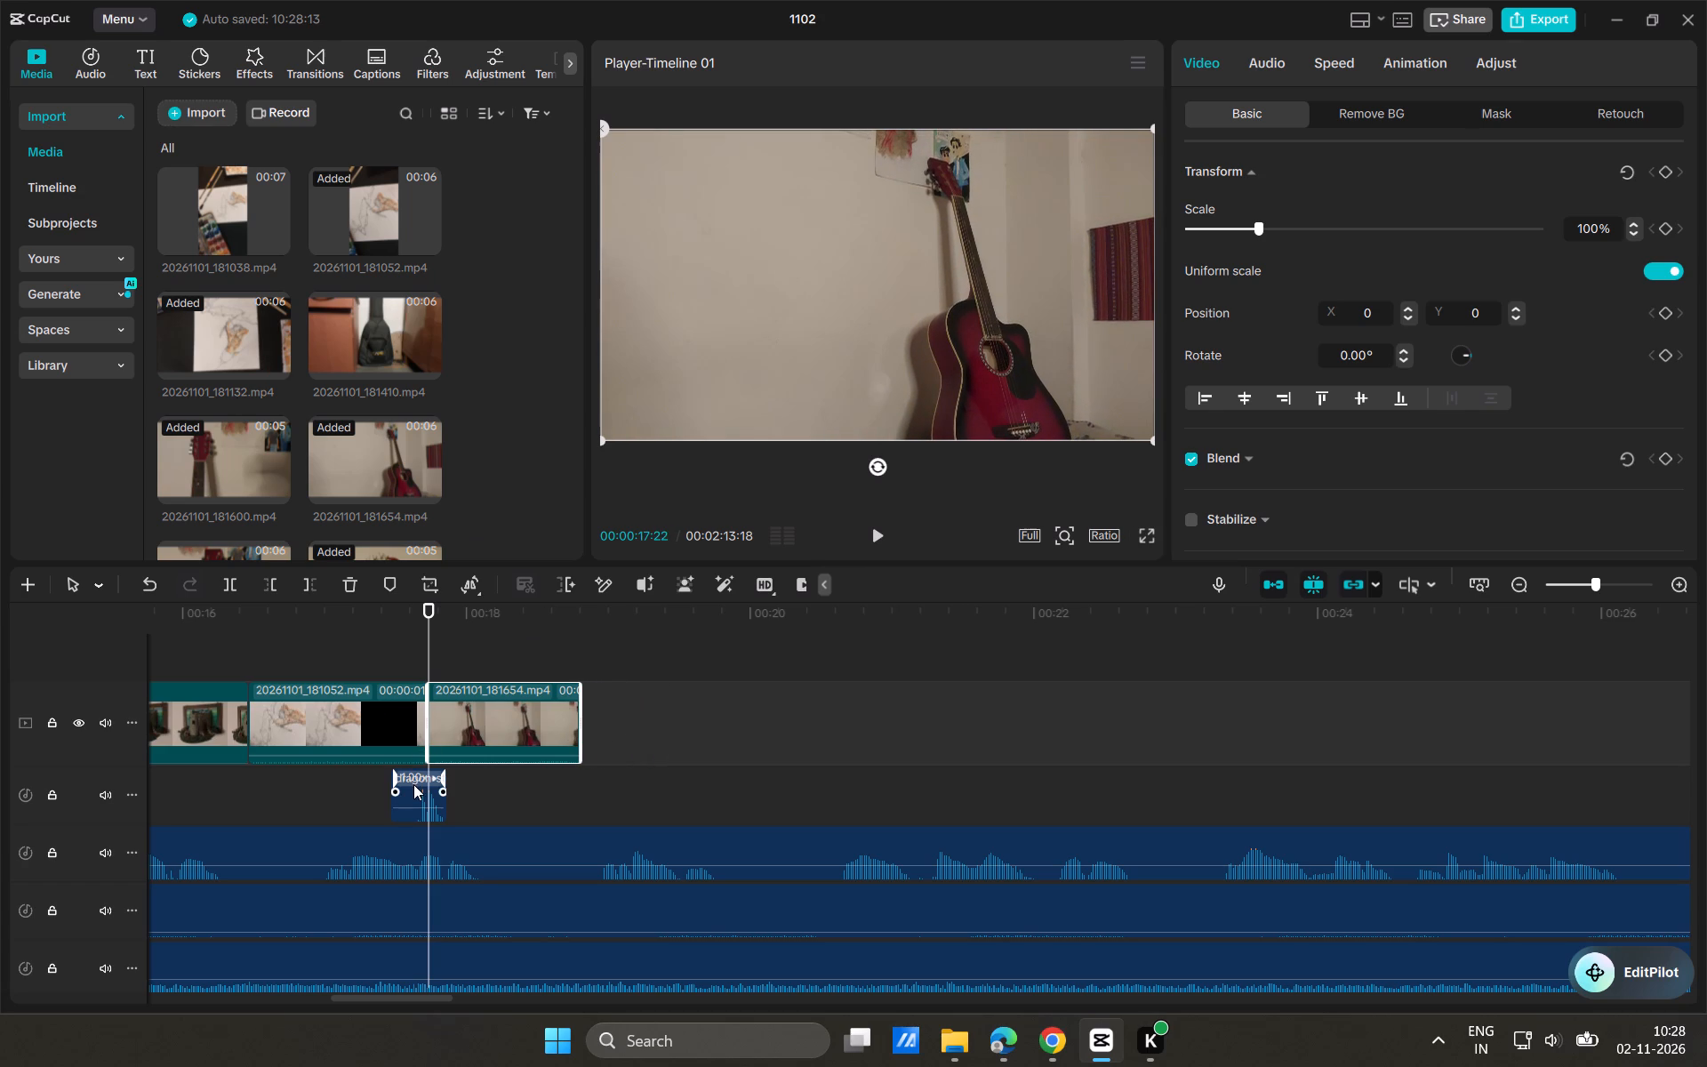
Duplicate the trimmed shutter sound and place the copy on the same track with its peak at the guitar clip's end.
left_click(414, 784)
left_click(333, 802)
left_click(425, 799)
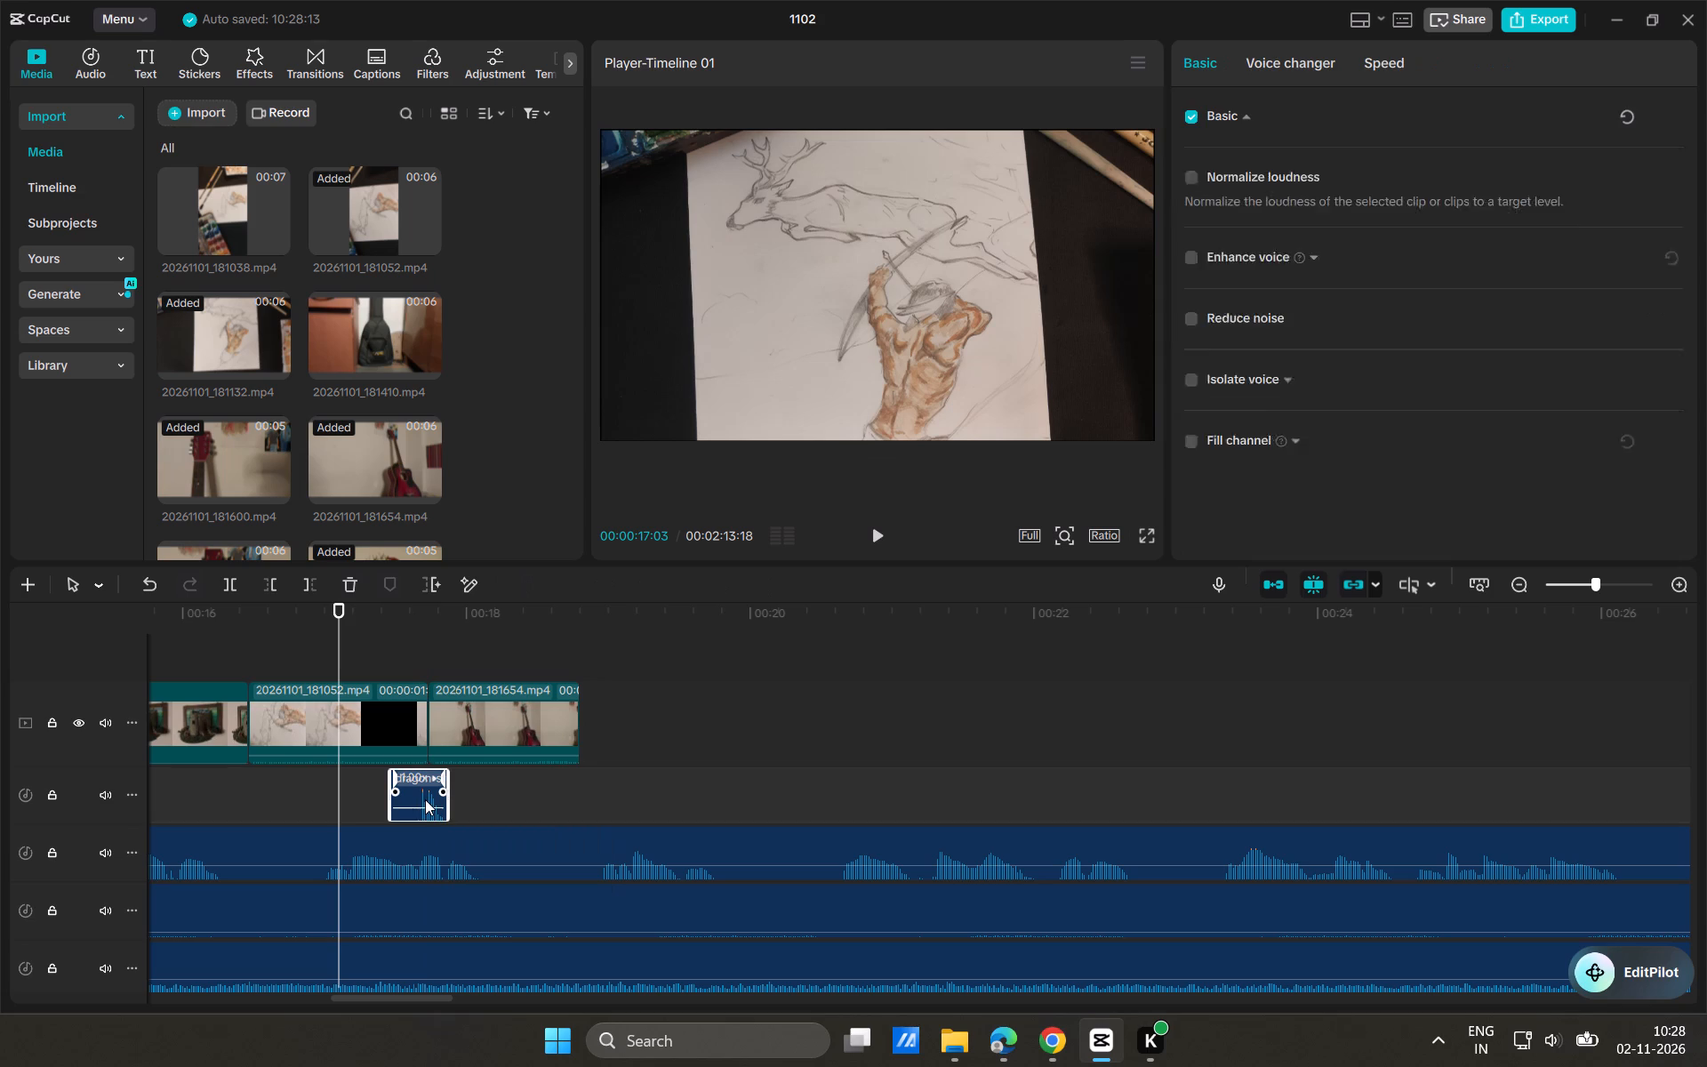
key("ctrl+c")
key("ctrl+v")
left_click_drag(371, 833, 482, 845)
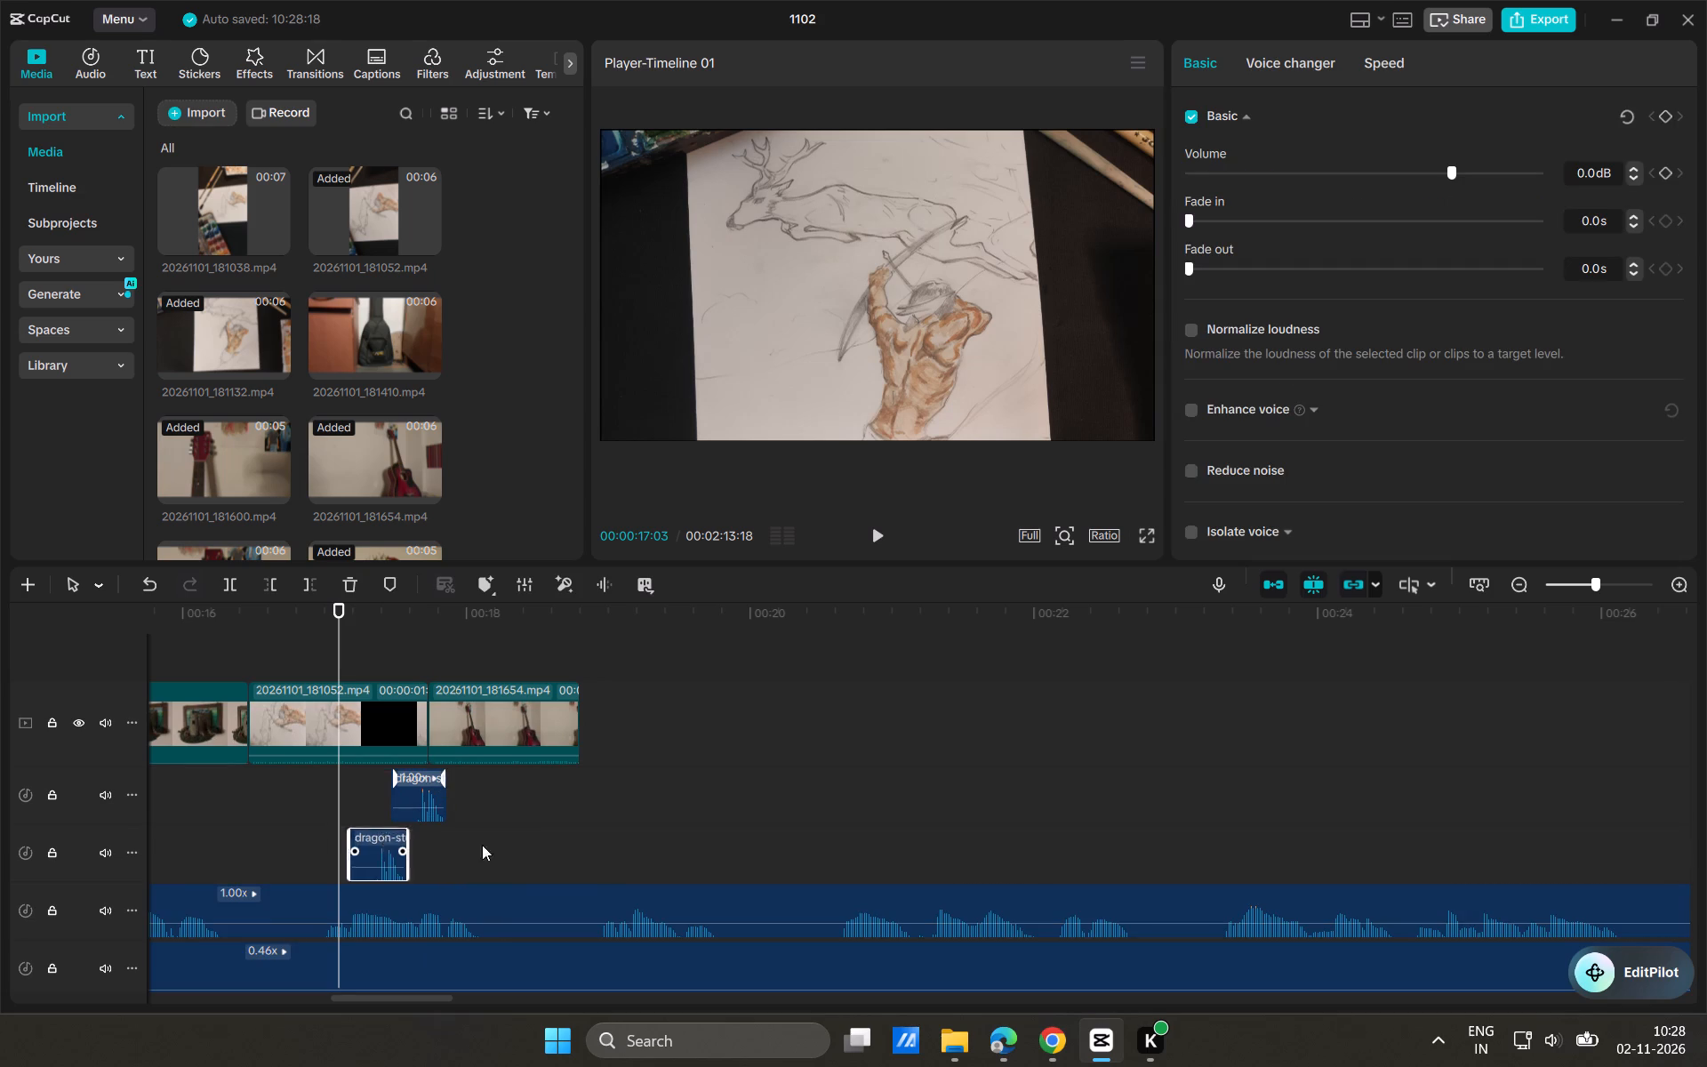
left_click_drag(482, 845, 581, 780)
left_click(578, 781)
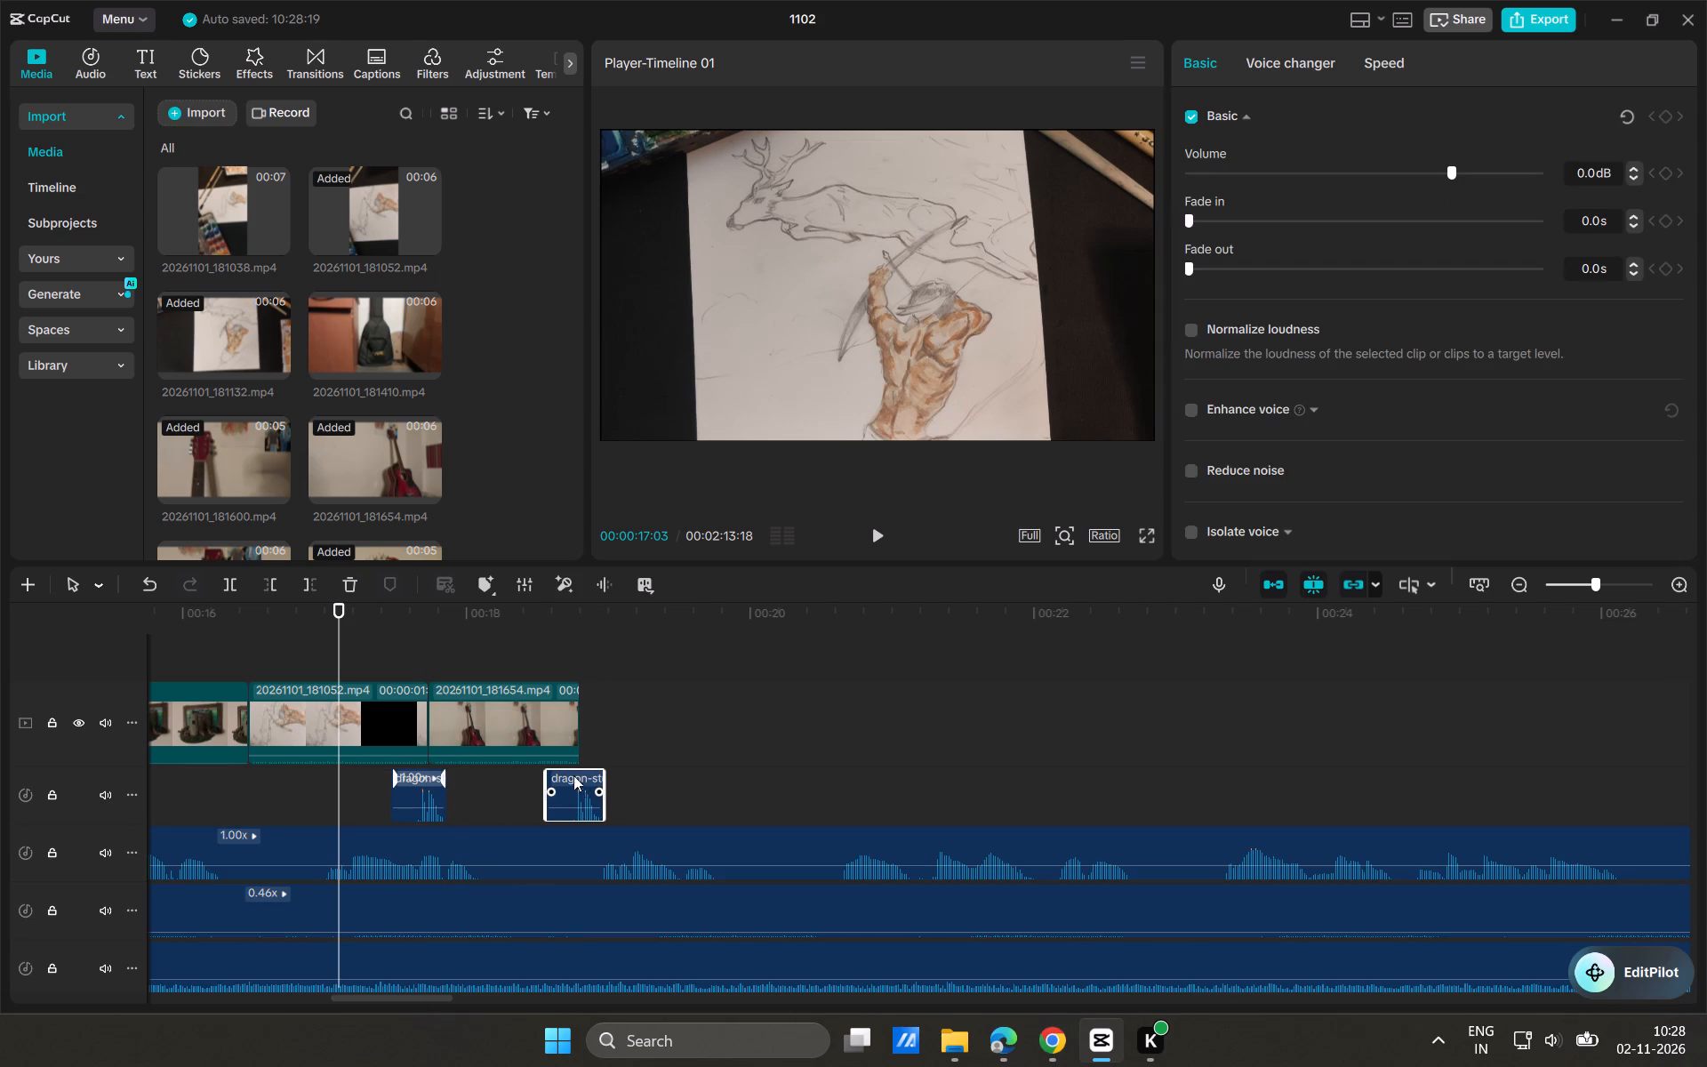
Add the ship model footage 20261101_181832.mp4 after the guitar clip and trim its end to about 00:00:19:17.
scroll(270, 407, "down", 1)
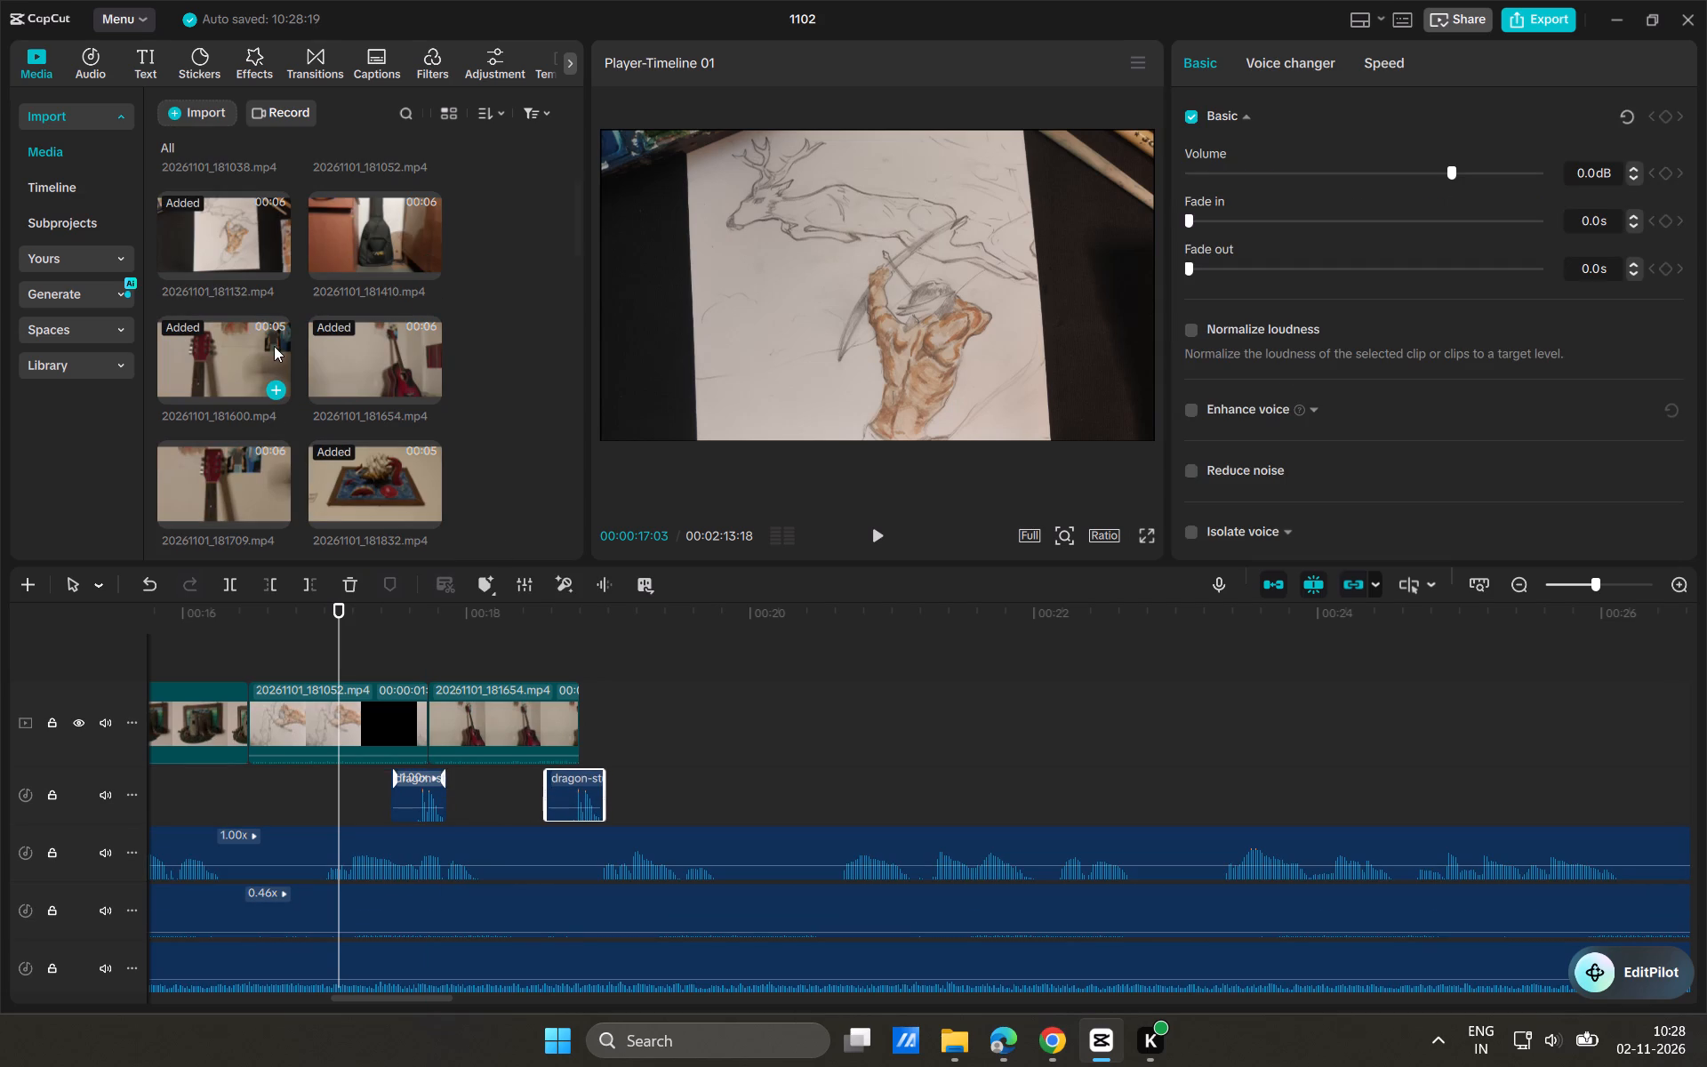
scroll(269, 349, "down", 1)
left_click_drag(366, 385, 395, 403)
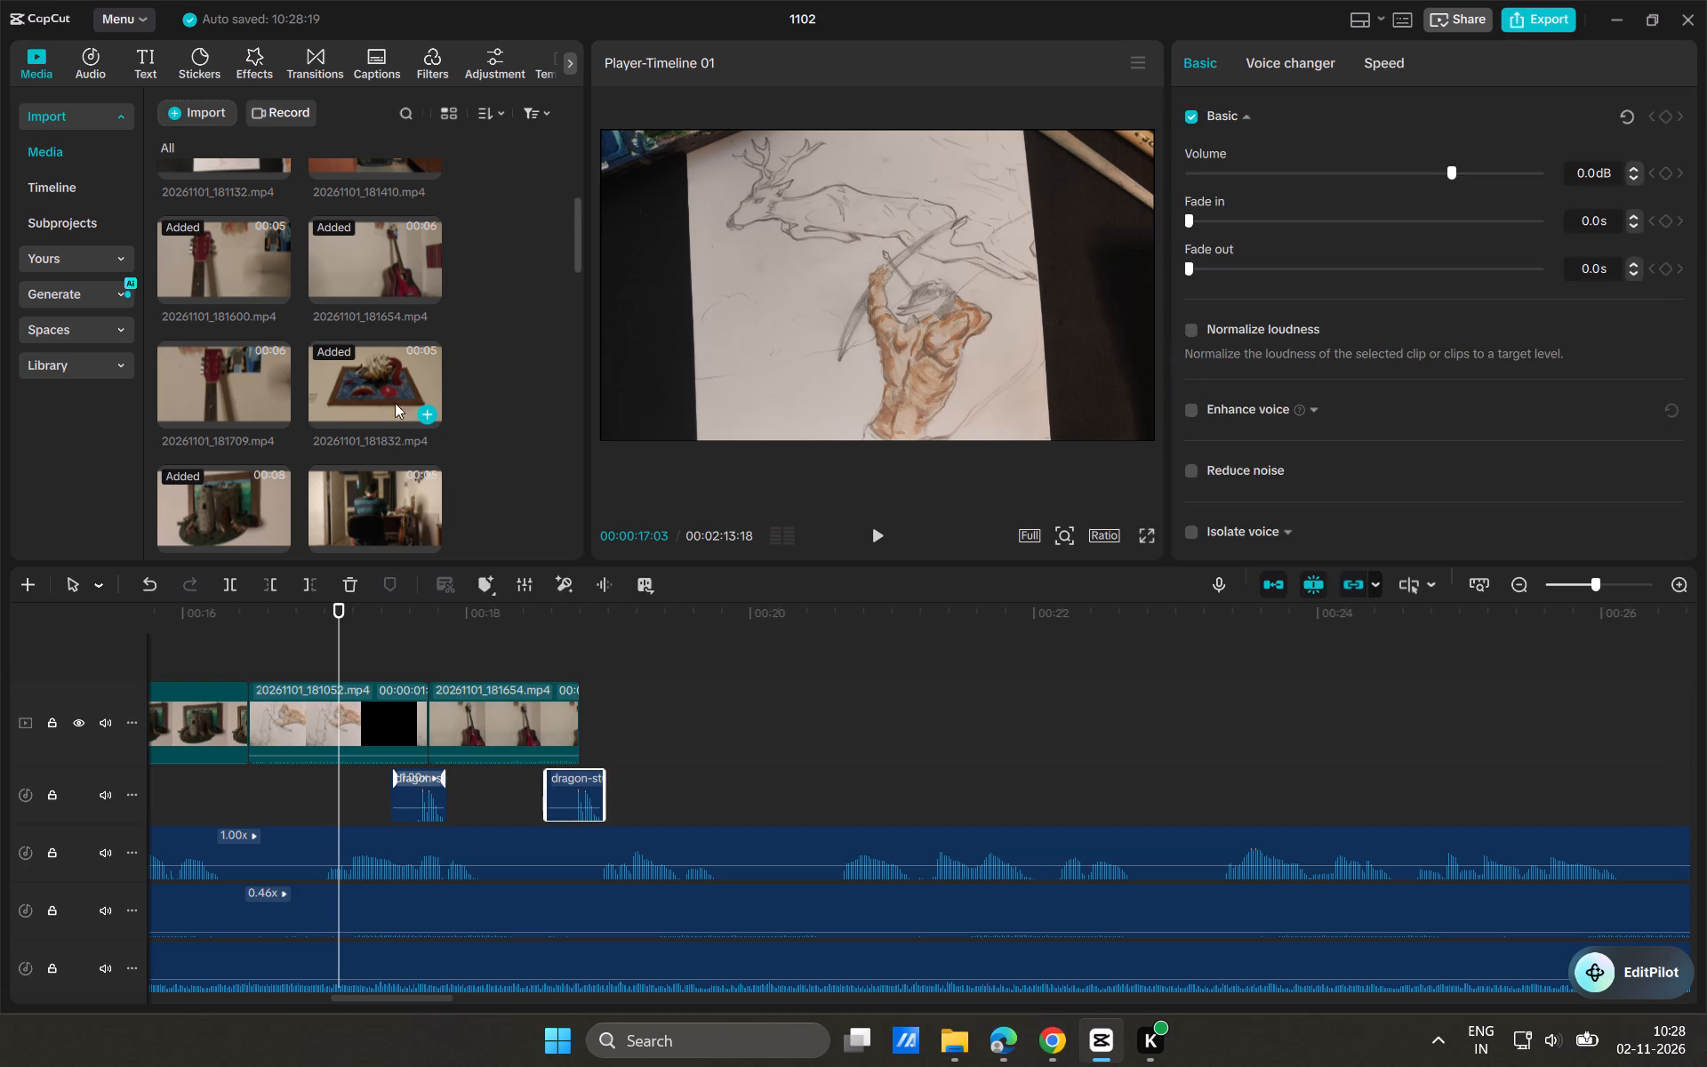
left_click_drag(395, 403, 579, 724)
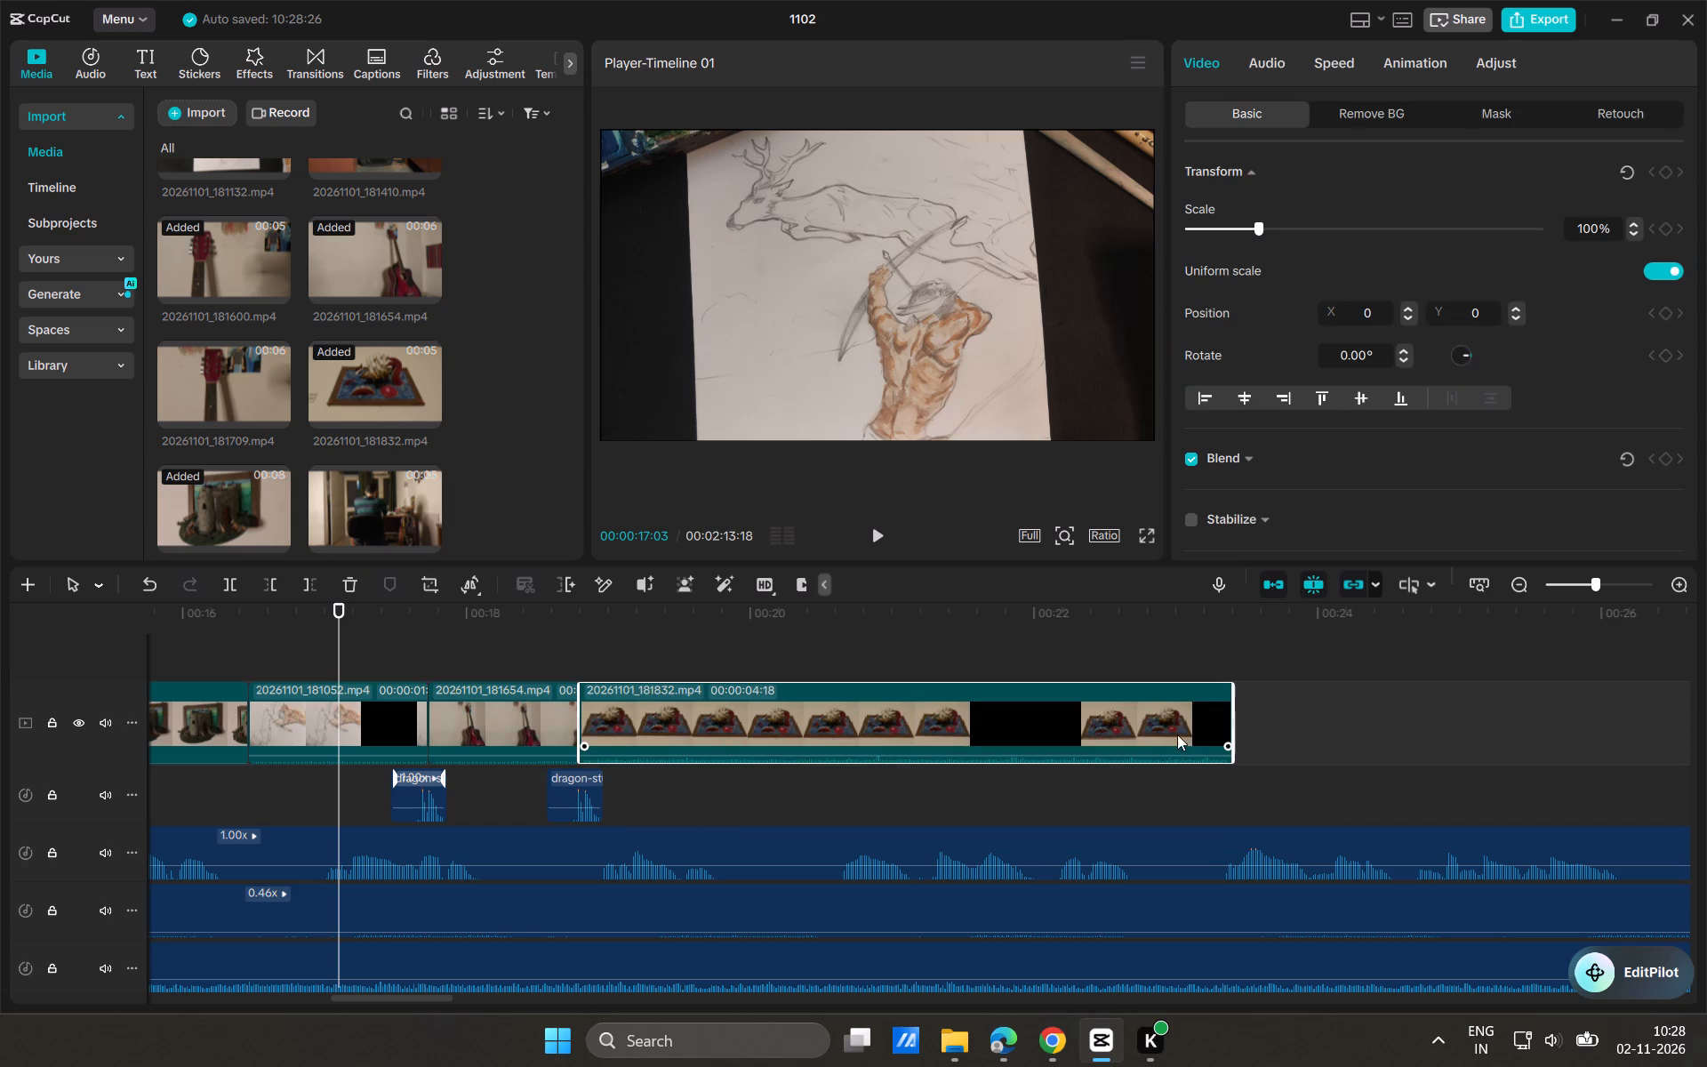
left_click_drag(1230, 724, 680, 735)
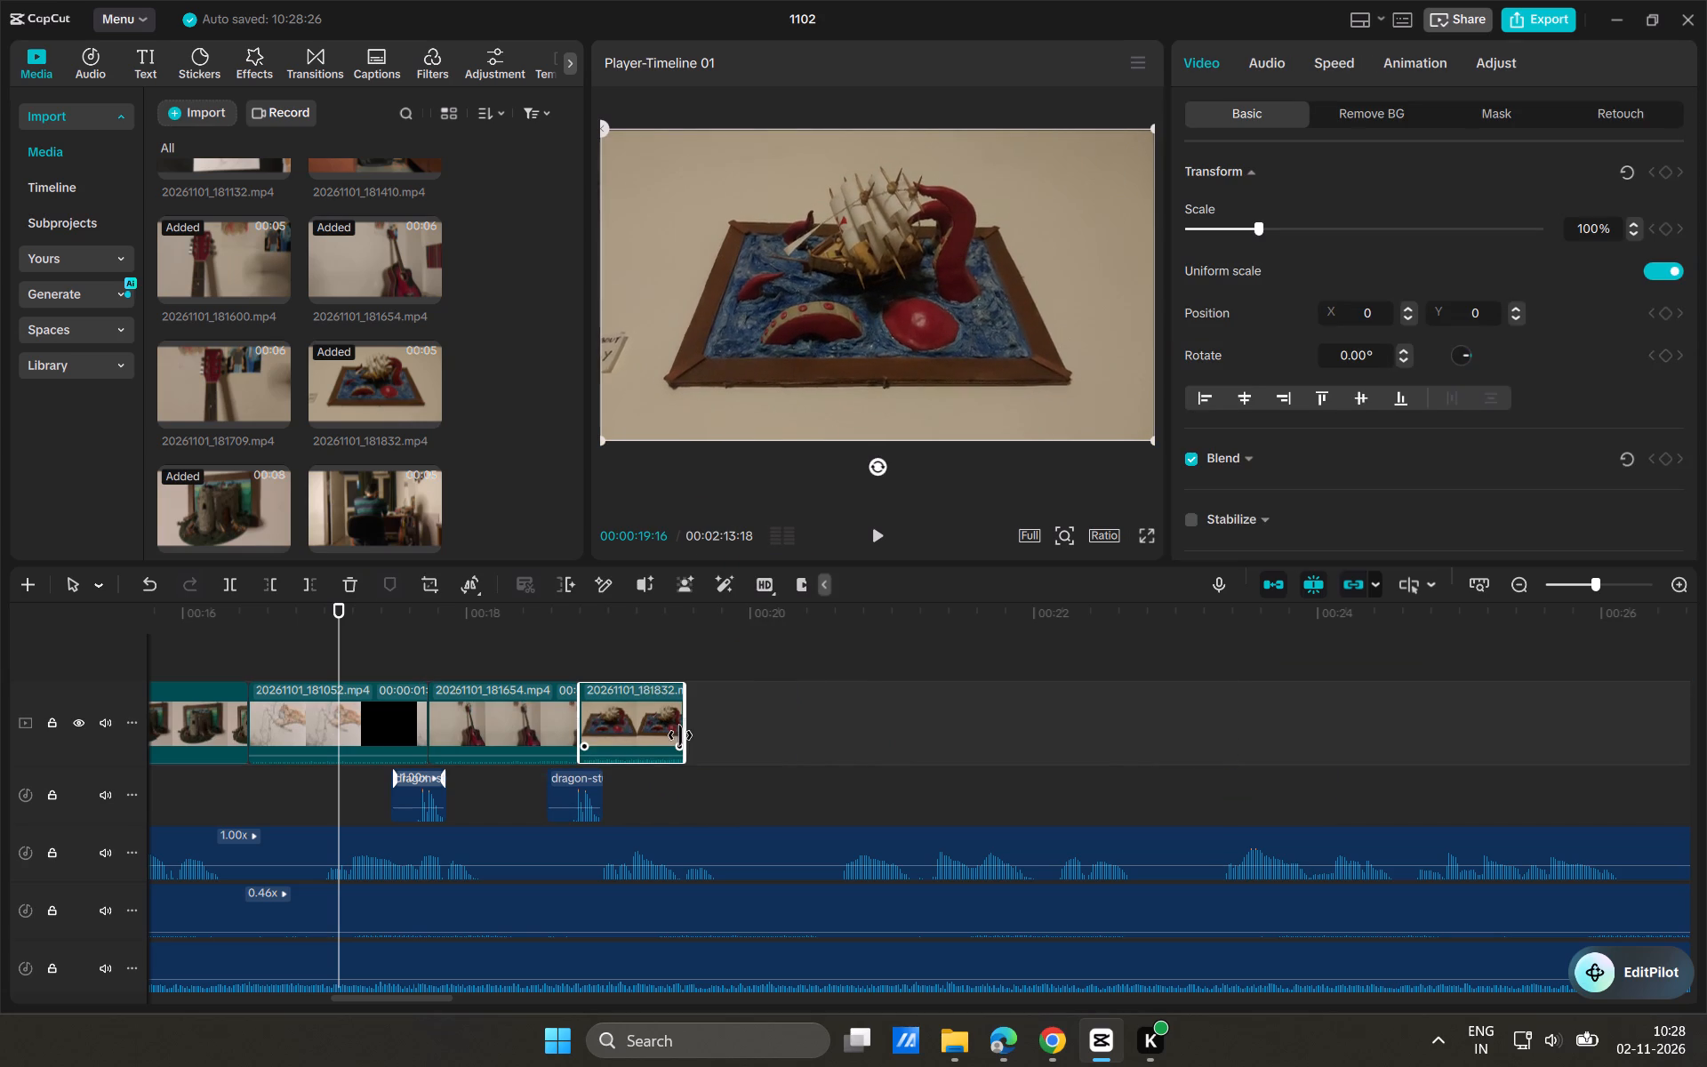
left_click_drag(680, 735, 688, 741)
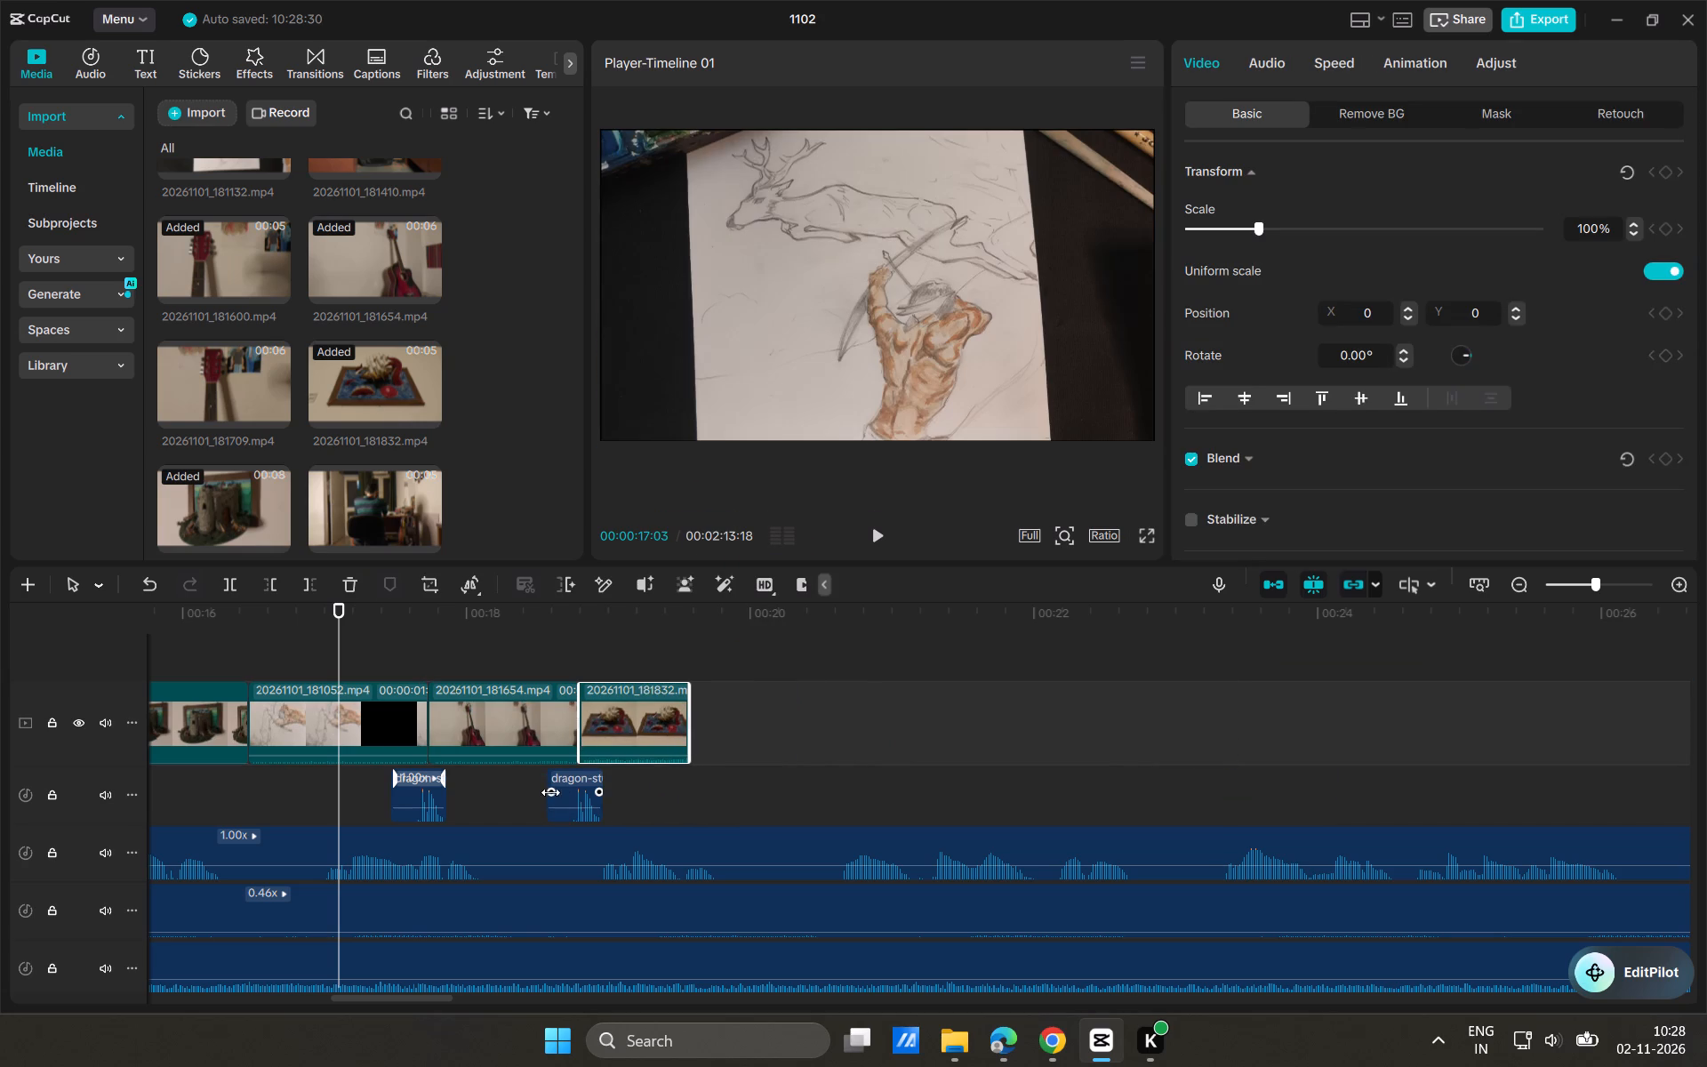
Duplicate the shutter sound again and place the copy on the same track with its peak at the ship clip's end.
left_click(570, 782)
key("ctrl+c")
key("ctrl+v")
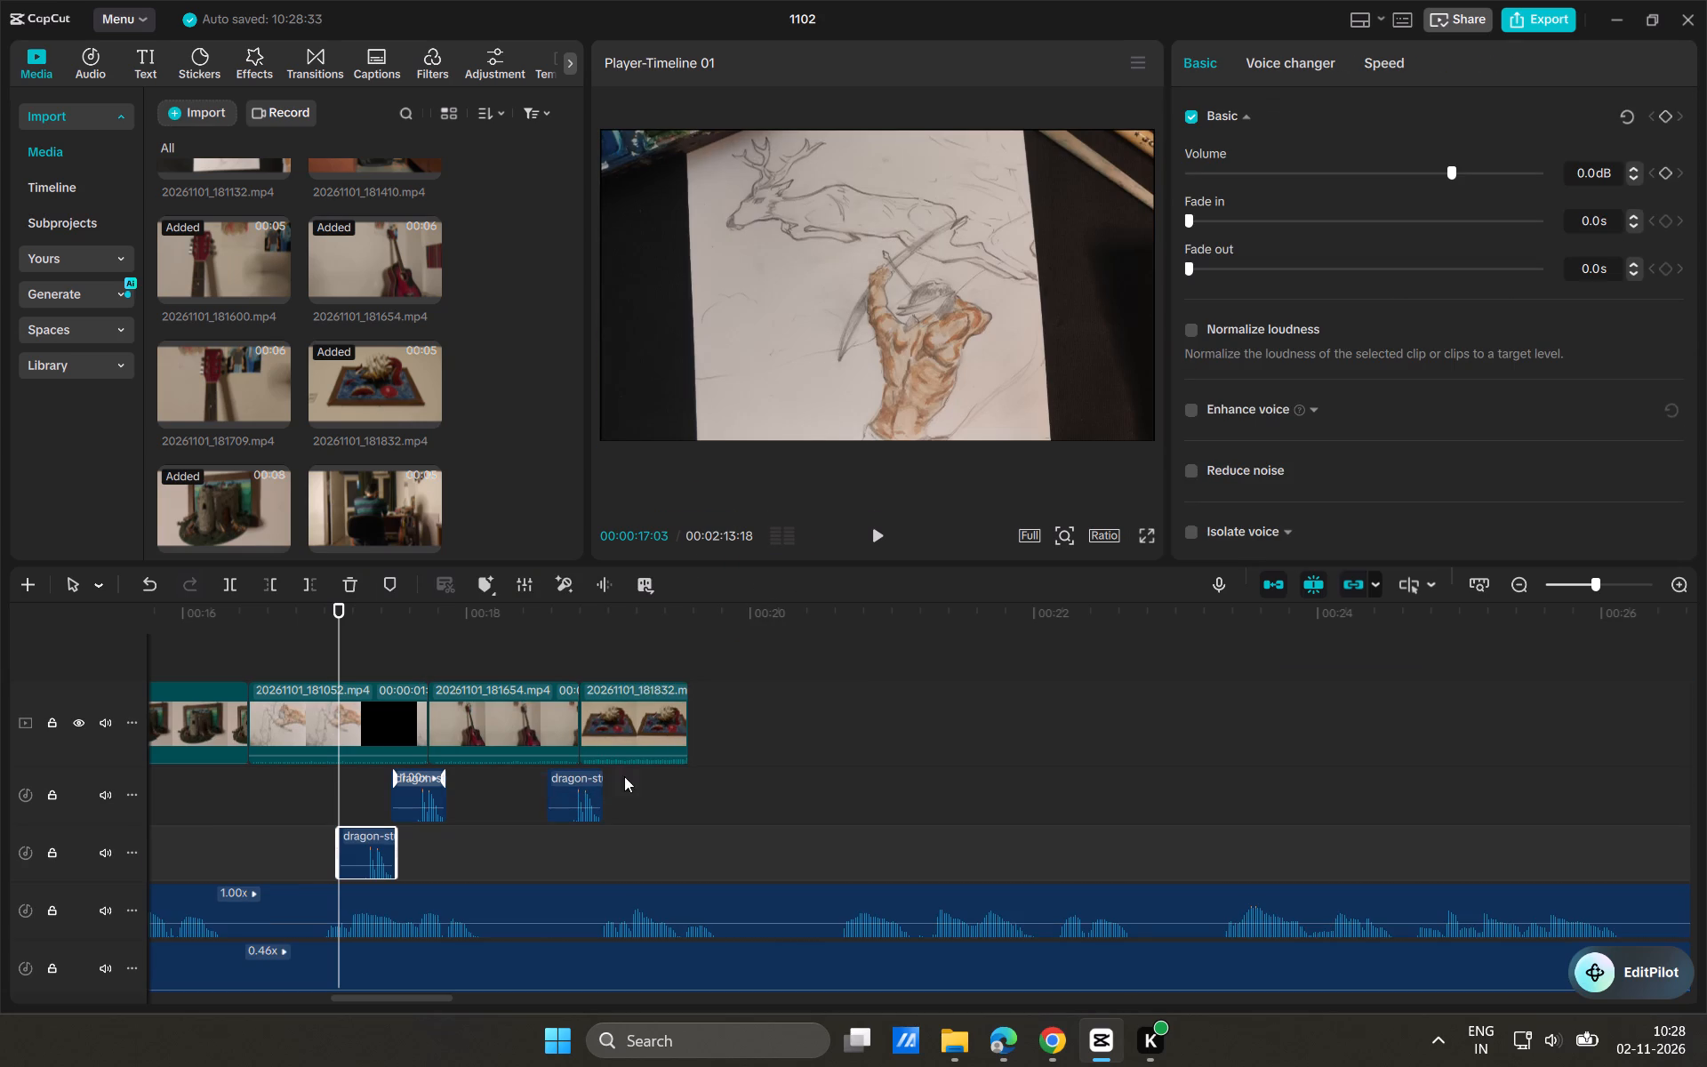
left_click_drag(366, 848, 684, 794)
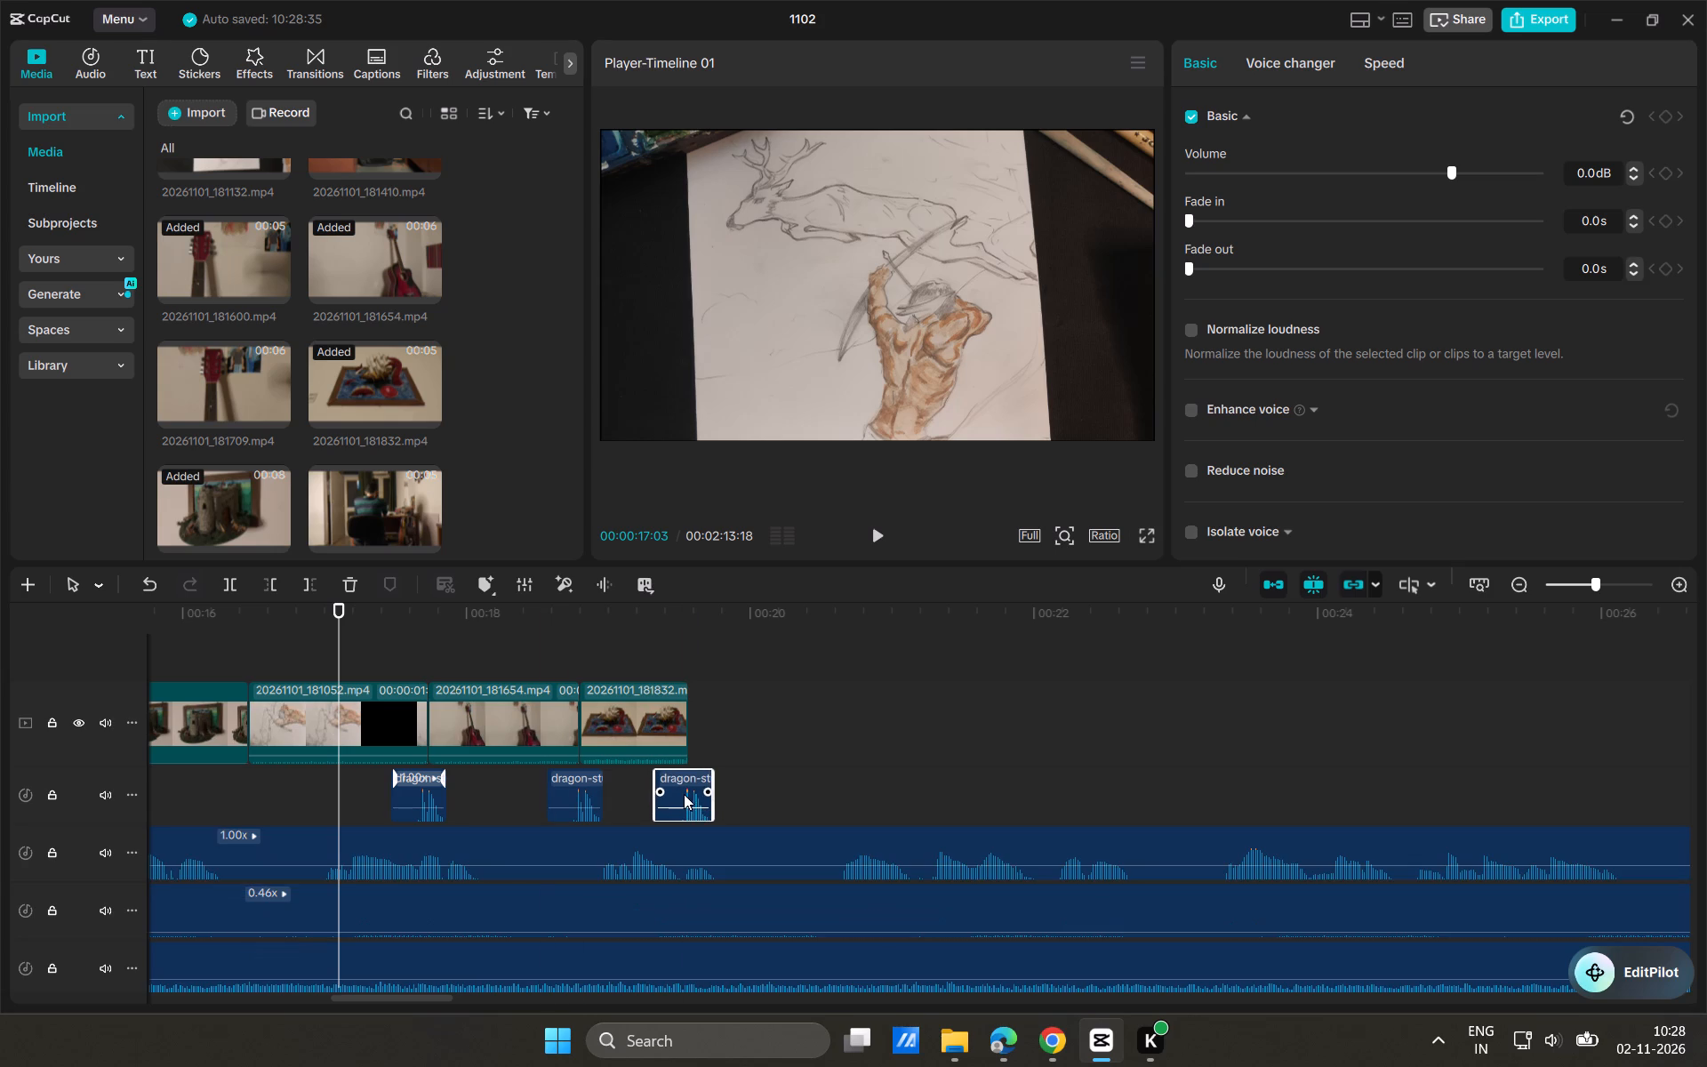
Play the sequence from the castle clip through the drawing, guitar and ship clips to check the cuts against the shutter sounds.
left_click(222, 495)
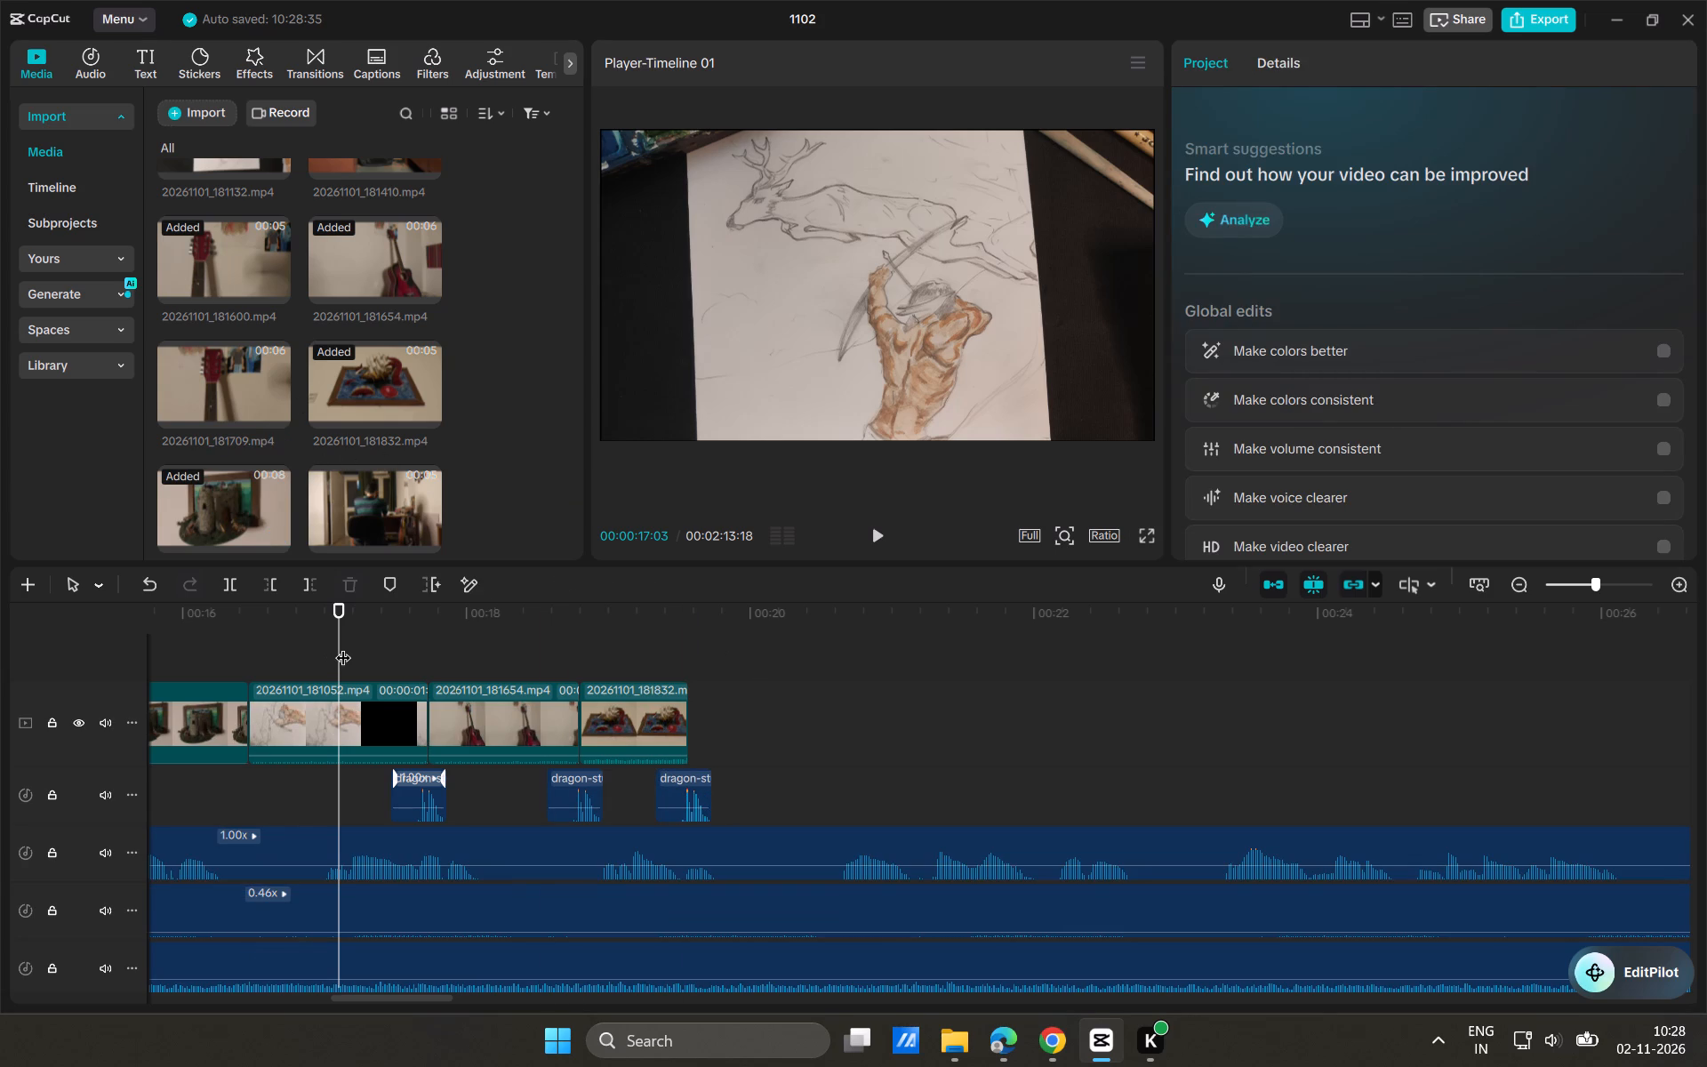
left_click_drag(343, 646, 186, 664)
key("space")
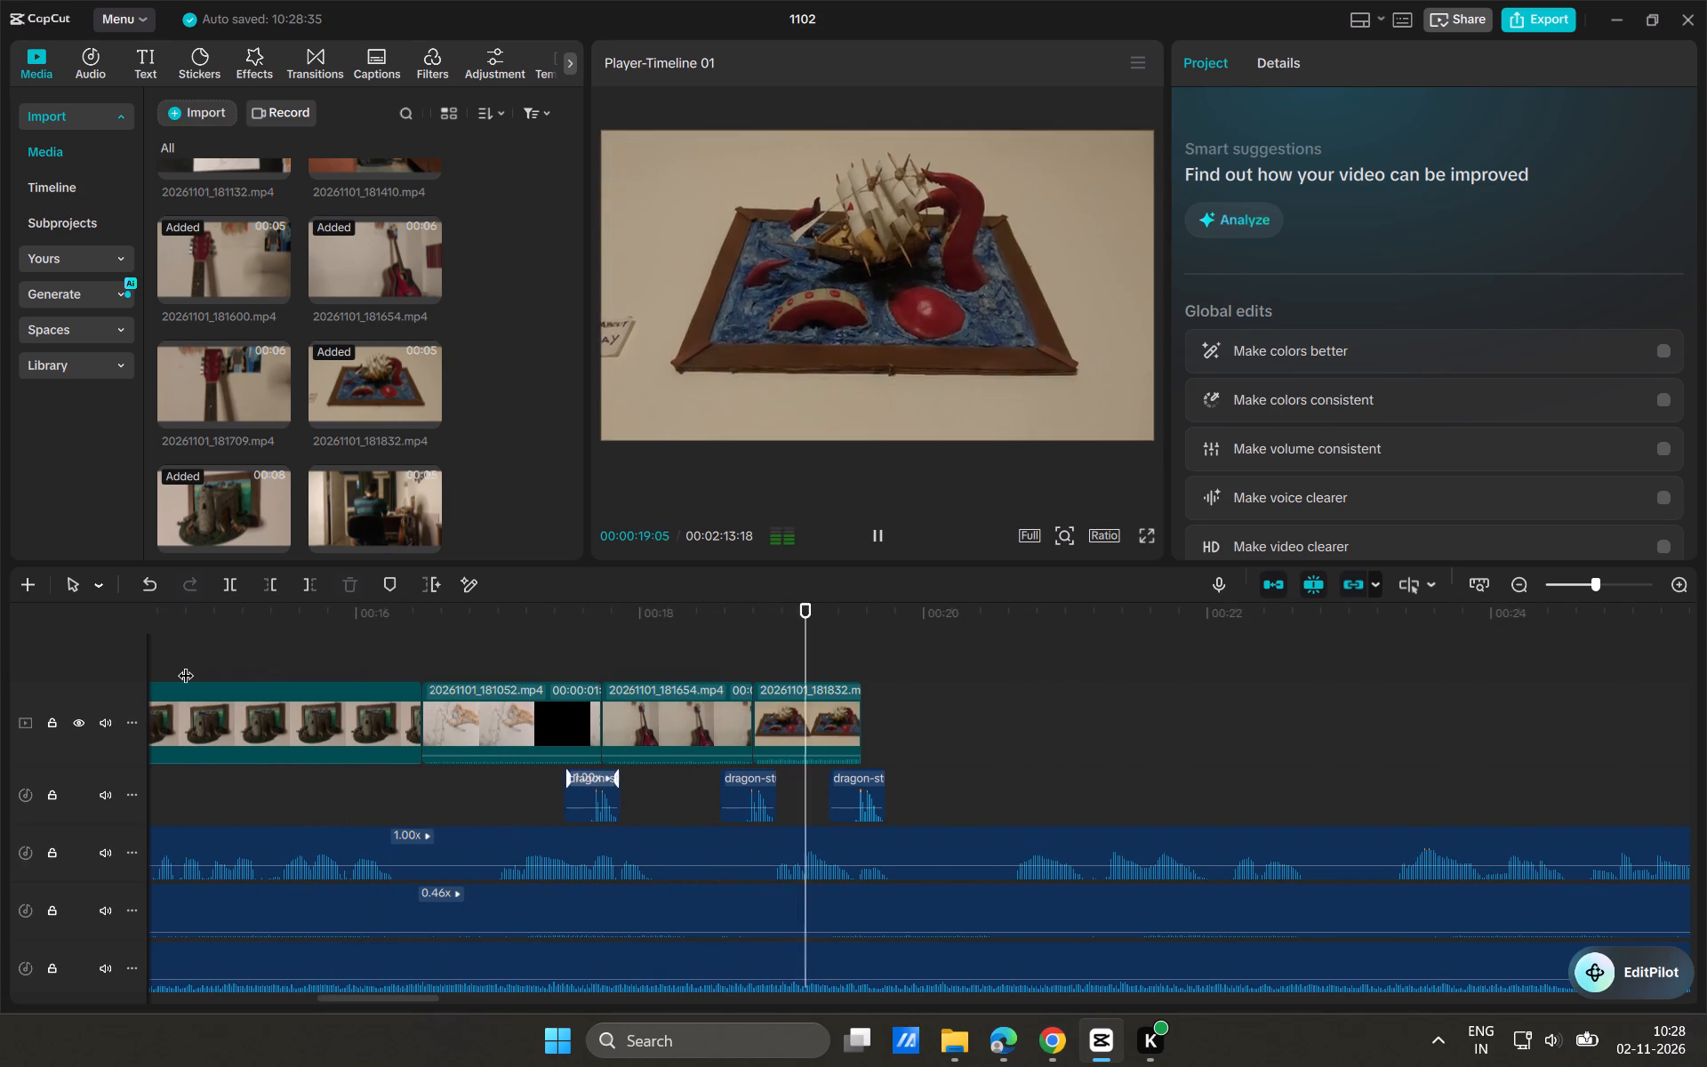
key("space")
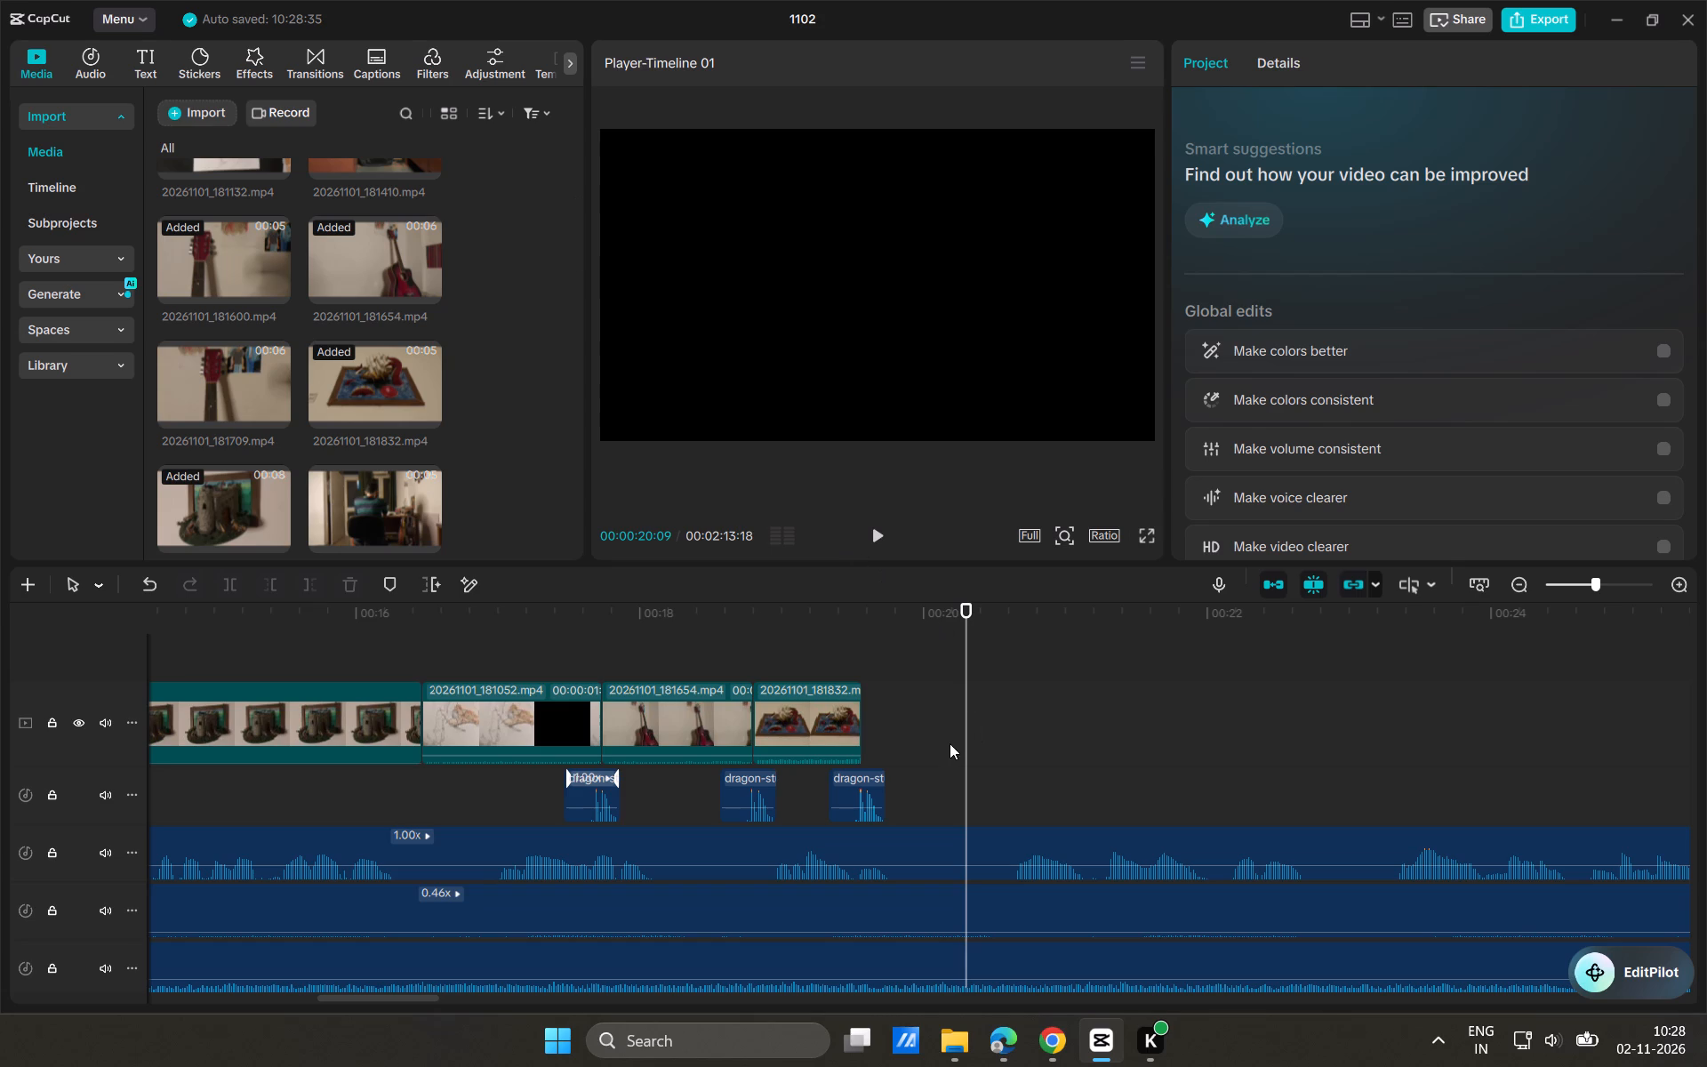
left_click_drag(968, 757, 311, 778)
key("space")
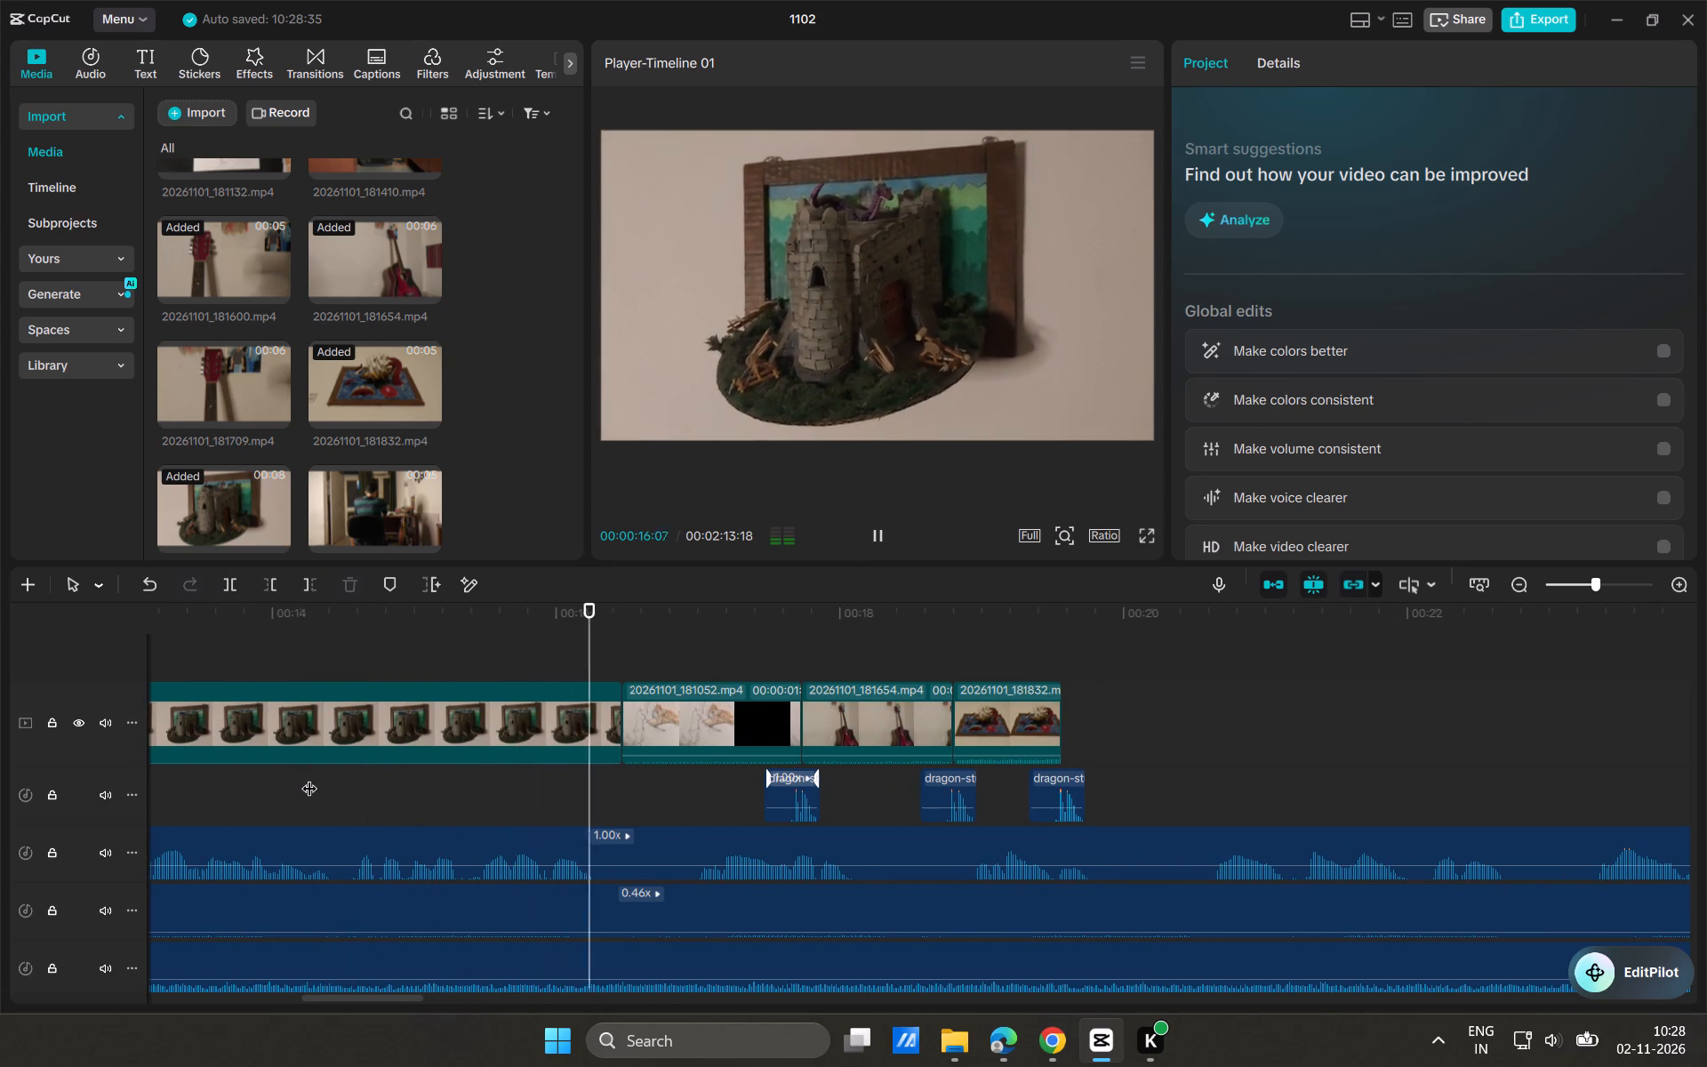
key("space")
key("space")
key("space")
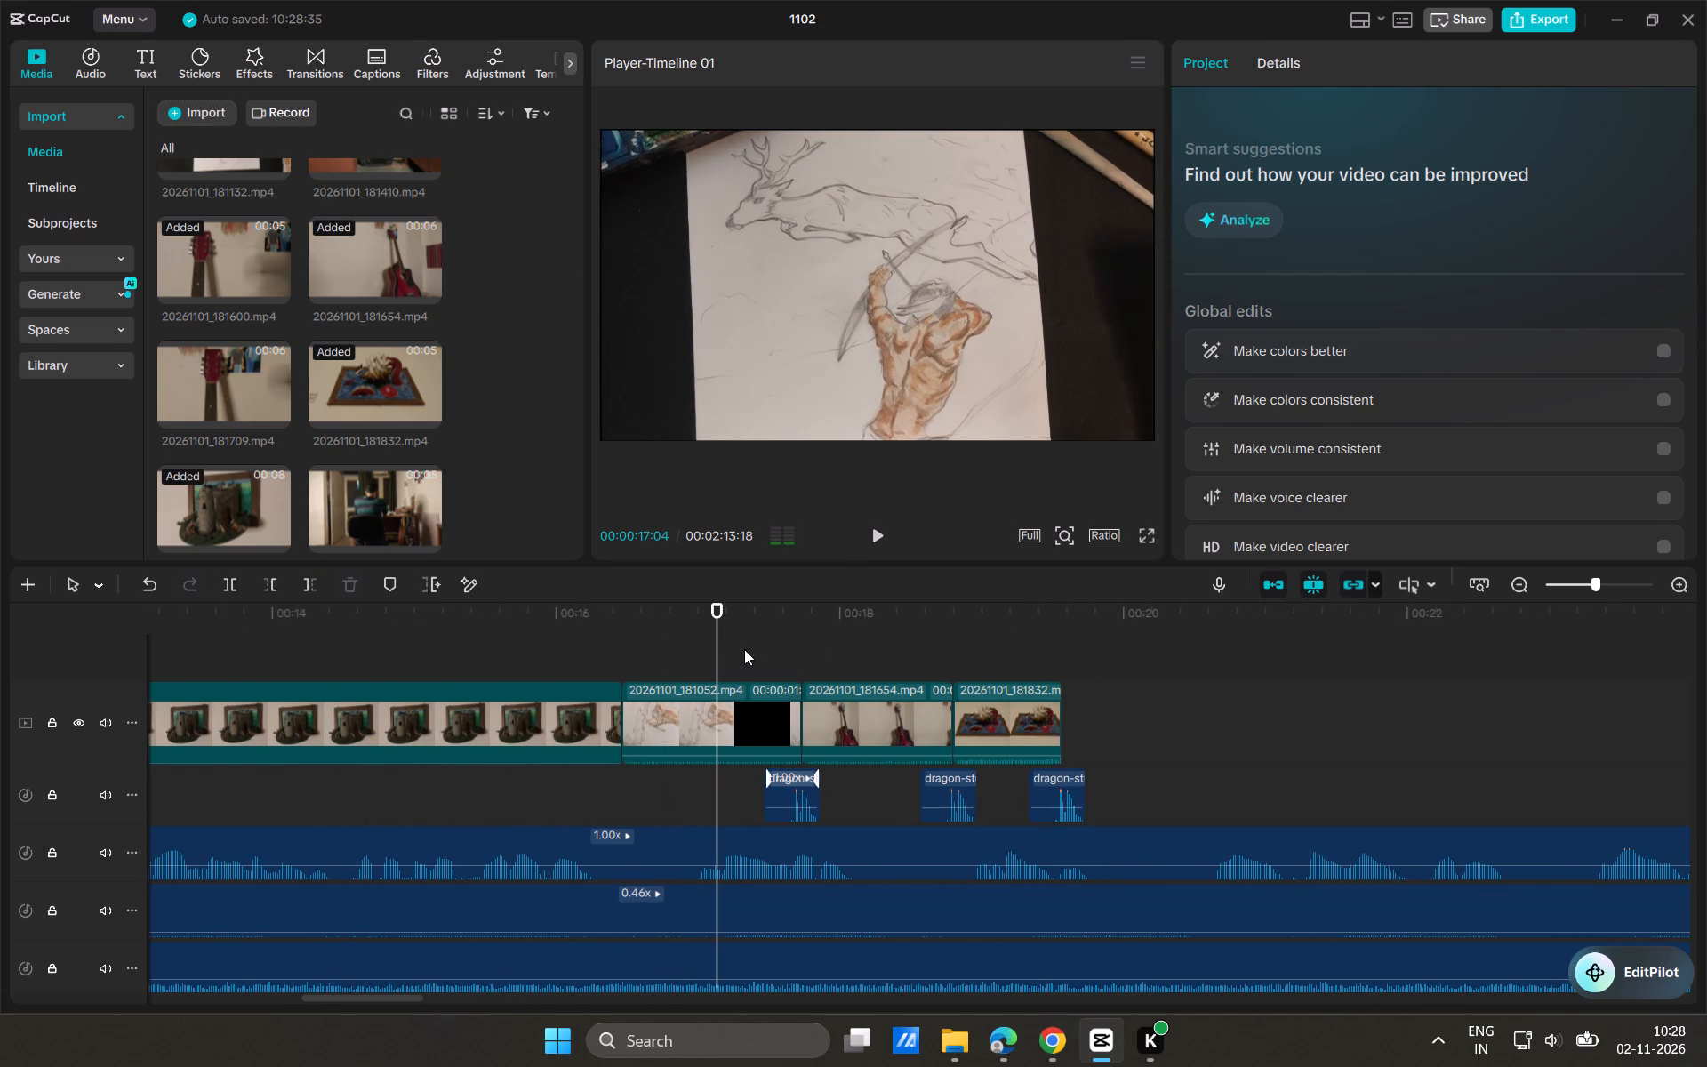
left_click_drag(718, 662, 281, 675)
key("space")
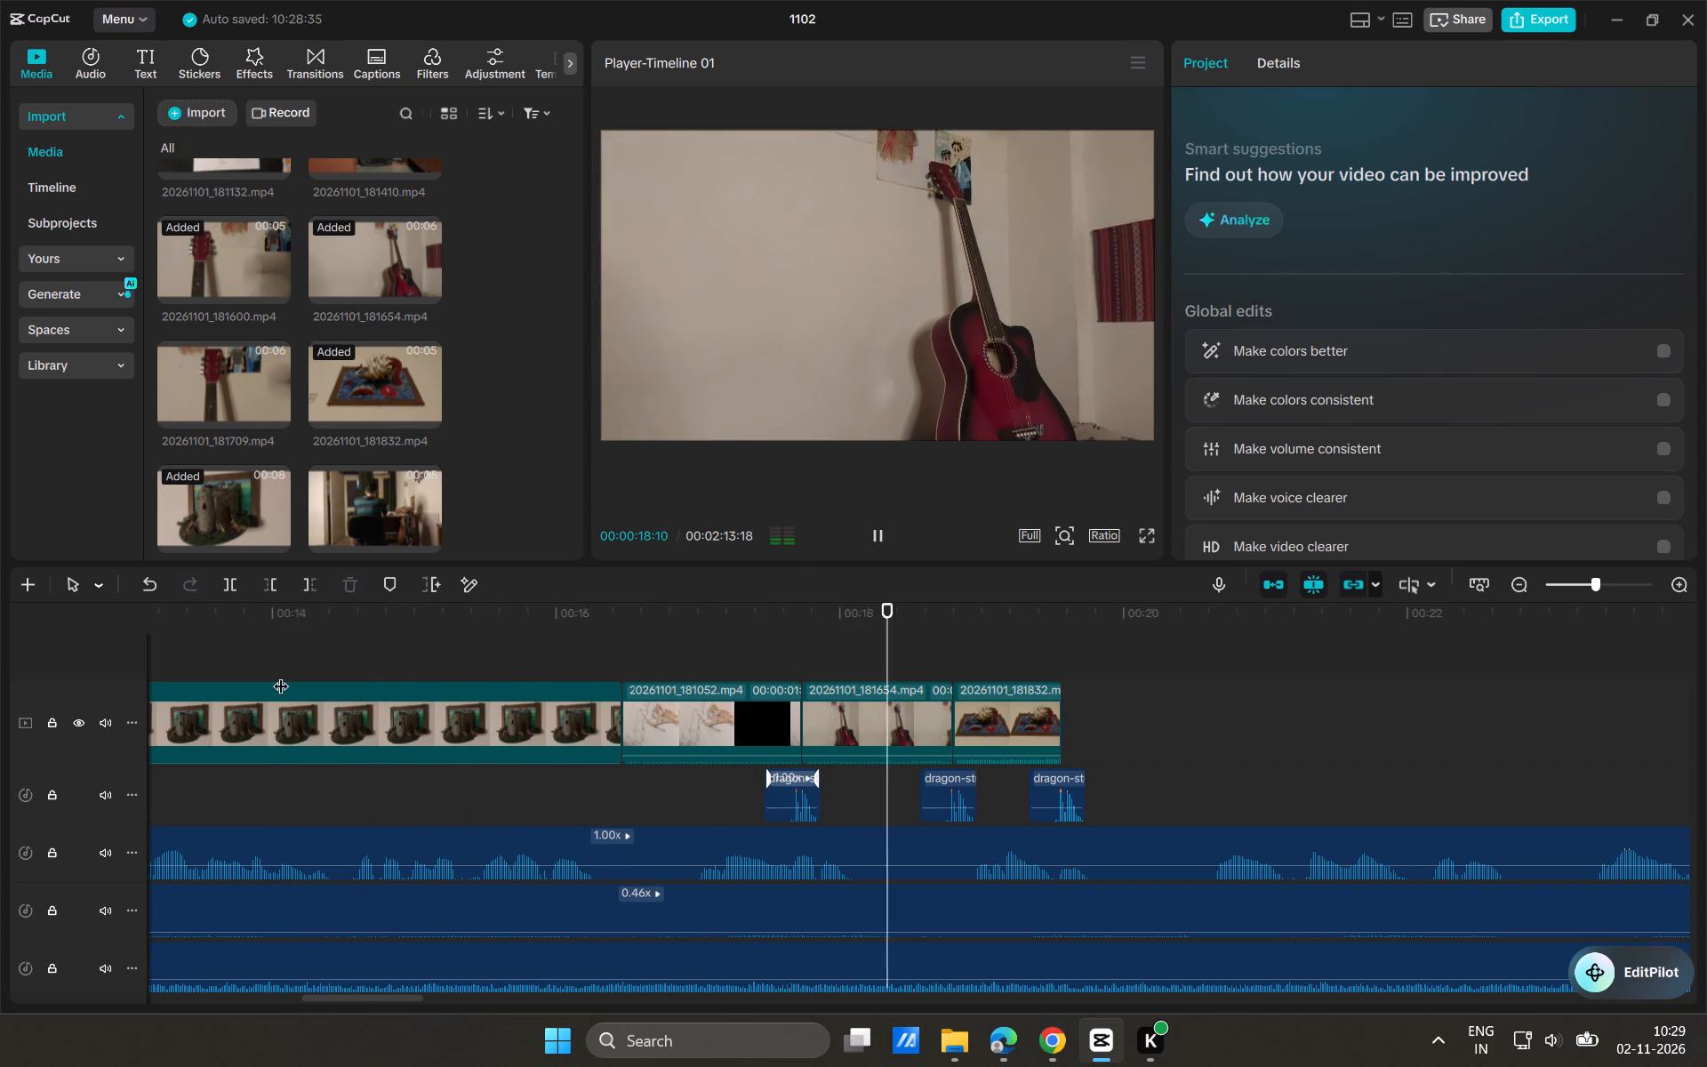
key("space")
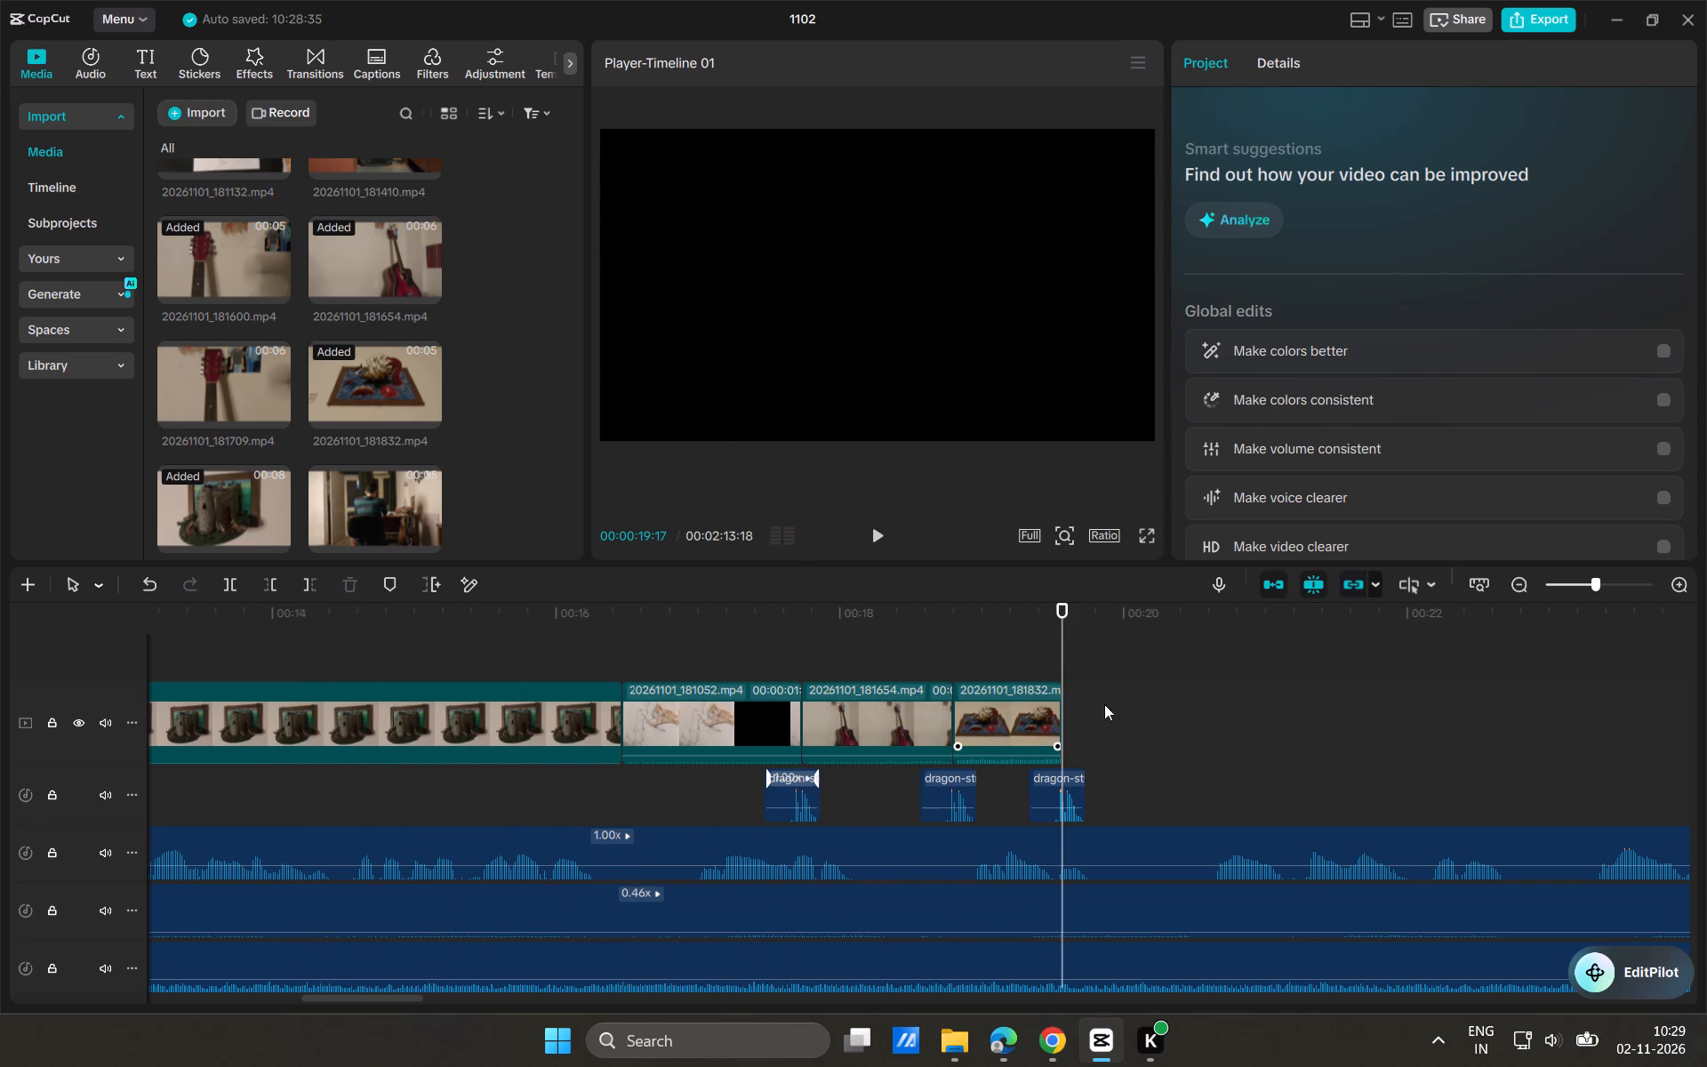
Replay the end of the castle clip and its change to the drawing clip, pausing to check the cut's timing against the voice-over.
left_click_drag(1061, 634, 452, 673)
key("space")
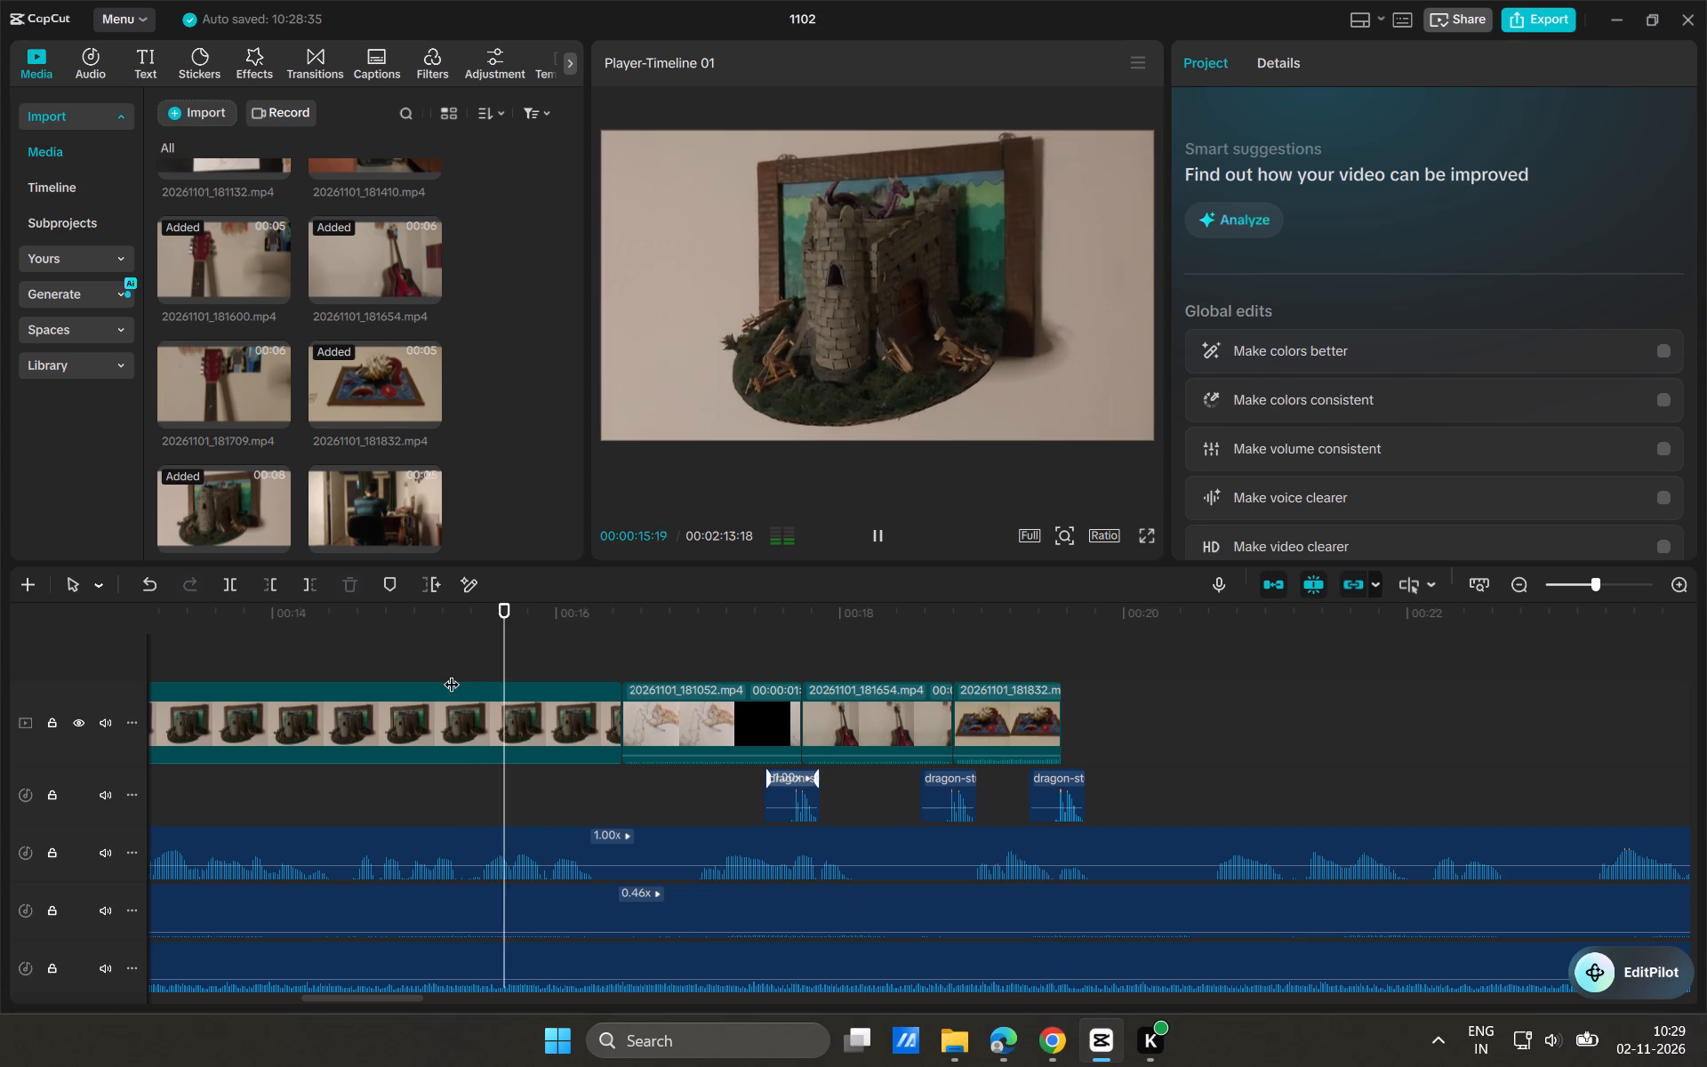
key("space")
key("space")
key("space")
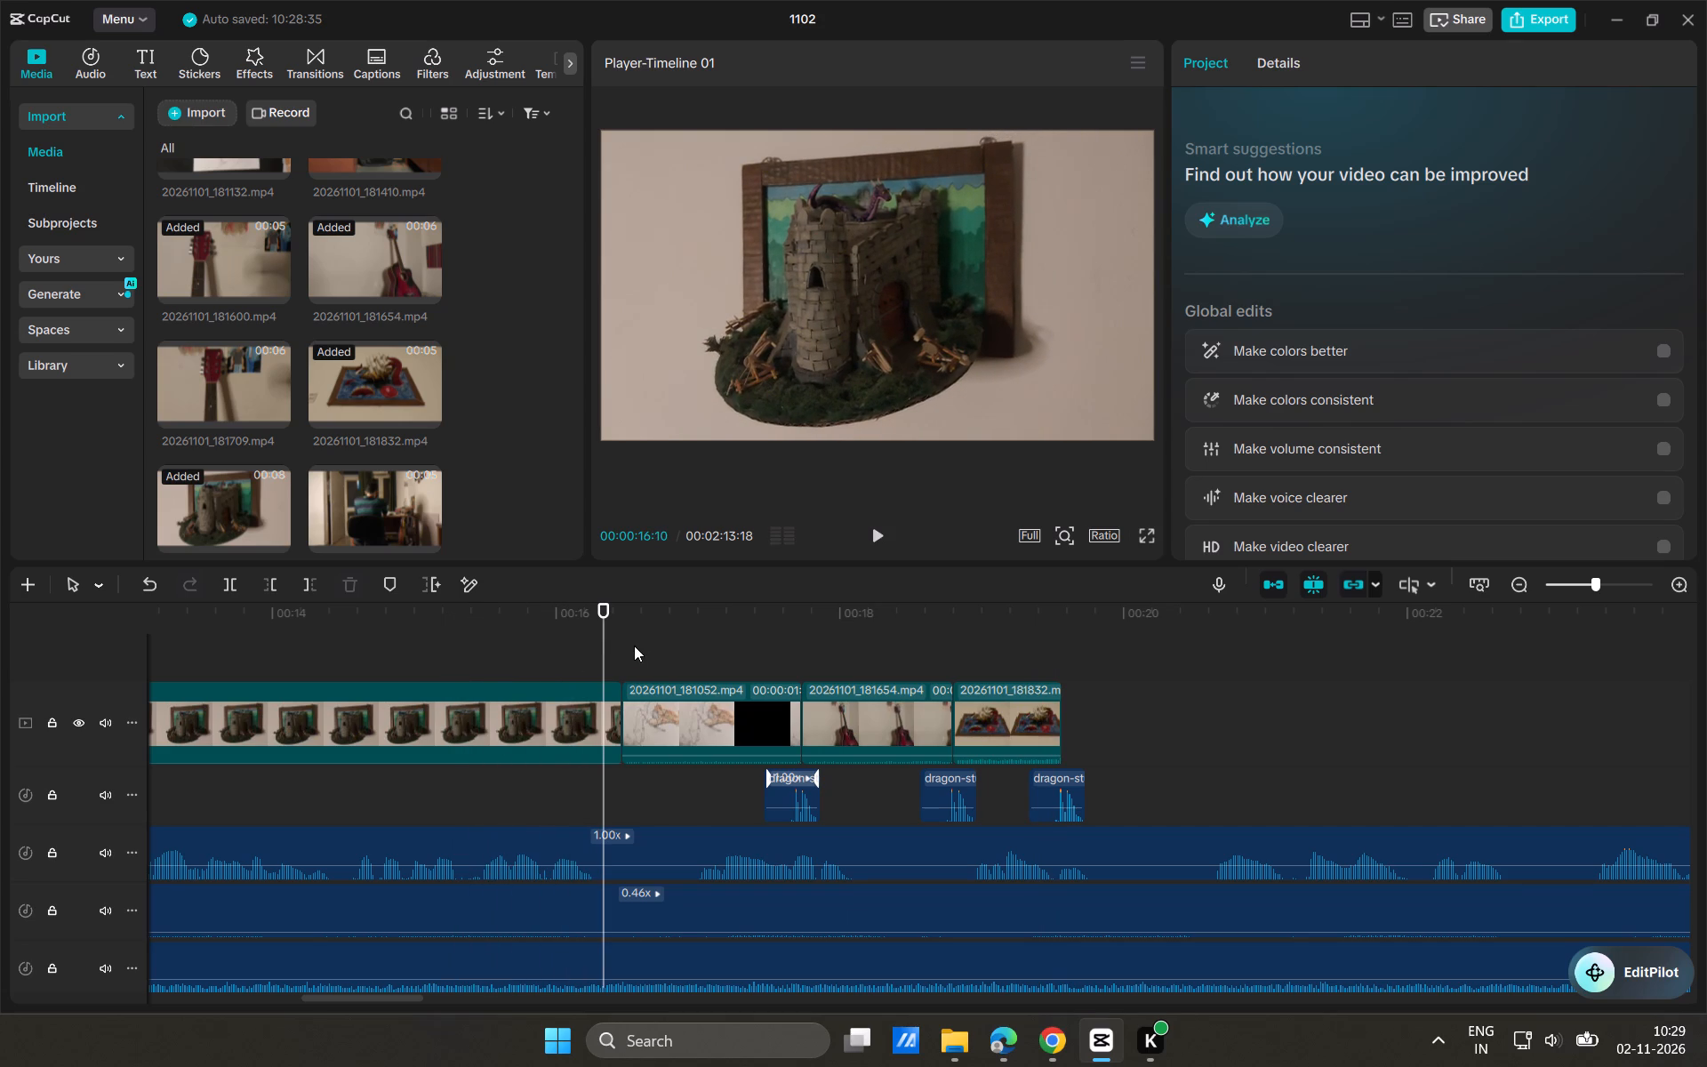
key("space")
key("space")
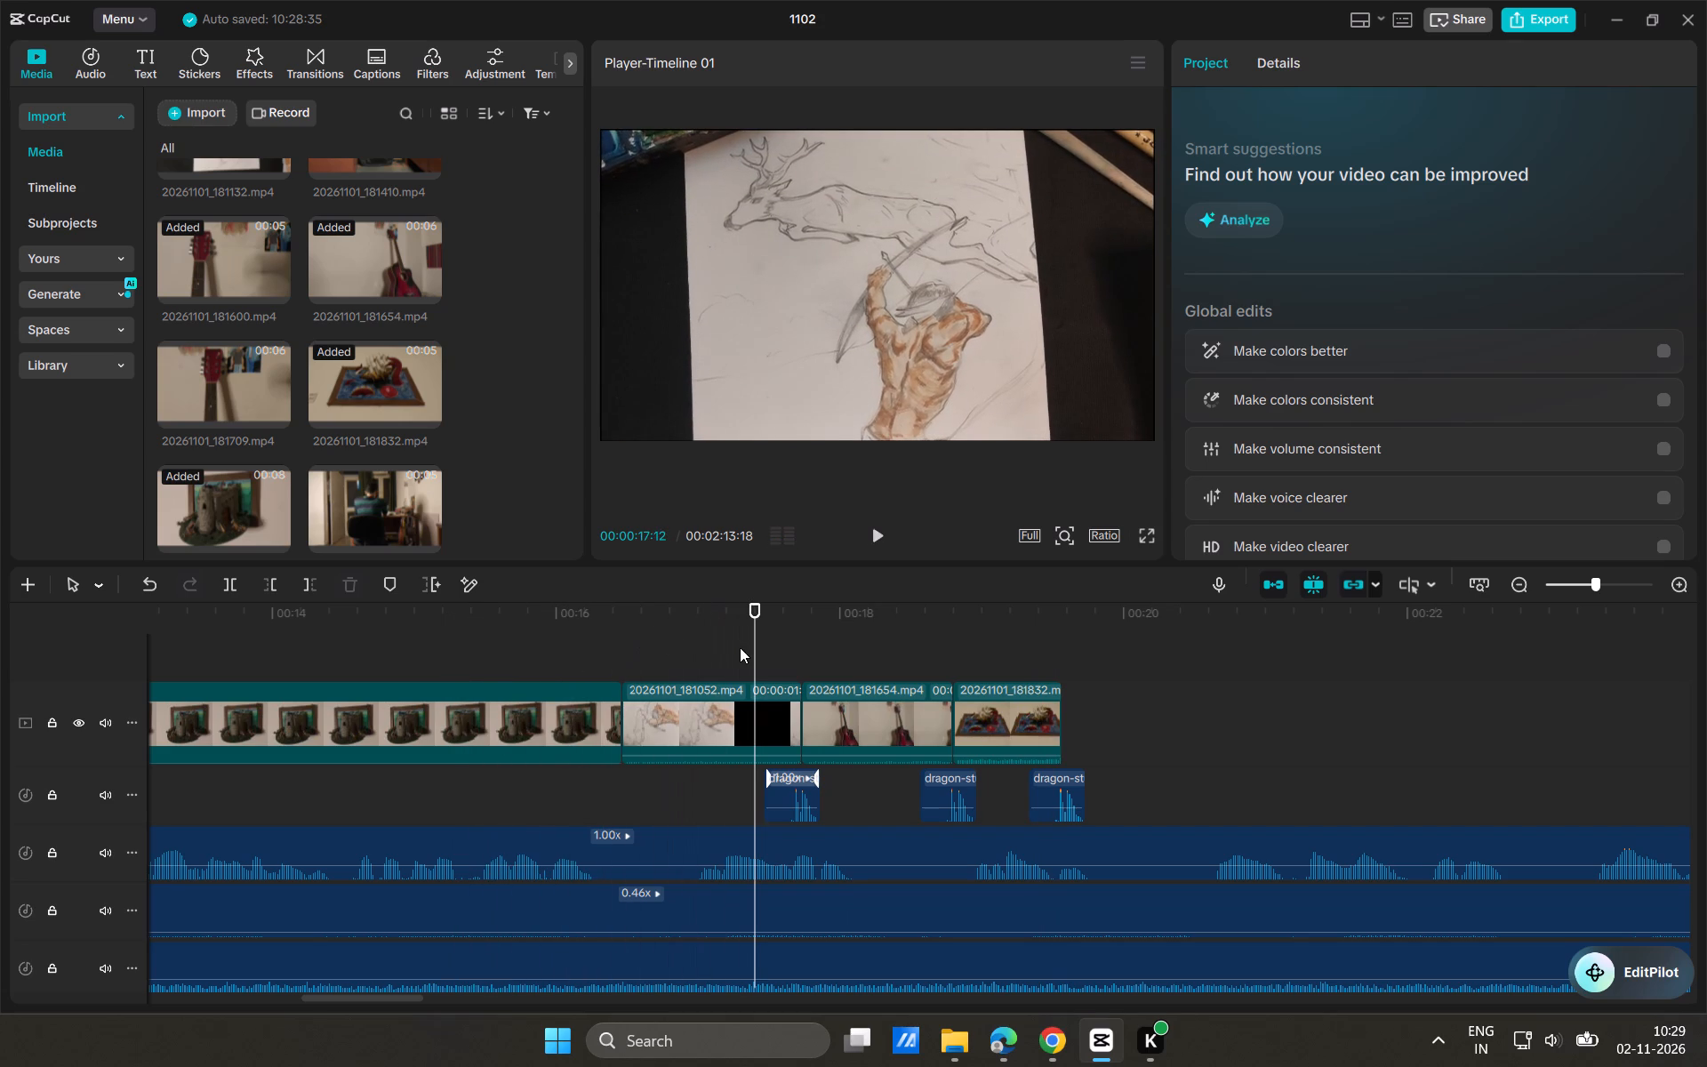
left_click_drag(754, 660, 360, 672)
left_click(597, 722)
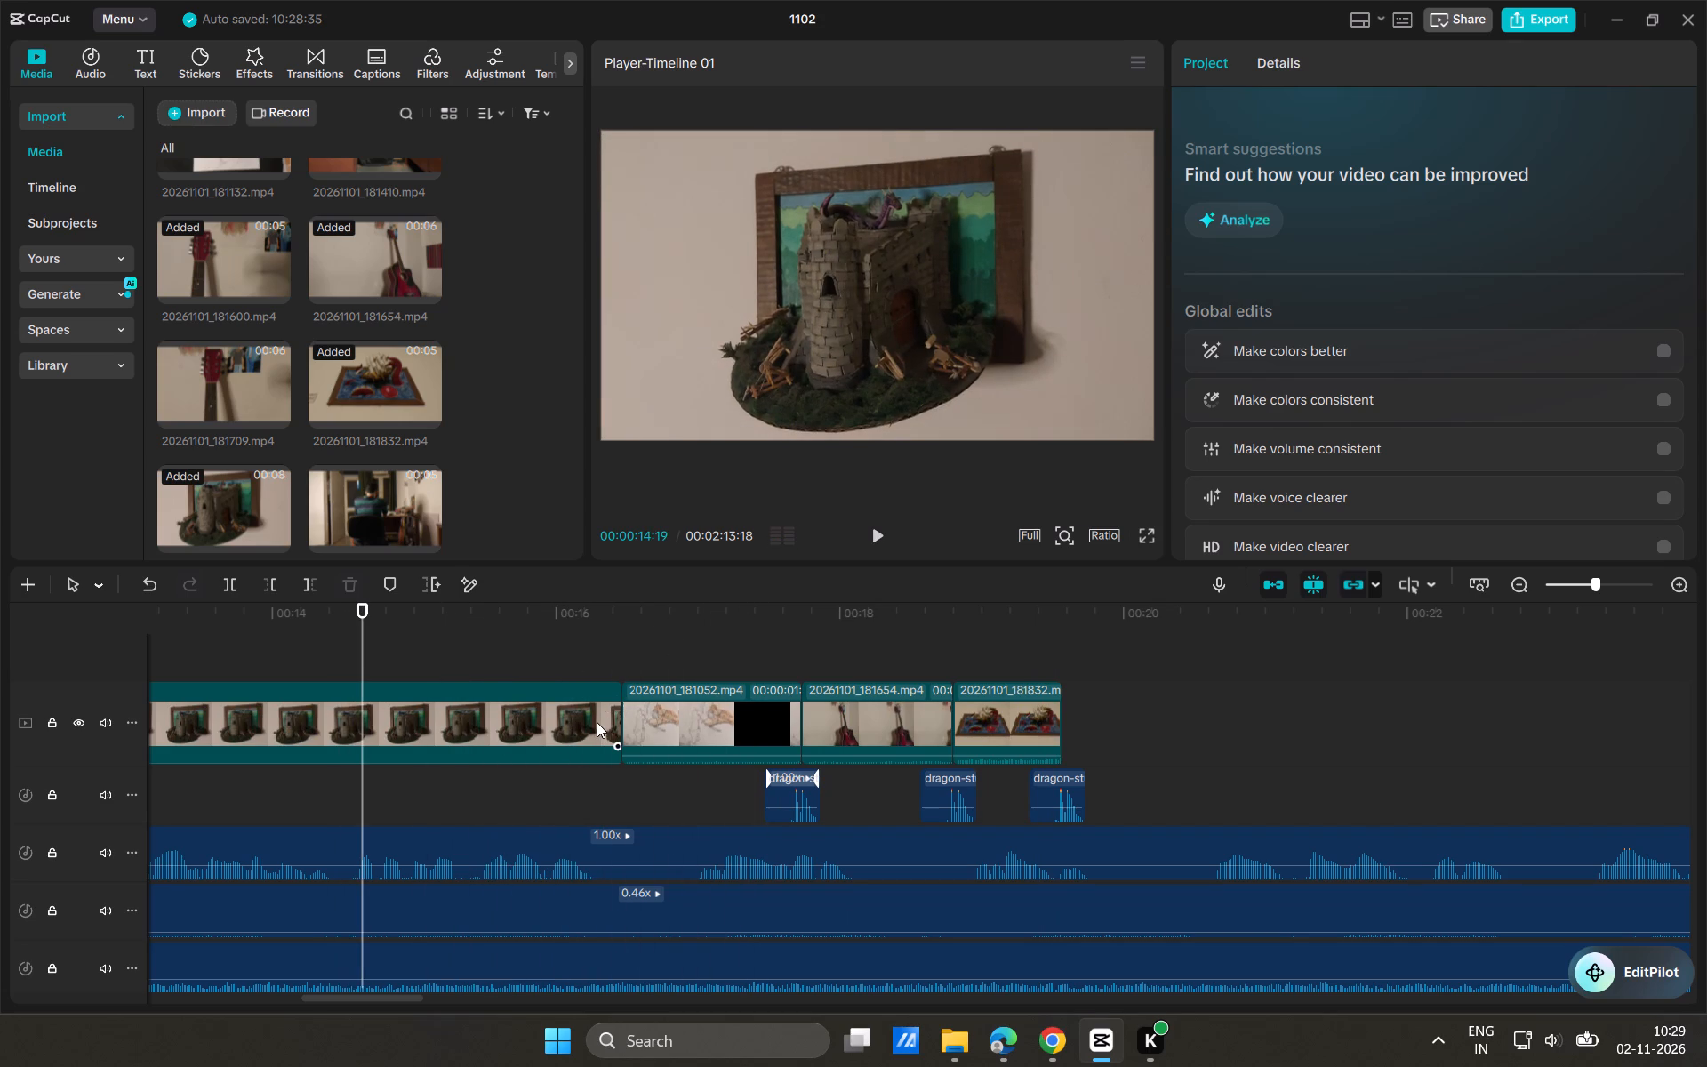
key("space")
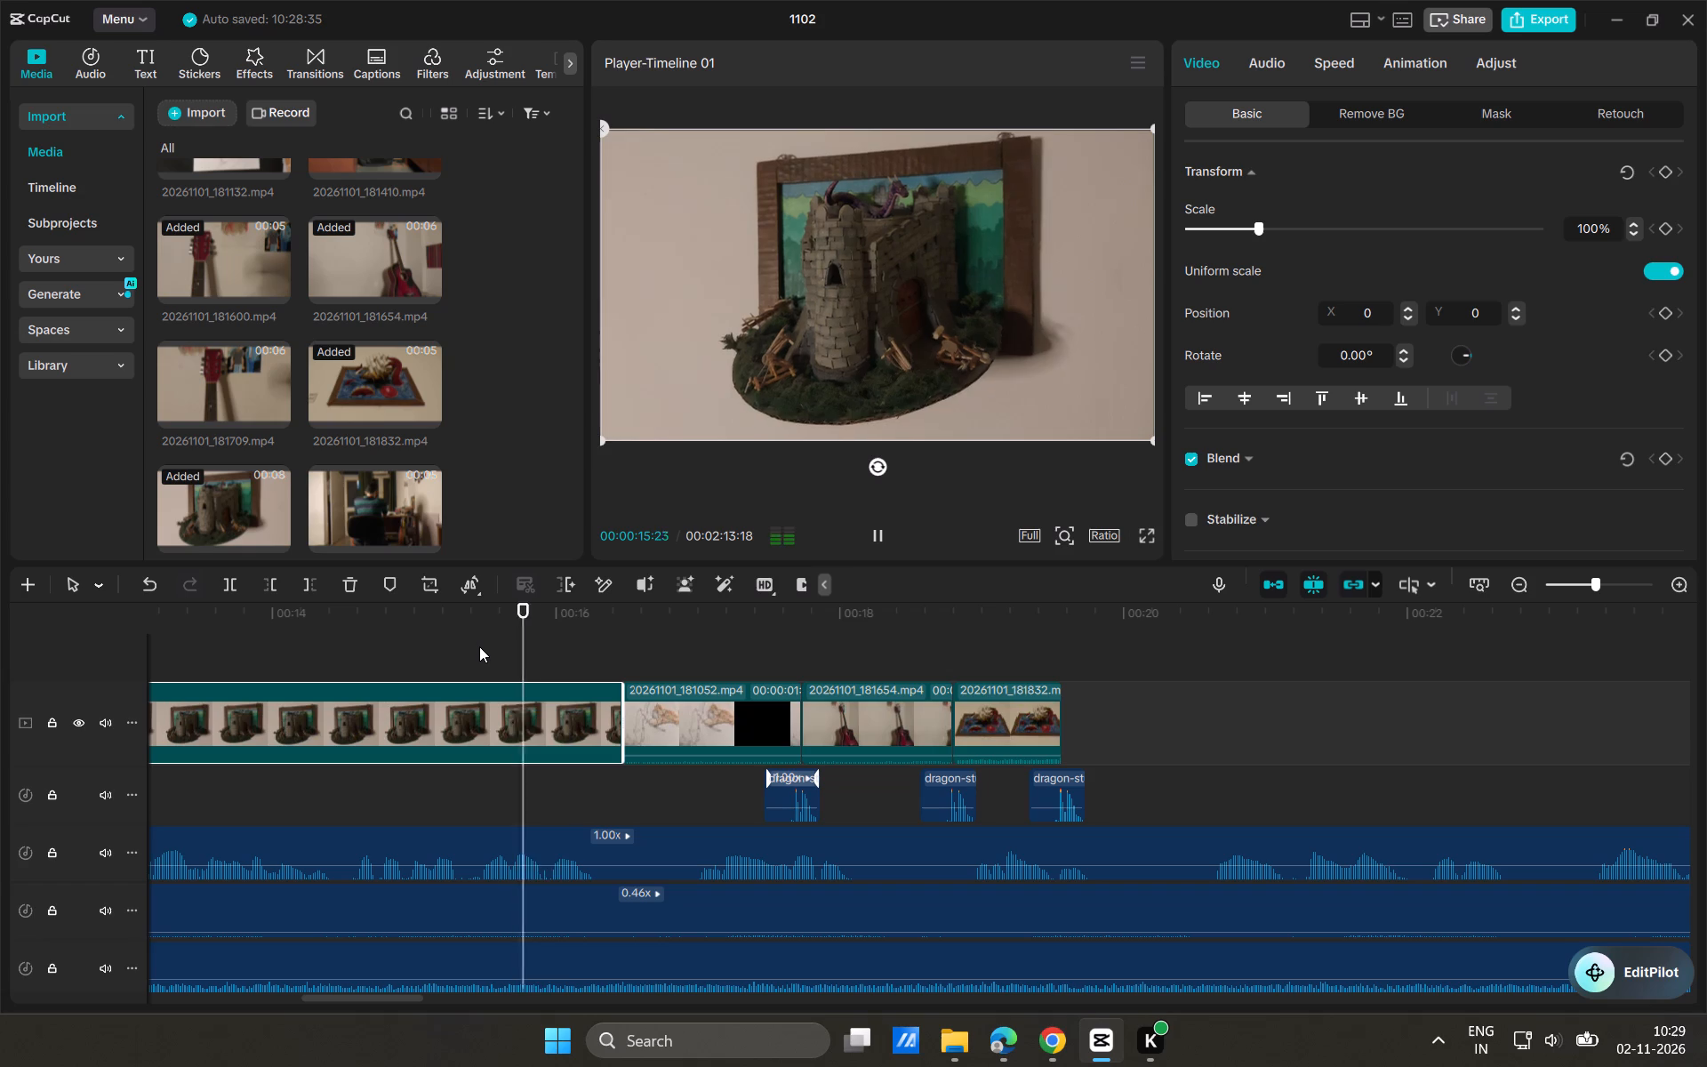
key("space")
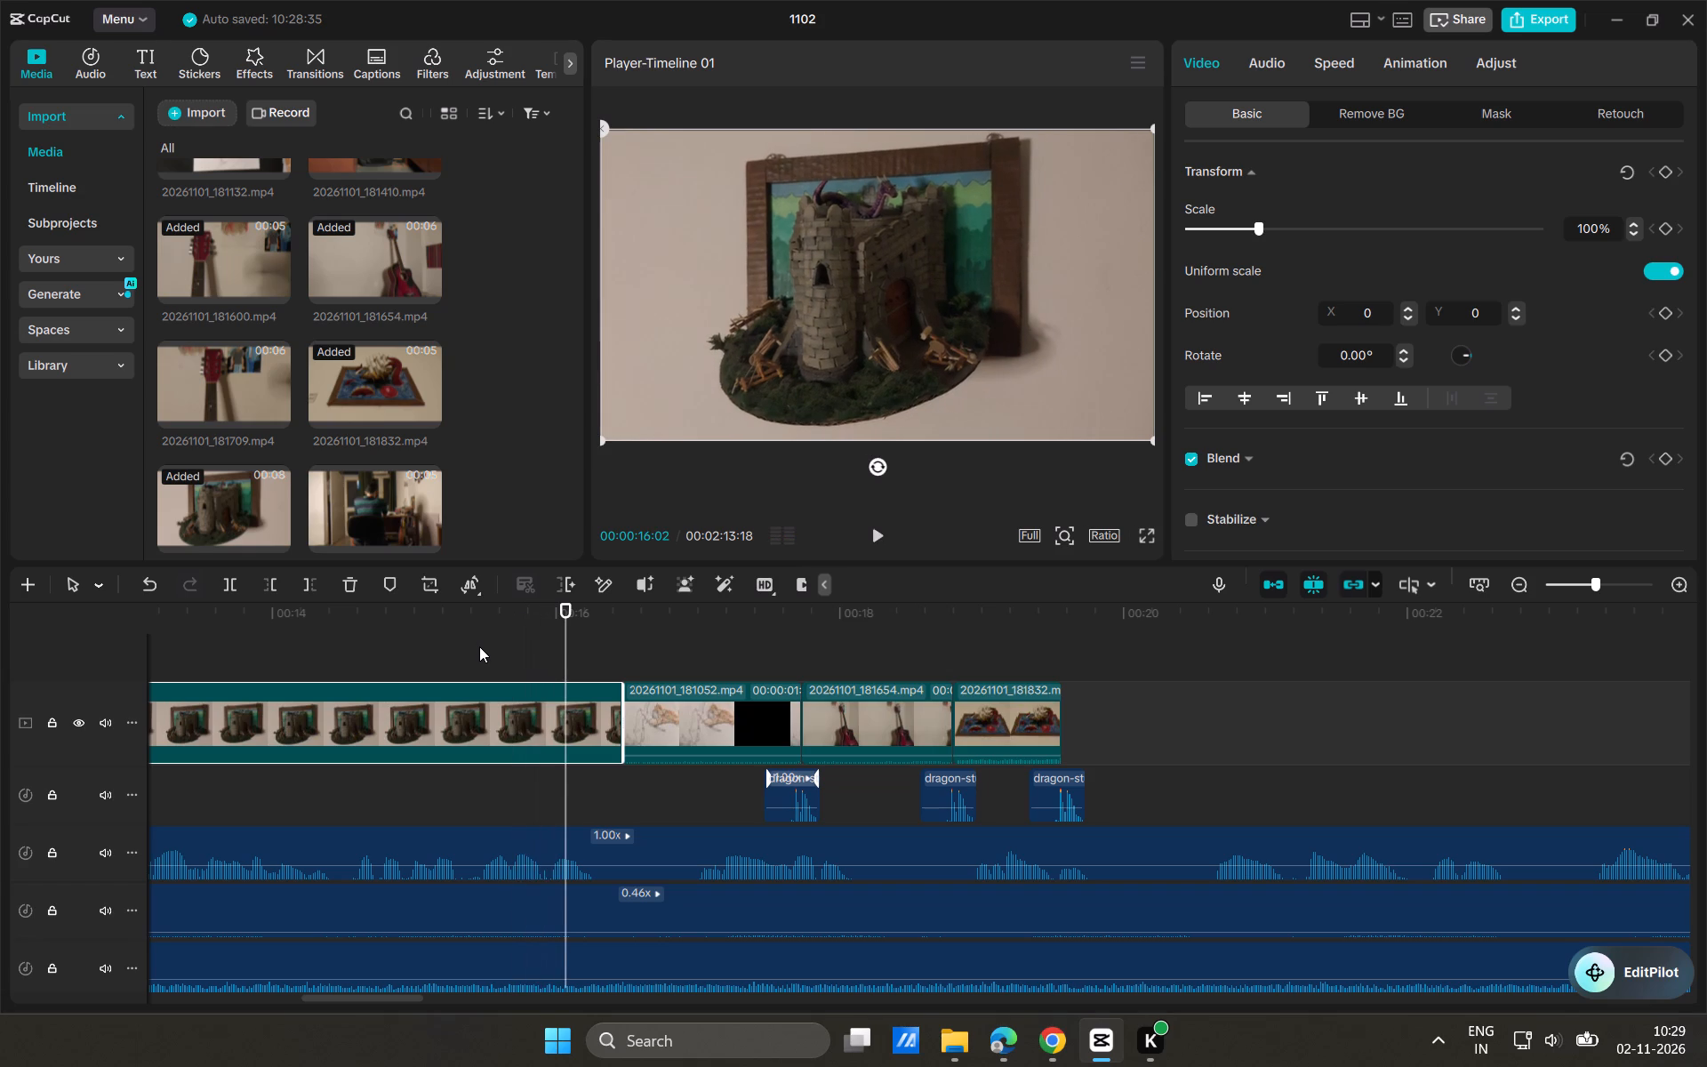
Replay the section from the castle clip's end through the drawing and guitar clips to check the cut timing against the voice-over.
key("space")
key("space")
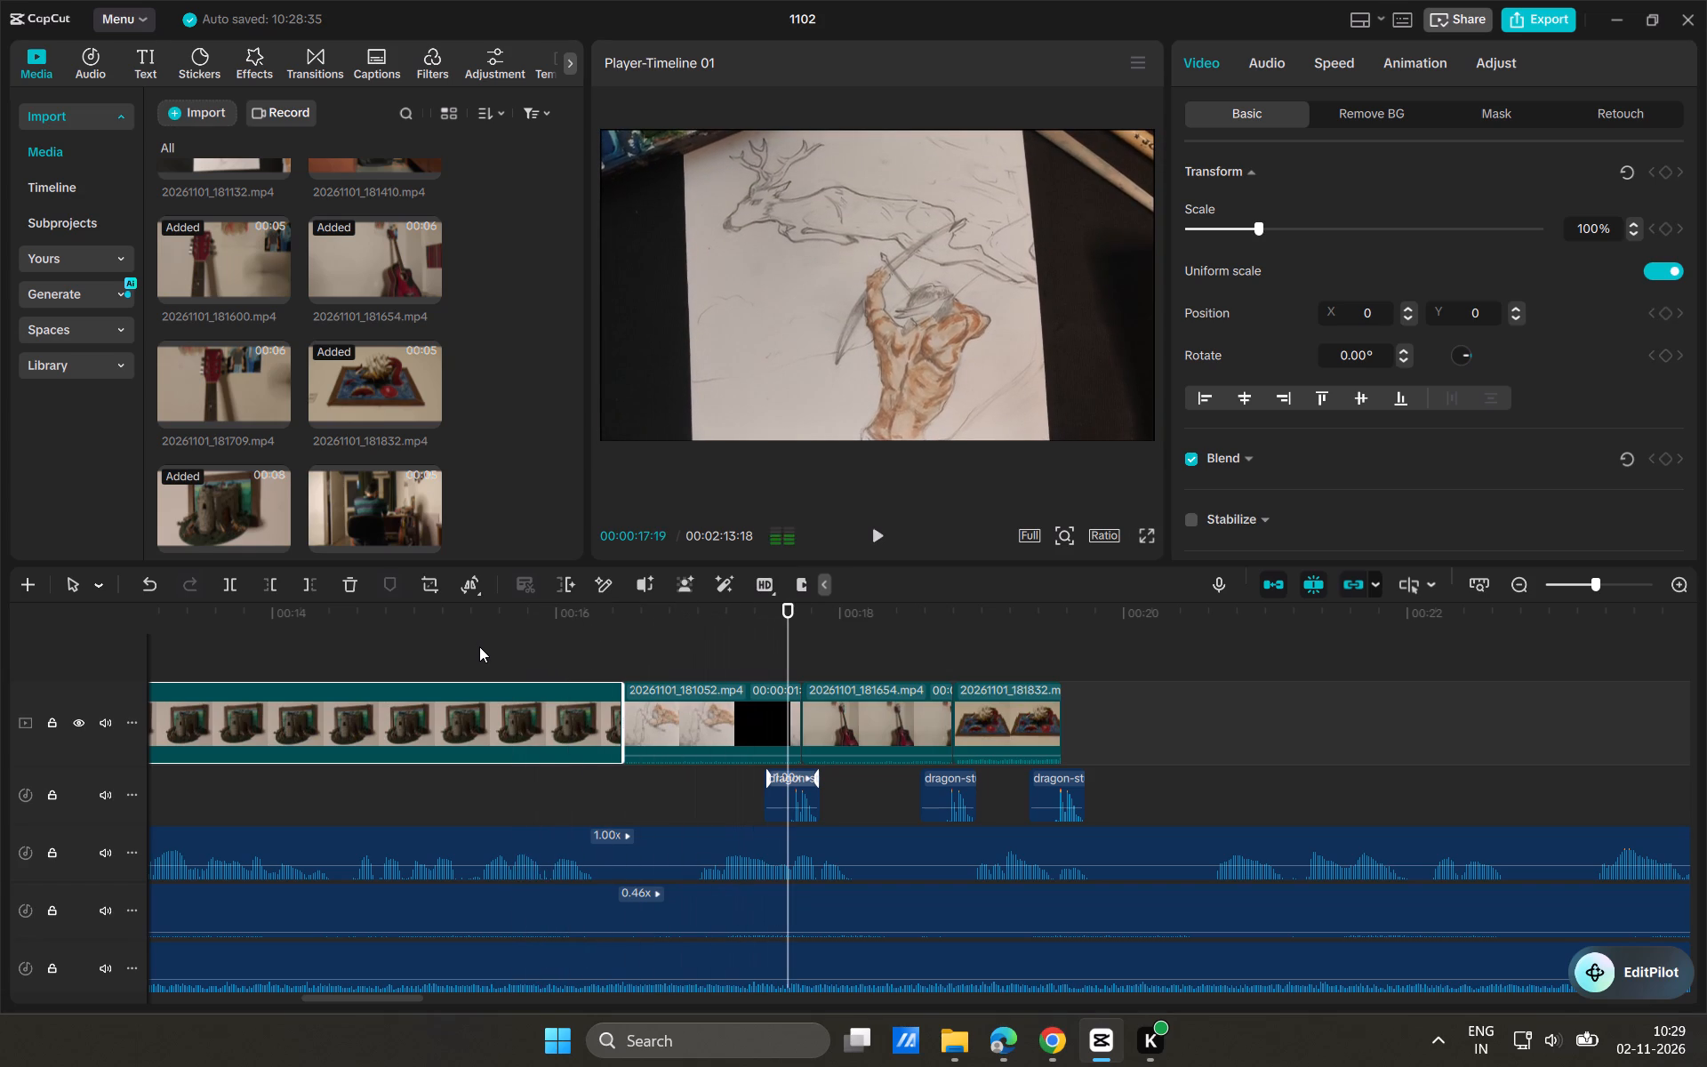
left_click_drag(788, 668, 589, 683)
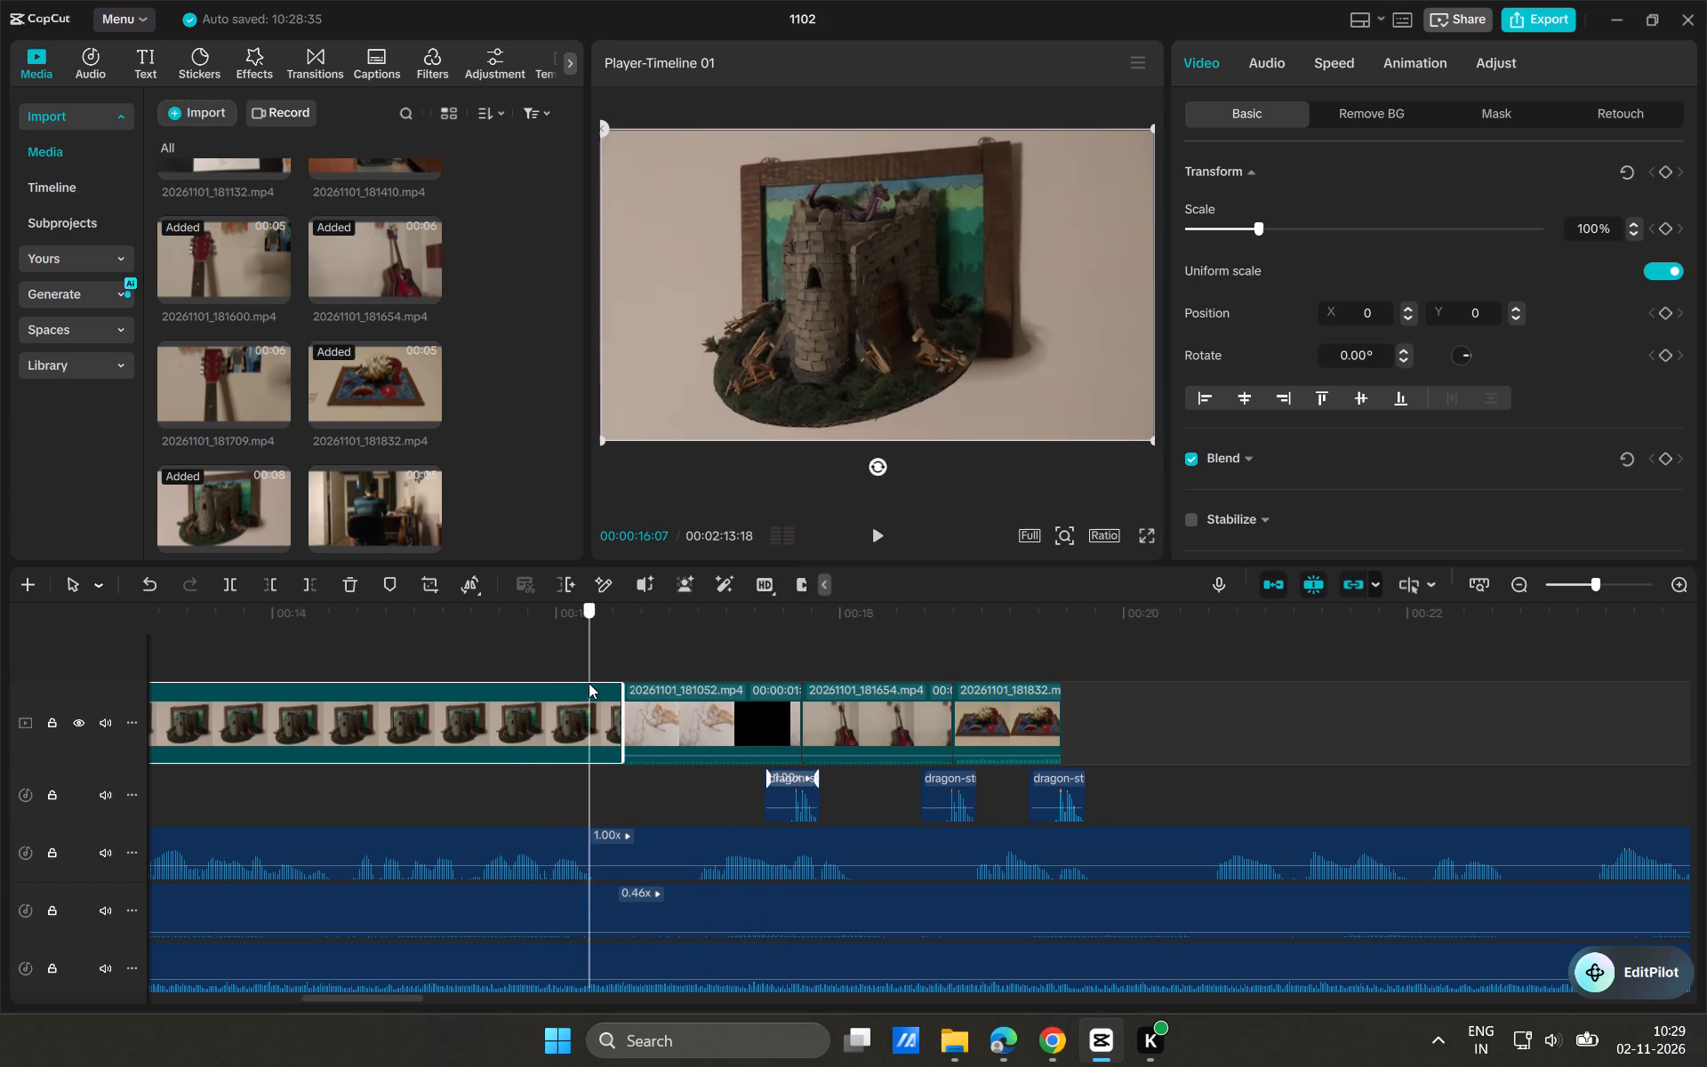
left_click_drag(589, 683, 566, 692)
key("space")
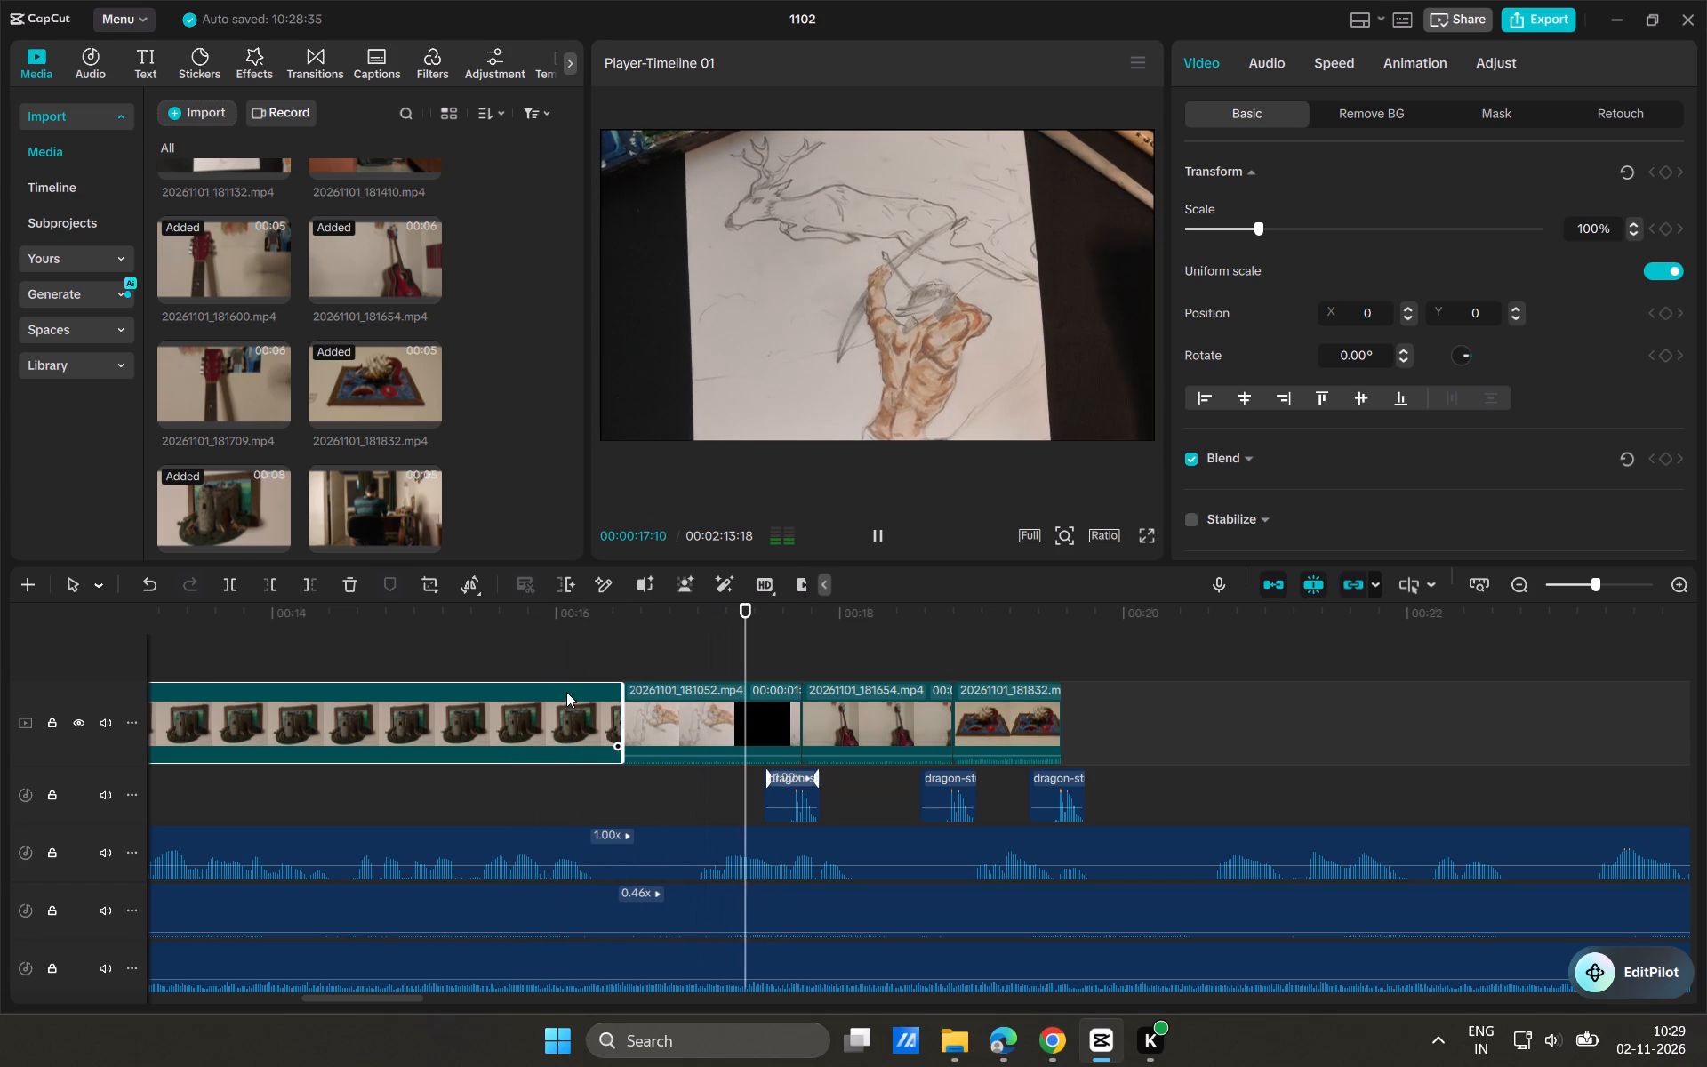
key("space")
key("space")
key("space")
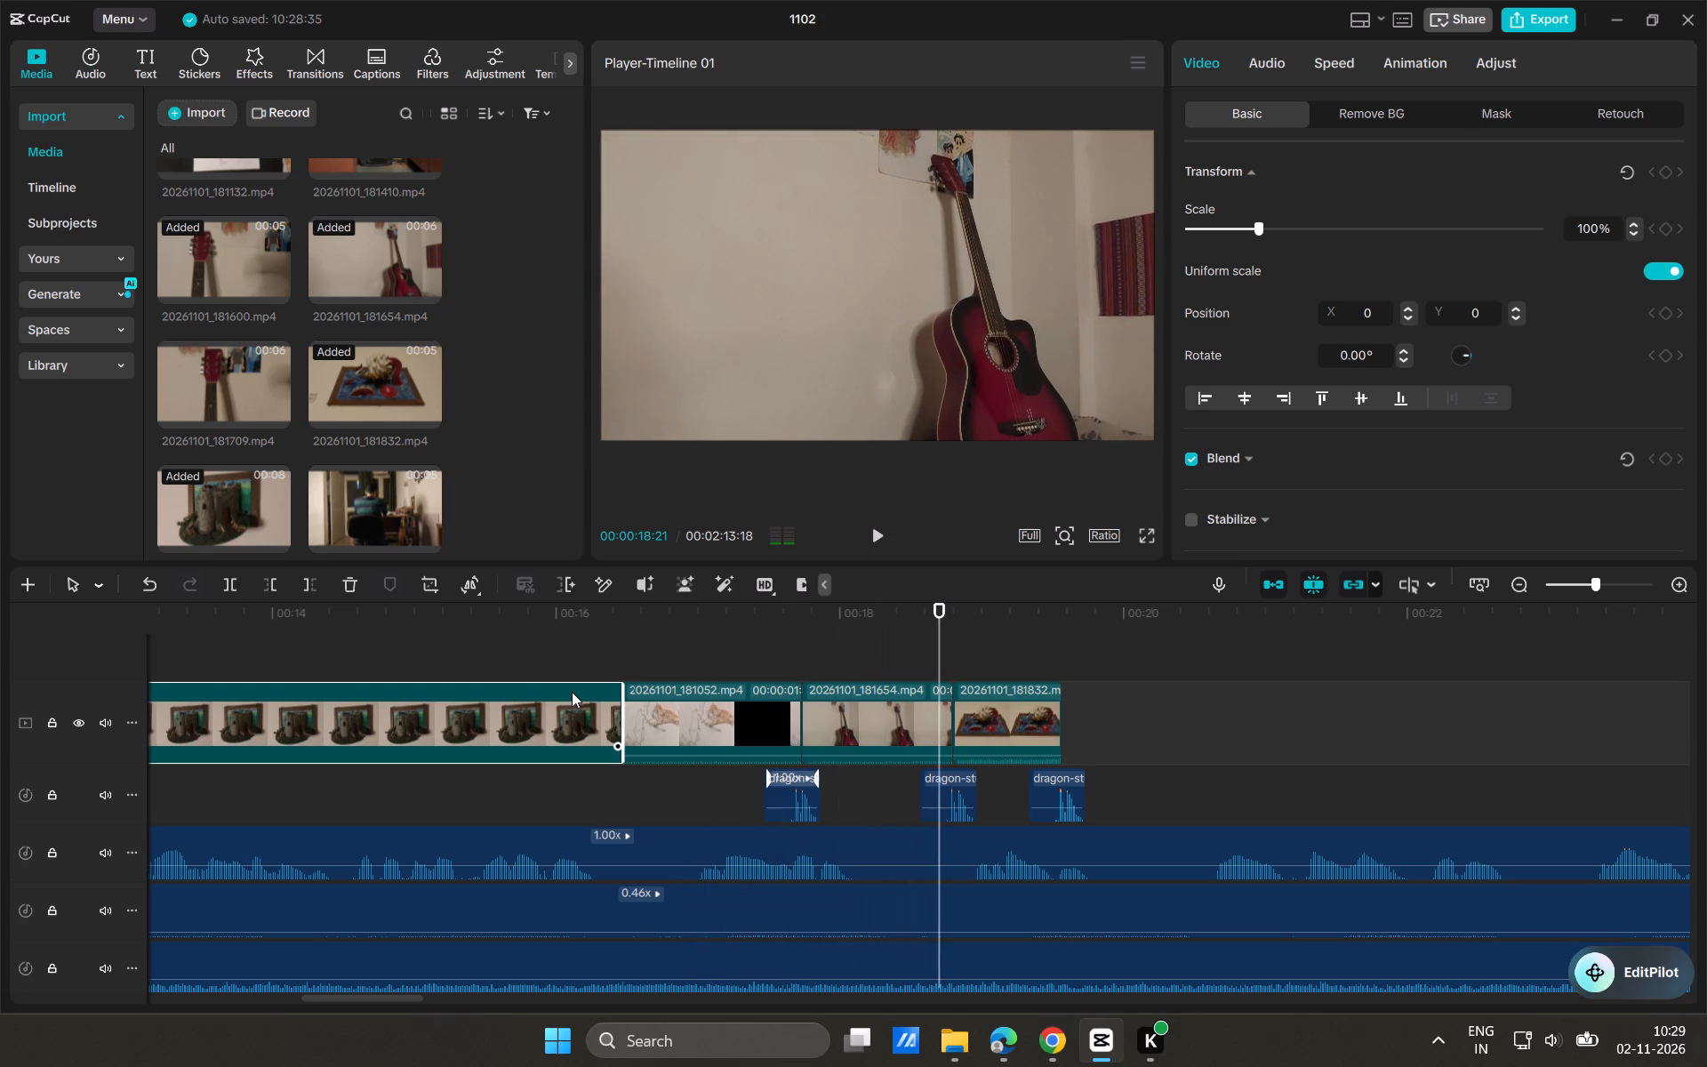
left_click_drag(943, 644, 731, 653)
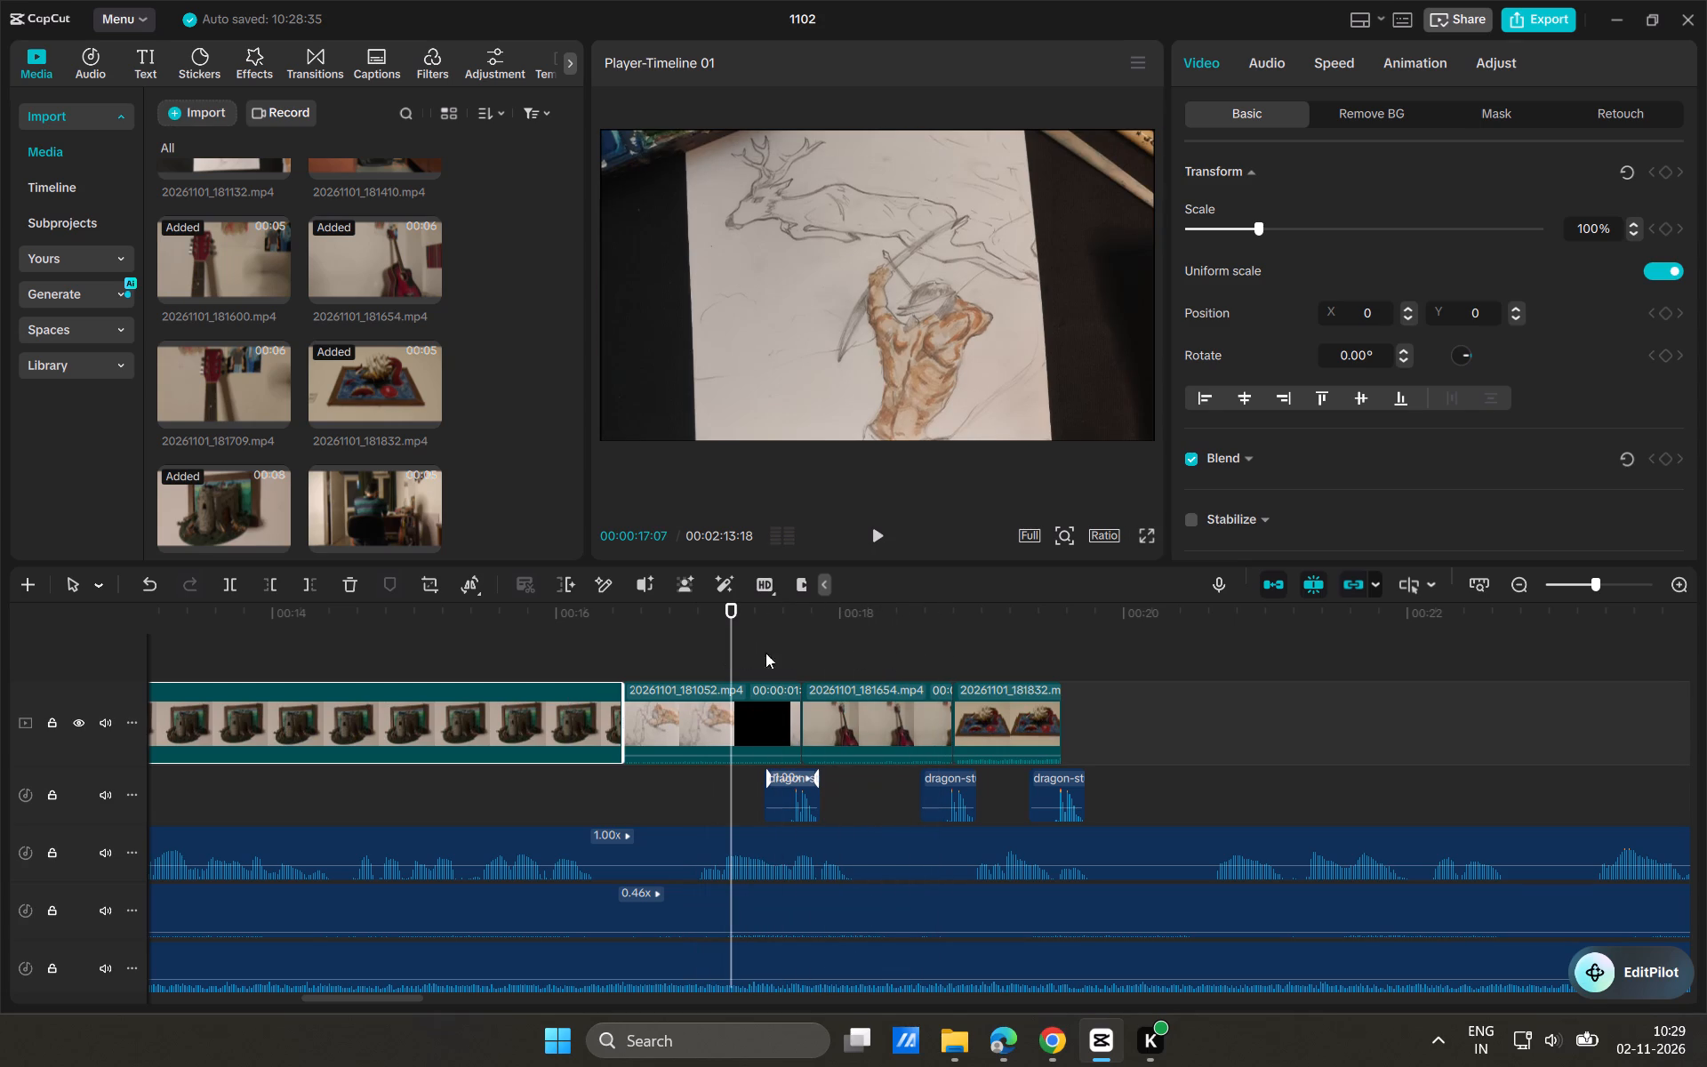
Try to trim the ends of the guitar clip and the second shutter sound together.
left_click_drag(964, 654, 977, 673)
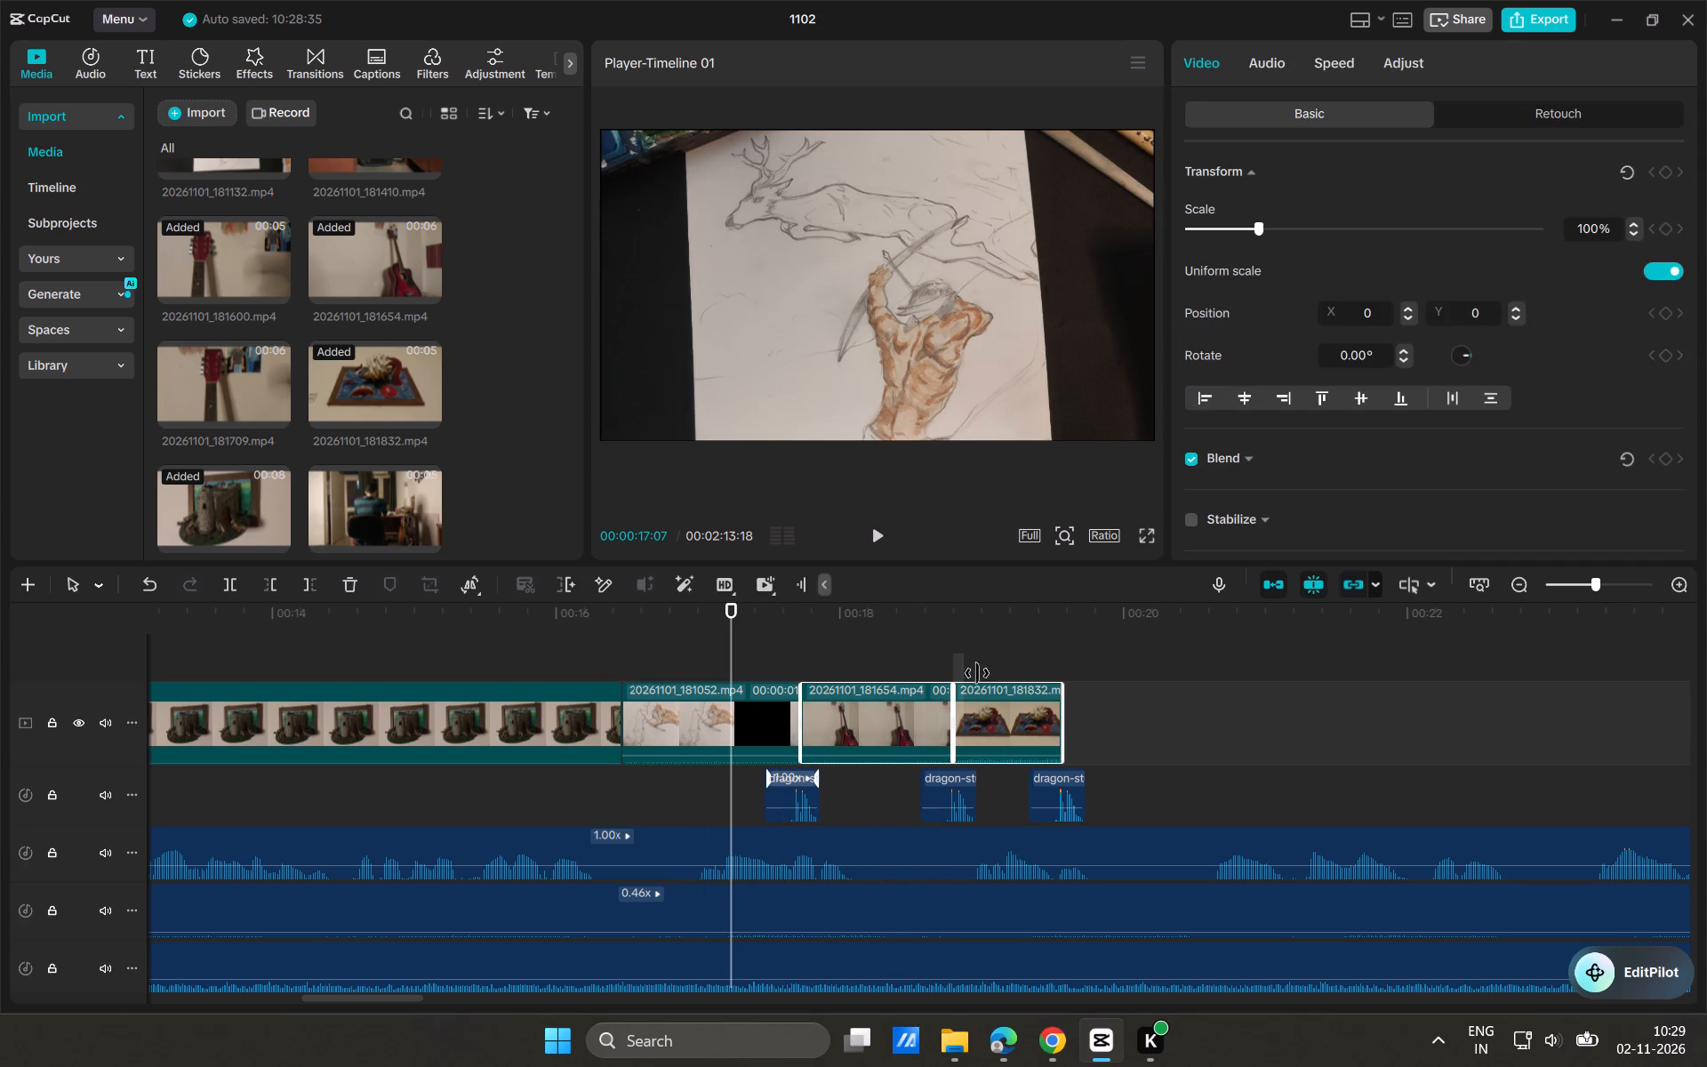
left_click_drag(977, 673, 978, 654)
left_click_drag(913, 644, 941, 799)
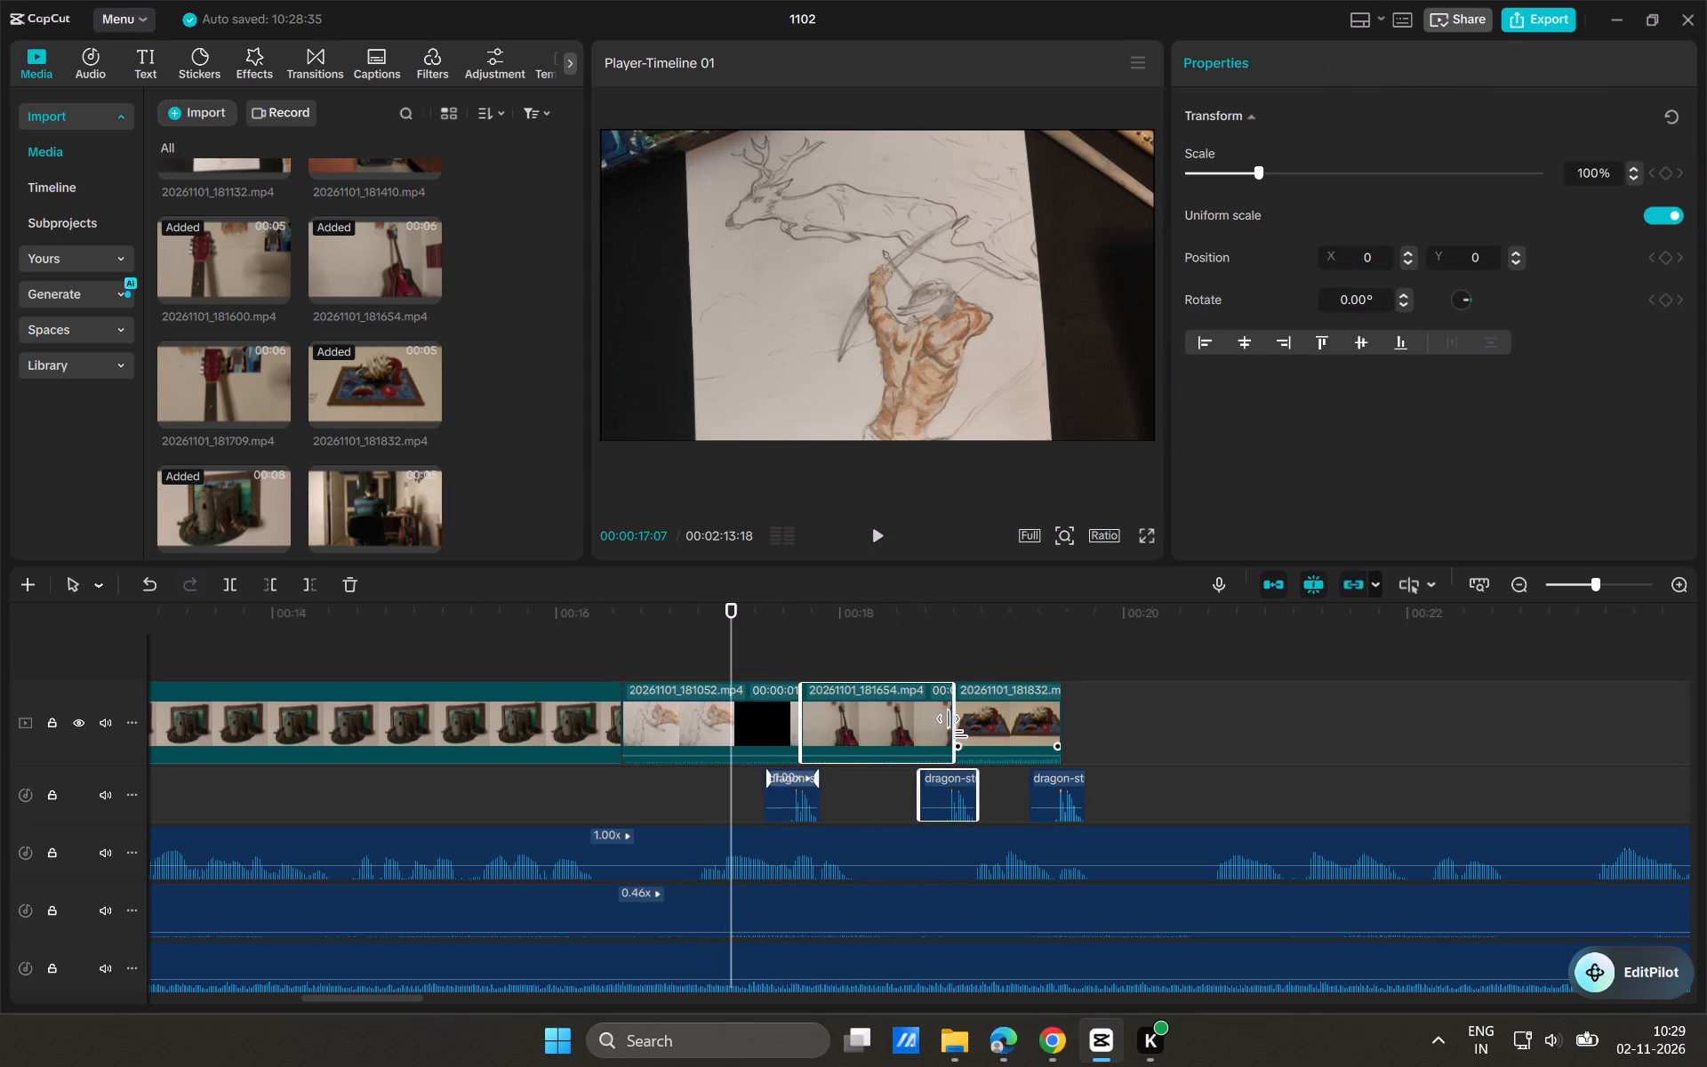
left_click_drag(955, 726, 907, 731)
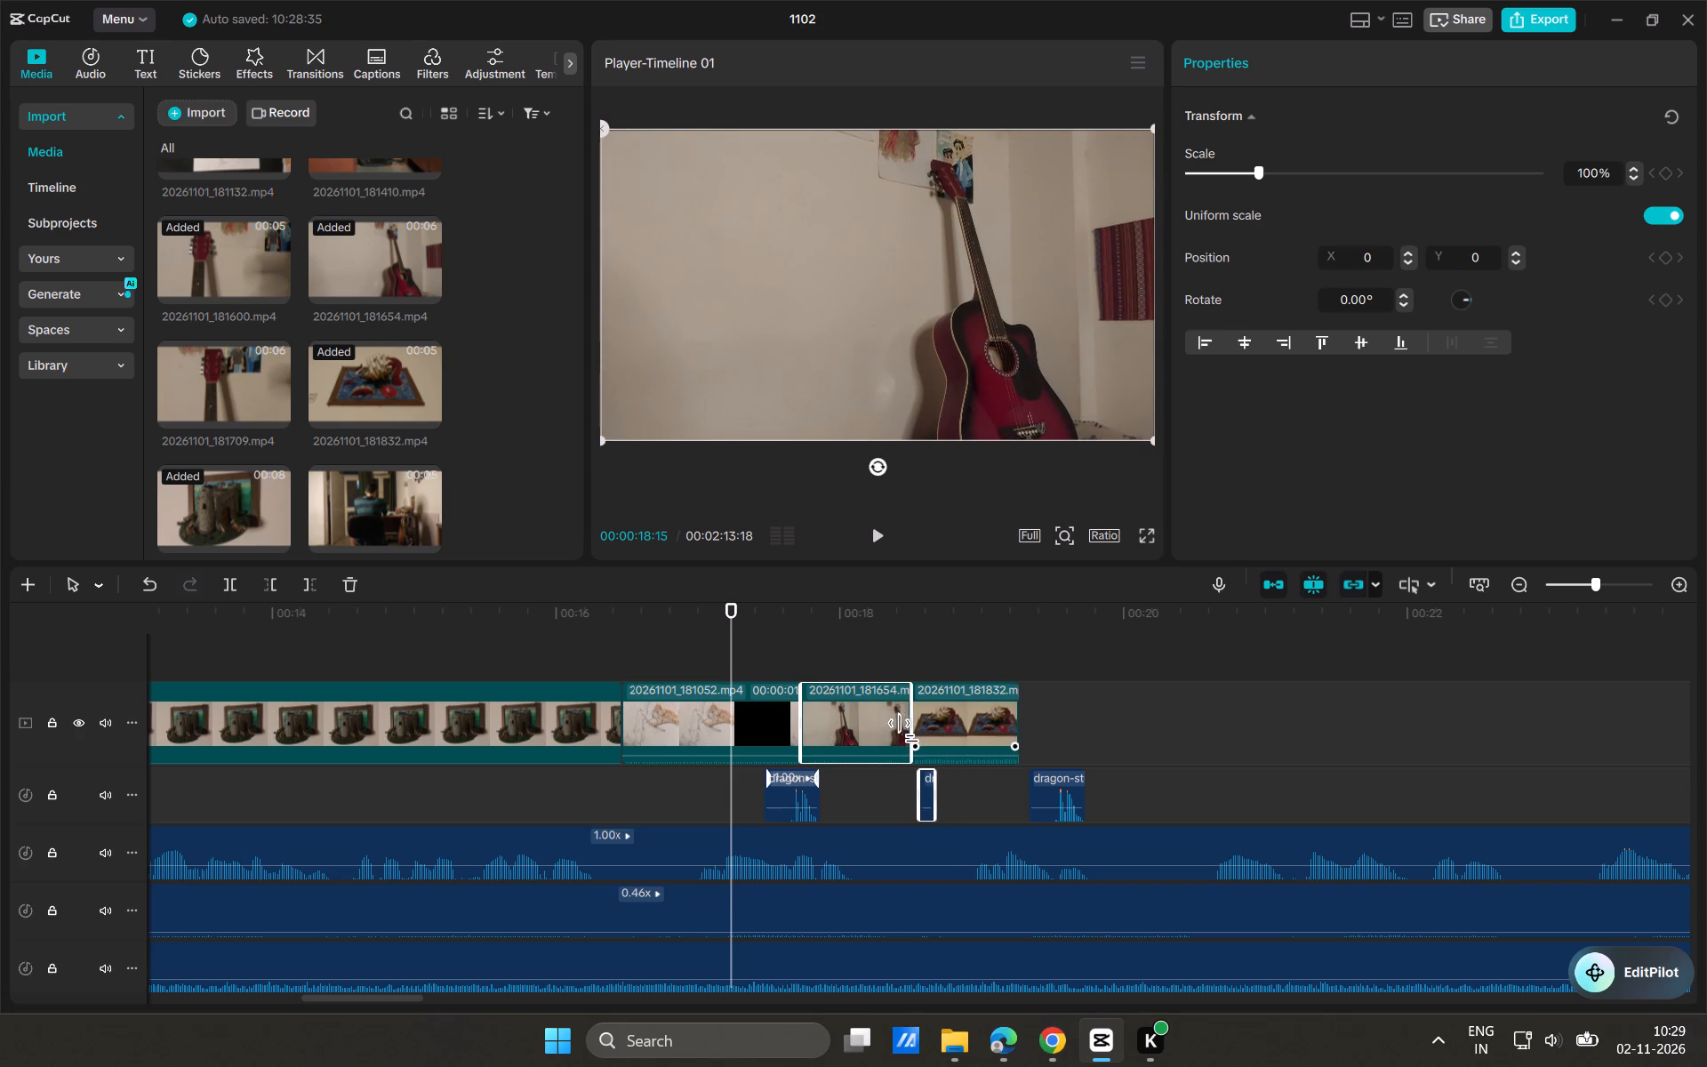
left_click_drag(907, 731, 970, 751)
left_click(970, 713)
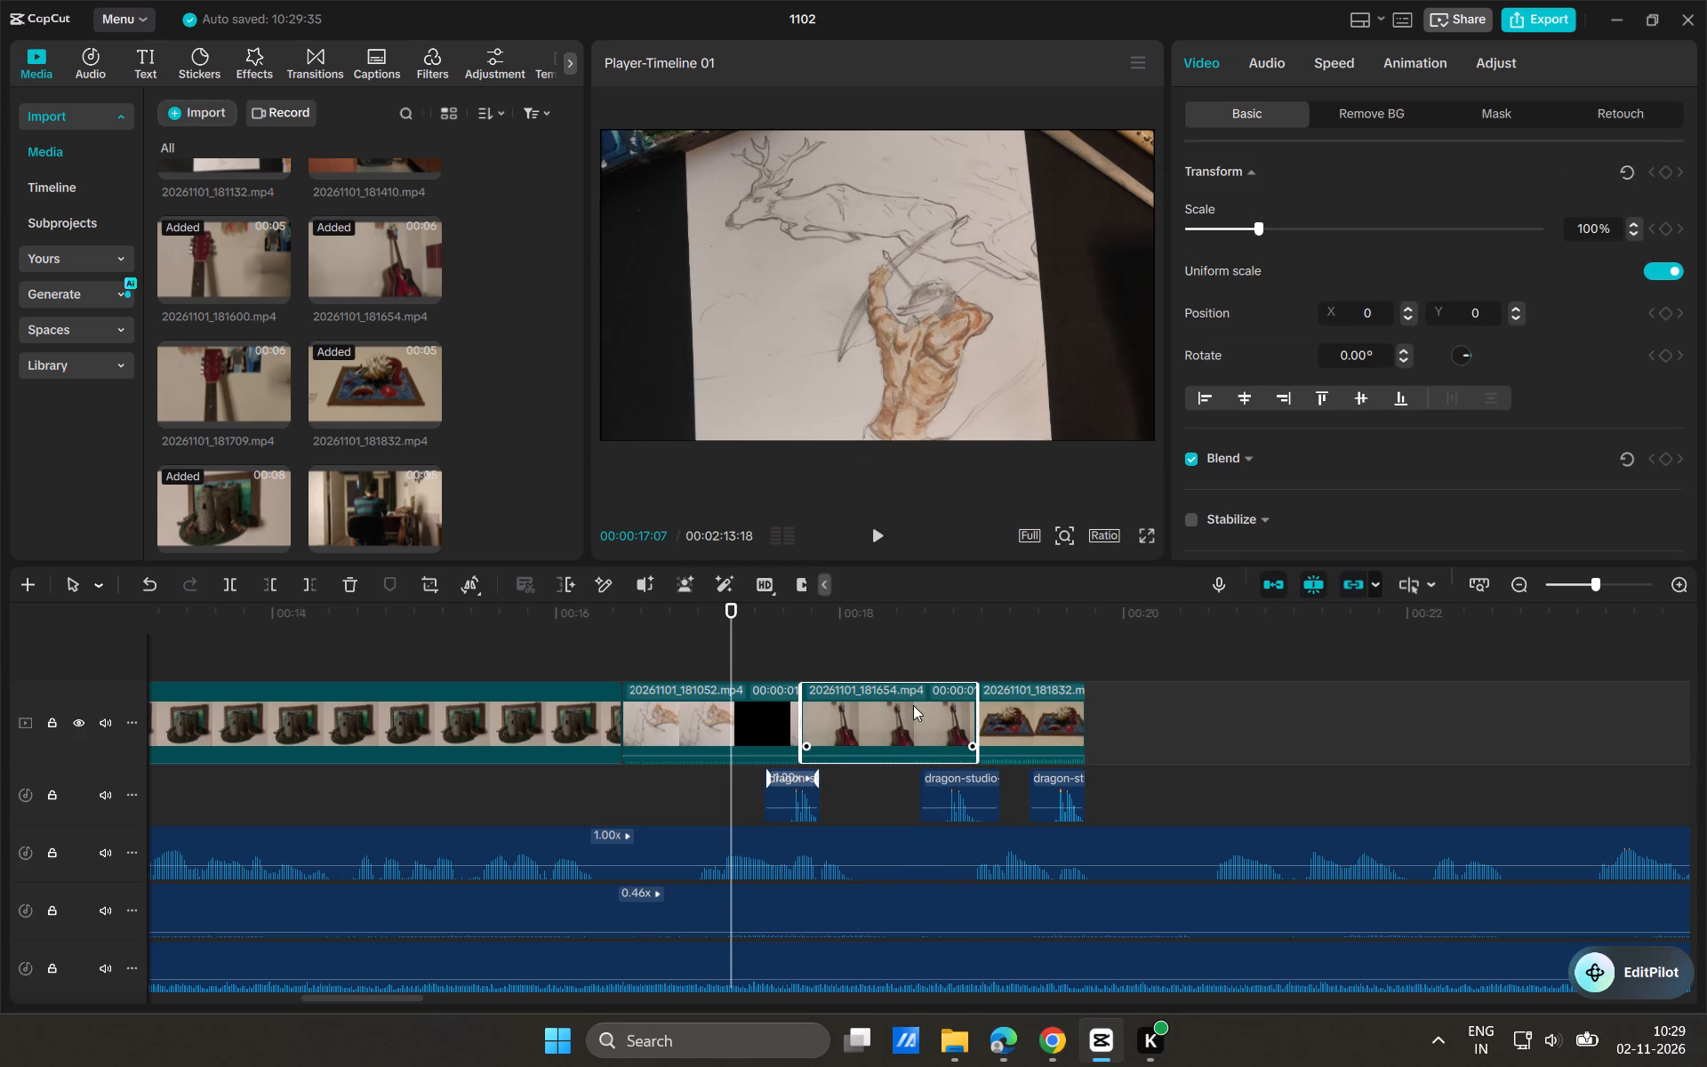
Shorten the guitar clip to about 0.7 seconds and trim the drawing clip's end to about 00:00:17:12.
left_click(913, 705)
left_click_drag(976, 705, 888, 713)
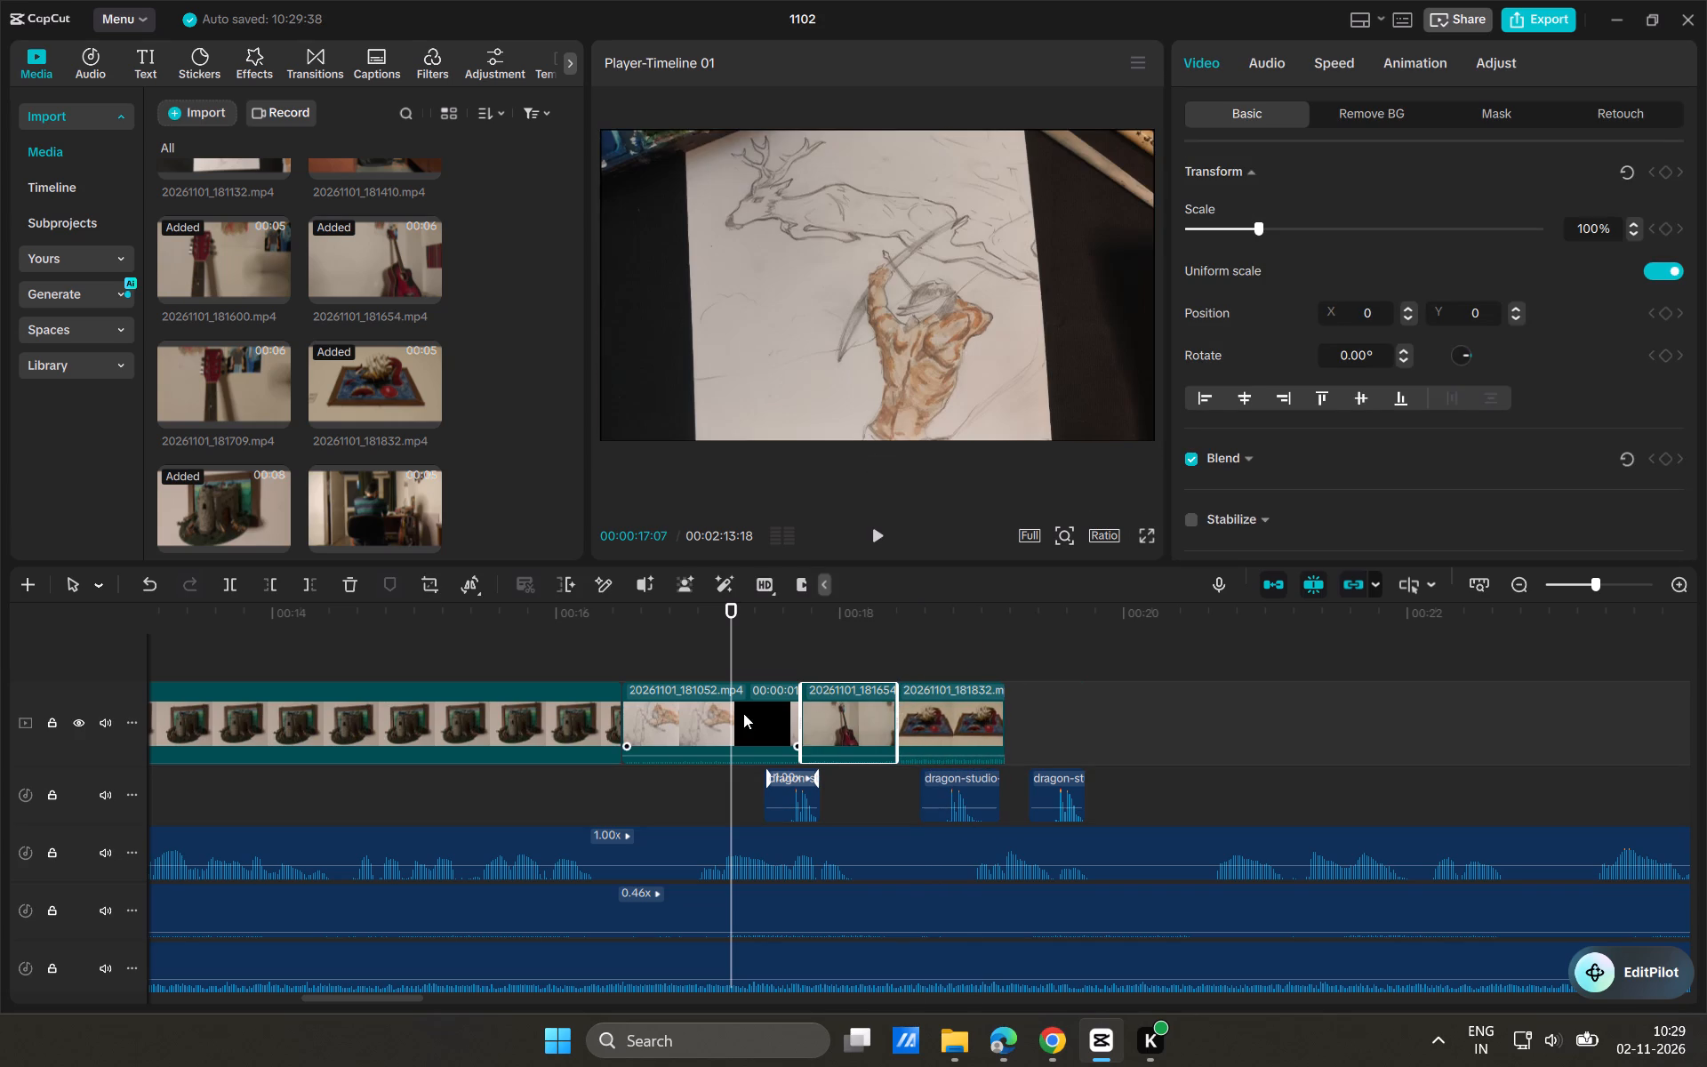
left_click(743, 713)
left_click_drag(803, 713, 781, 718)
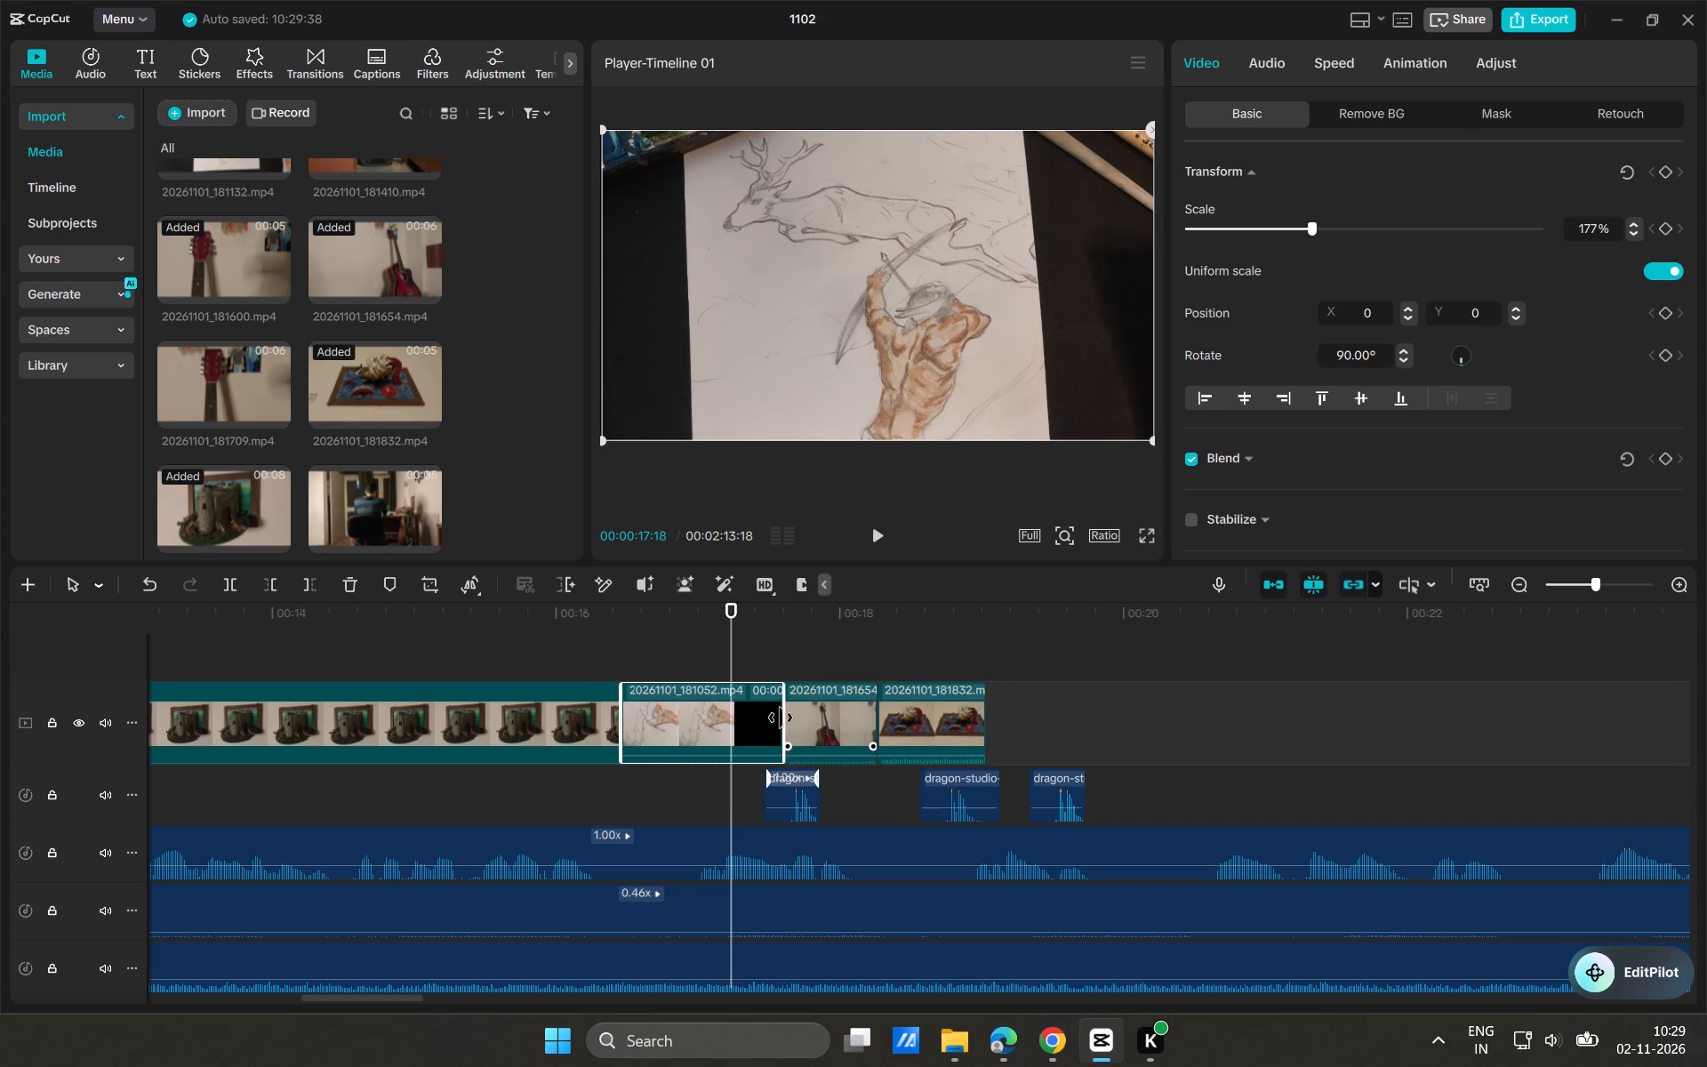
left_click_drag(781, 718, 751, 718)
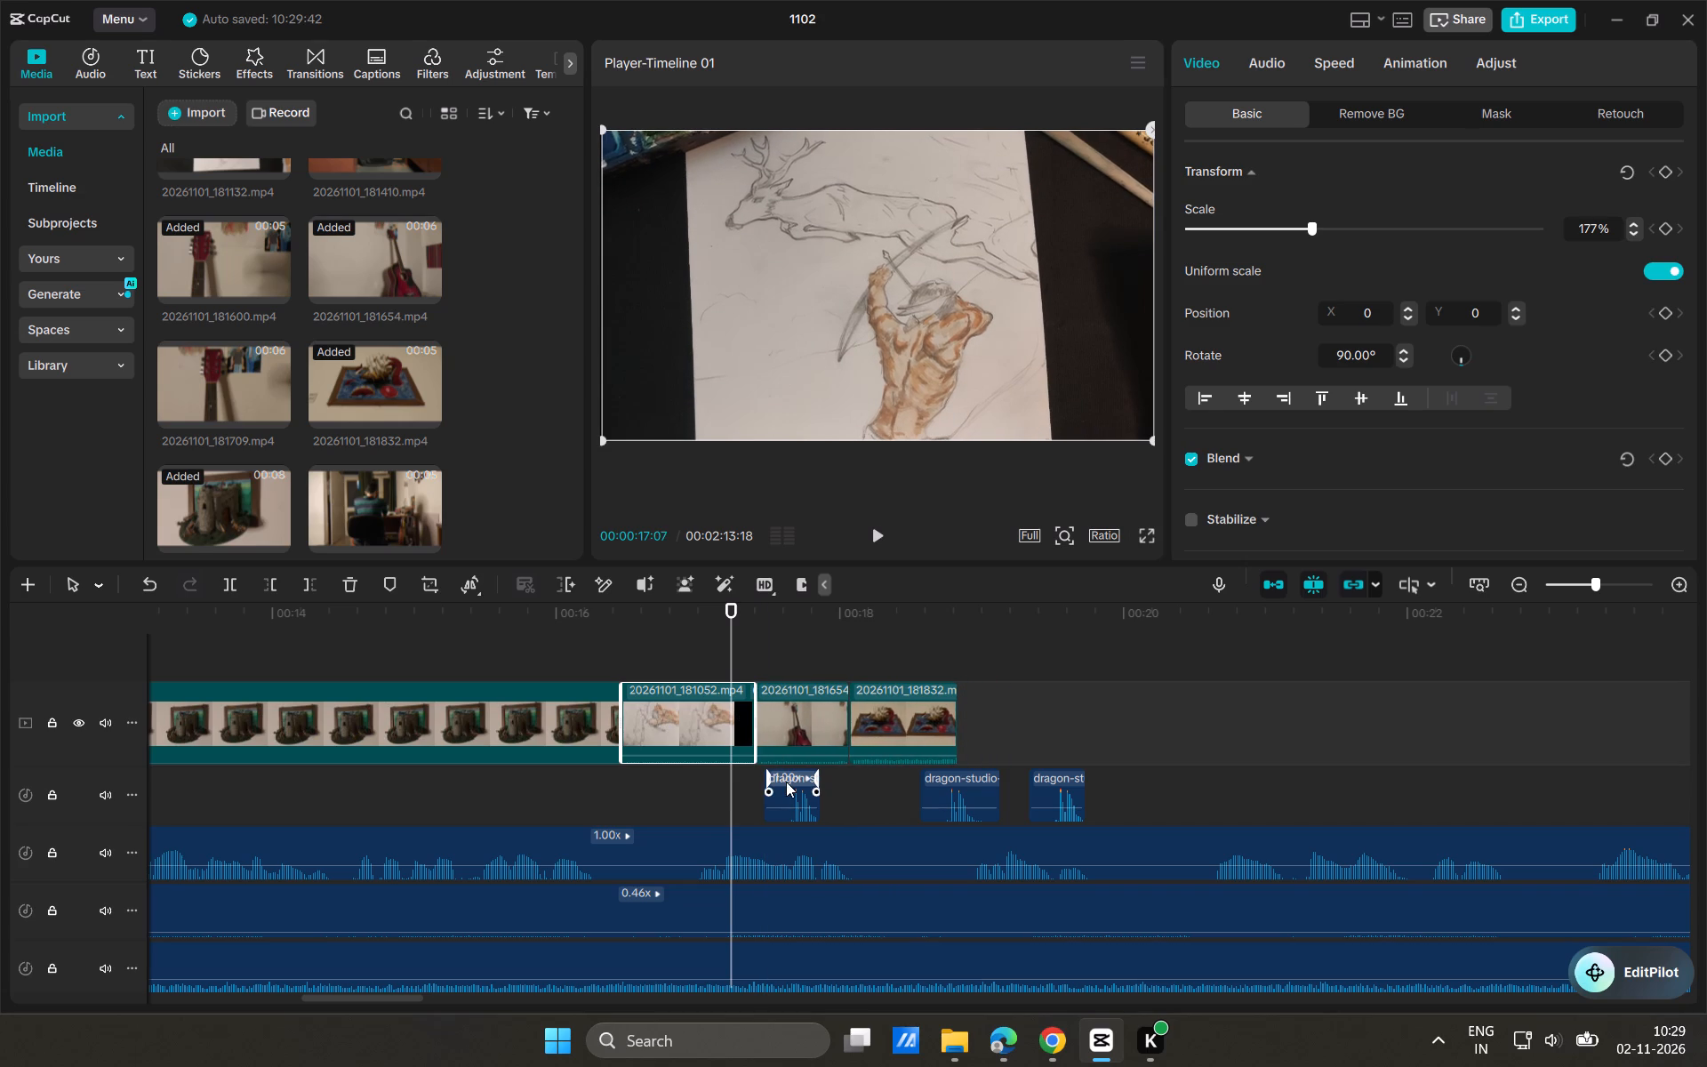
Move the first two shutter sounds earlier so their peaks meet the ends of the drawing and guitar clips.
left_click(786, 782)
left_click(629, 792)
left_click(794, 796)
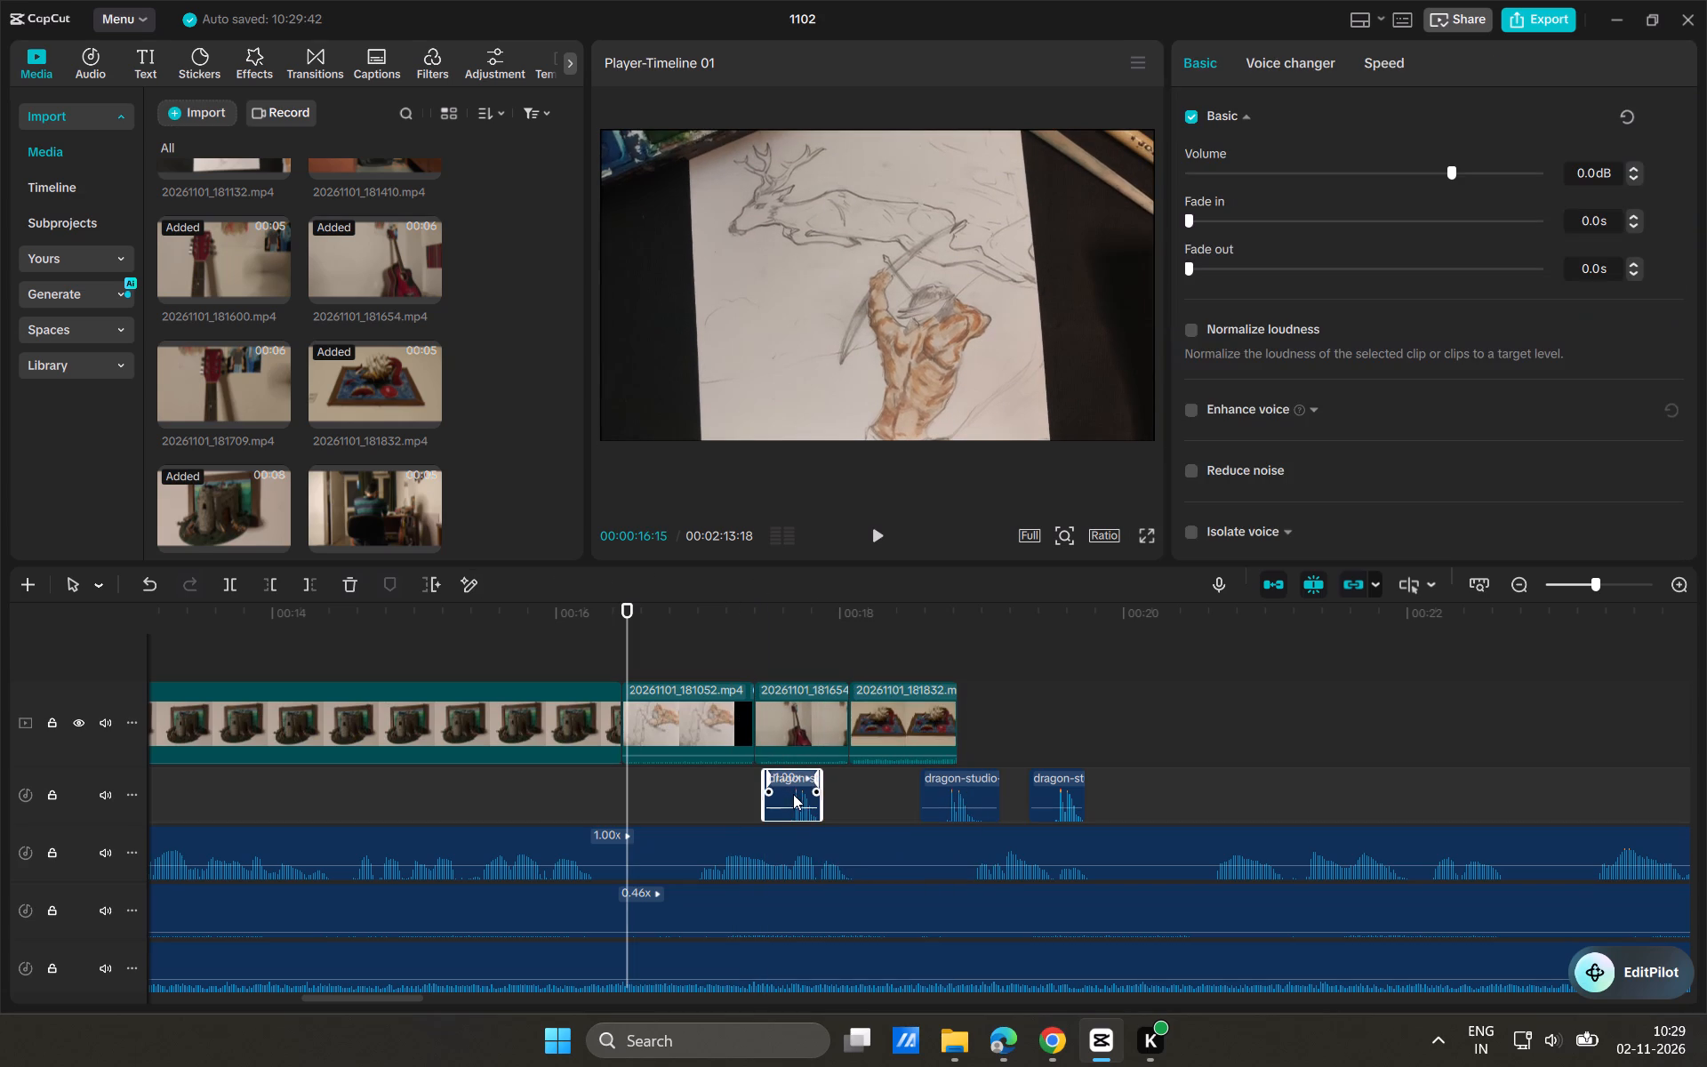
left_click_drag(789, 789, 749, 789)
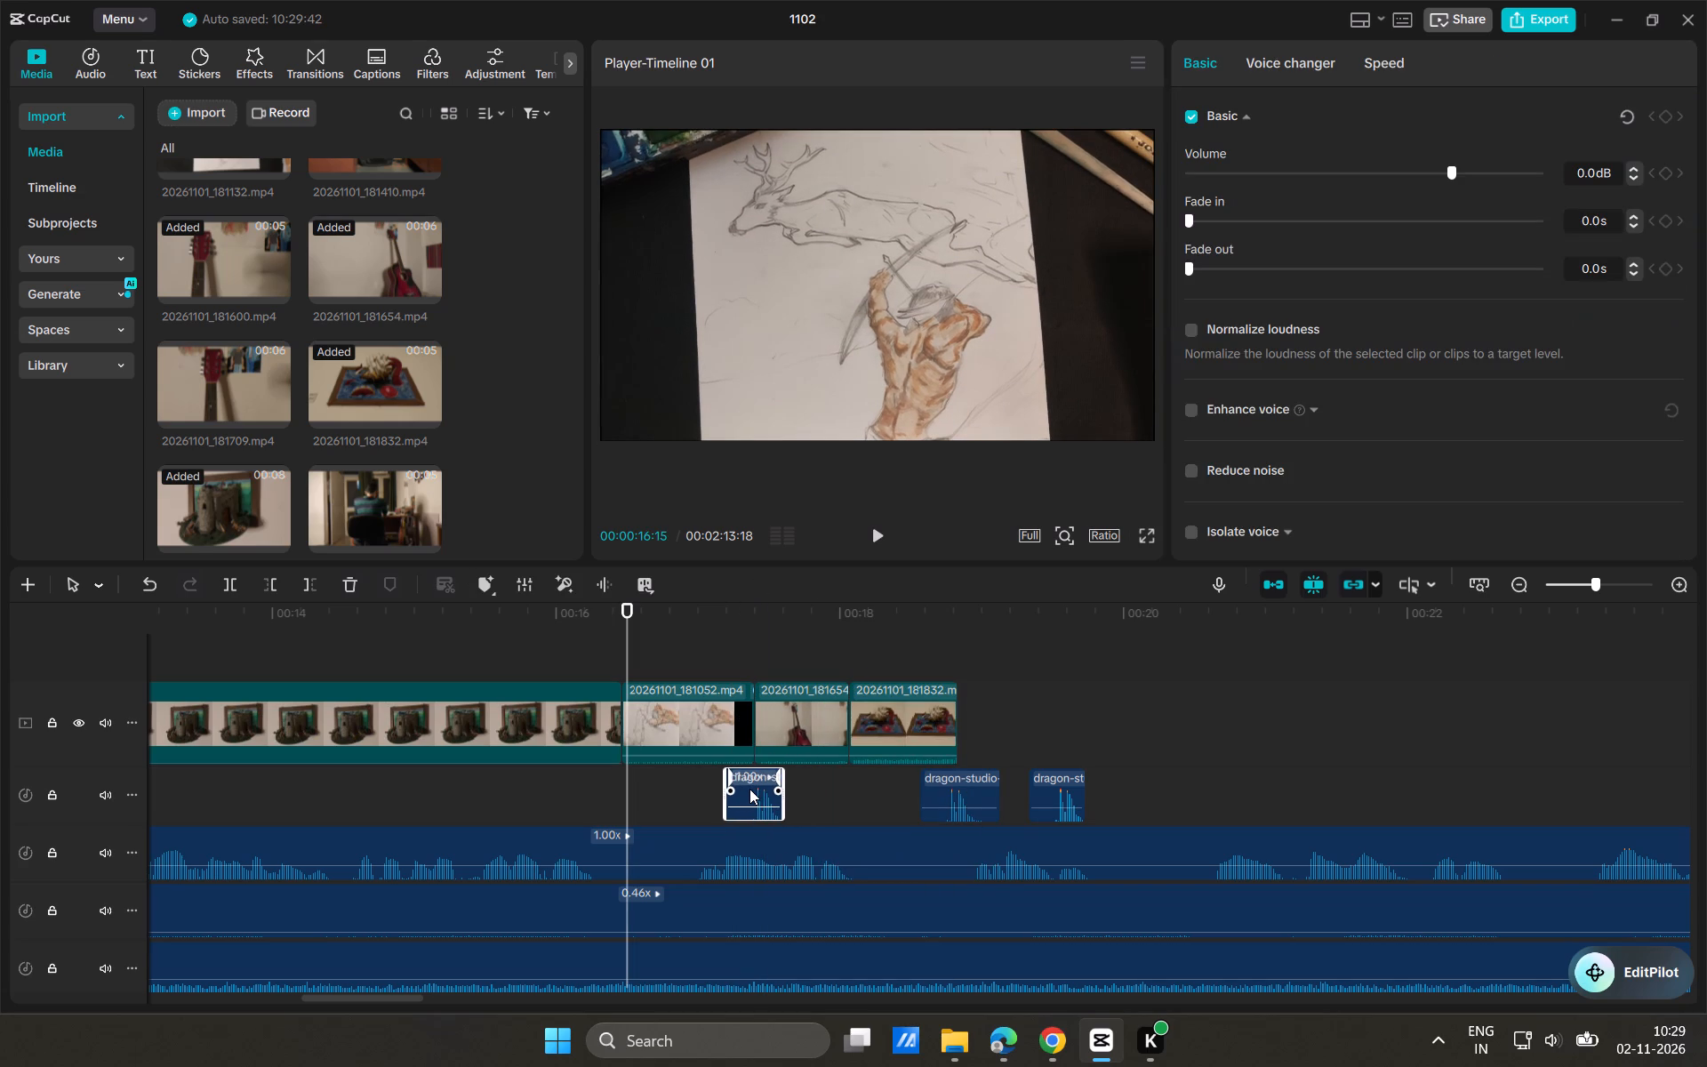
left_click_drag(749, 789, 746, 789)
left_click(930, 787)
left_click_drag(958, 788, 836, 793)
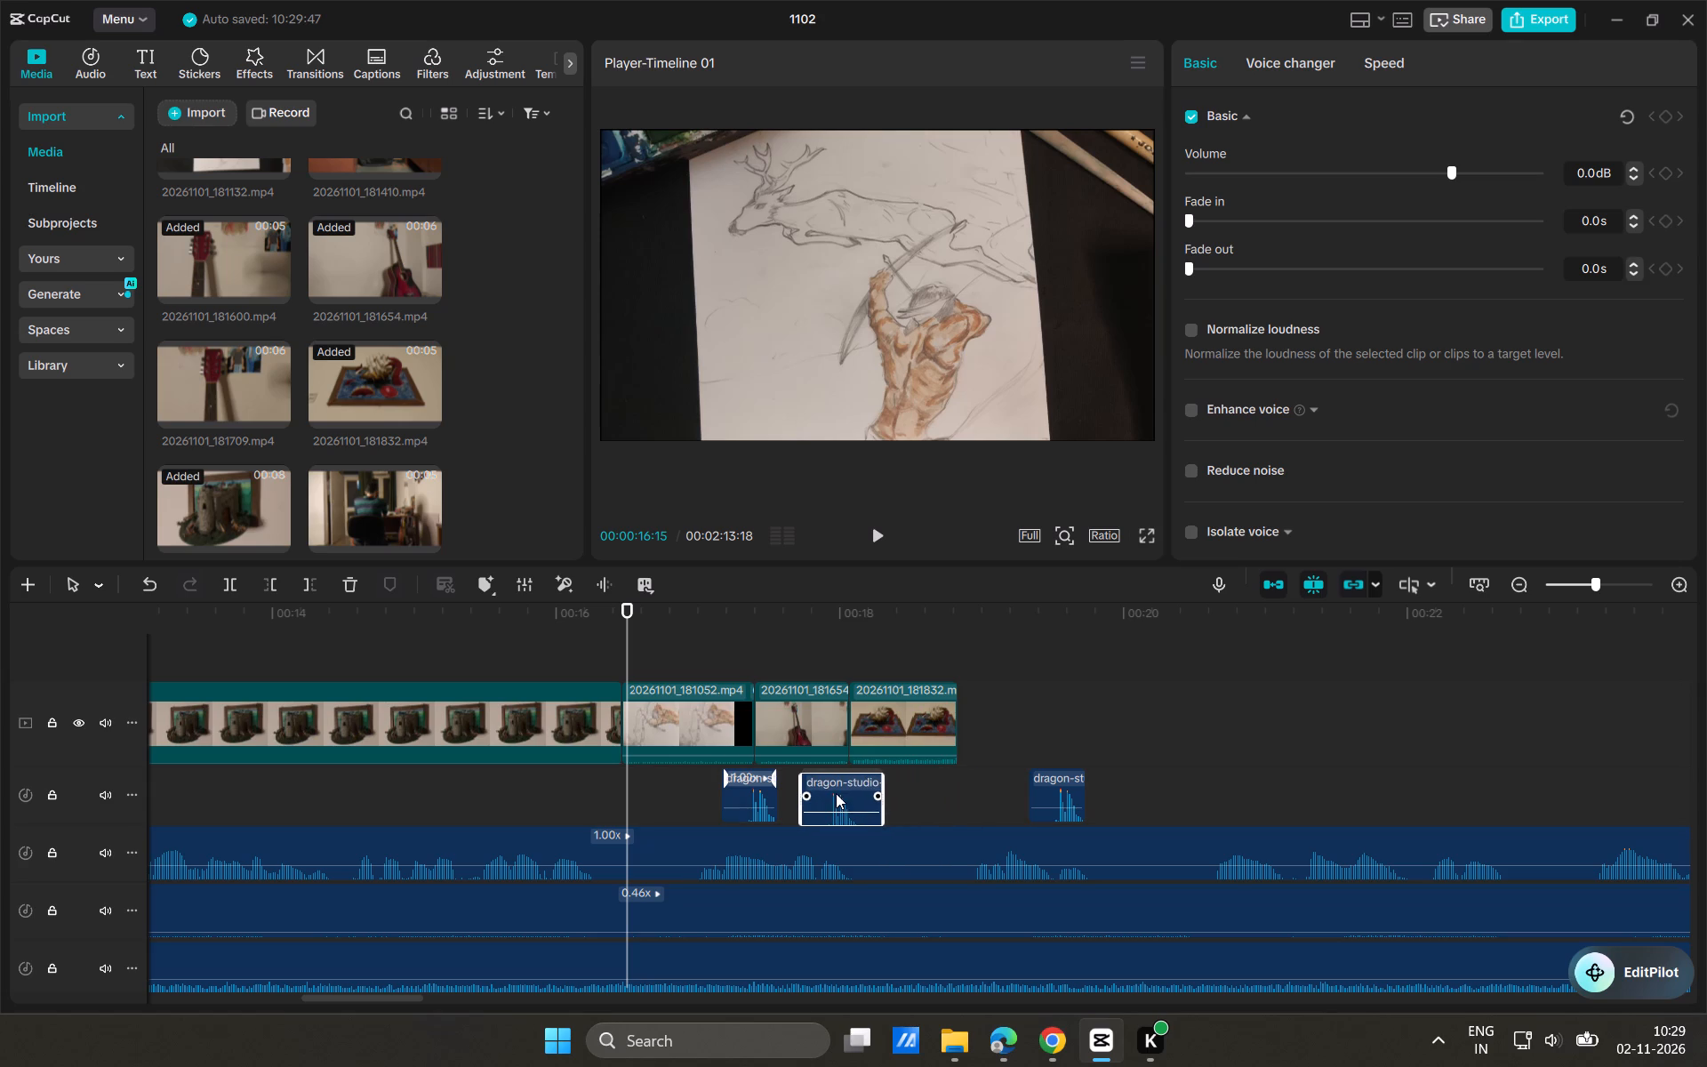
left_click_drag(836, 793, 852, 793)
Trim the ship clip's end to about 00:00:18:20, align the third shutter sound's peak with it, and play the section.
left_click(891, 733)
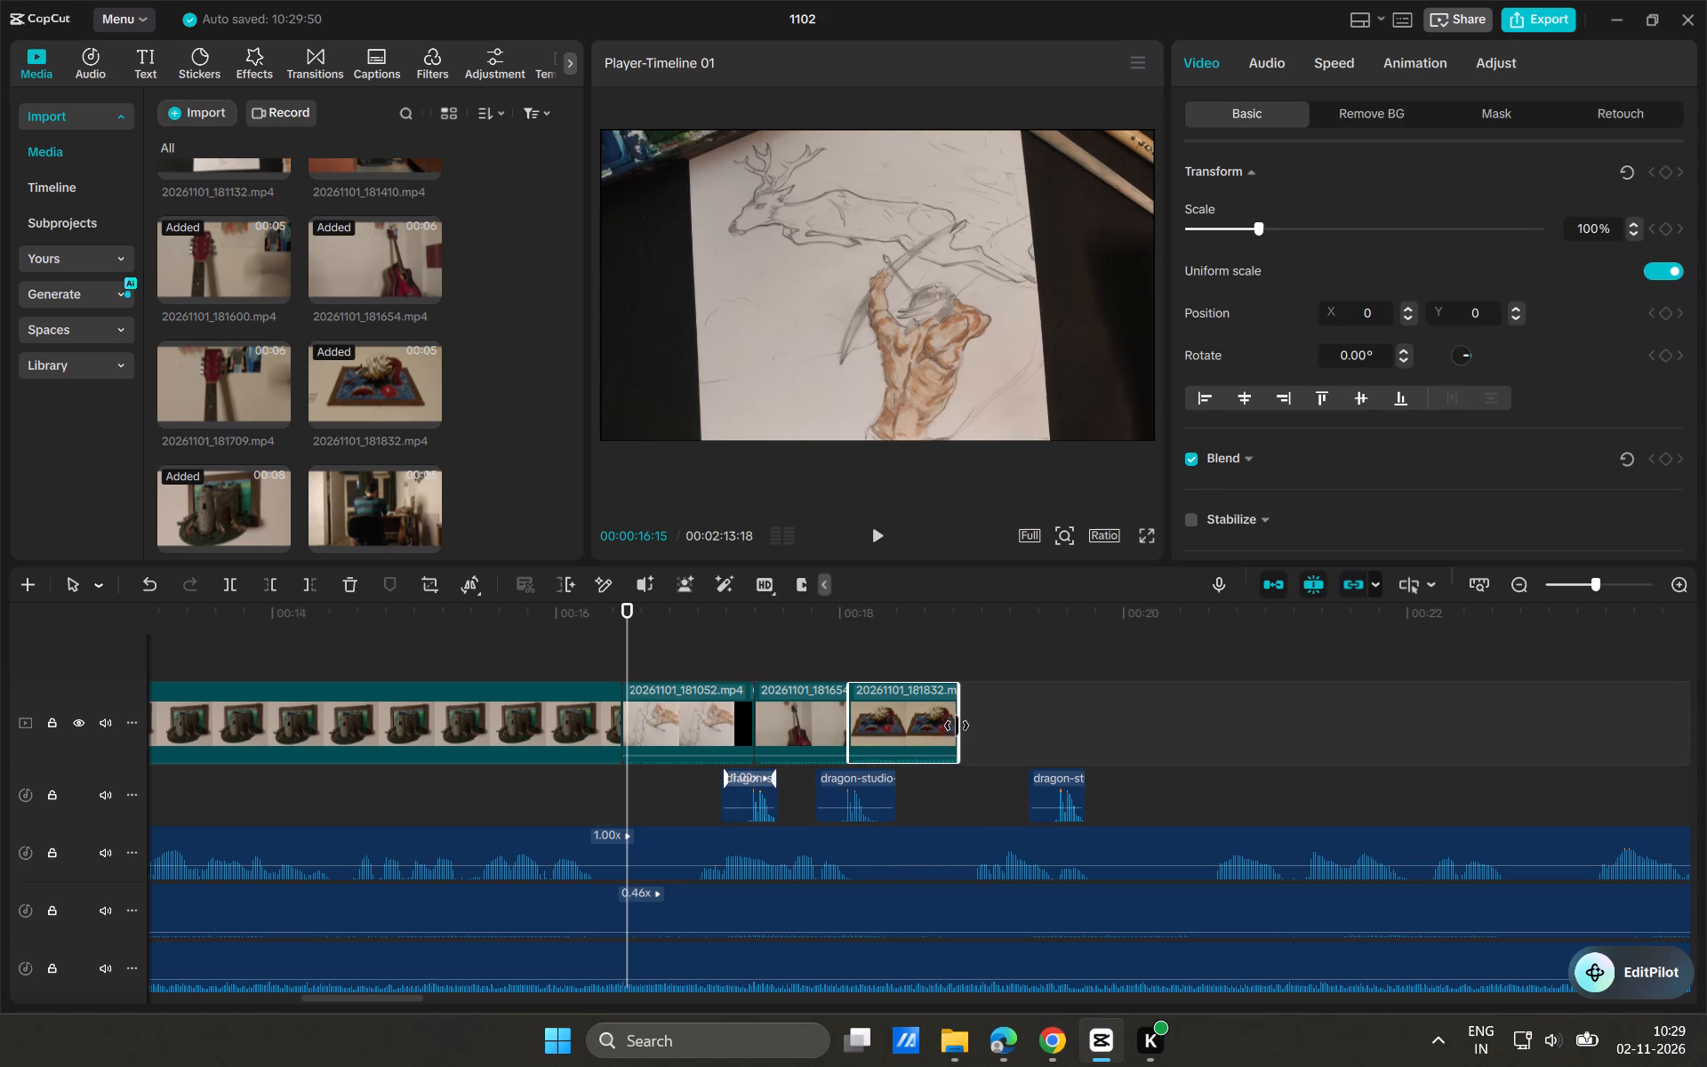
left_click_drag(957, 726, 931, 739)
left_click(1054, 783)
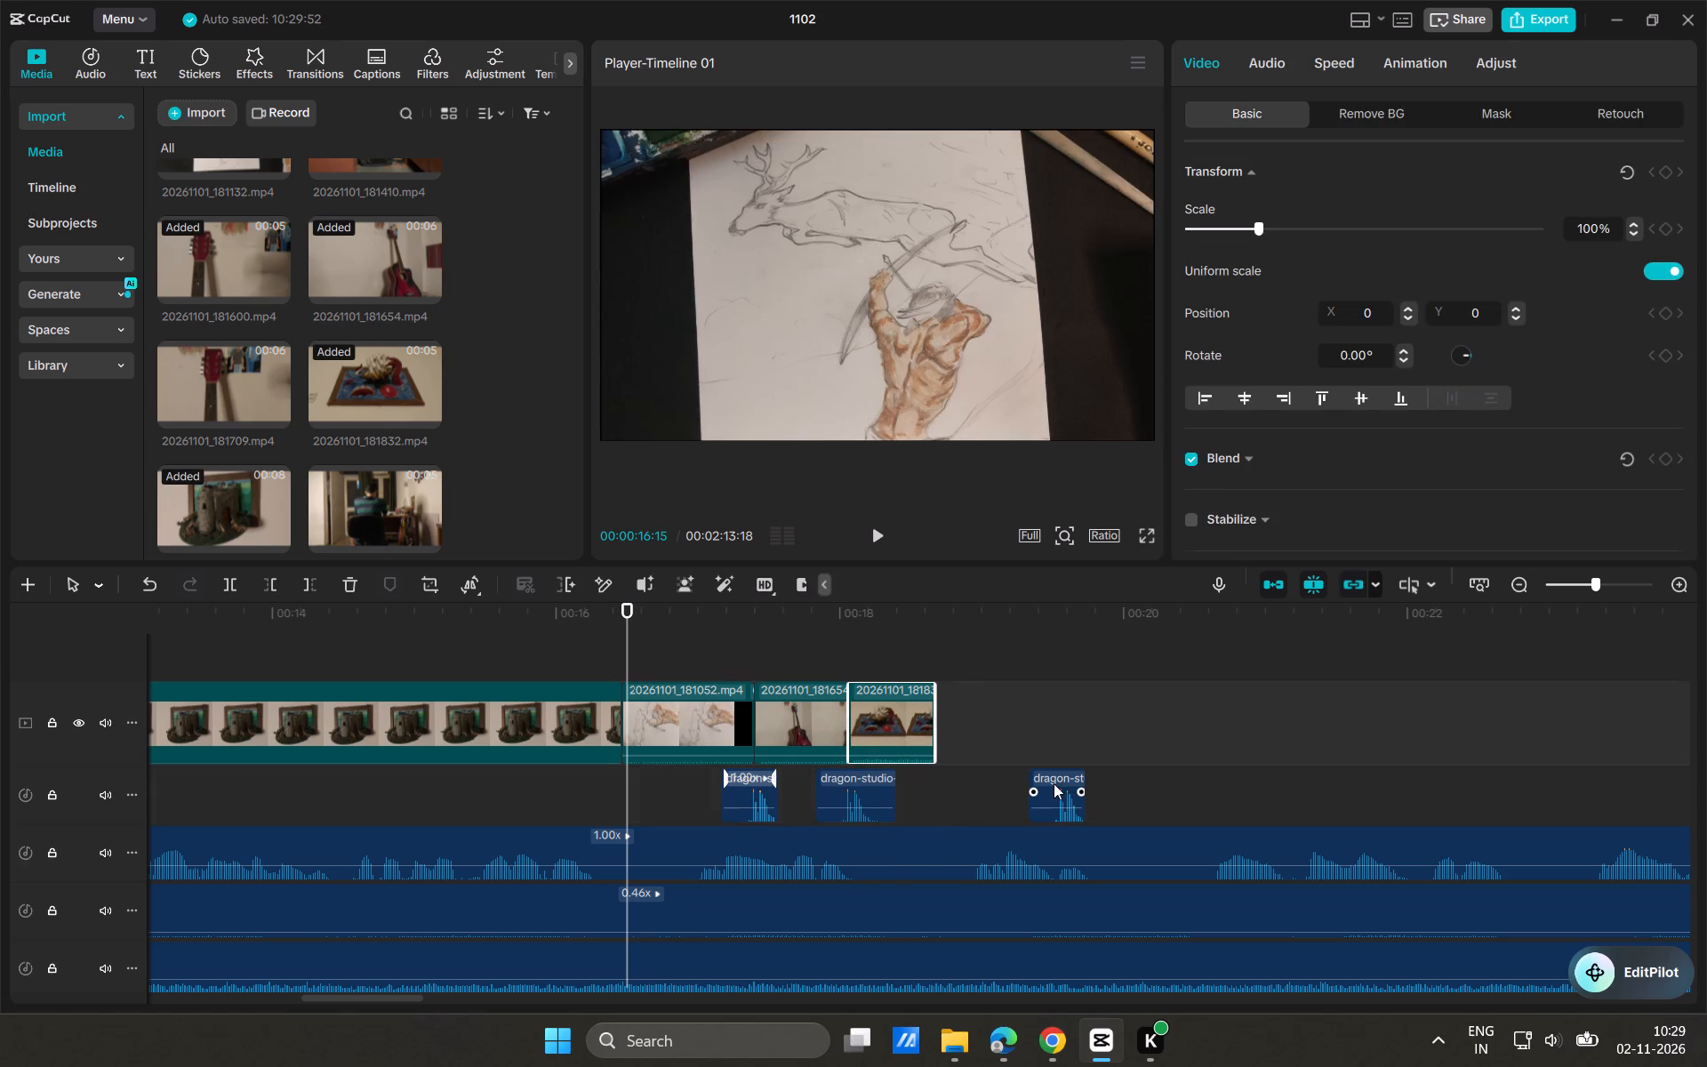
left_click_drag(1052, 789, 937, 789)
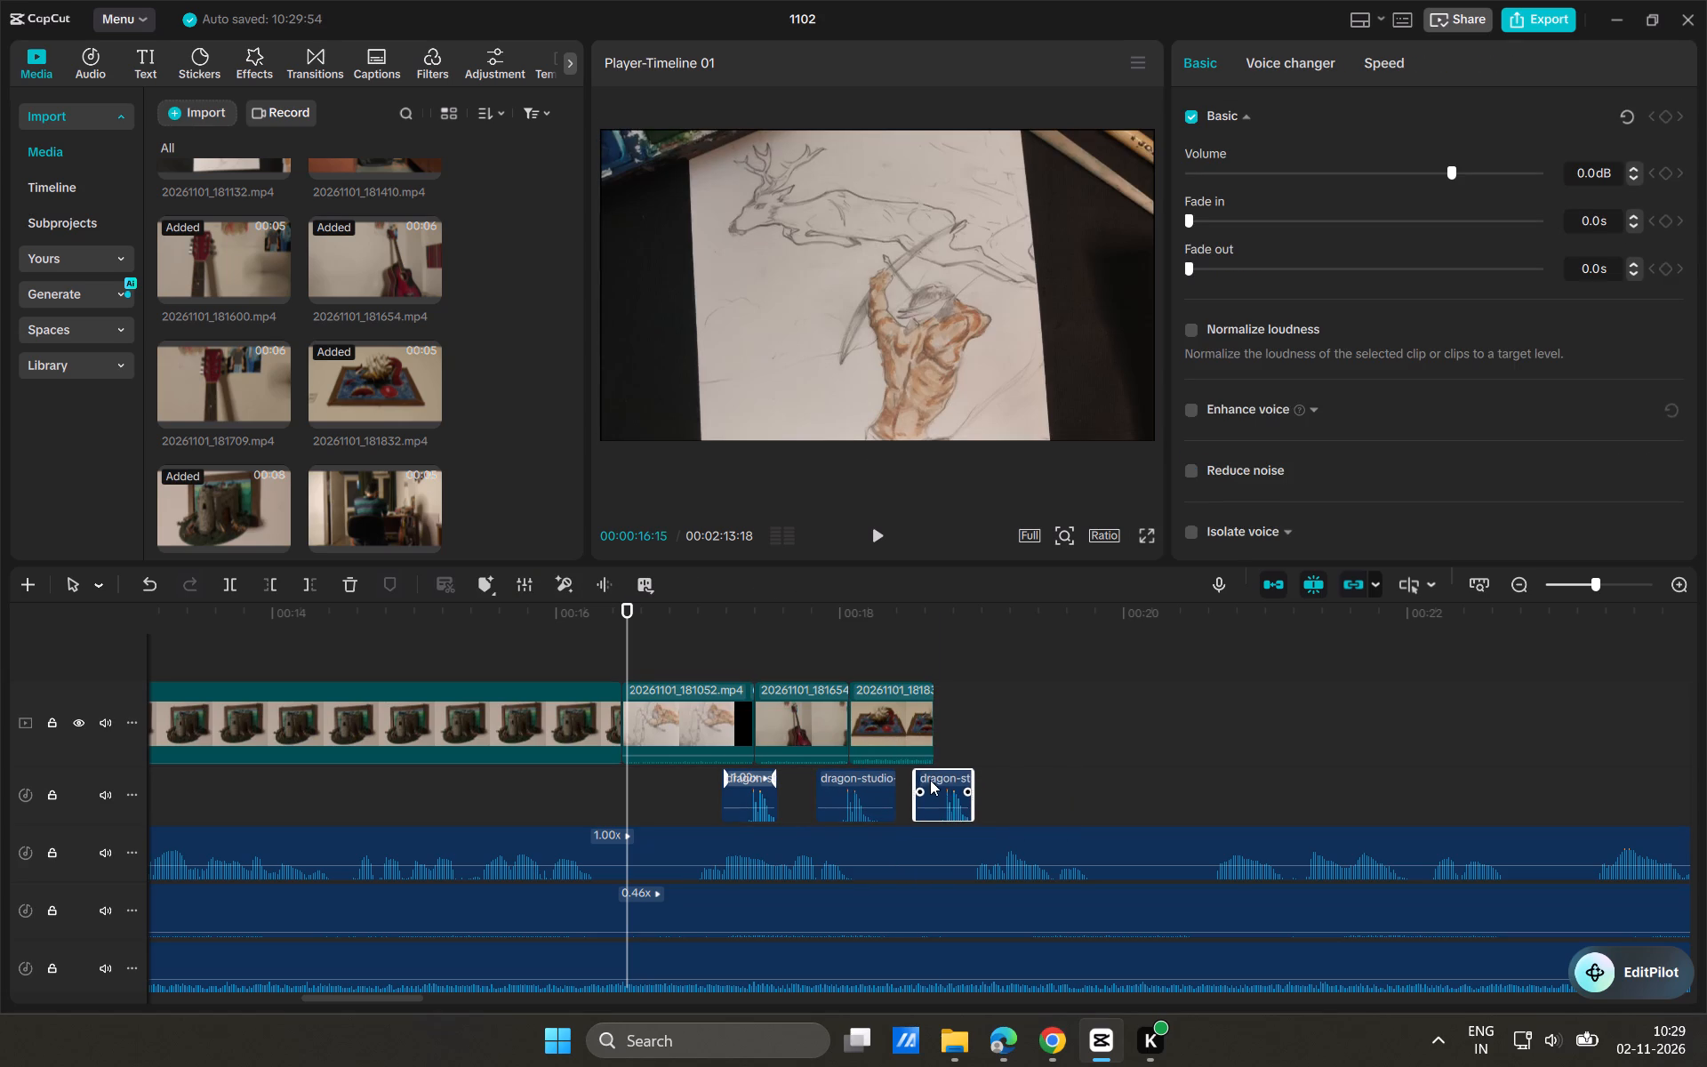
left_click_drag(946, 784, 934, 783)
key("space")
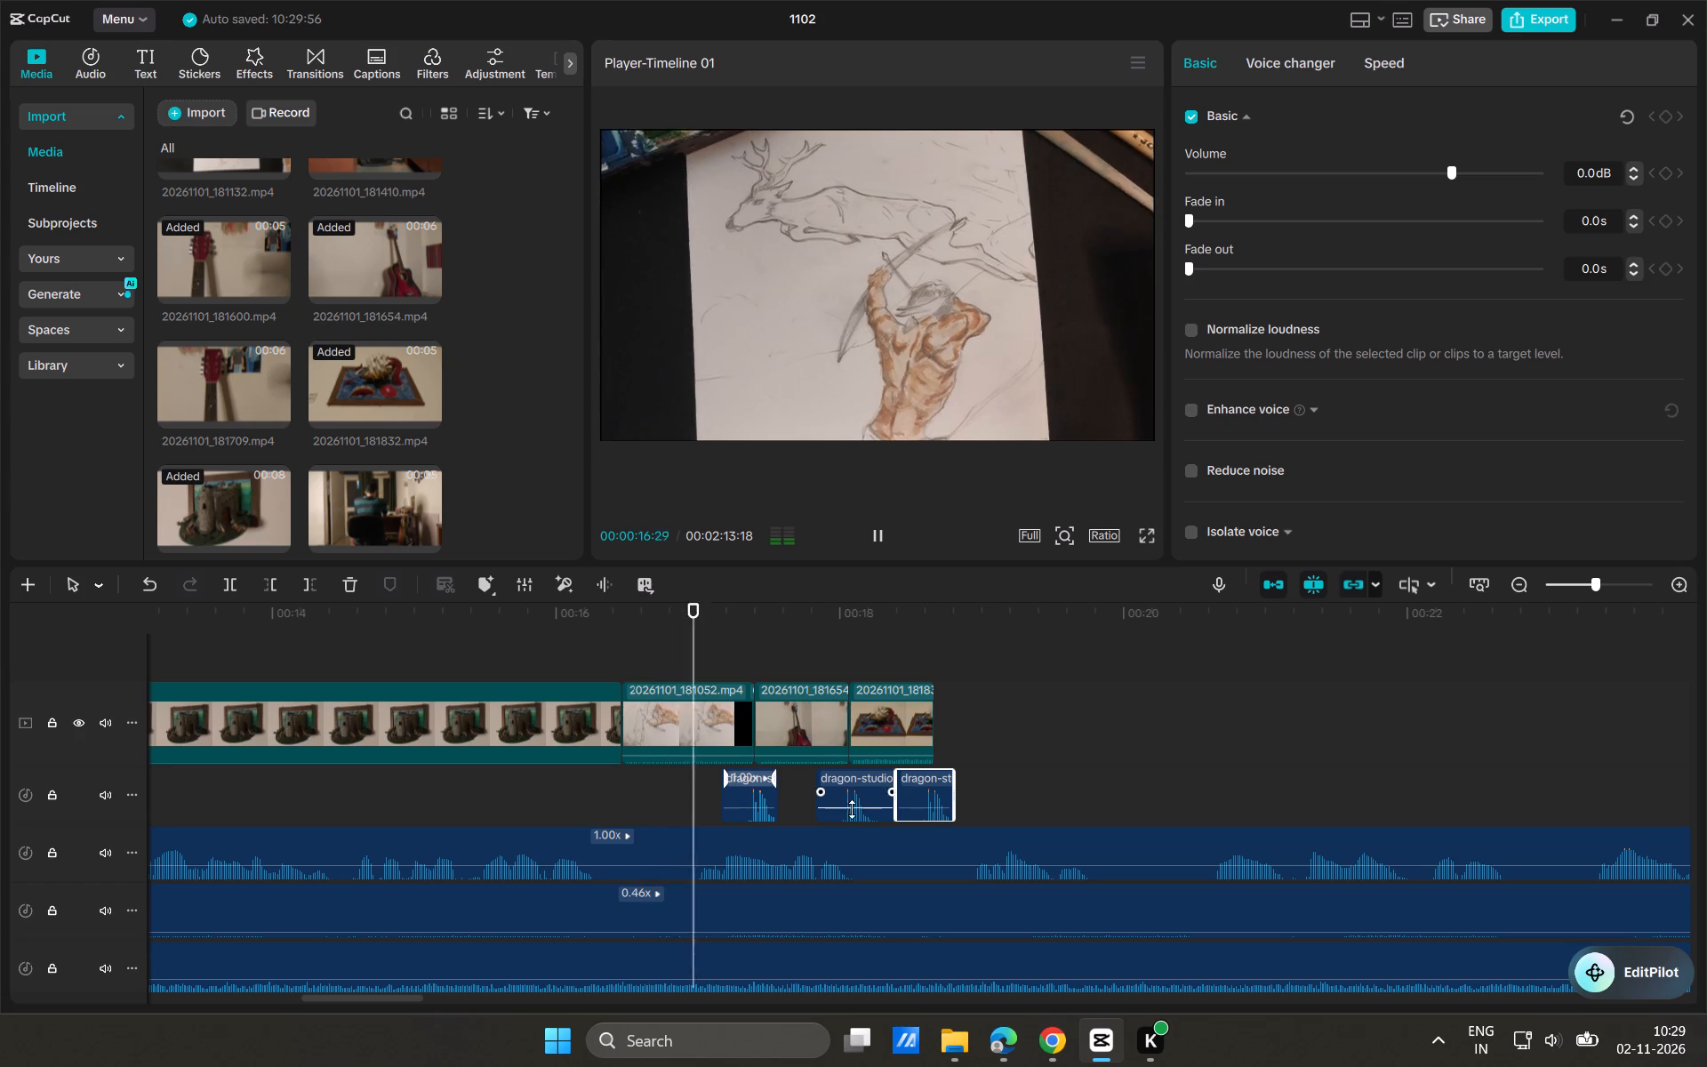
key("space")
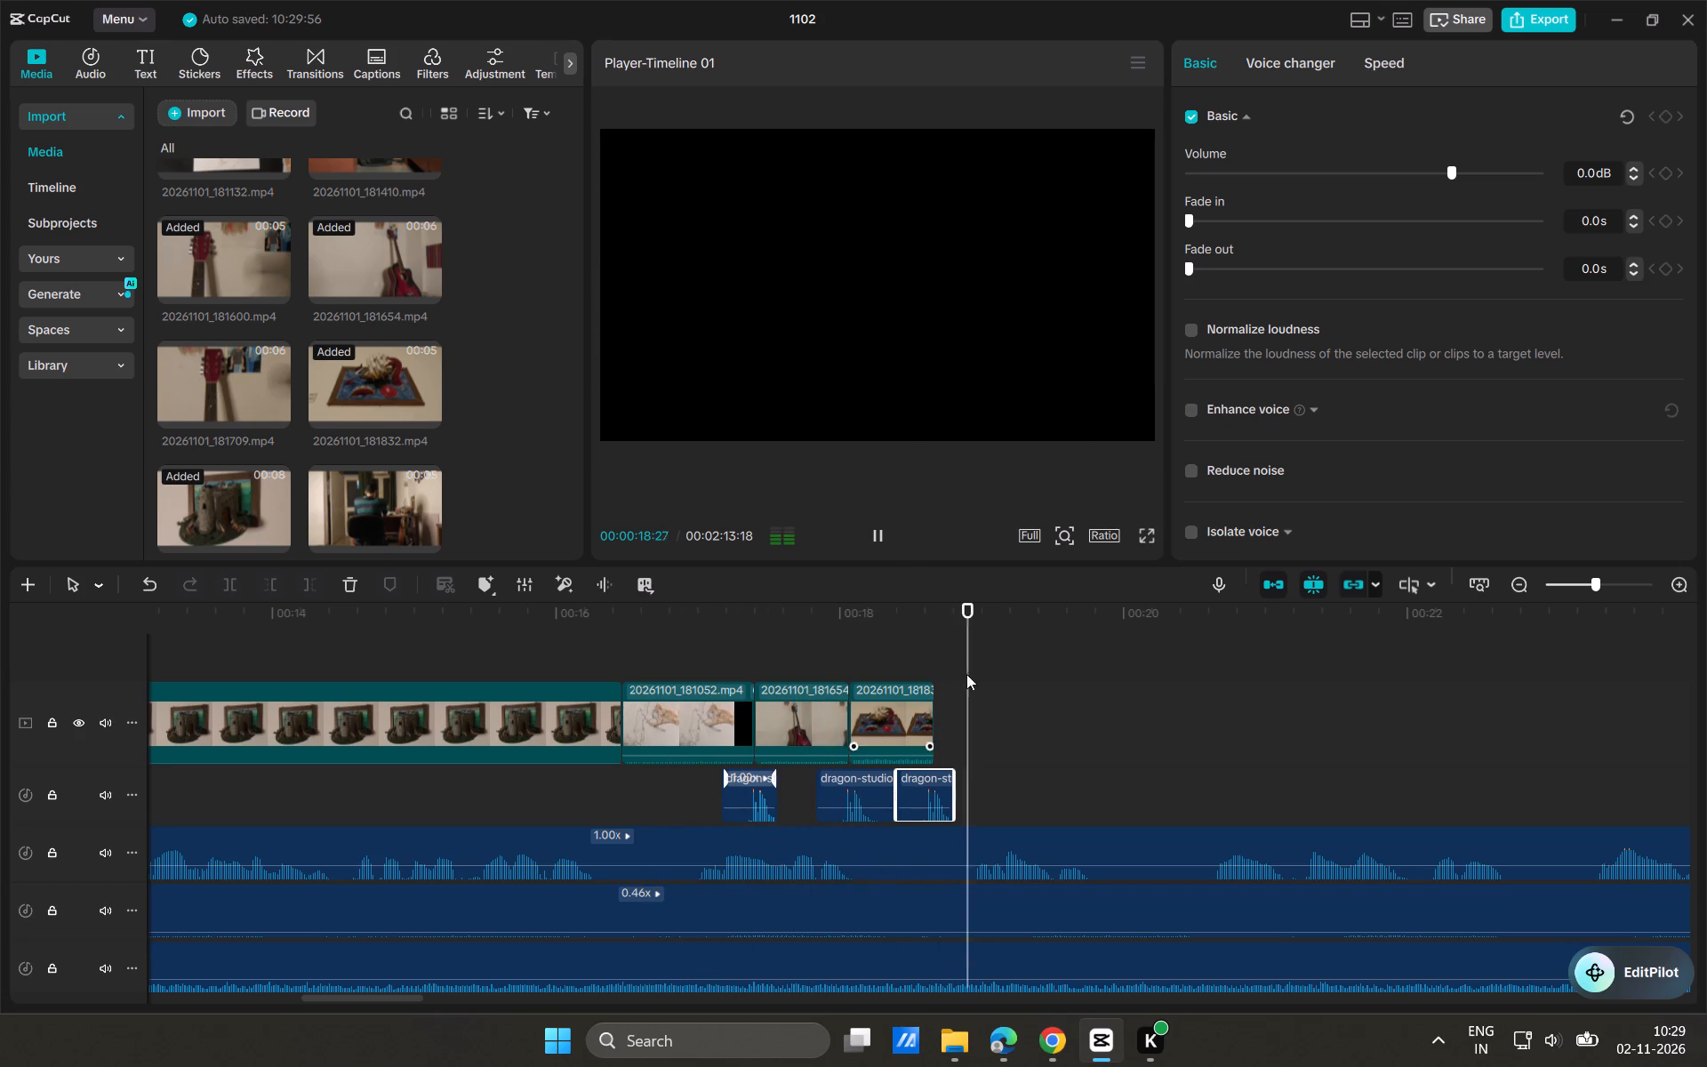
left_click_drag(967, 658, 611, 686)
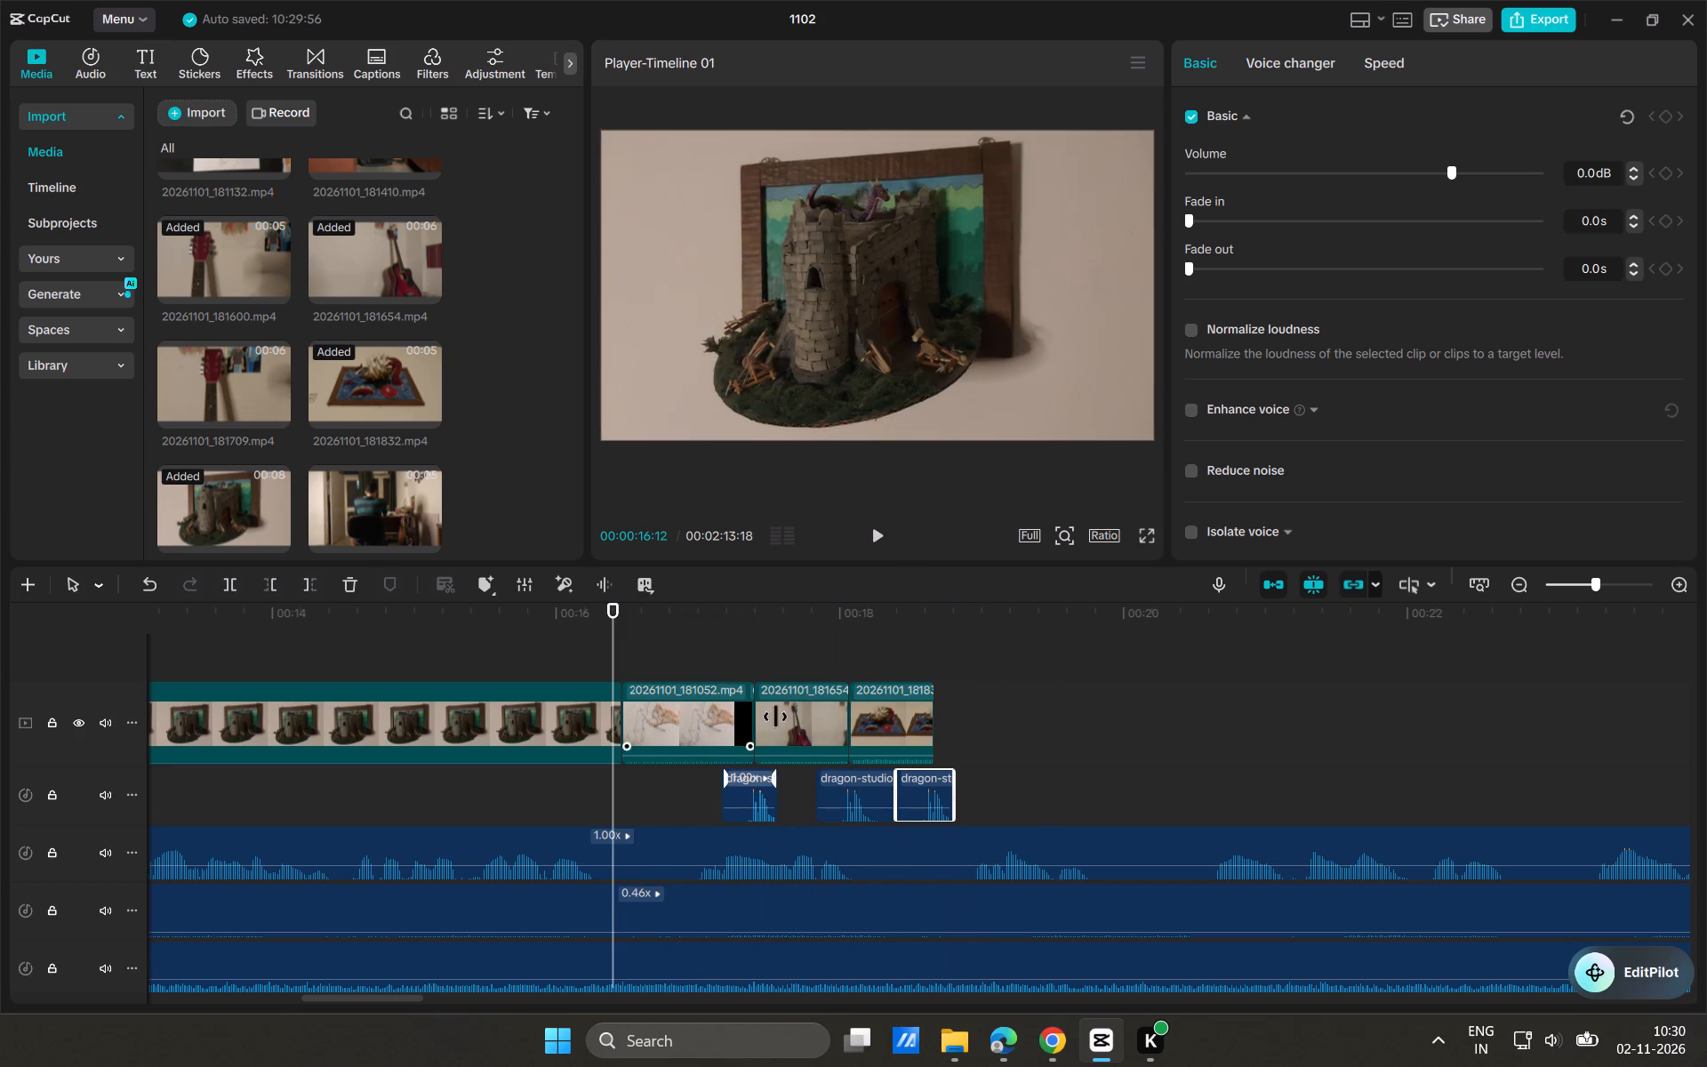
Trim the guitar clip's end to about 00:00:17:20 and shorten the ship clip so it ends at about 00:00:18:00.
left_click(788, 721)
left_click_drag(849, 719, 807, 724)
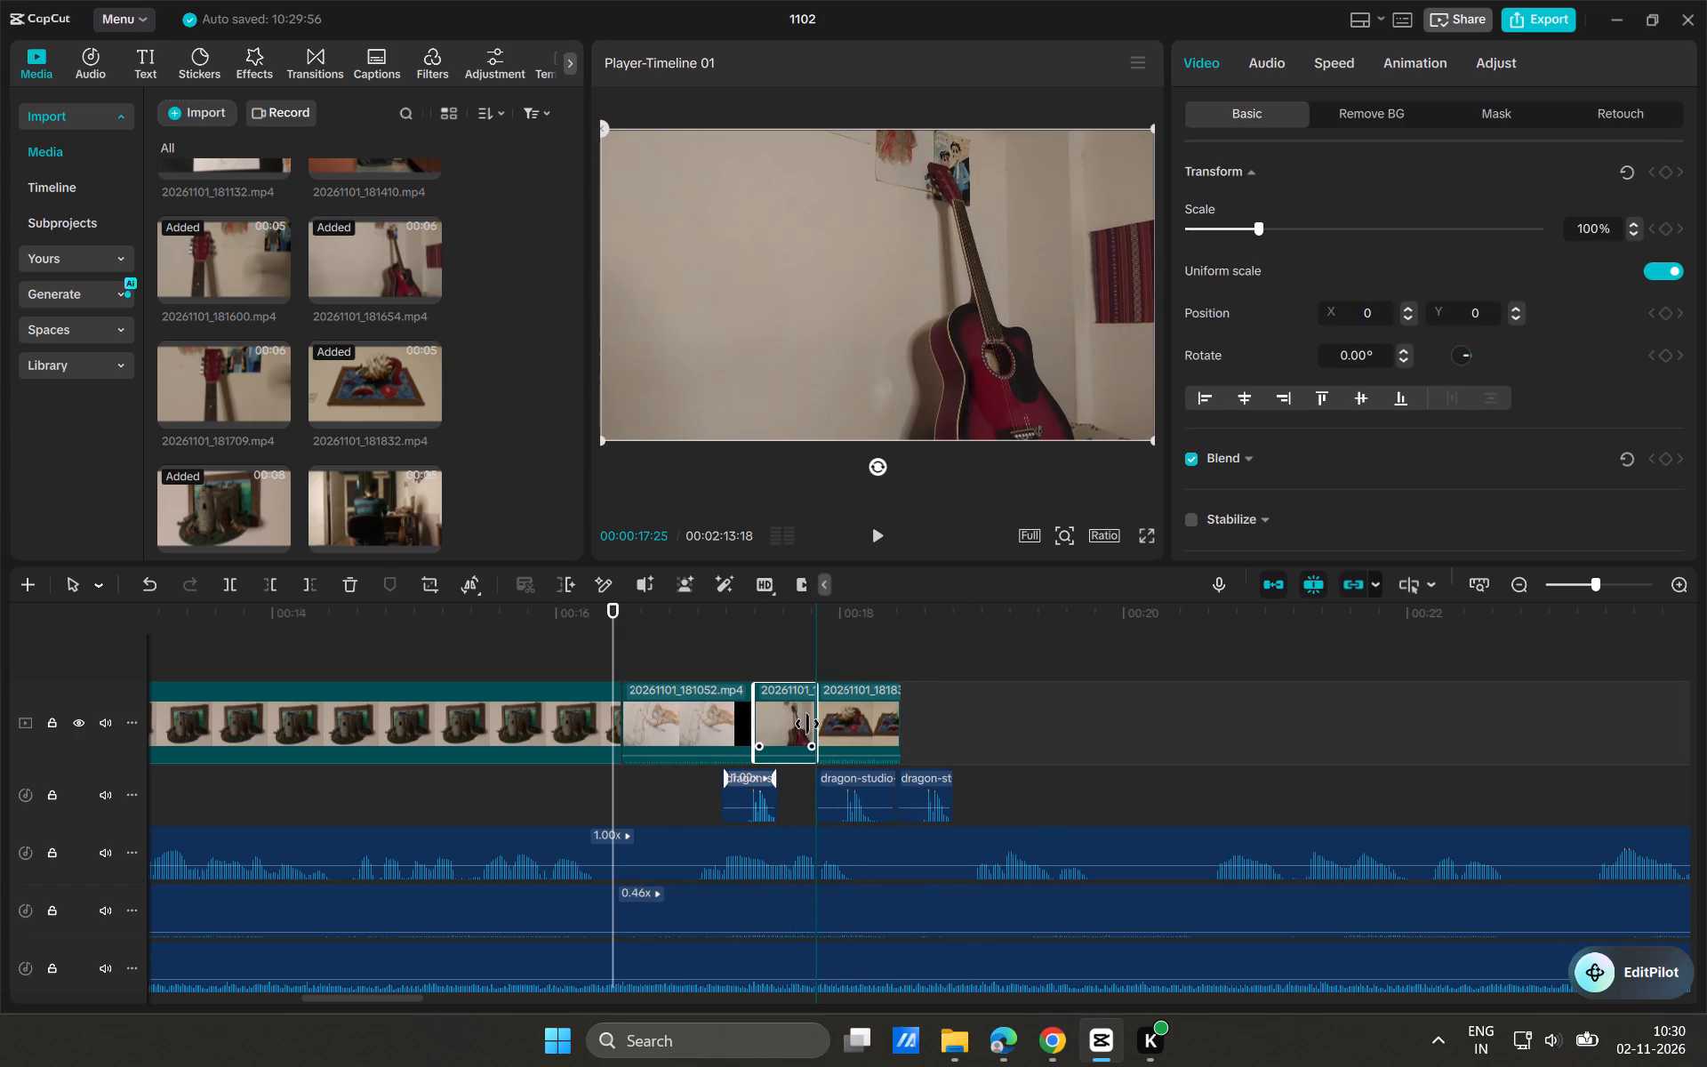
left_click_drag(807, 724, 789, 725)
left_click(834, 725)
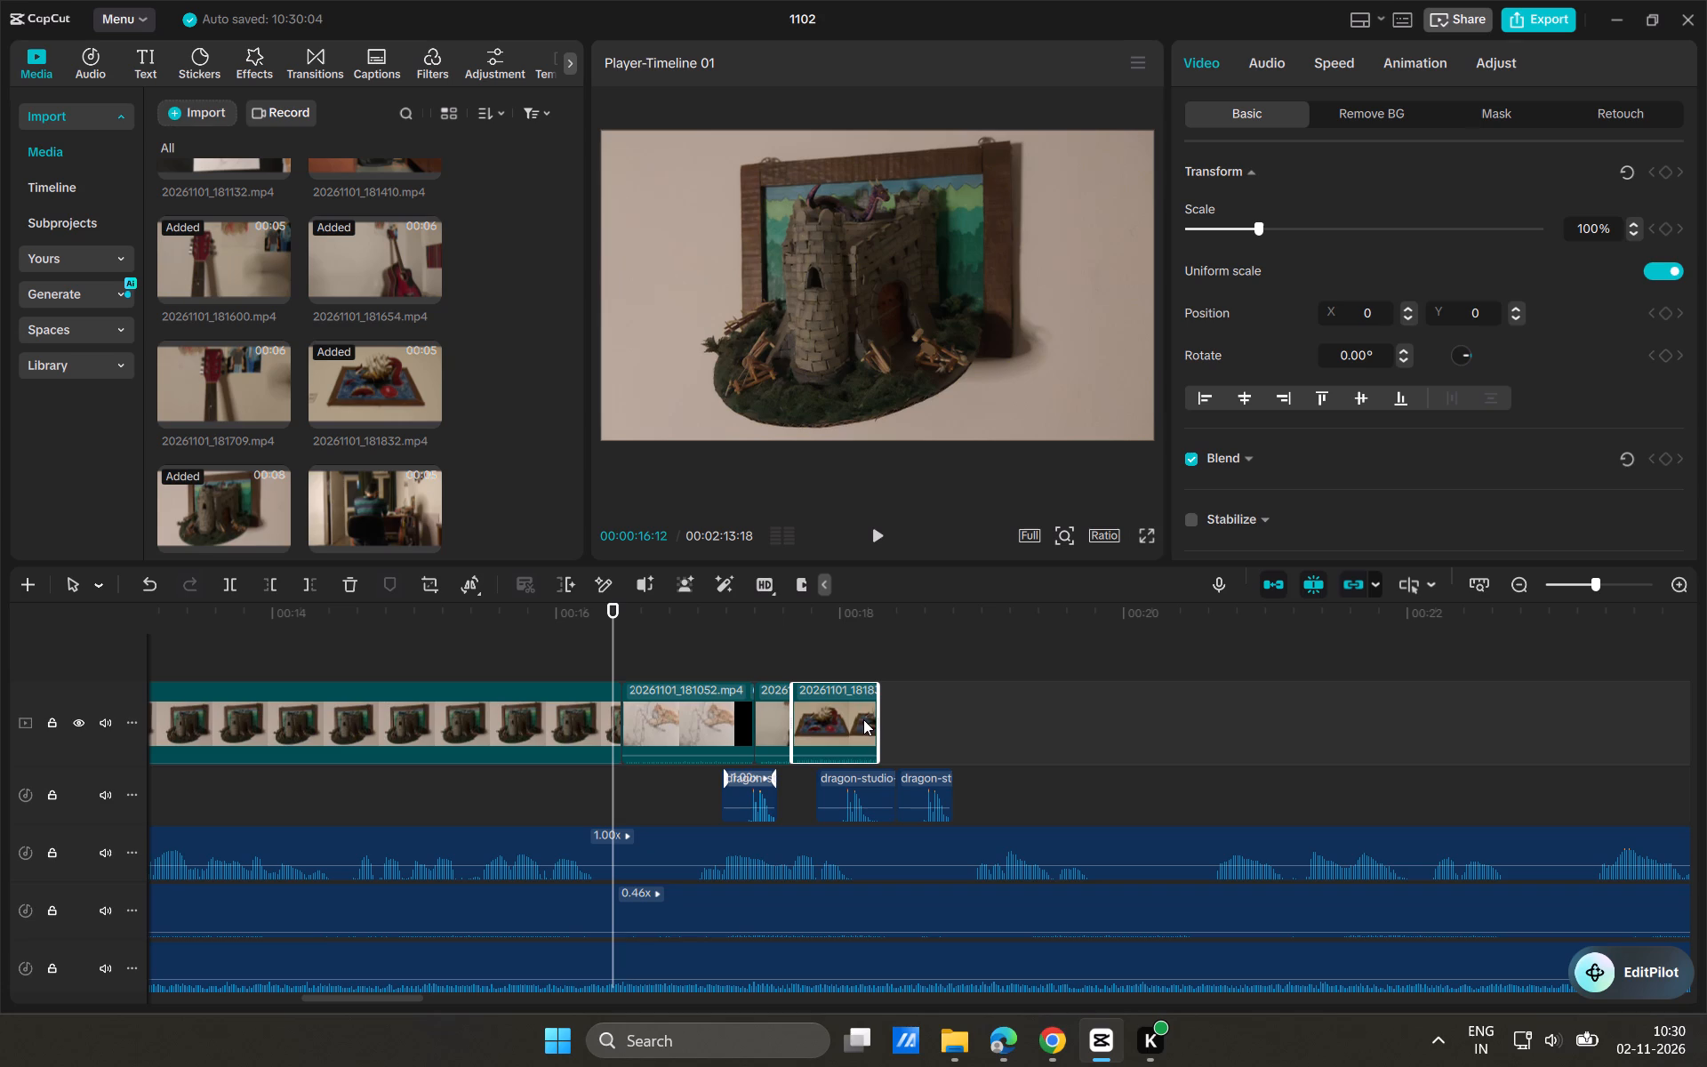
left_click_drag(877, 724, 832, 726)
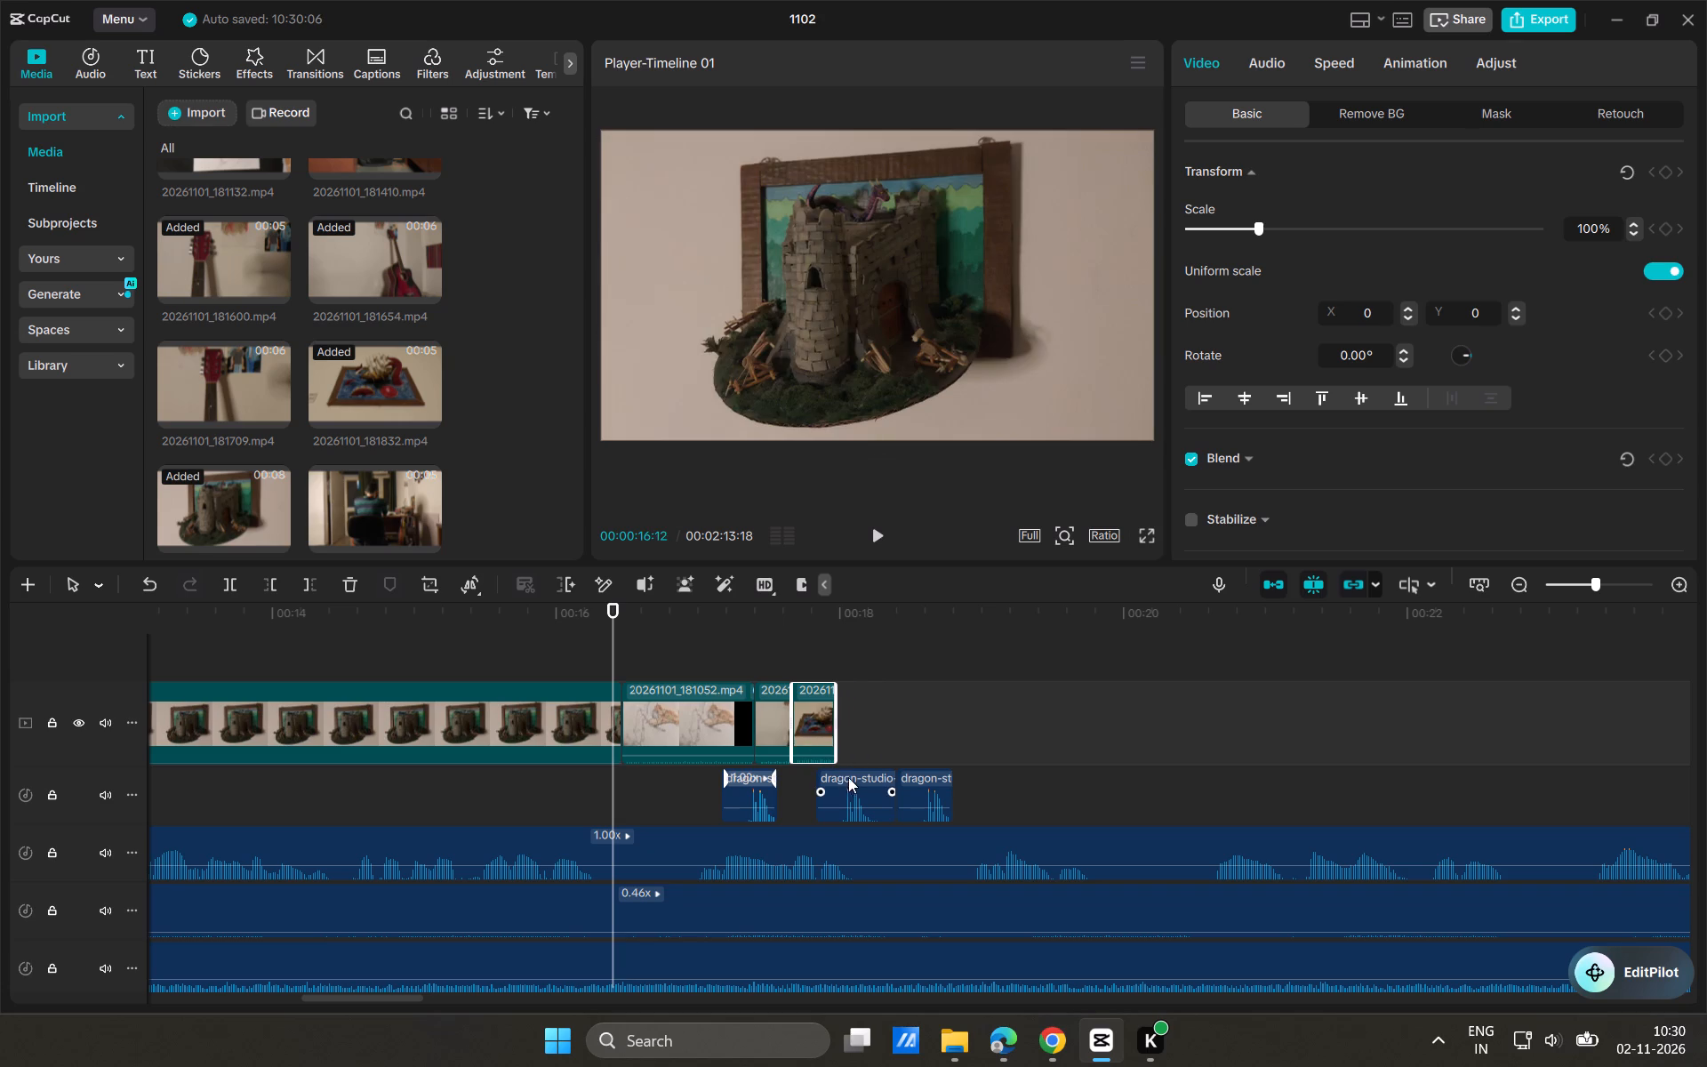
Give the second shutter sound a 0.2 s fade-out.
left_click(859, 782)
left_click_drag(897, 798, 880, 798)
left_click(856, 791)
left_click_drag(892, 795, 874, 795)
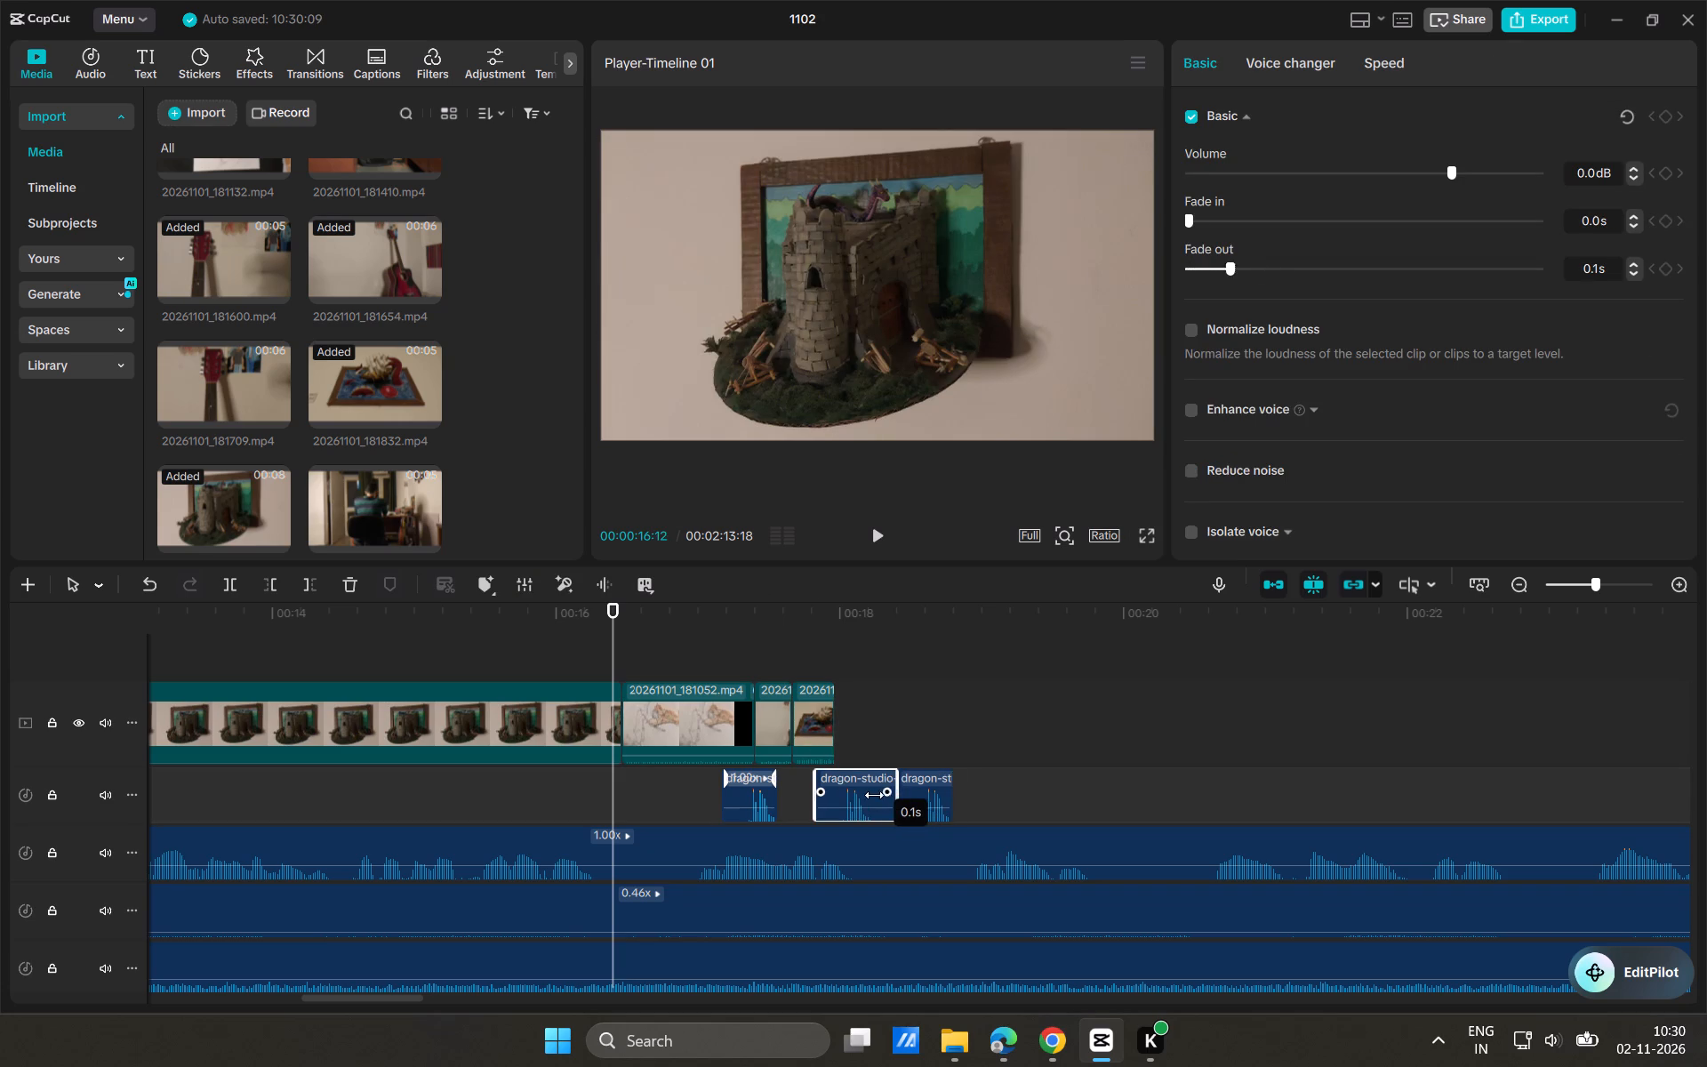
left_click_drag(874, 795, 868, 795)
Move the second shutter sound's peak to the ship clip's end and trim the sound's tail to about 00:00:18:03.
left_click_drag(856, 782, 843, 778)
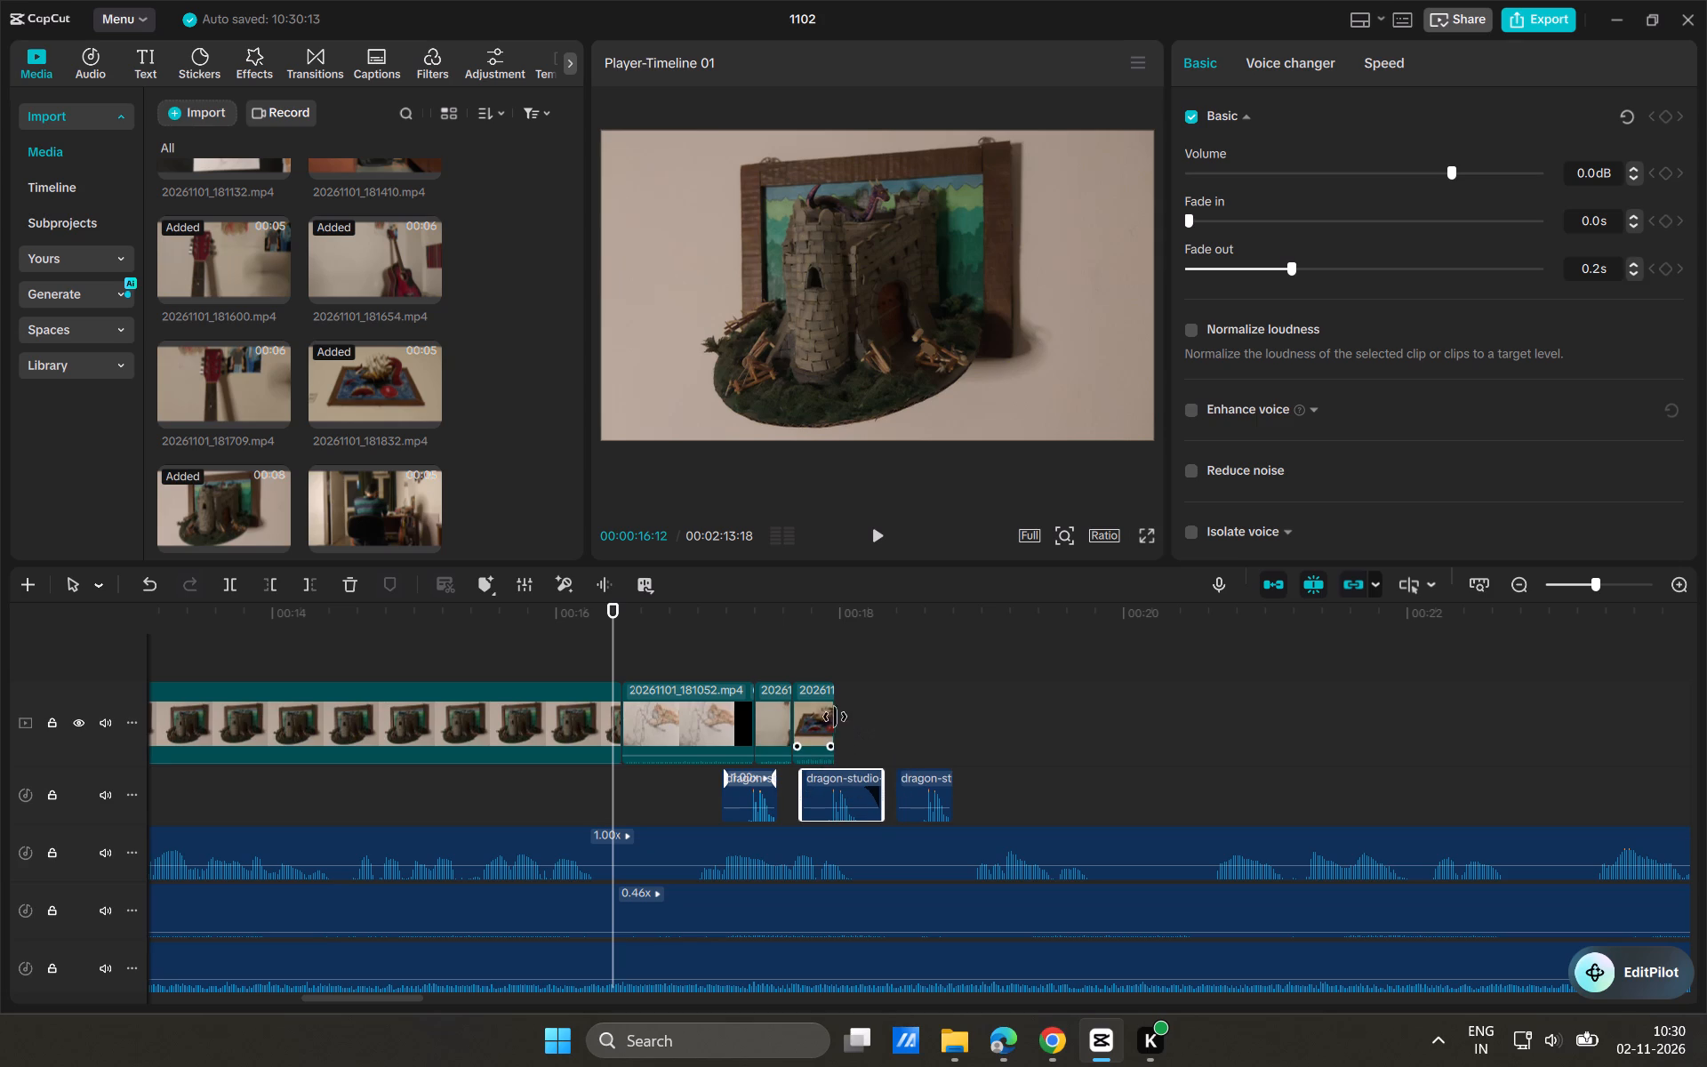
left_click_drag(885, 790, 860, 791)
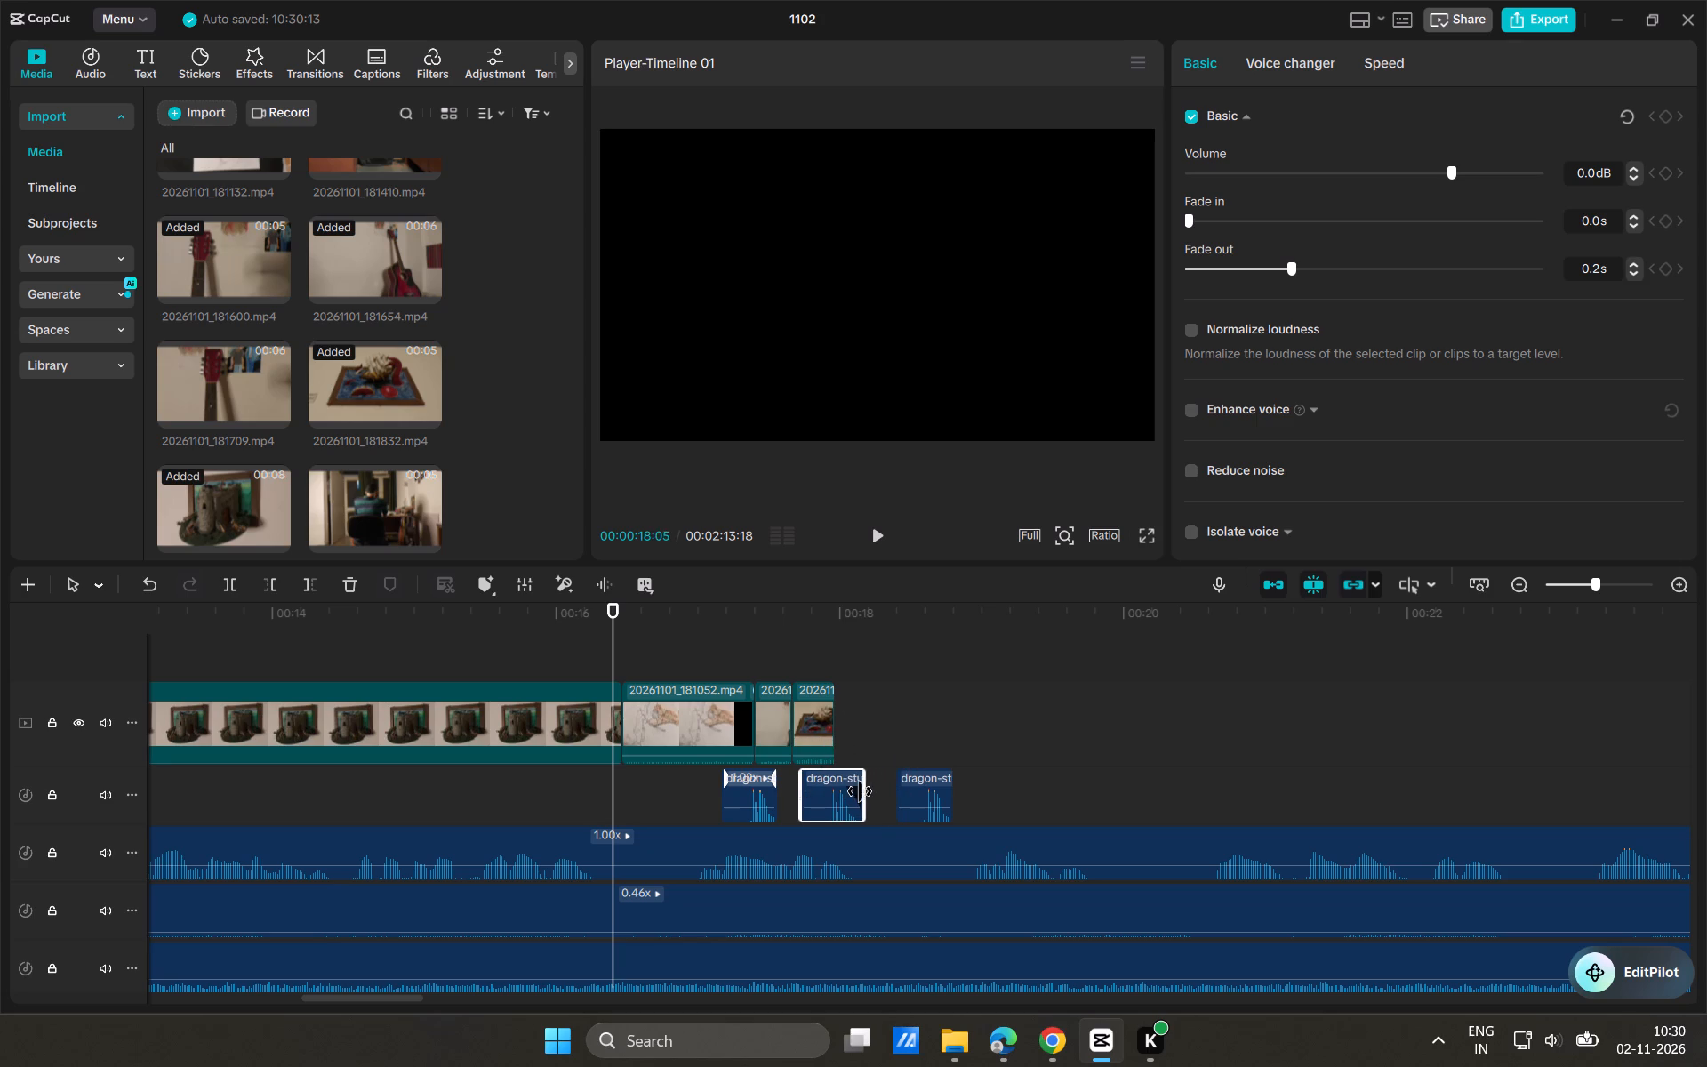
left_click_drag(860, 791, 850, 791)
Play the shortened drawing, guitar and ship clips to check their rhythm against the voice-over and shutter sounds.
left_click(795, 787)
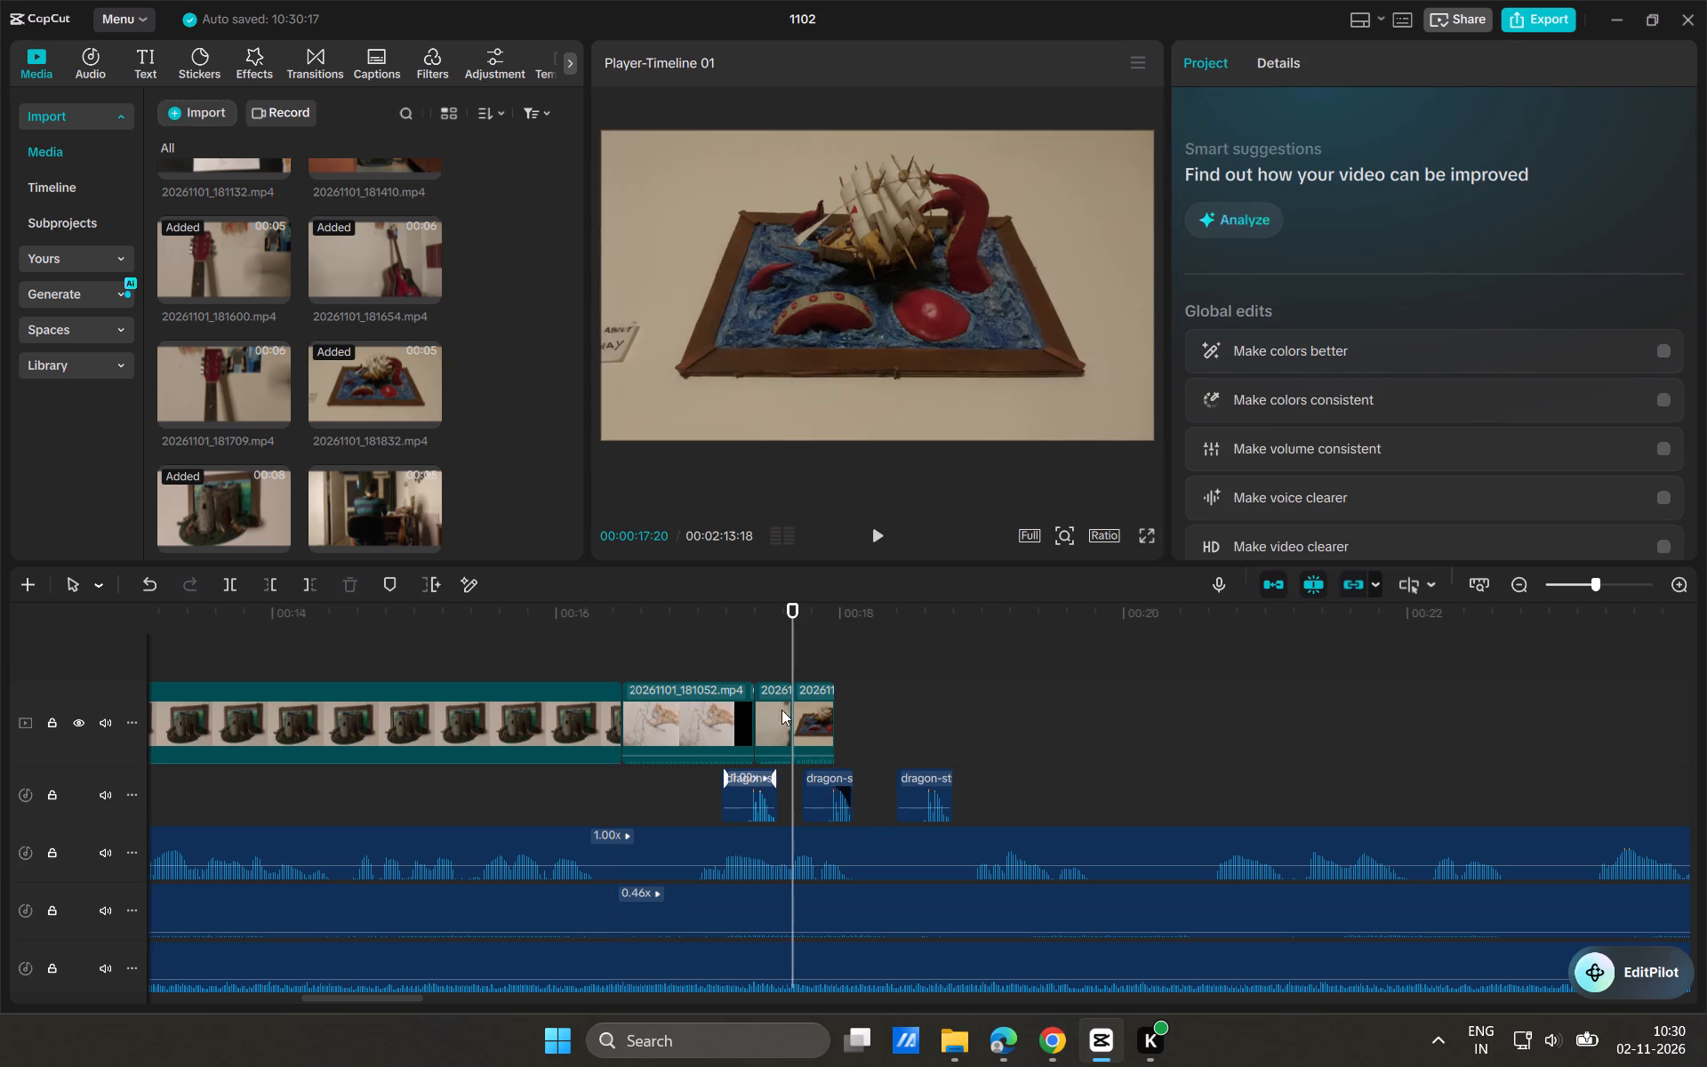
left_click_drag(788, 651, 653, 667)
key("space")
key("space")
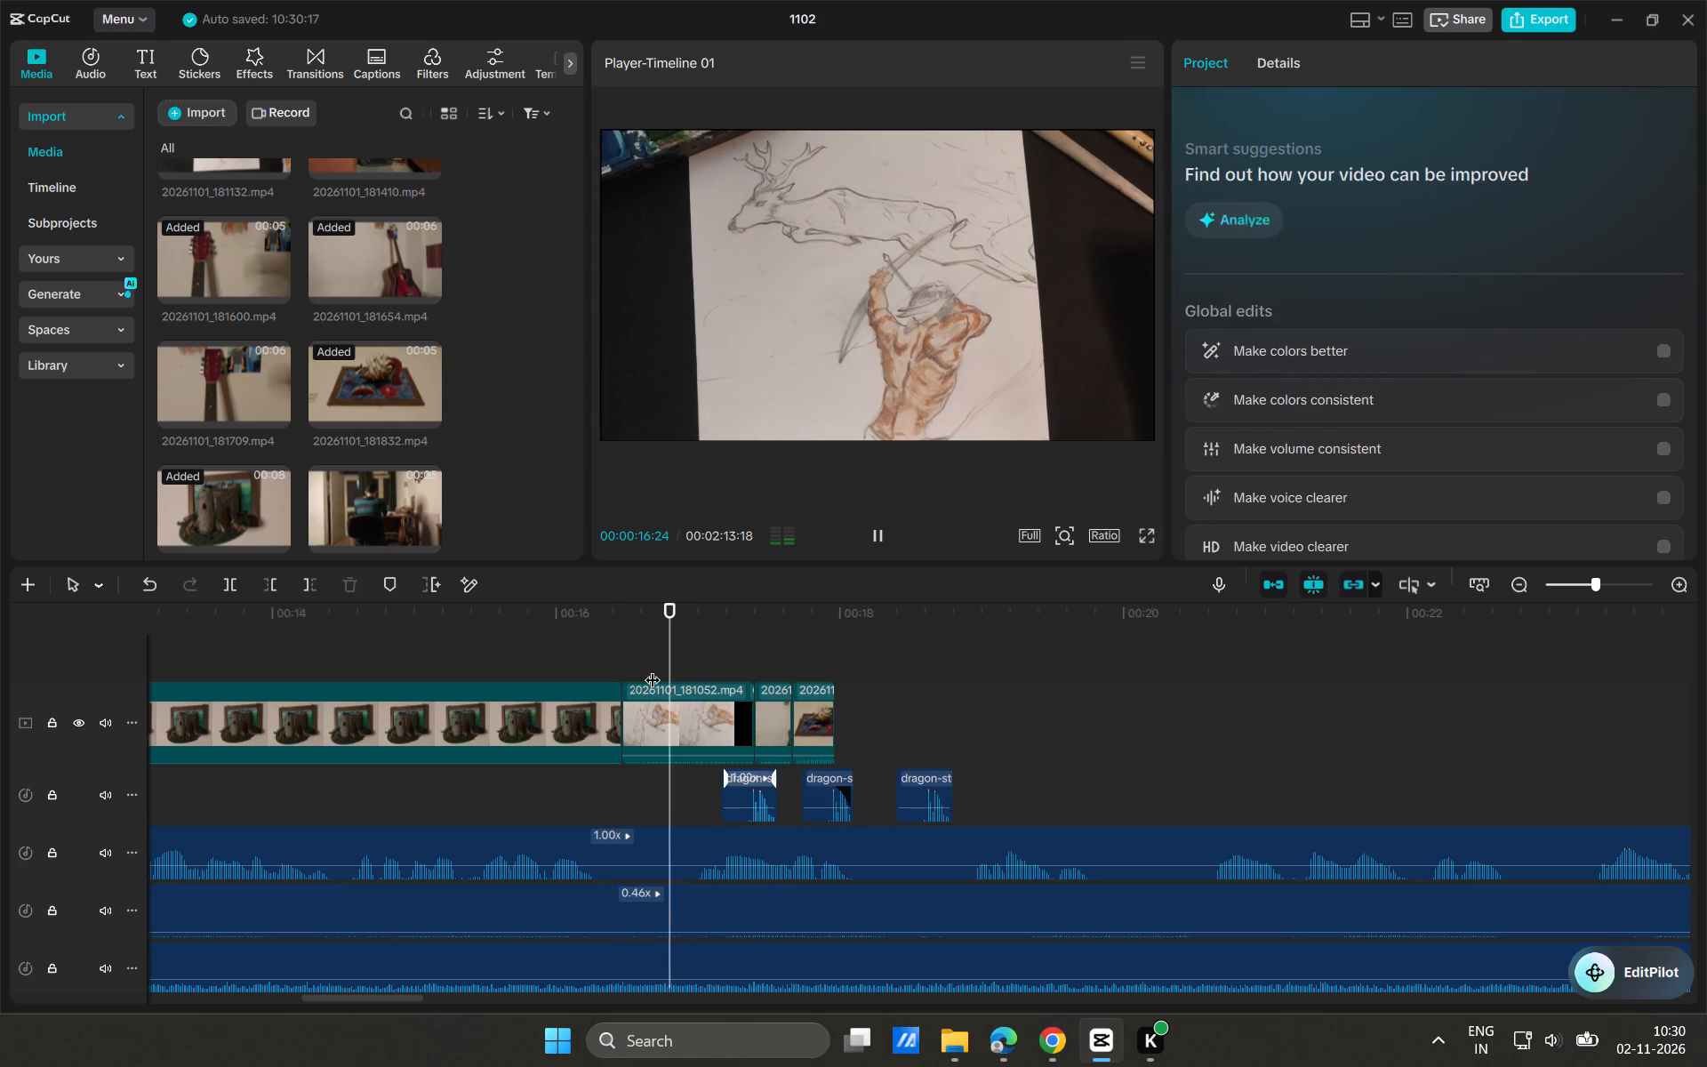
key("space")
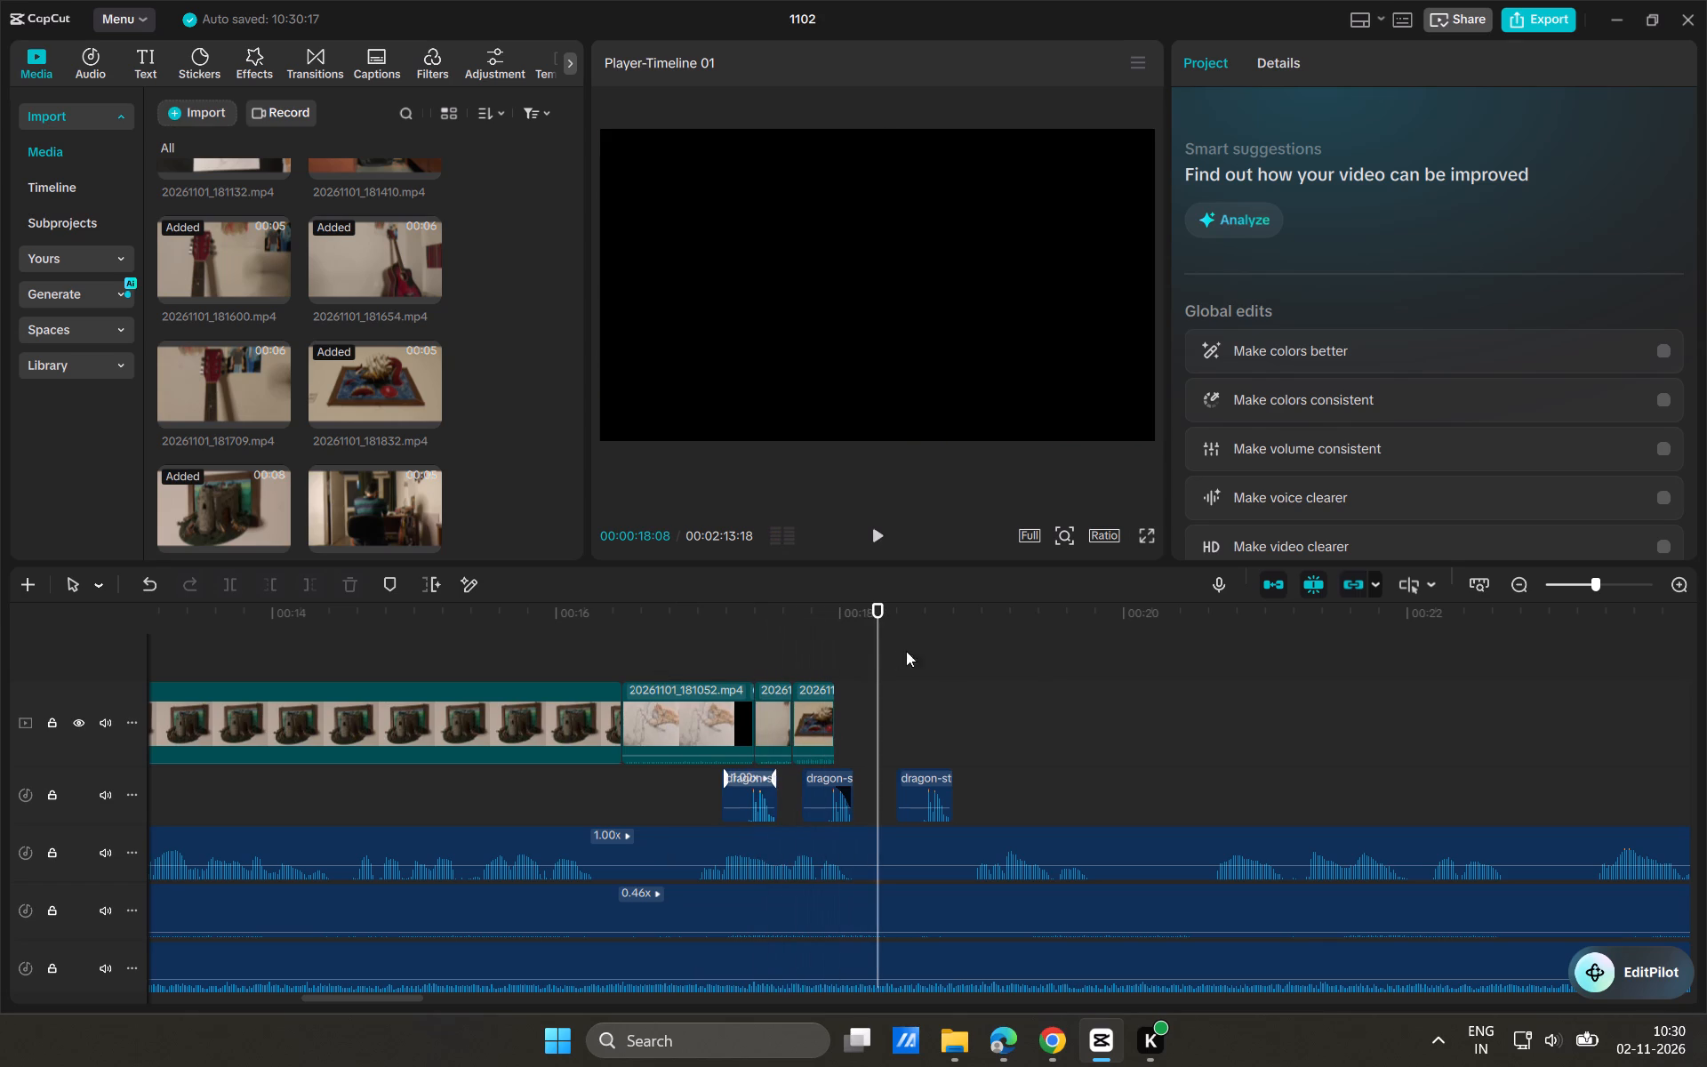
left_click_drag(882, 700, 517, 709)
key("space")
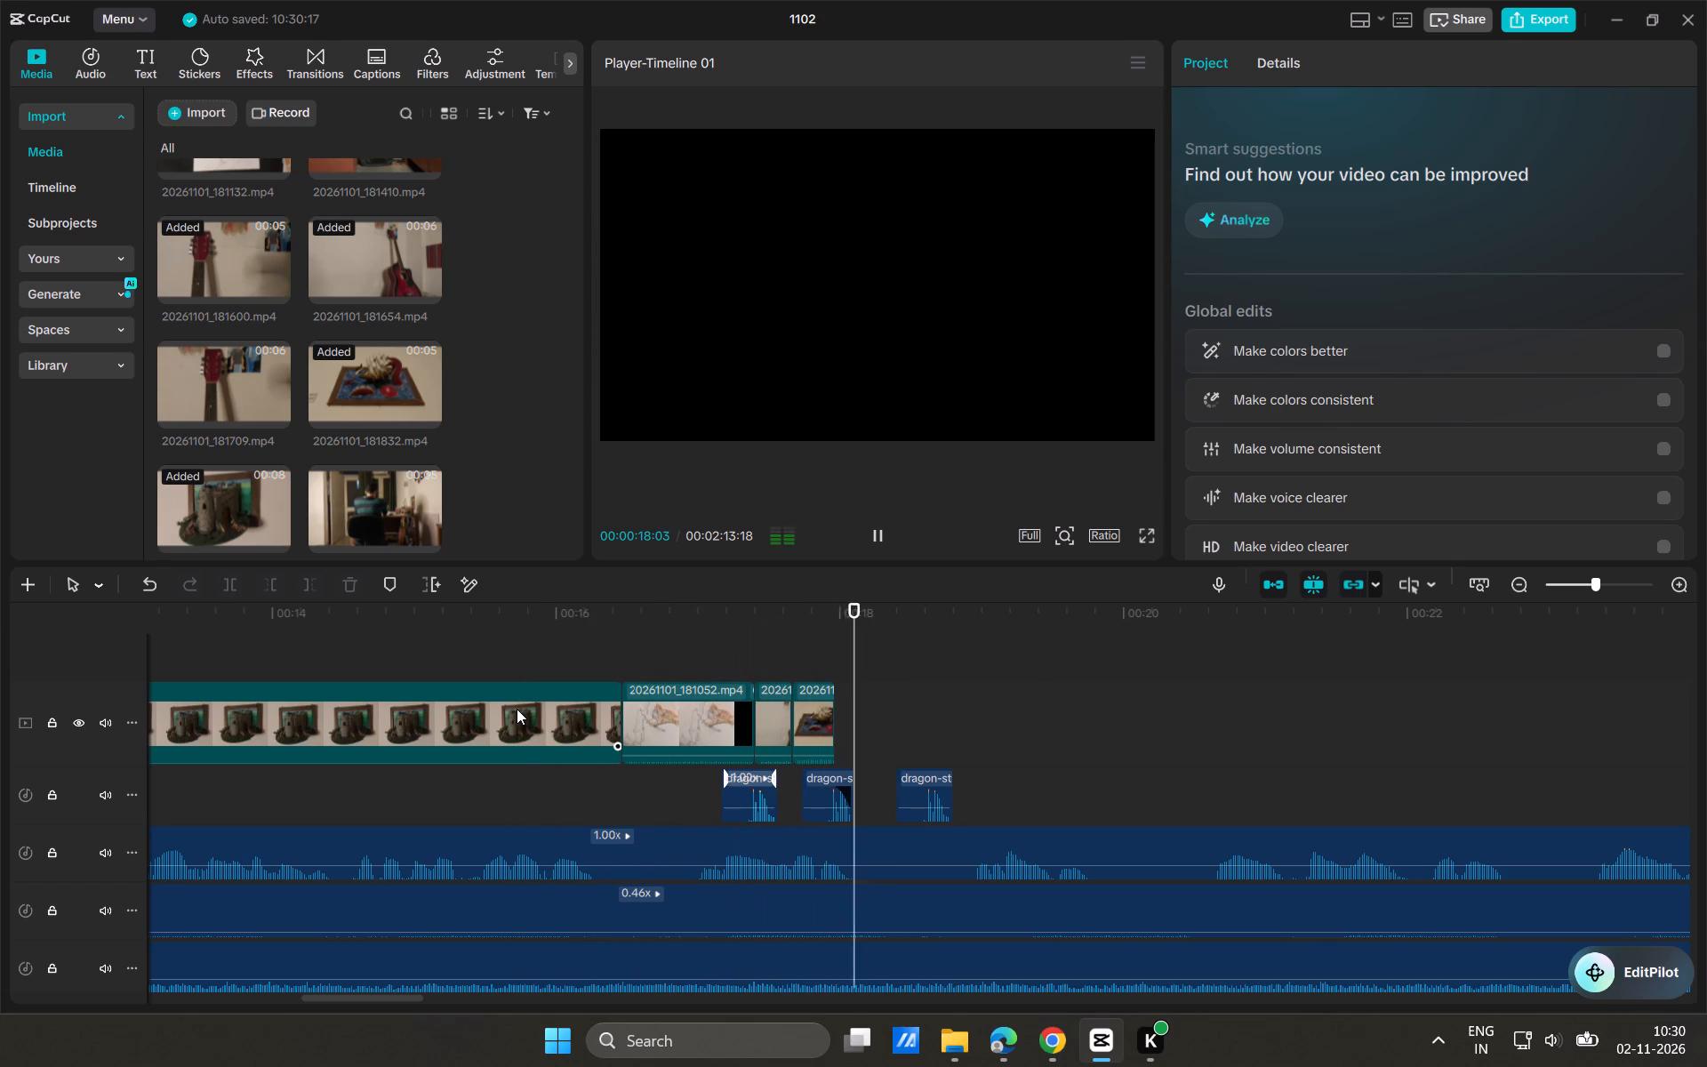
key("space")
Play the whole edit from the beginning through the ship clip to review the picture and sound together.
left_click_drag(886, 684, 0, 794)
key("space")
key("space")
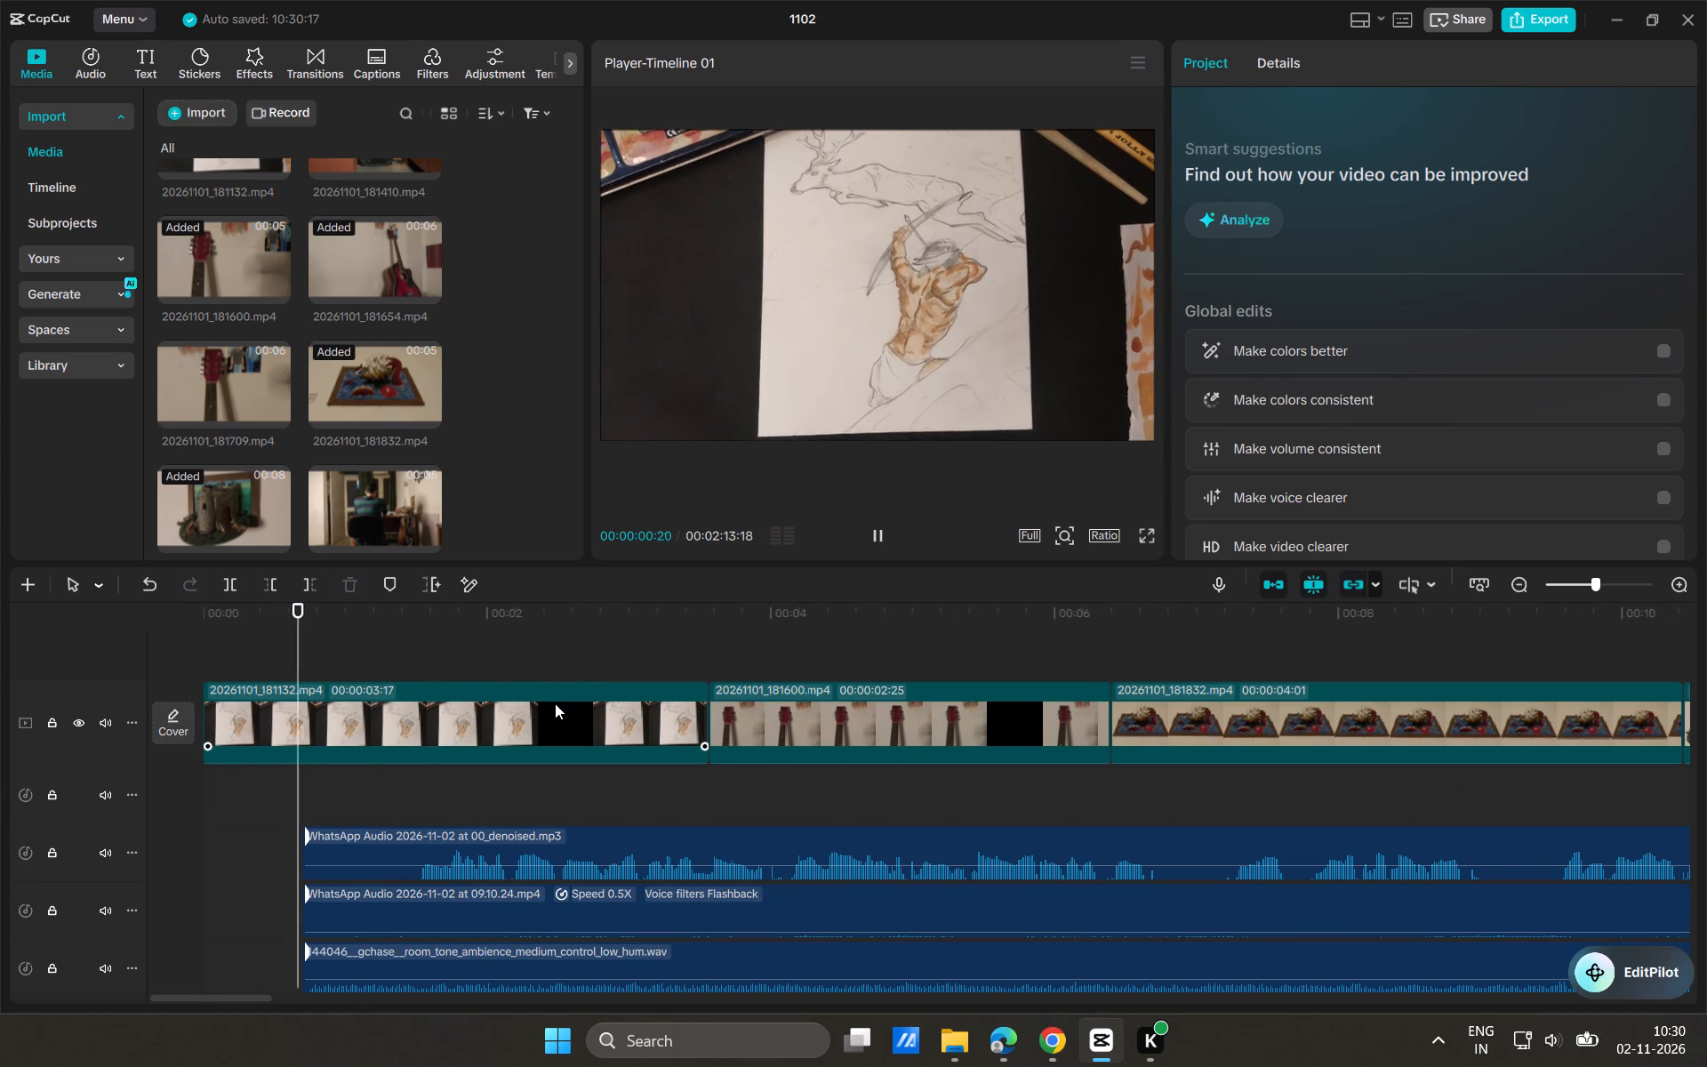
left_click(289, 799)
key("space")
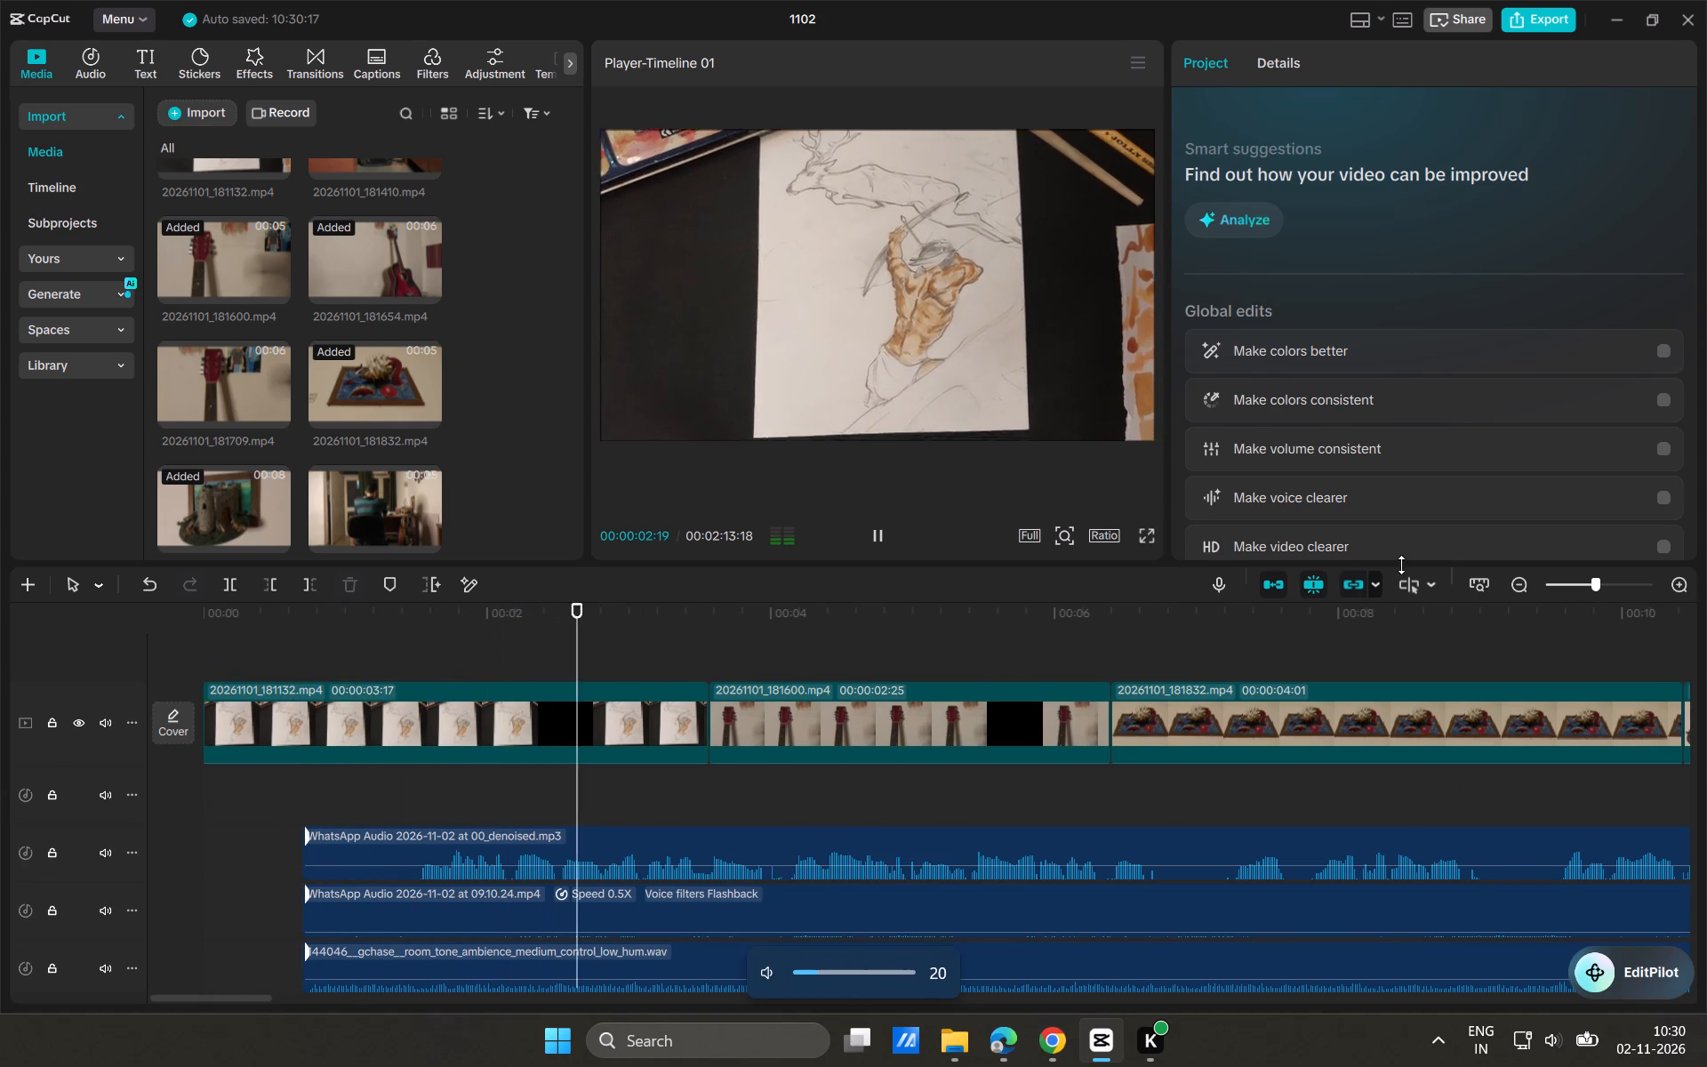
scroll(951, 745, "left", 4)
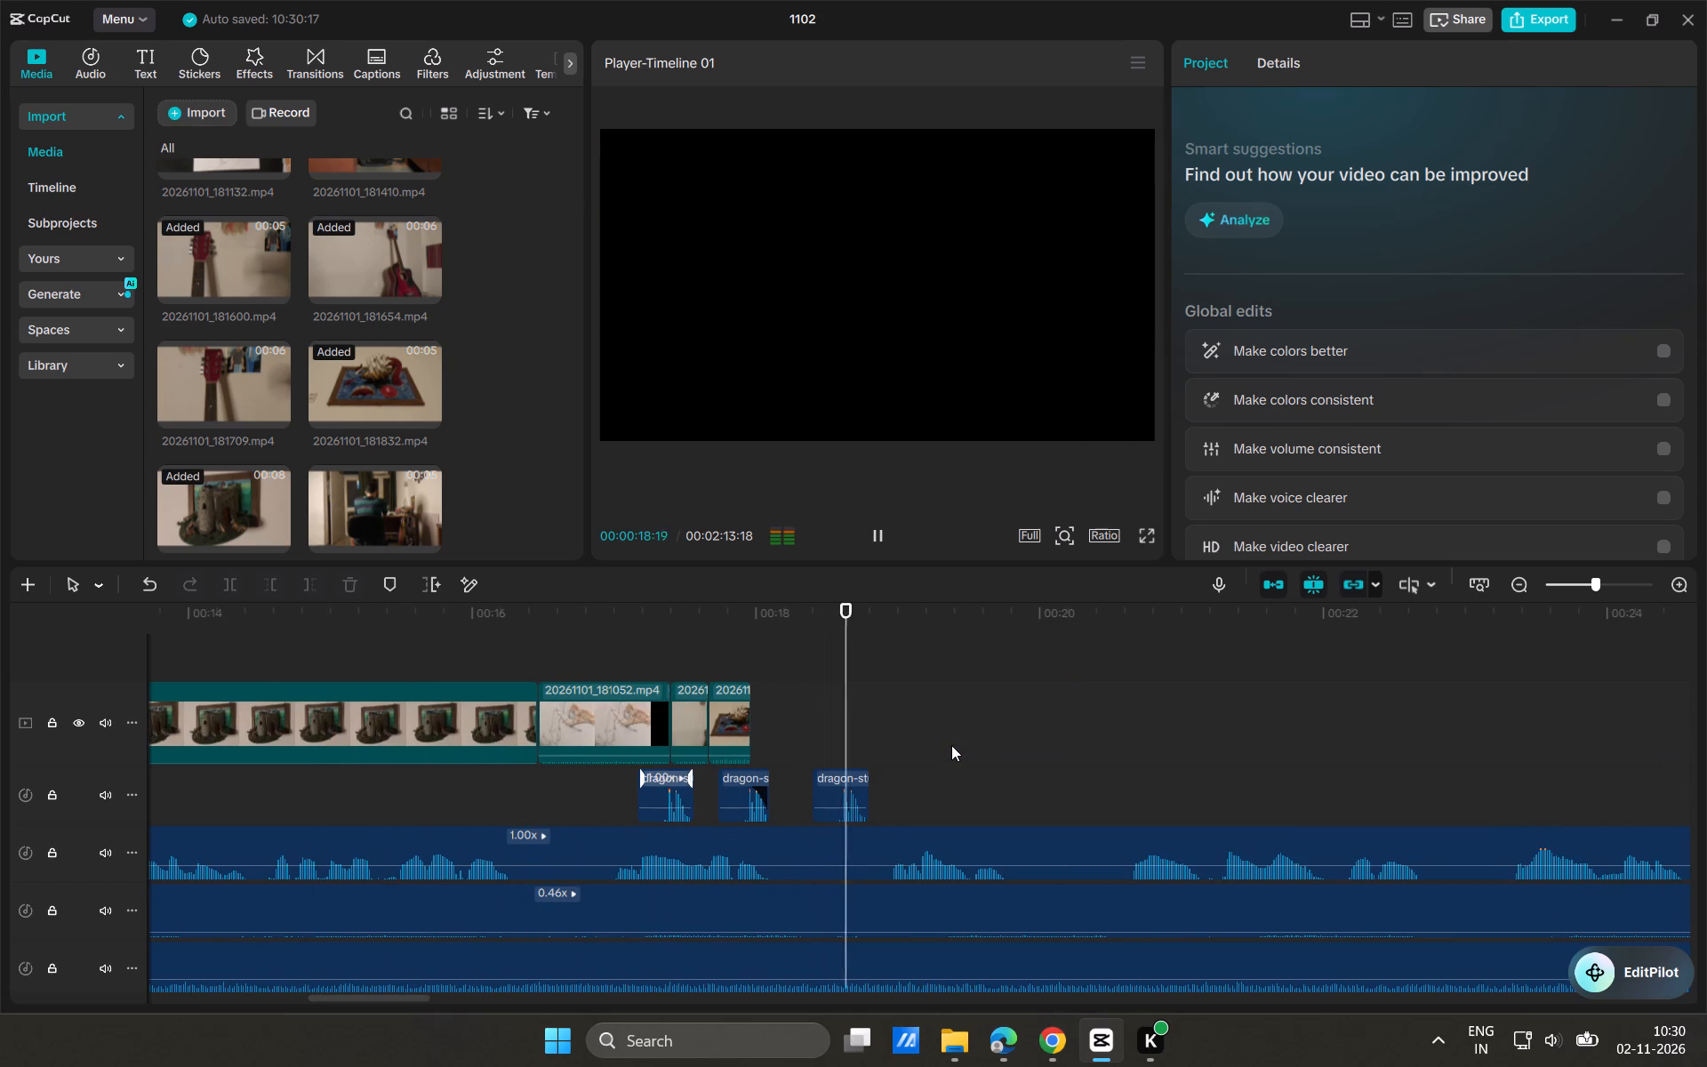
Turn off auto snapping in the timeline and stop playback.
type("n")
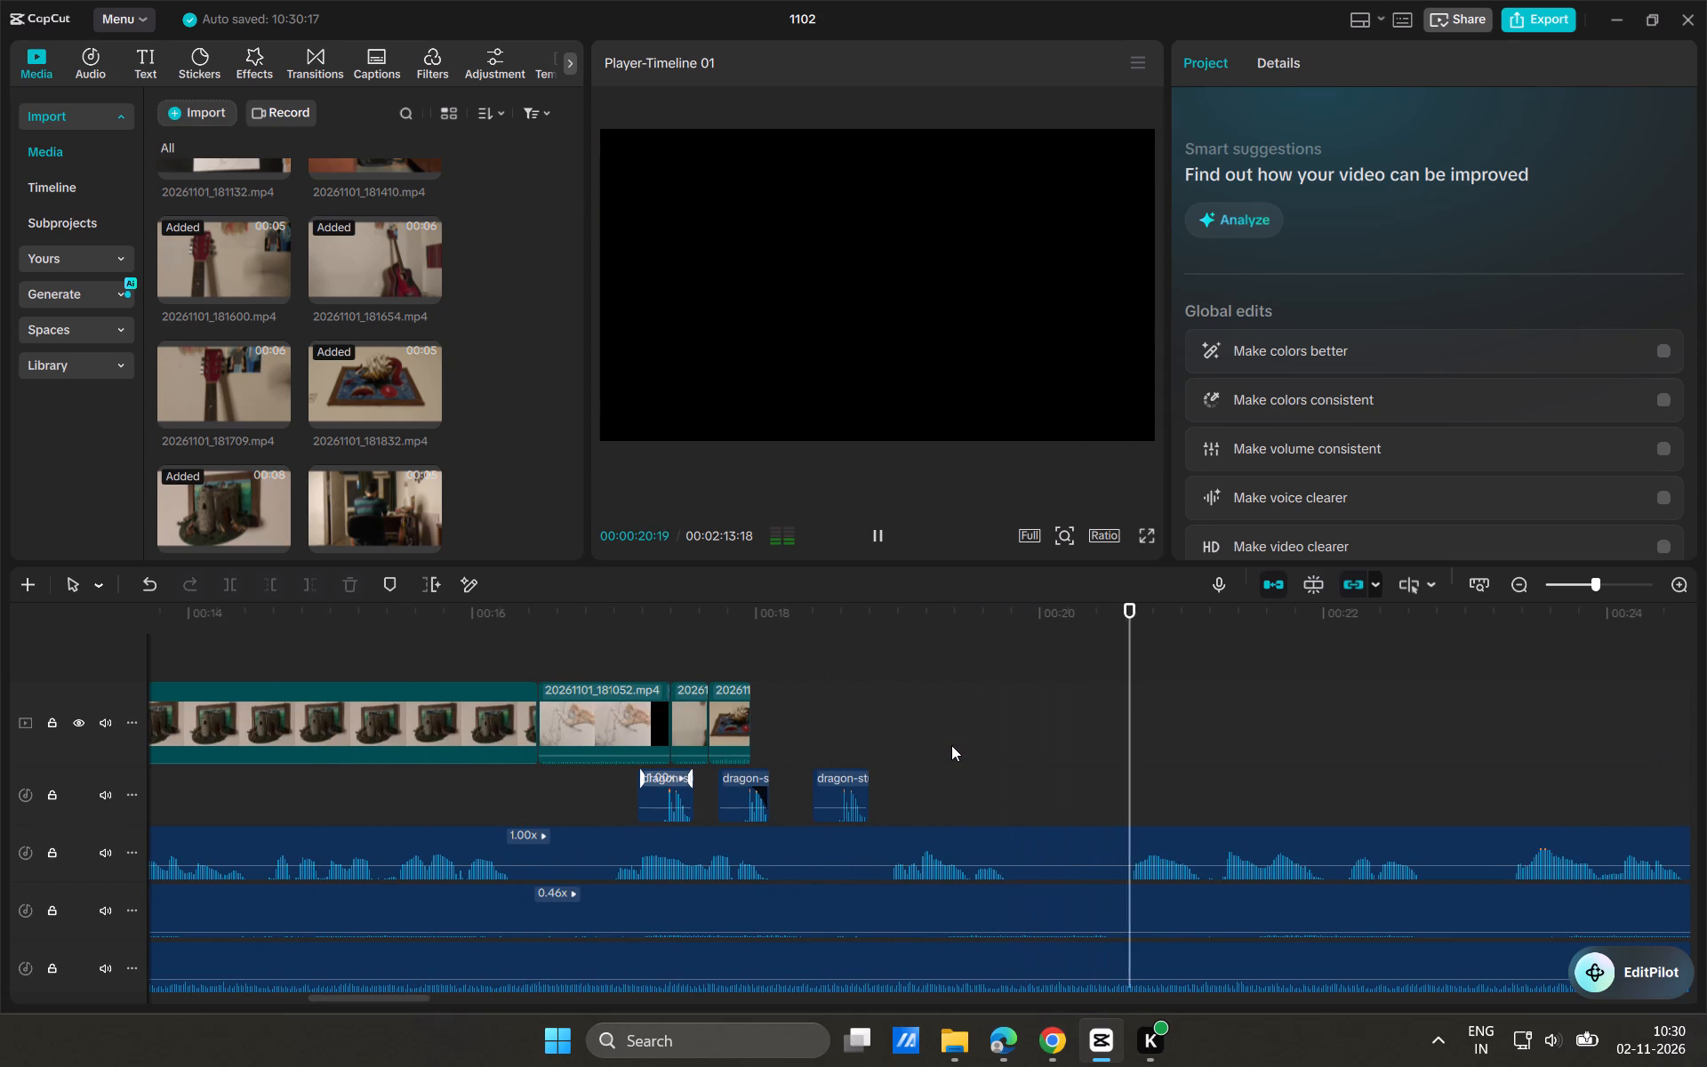
key("space")
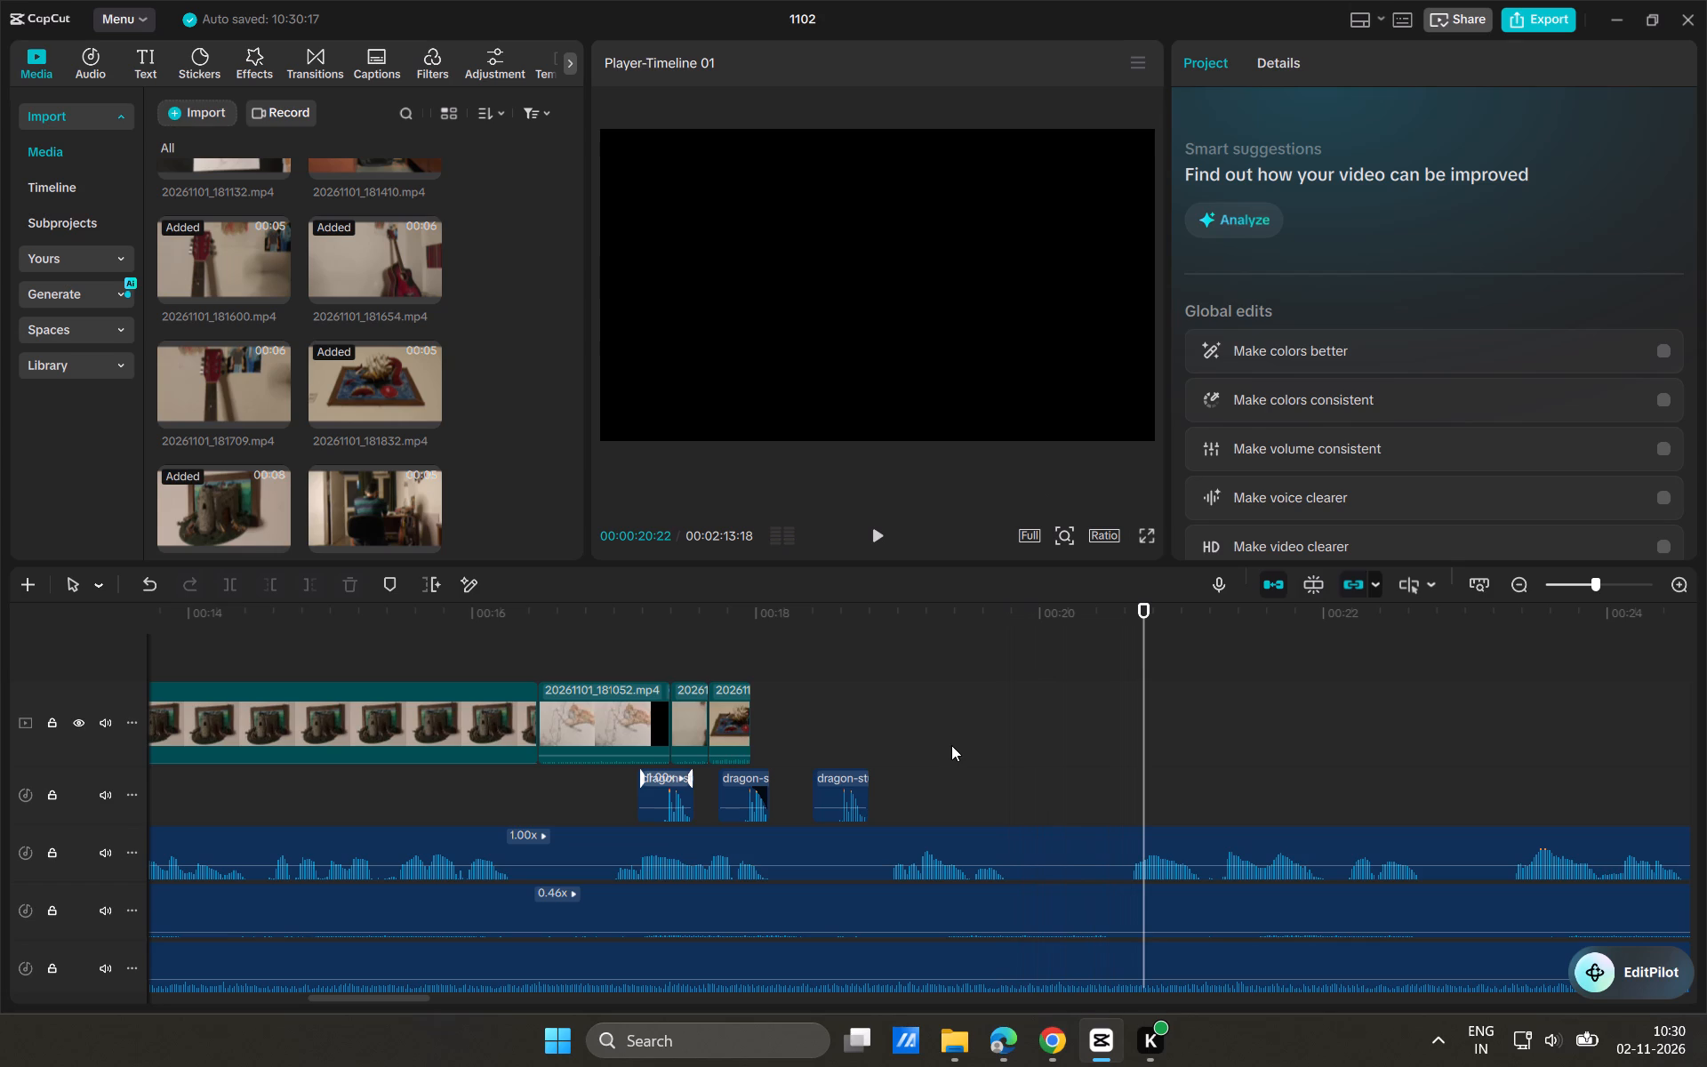
Close project 1102 and CapCut, along with the open Edge and Chrome windows.
left_click(1677, 27)
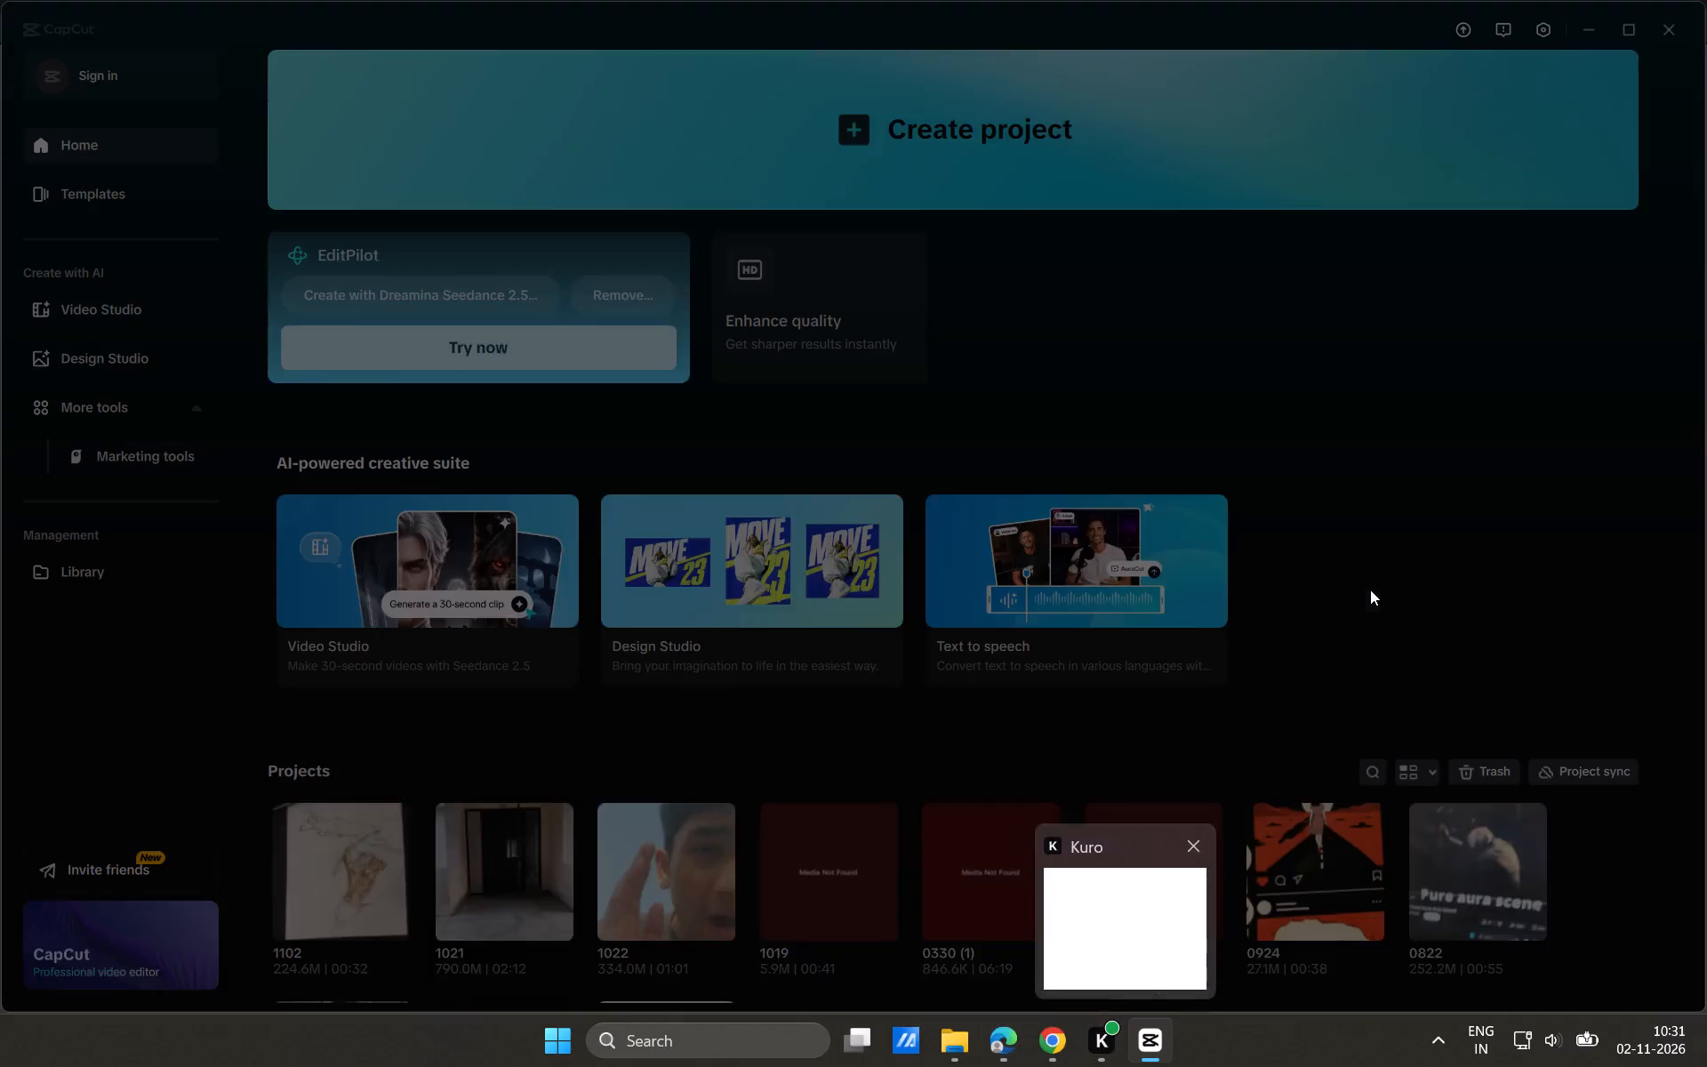
left_click(1672, 32)
left_click(1703, 3)
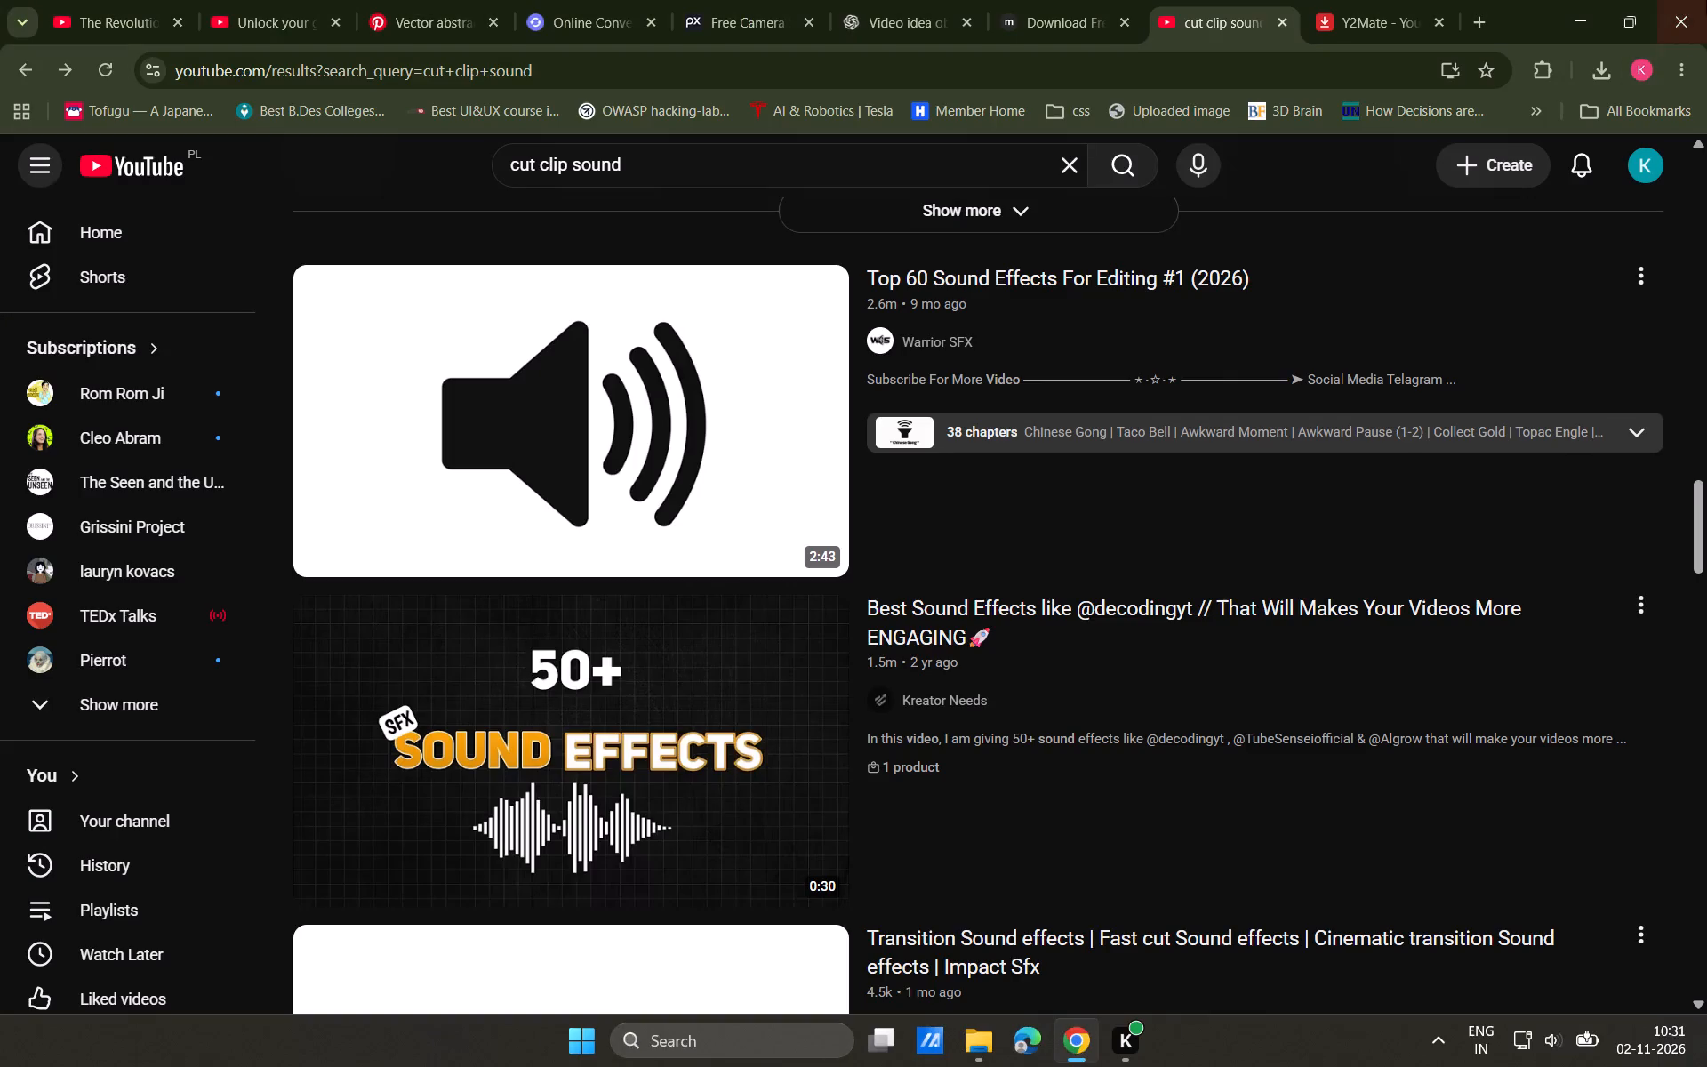
triple_click(1706, 0)
left_click(1706, 0)
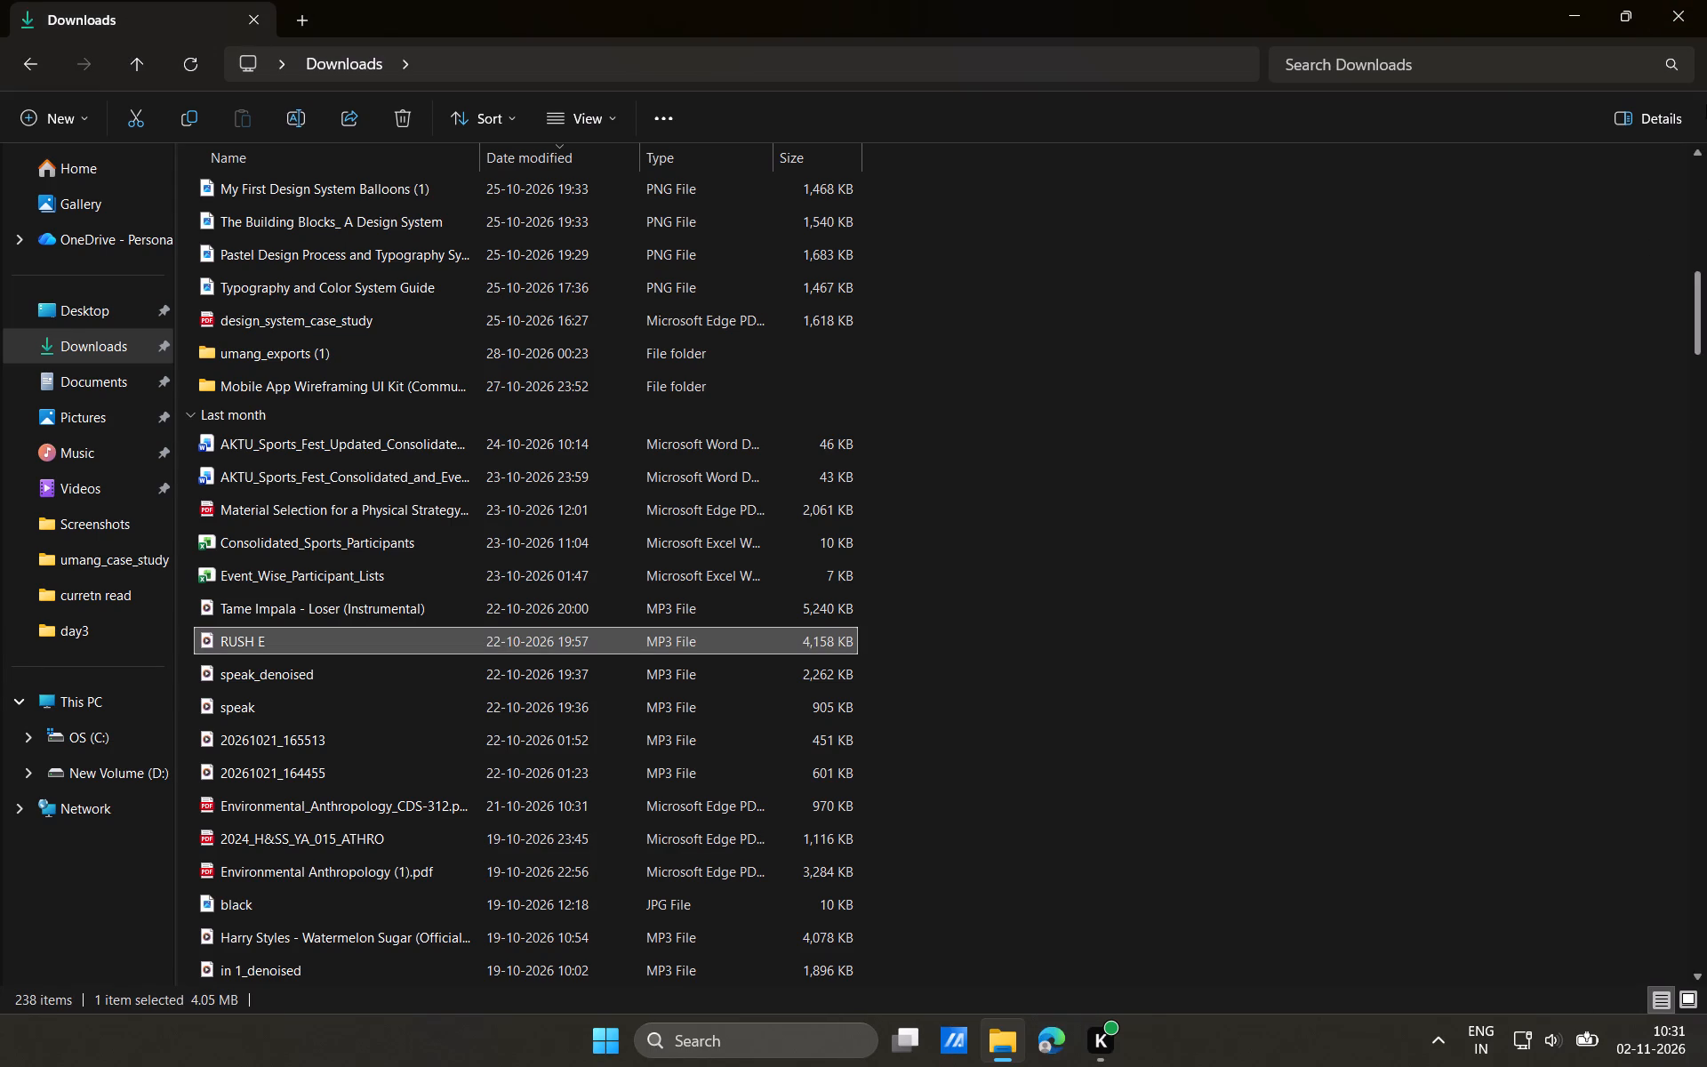